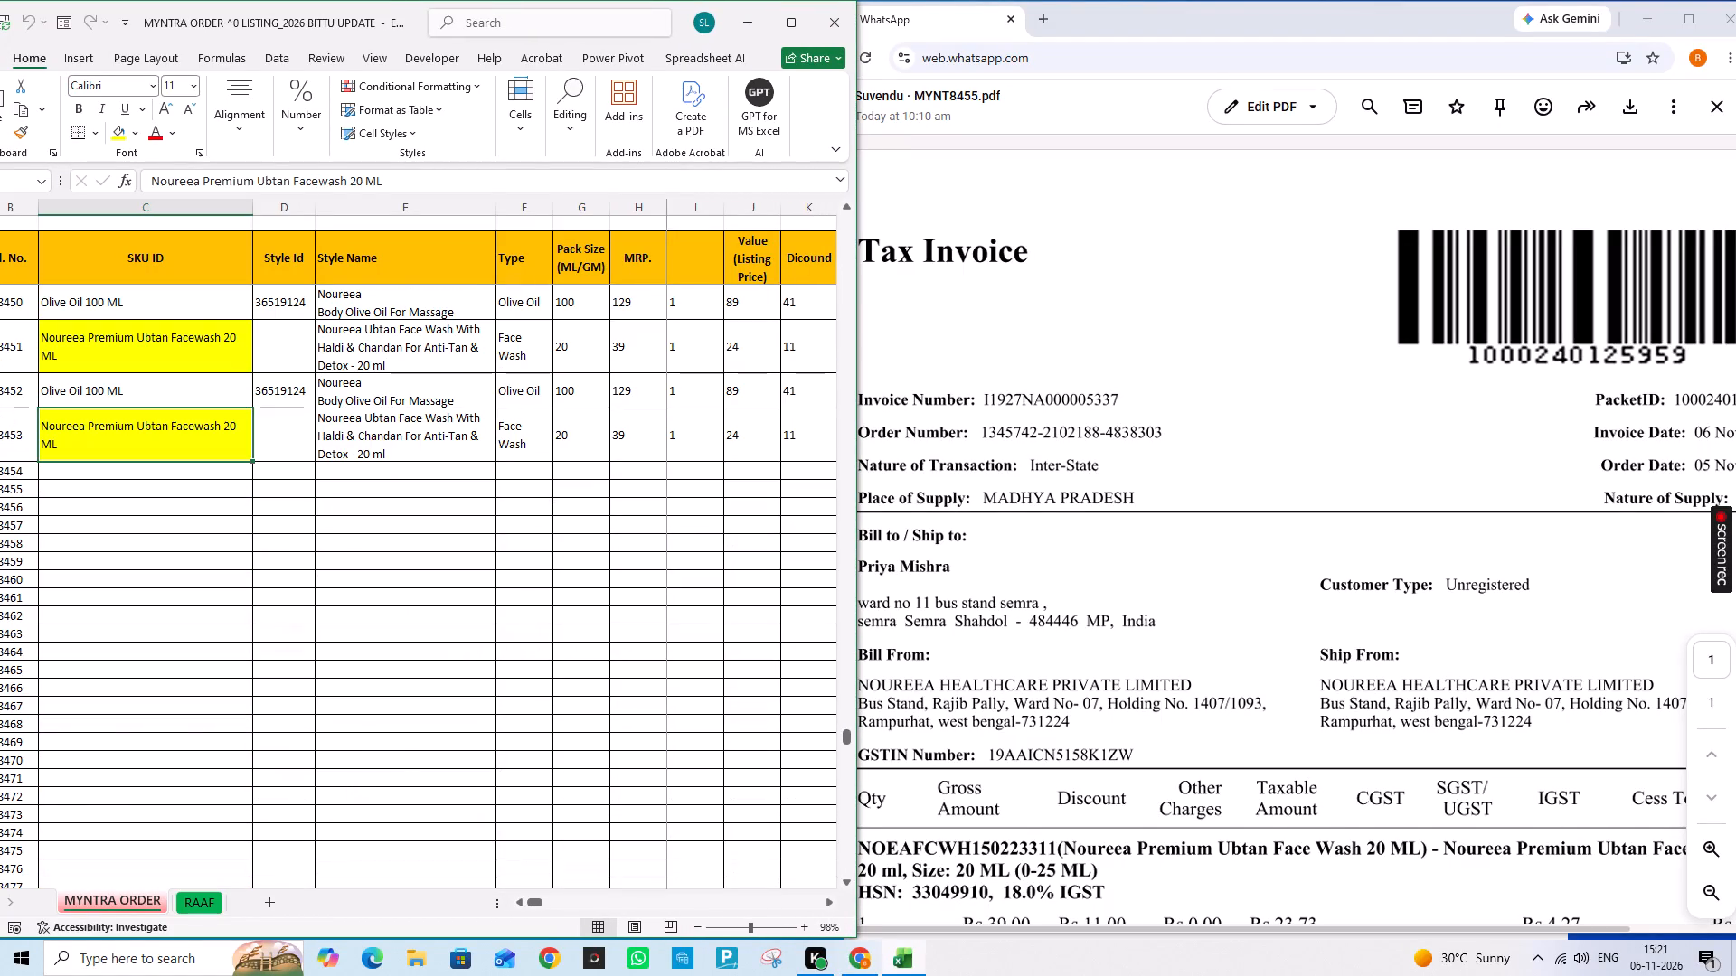
pyautogui.press('Right')
pyautogui.press('Right')
pyautogui.press('Right')
pyautogui.press('Right')
pyautogui.press('Right')
pyautogui.press('Right')
pyautogui.press('Right')
pyautogui.press('Right')
pyautogui.press('Right')
pyautogui.press('Right')
pyautogui.press('Right')
pyautogui.press('Right')
pyautogui.press('Right')
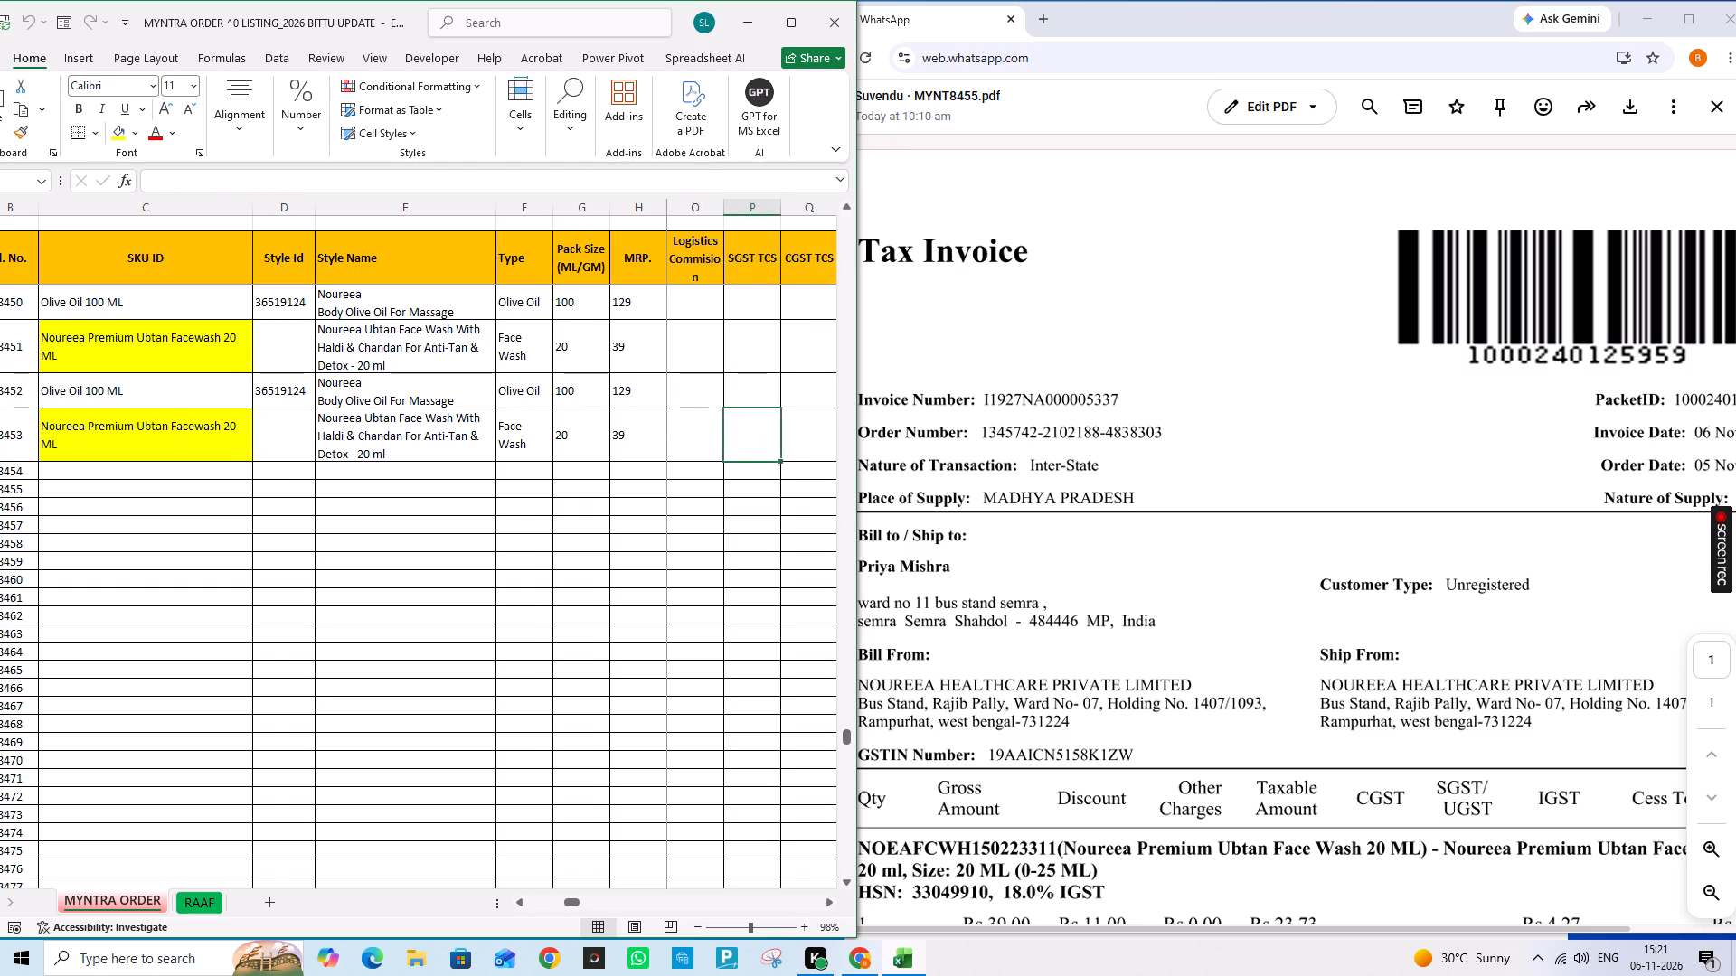
pyautogui.press('Right')
pyautogui.press('Right')
pyautogui.press('Right')
pyautogui.press('Right')
pyautogui.press('Right')
pyautogui.press('Right')
pyautogui.press('Right')
pyautogui.press('Right')
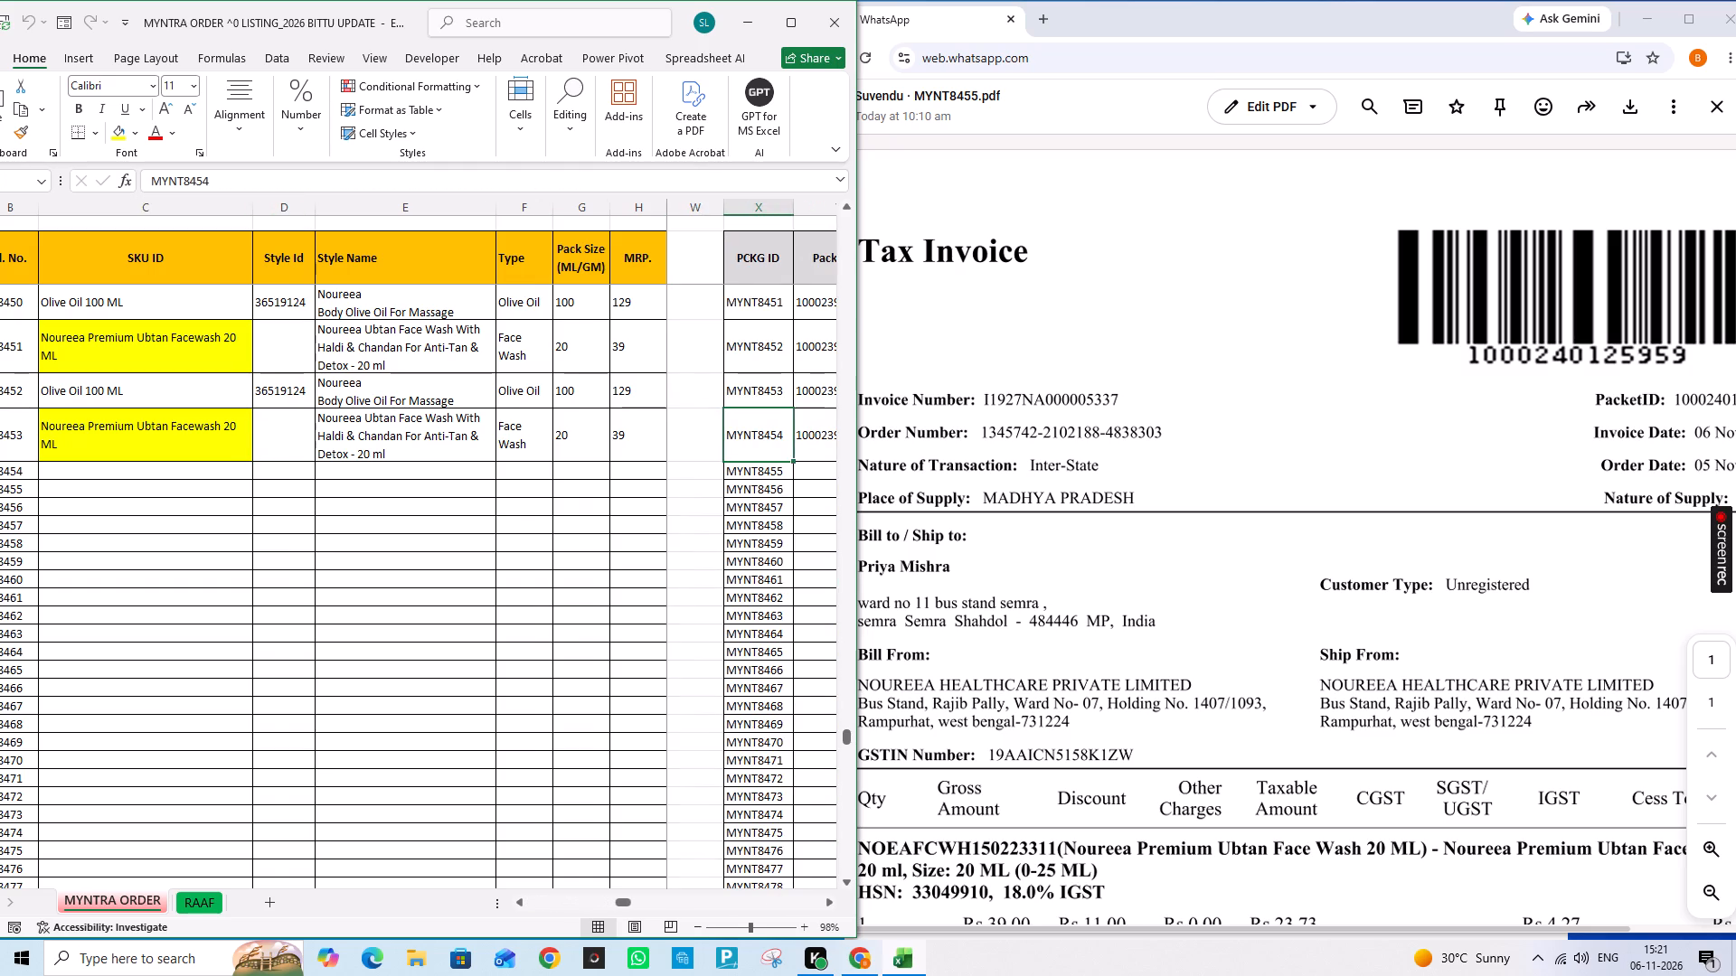
pyautogui.press('Down')
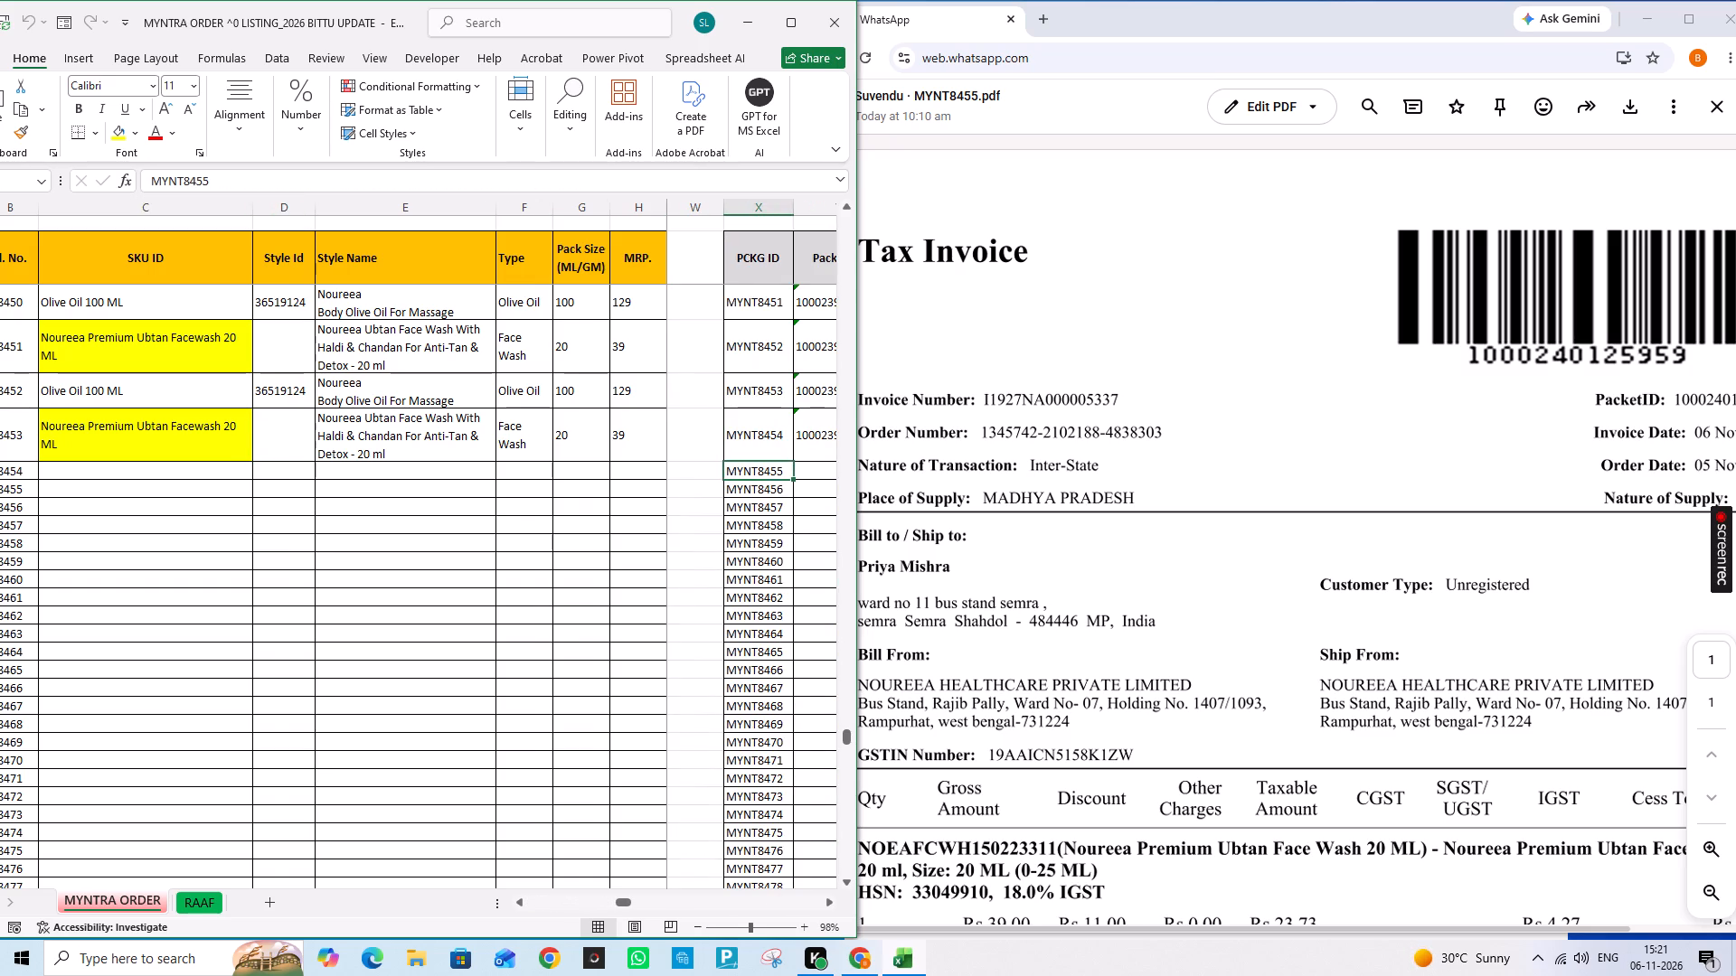
# Fill the MYNT8455 row from SKU ID through Commision with the Ubtan Facewash 20 ML details of the row above.
pyautogui.press('Home')
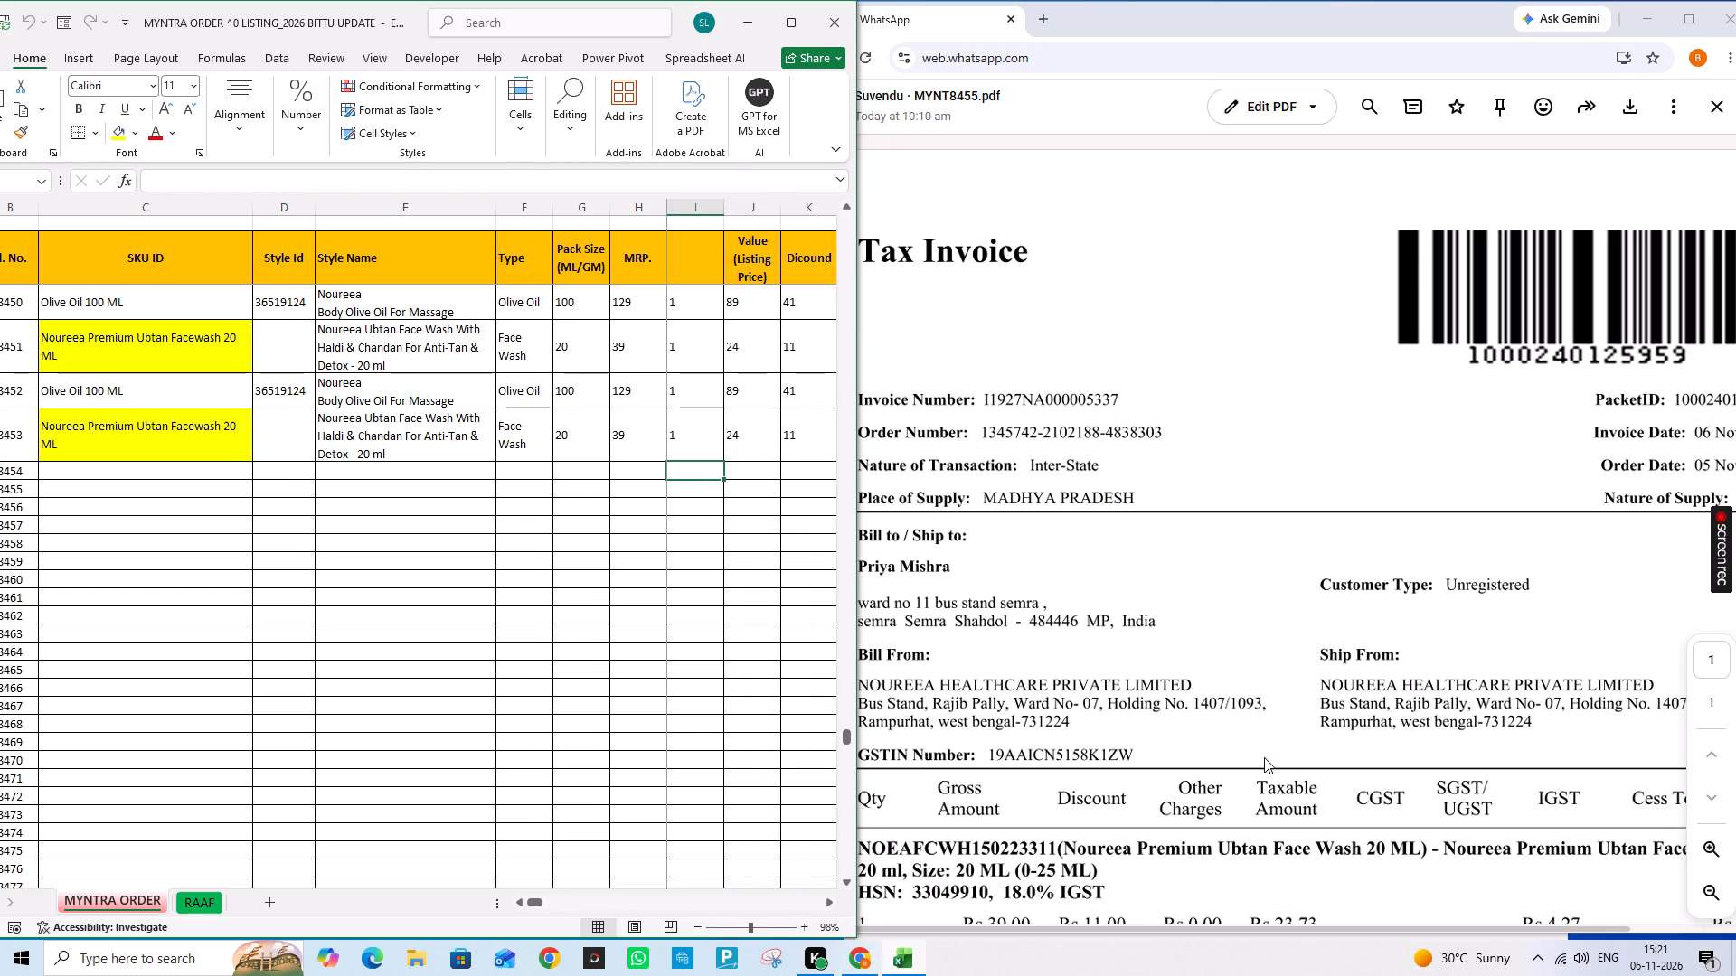
pyautogui.scroll(-1, 1055, 657)
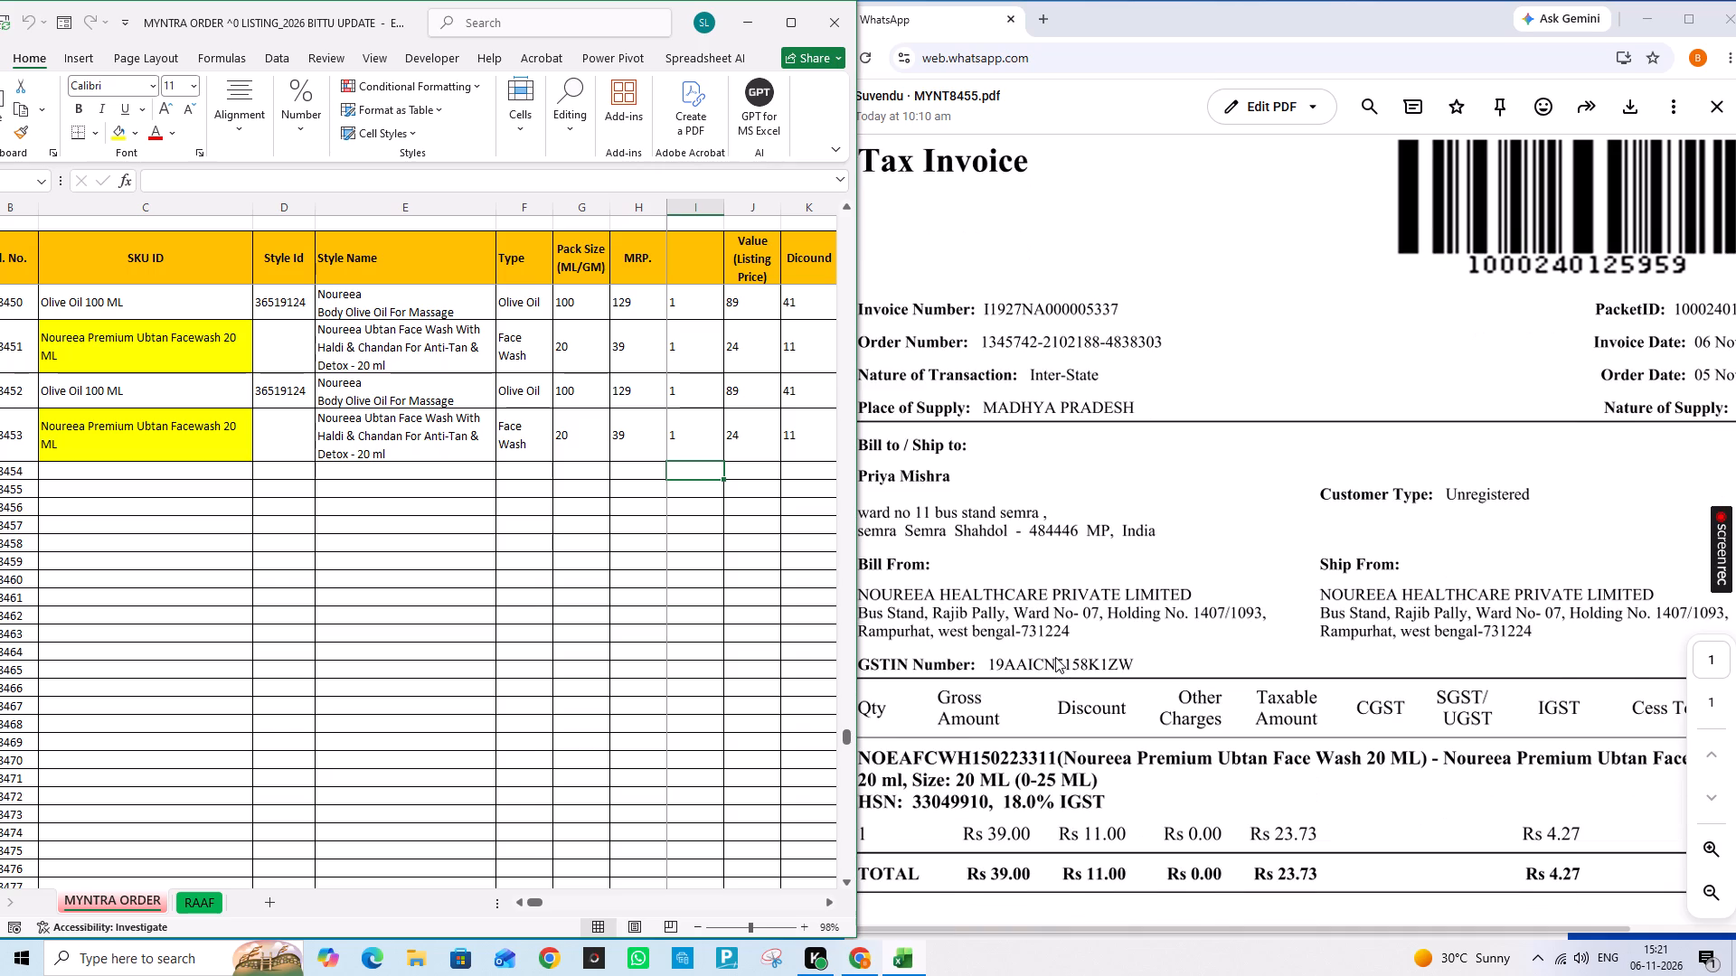
pyautogui.scroll(-2, 1055, 657)
pyautogui.scroll(2, 1055, 657)
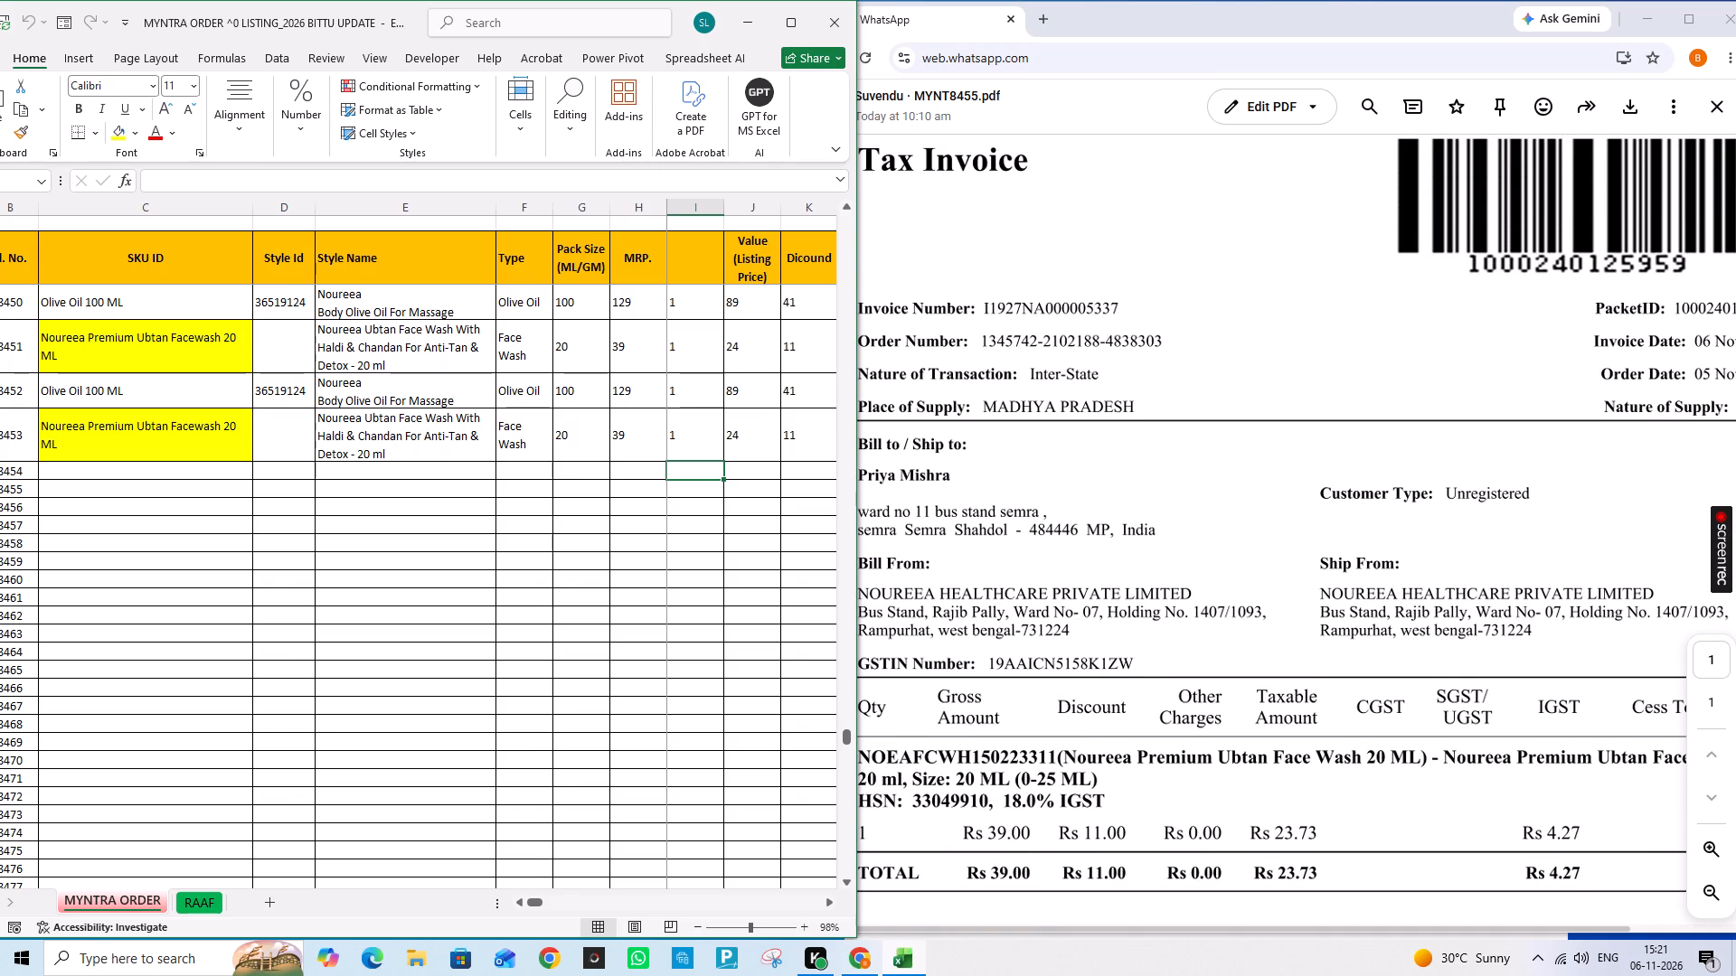
pyautogui.click(158, 467)
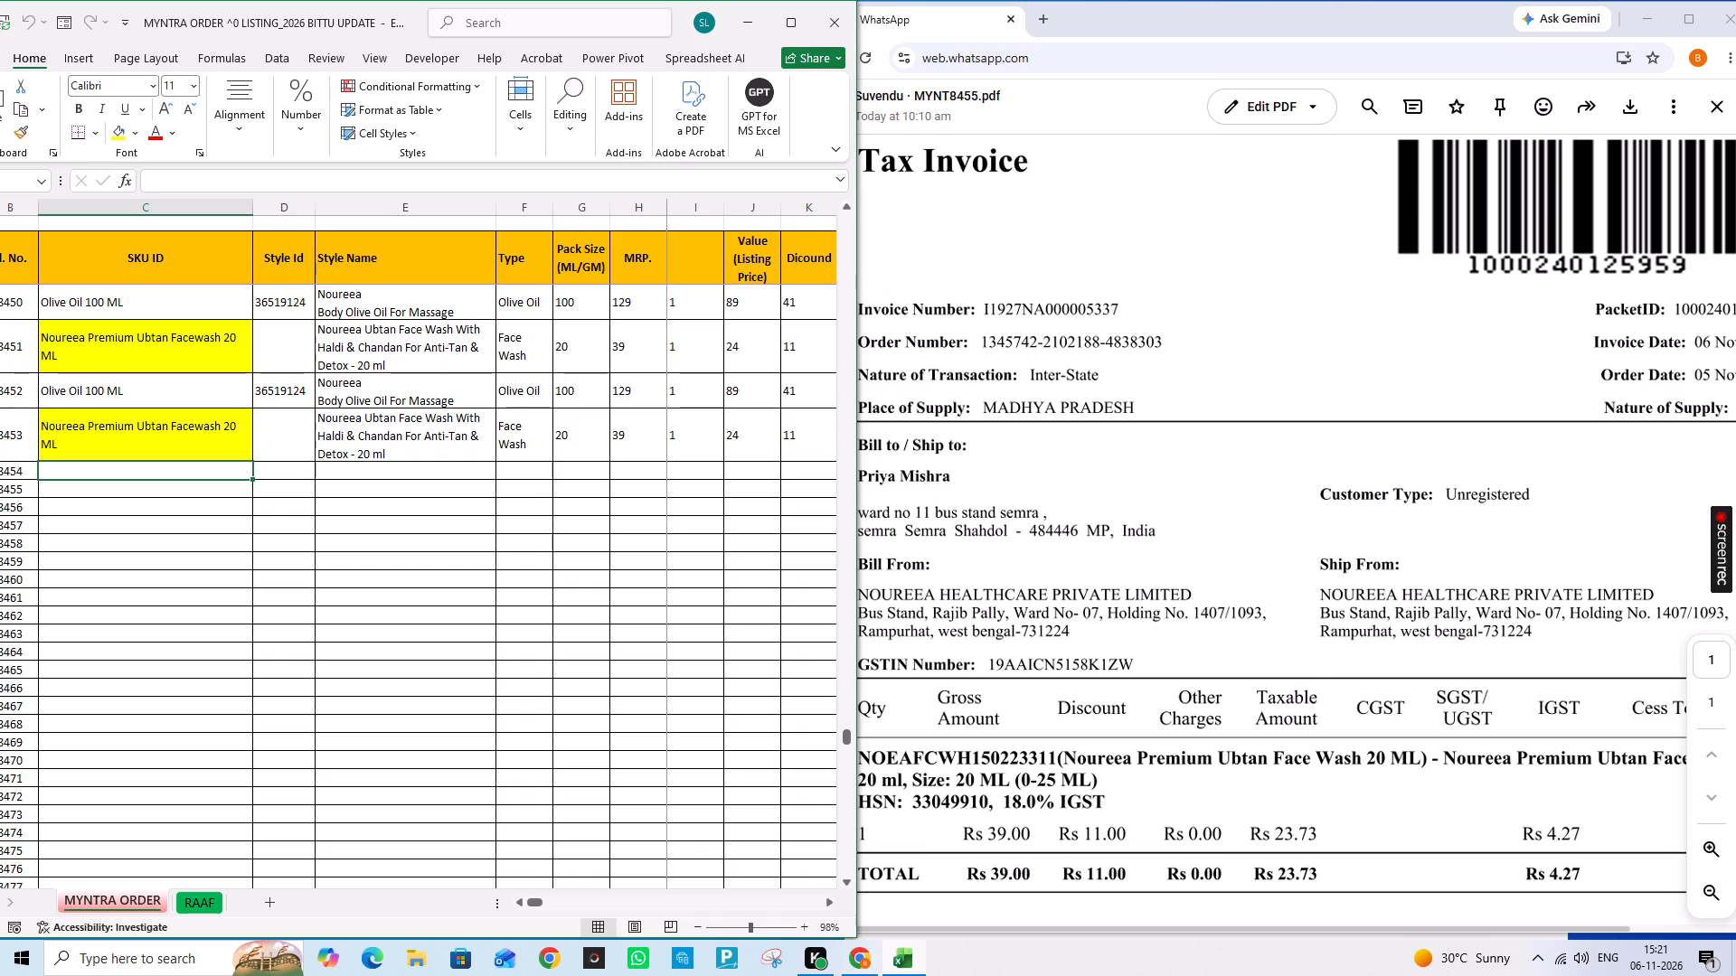
pyautogui.hotkey('shift', 'Right')
pyautogui.hotkey('shift', 'Right')
pyautogui.hotkey('shift', 'Right')
pyautogui.hotkey('shift', 'Right')
pyautogui.hotkey('shift', 'Right')
pyautogui.hotkey('shift', 'Right')
pyautogui.hotkey('shift', 'Right')
pyautogui.hotkey('shift', 'Right')
pyautogui.hotkey('shift', 'Right')
pyautogui.hotkey('shift', 'Right')
pyautogui.hotkey('shift', 'Right')
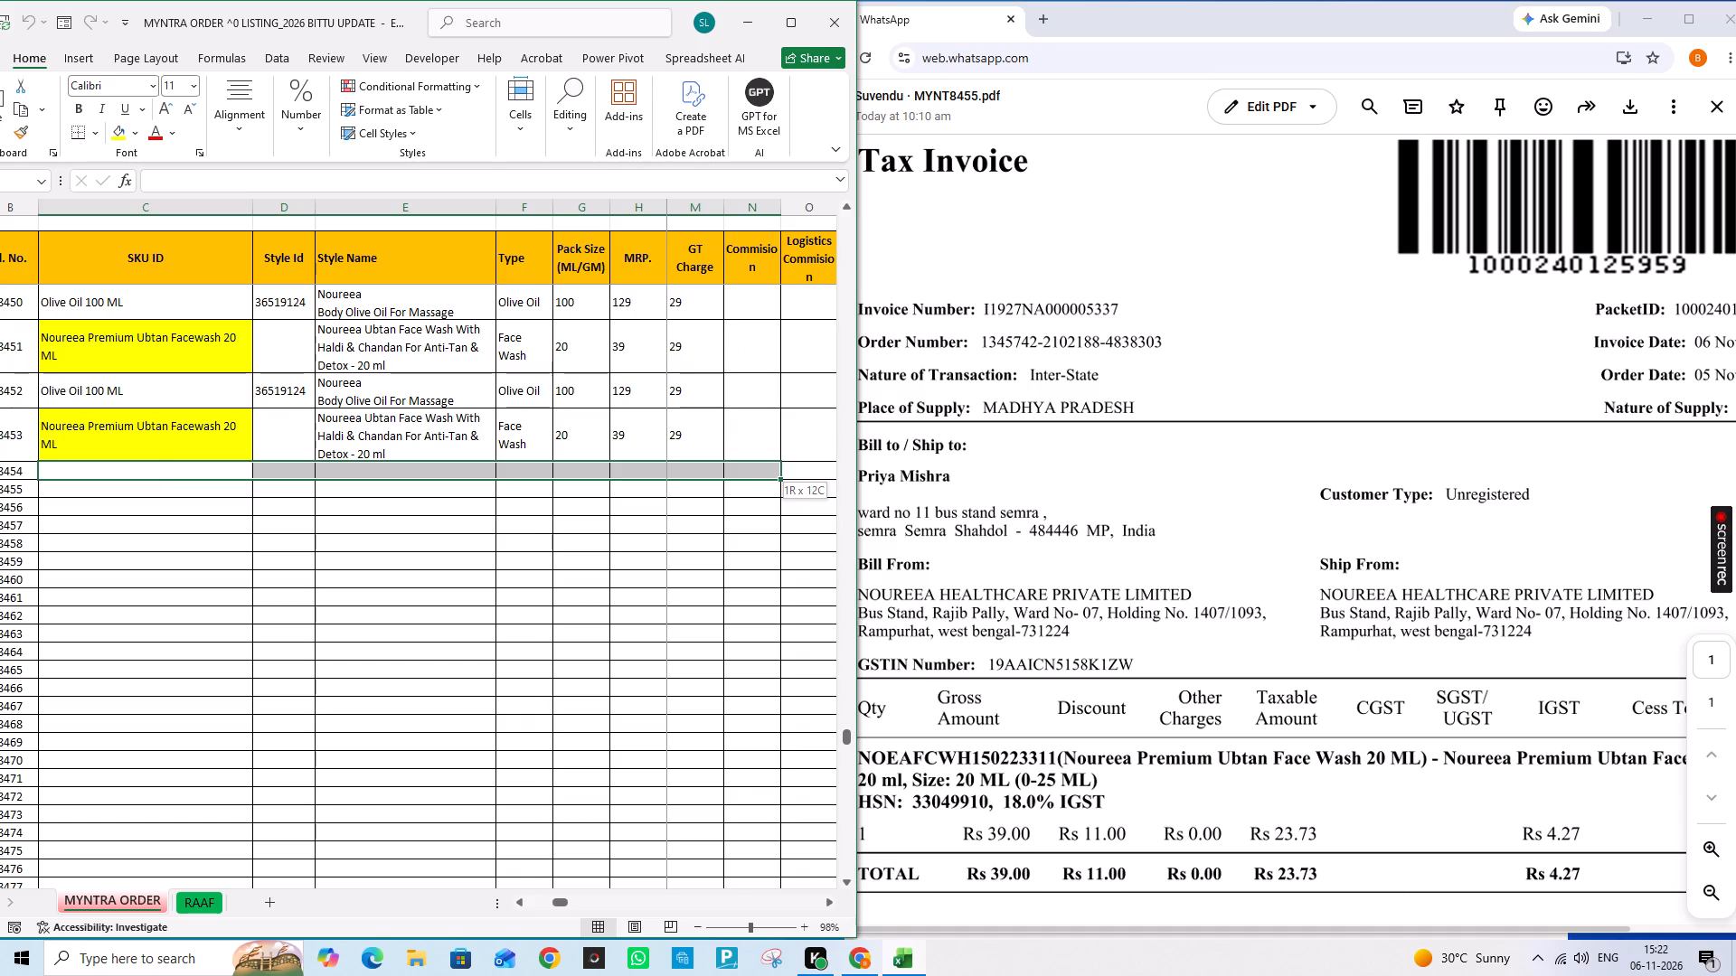
pyautogui.hotkey('ctrl', 'd')
pyautogui.hotkey('ctrl', 'Right')
pyautogui.hotkey('ctrl', 'Right')
pyautogui.hotkey('ctrl', 'Right')
pyautogui.hotkey('ctrl', 'Right')
pyautogui.hotkey('ctrl', 'Right')
pyautogui.press('Right')
pyautogui.press('Right')
pyautogui.press('Right')
pyautogui.press('Right')
pyautogui.press('Right')
pyautogui.press('Right')
pyautogui.press('Right')
pyautogui.press('Right')
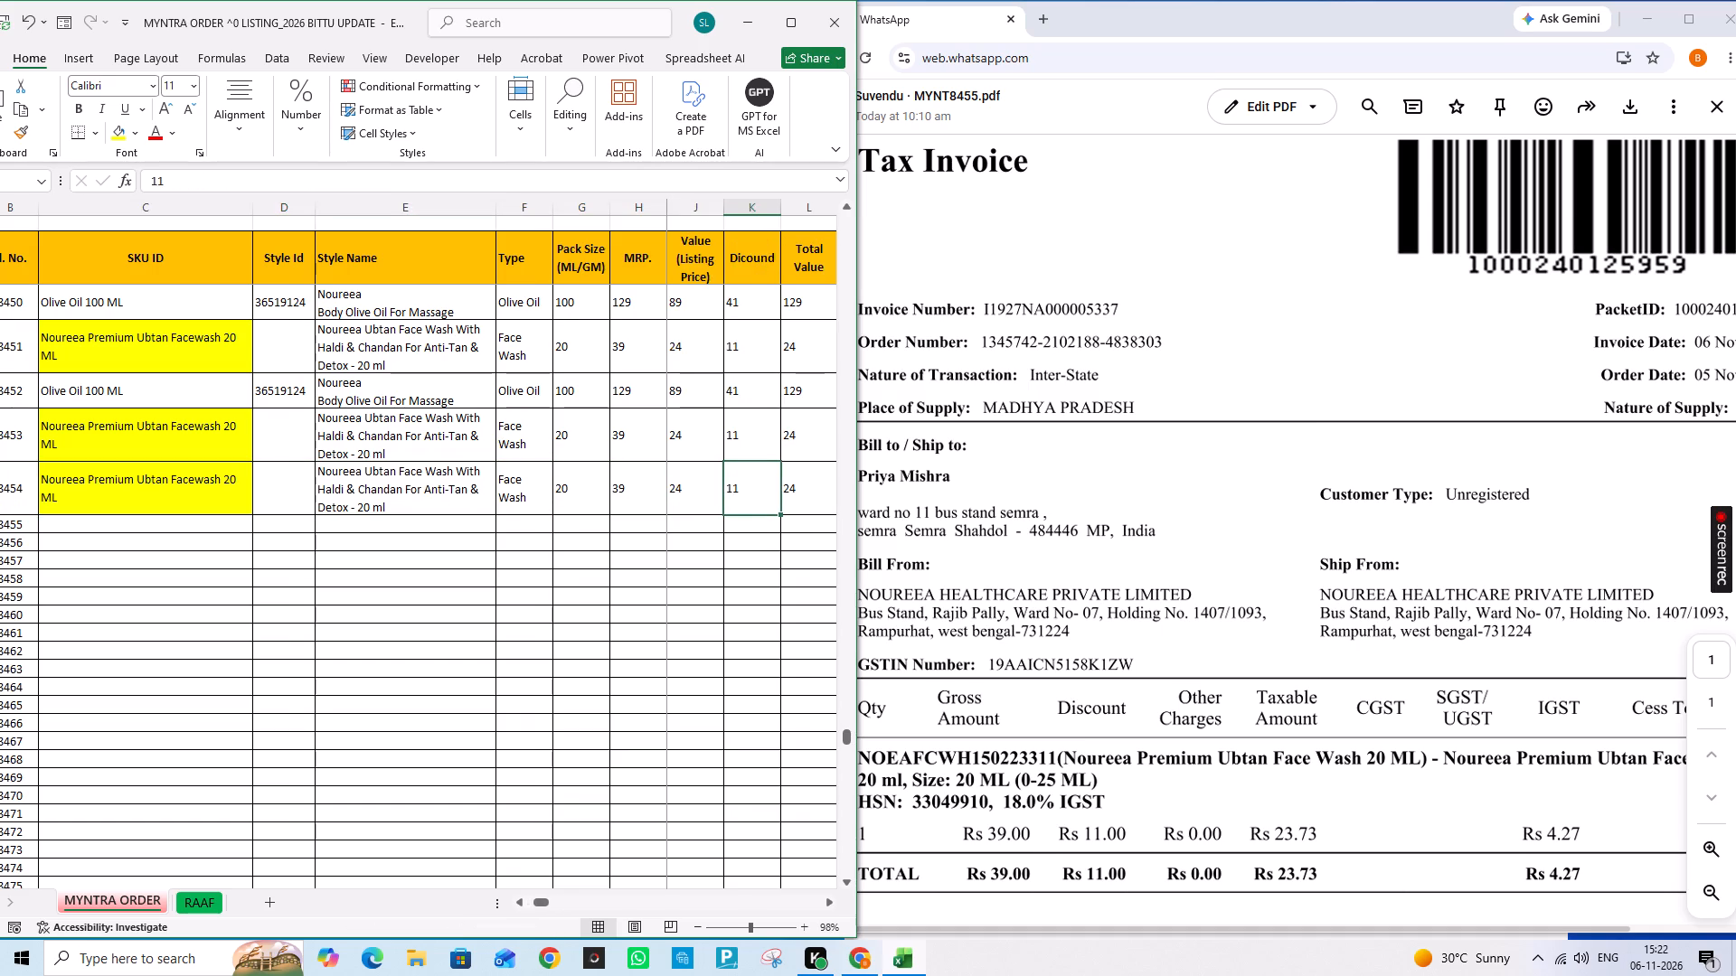
pyautogui.hotkey('ctrl', 'Right')
pyautogui.press('Right')
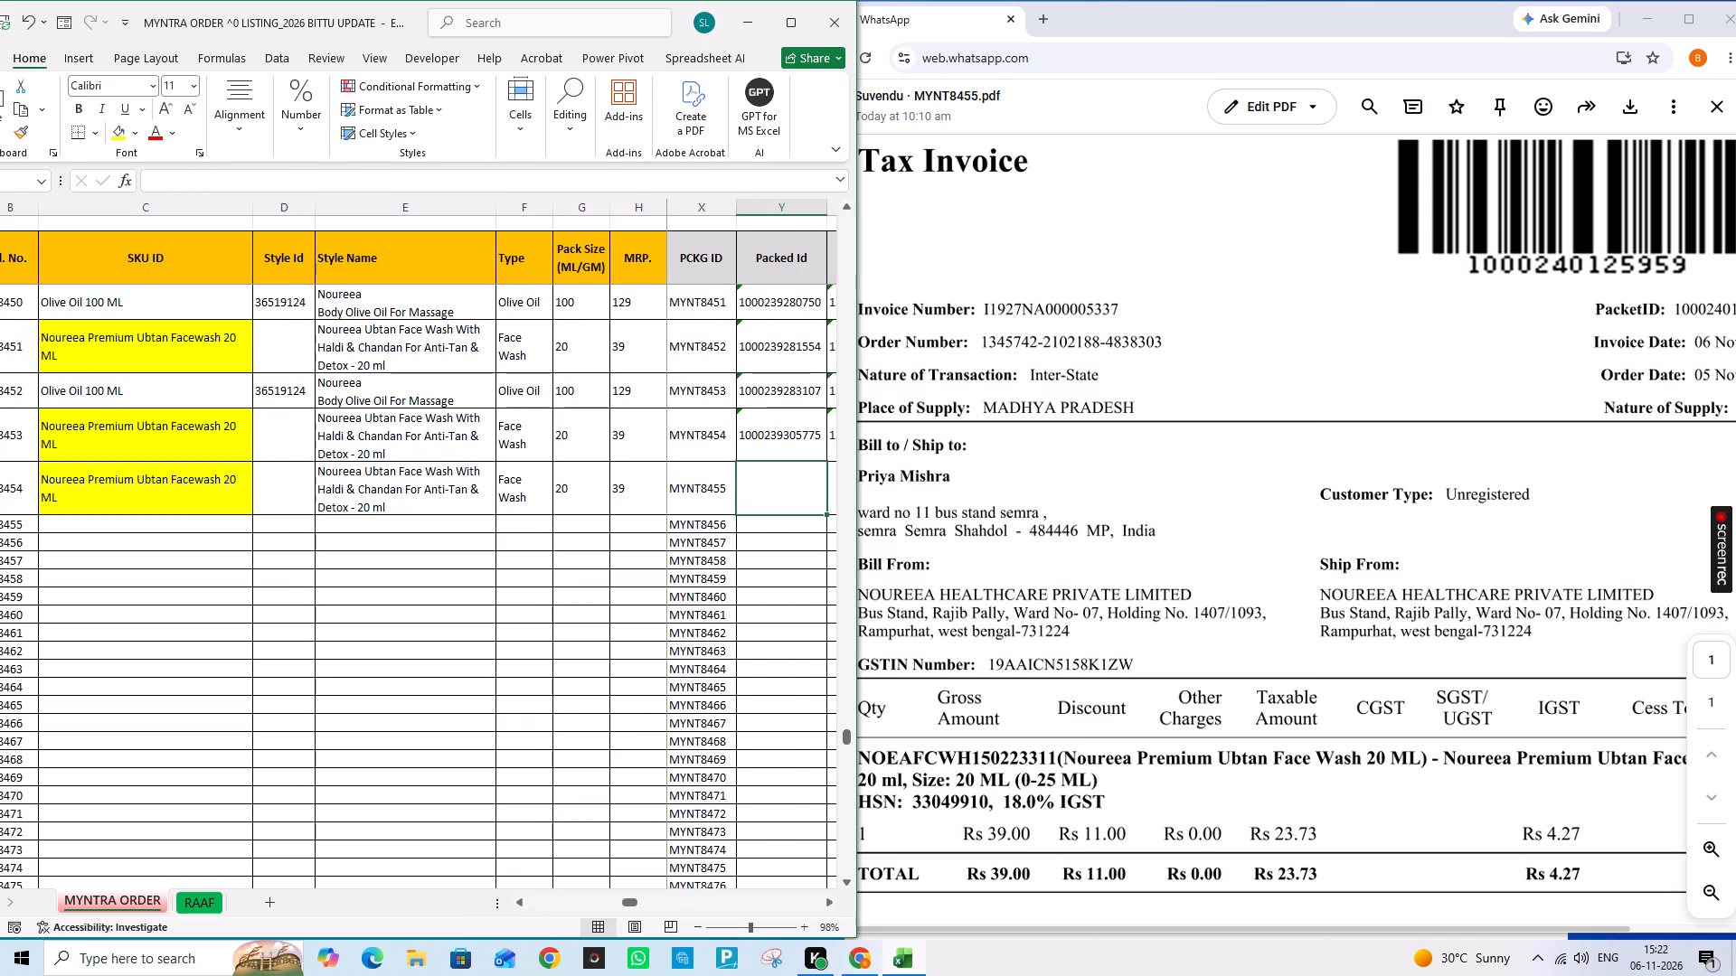
pyautogui.press("'")
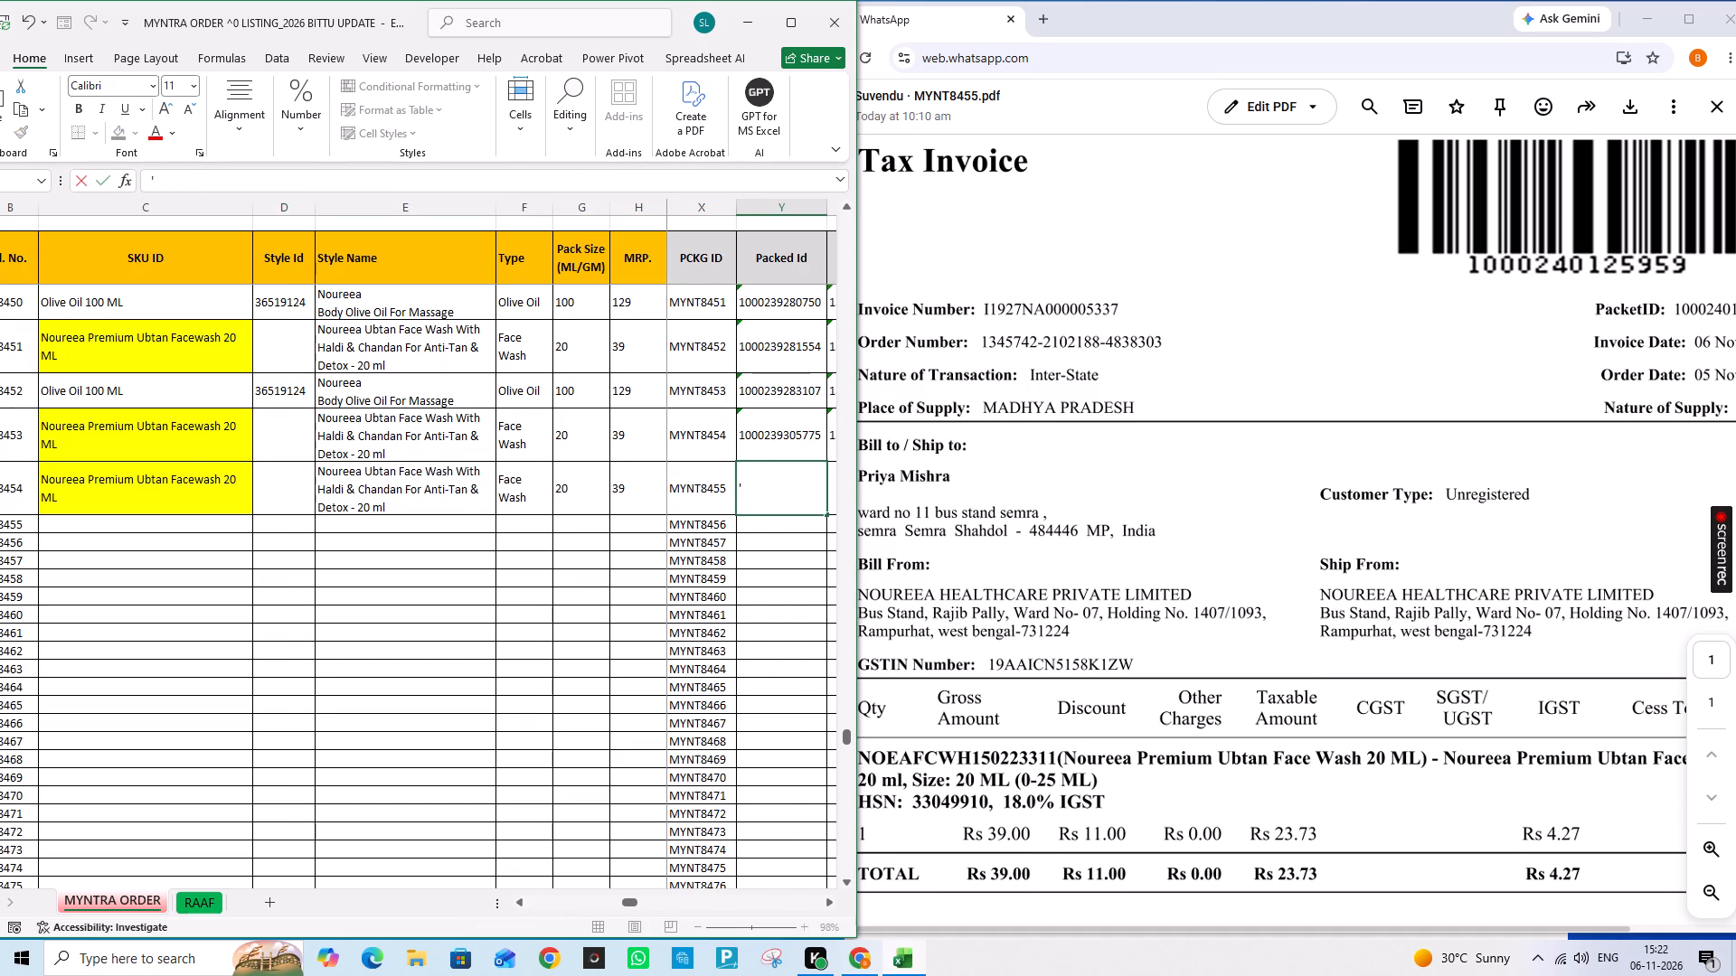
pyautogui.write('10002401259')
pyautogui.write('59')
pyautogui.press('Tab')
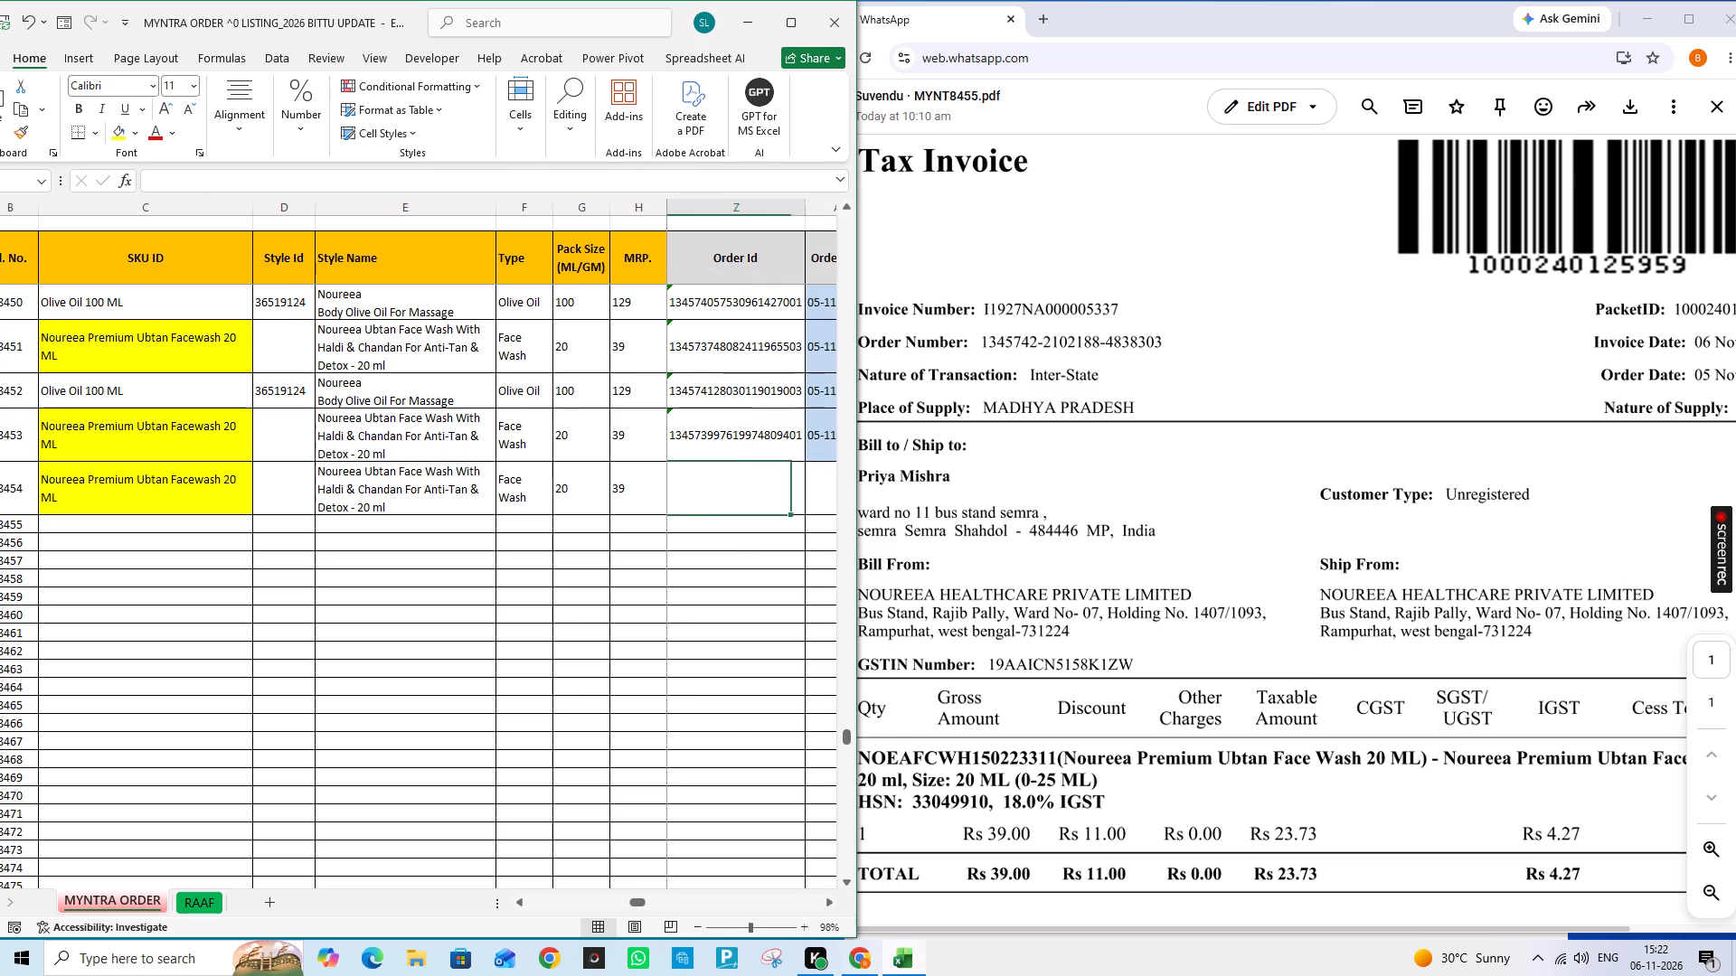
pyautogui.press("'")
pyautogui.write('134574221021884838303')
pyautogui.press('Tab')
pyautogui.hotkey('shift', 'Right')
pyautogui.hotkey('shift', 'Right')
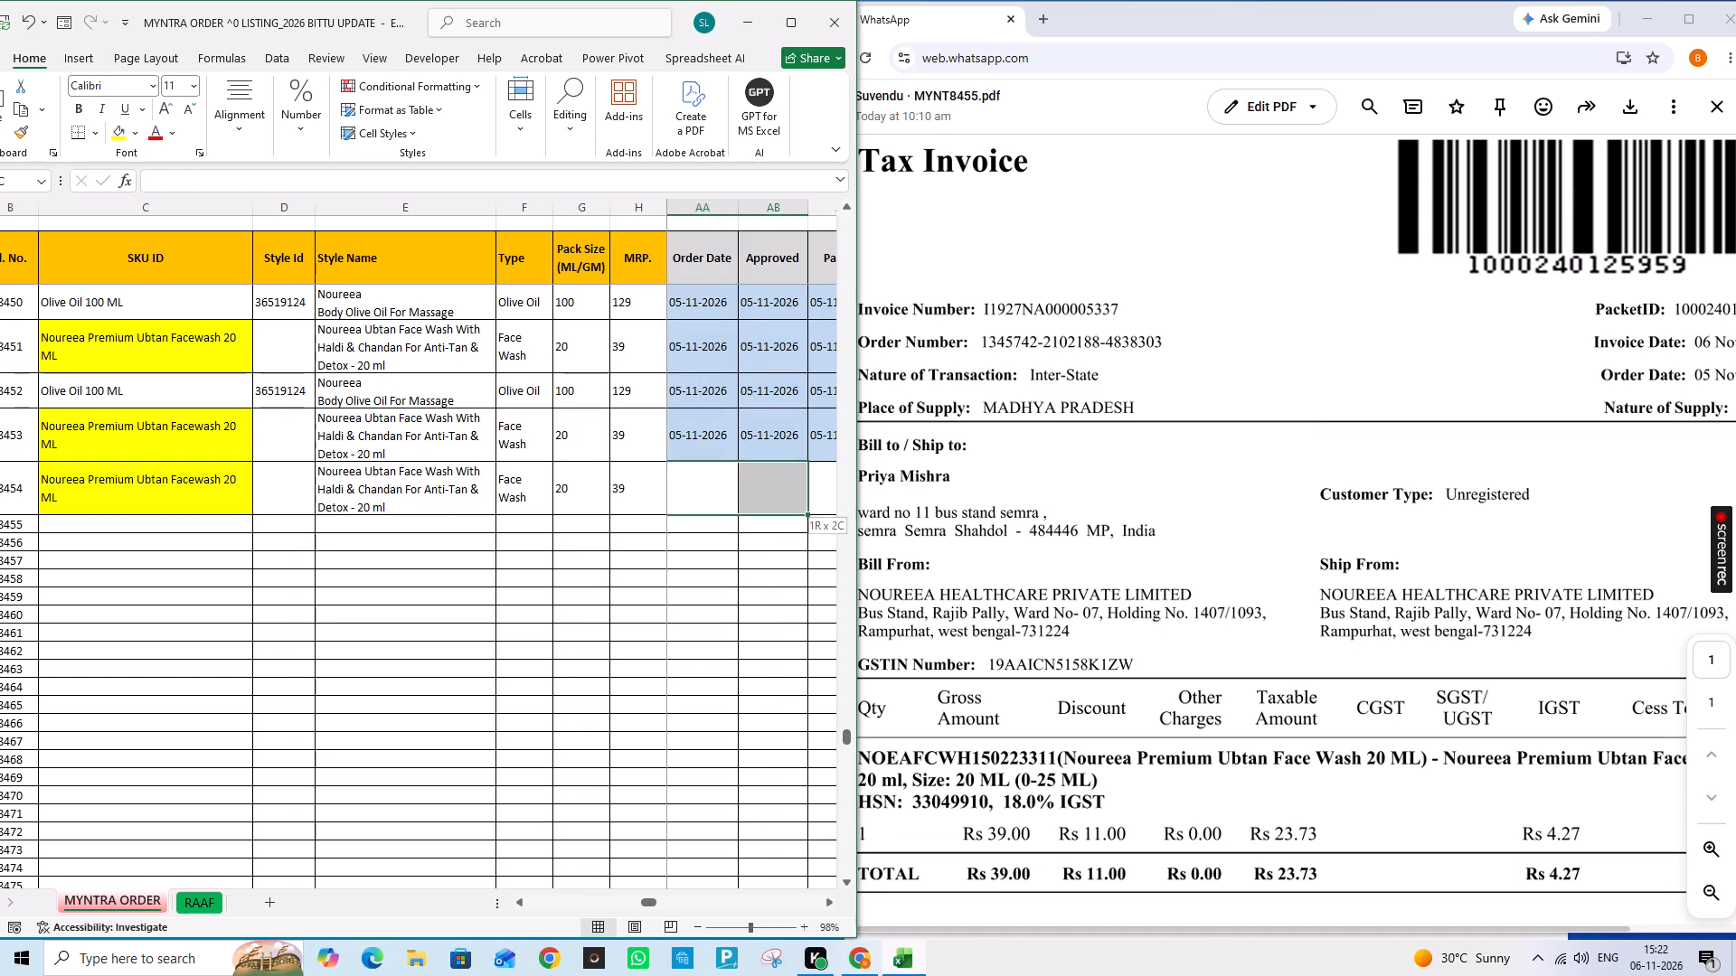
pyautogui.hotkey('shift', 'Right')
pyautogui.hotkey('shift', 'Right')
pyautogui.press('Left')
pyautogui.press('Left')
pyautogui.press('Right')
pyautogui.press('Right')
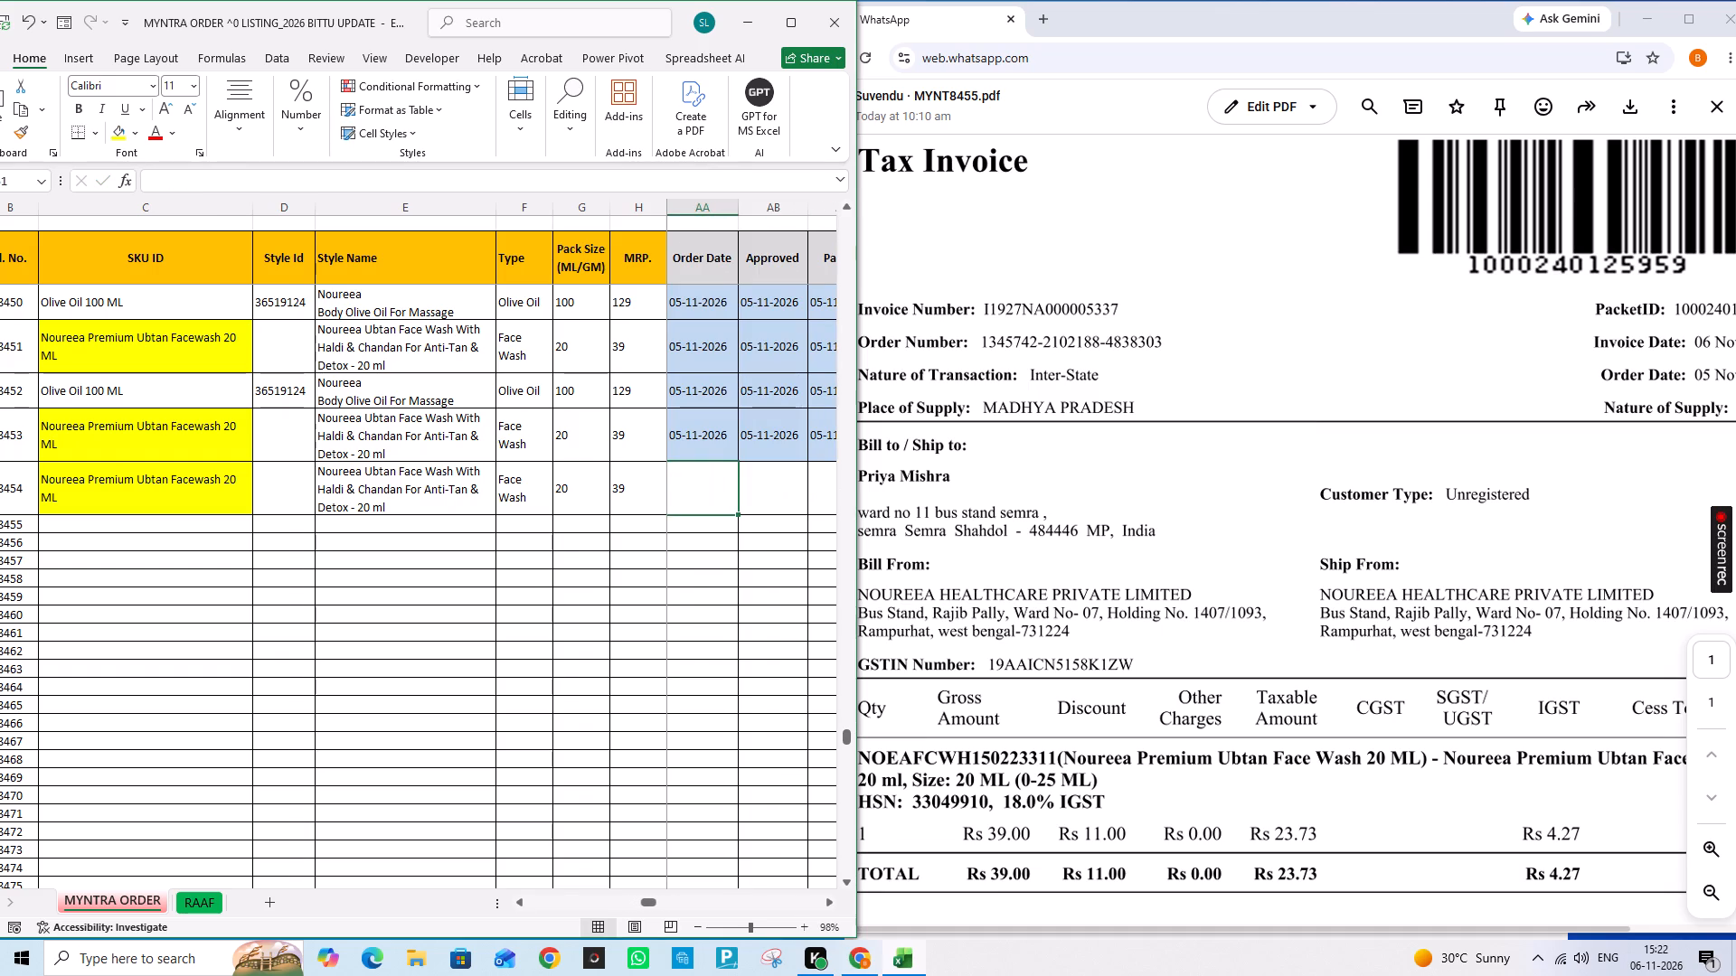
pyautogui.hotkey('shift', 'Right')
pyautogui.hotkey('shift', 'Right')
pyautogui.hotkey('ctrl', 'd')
# Change the Packed date of the MYNT8455 row to 06-11-2026.
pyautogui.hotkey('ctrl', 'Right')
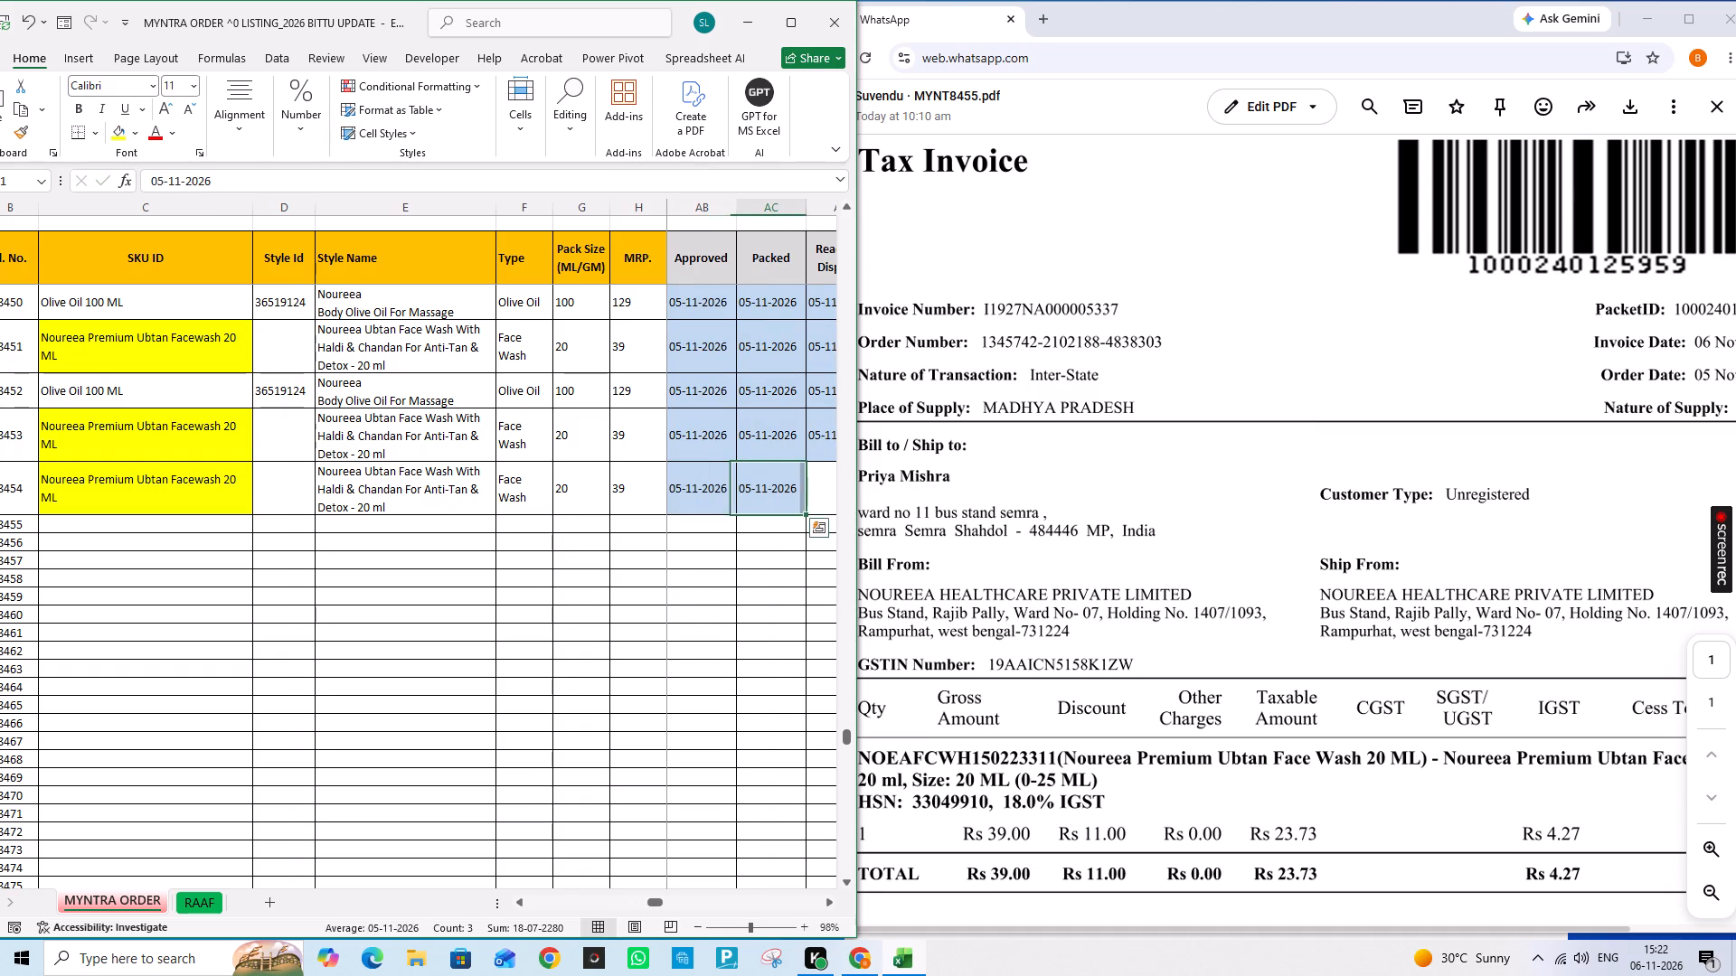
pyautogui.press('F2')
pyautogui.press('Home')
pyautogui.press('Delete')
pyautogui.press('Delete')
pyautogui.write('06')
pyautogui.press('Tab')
# Copy the Packed date 06-11-2026 into the Ready To Dispatch and Pick up Complete cells of the same row.
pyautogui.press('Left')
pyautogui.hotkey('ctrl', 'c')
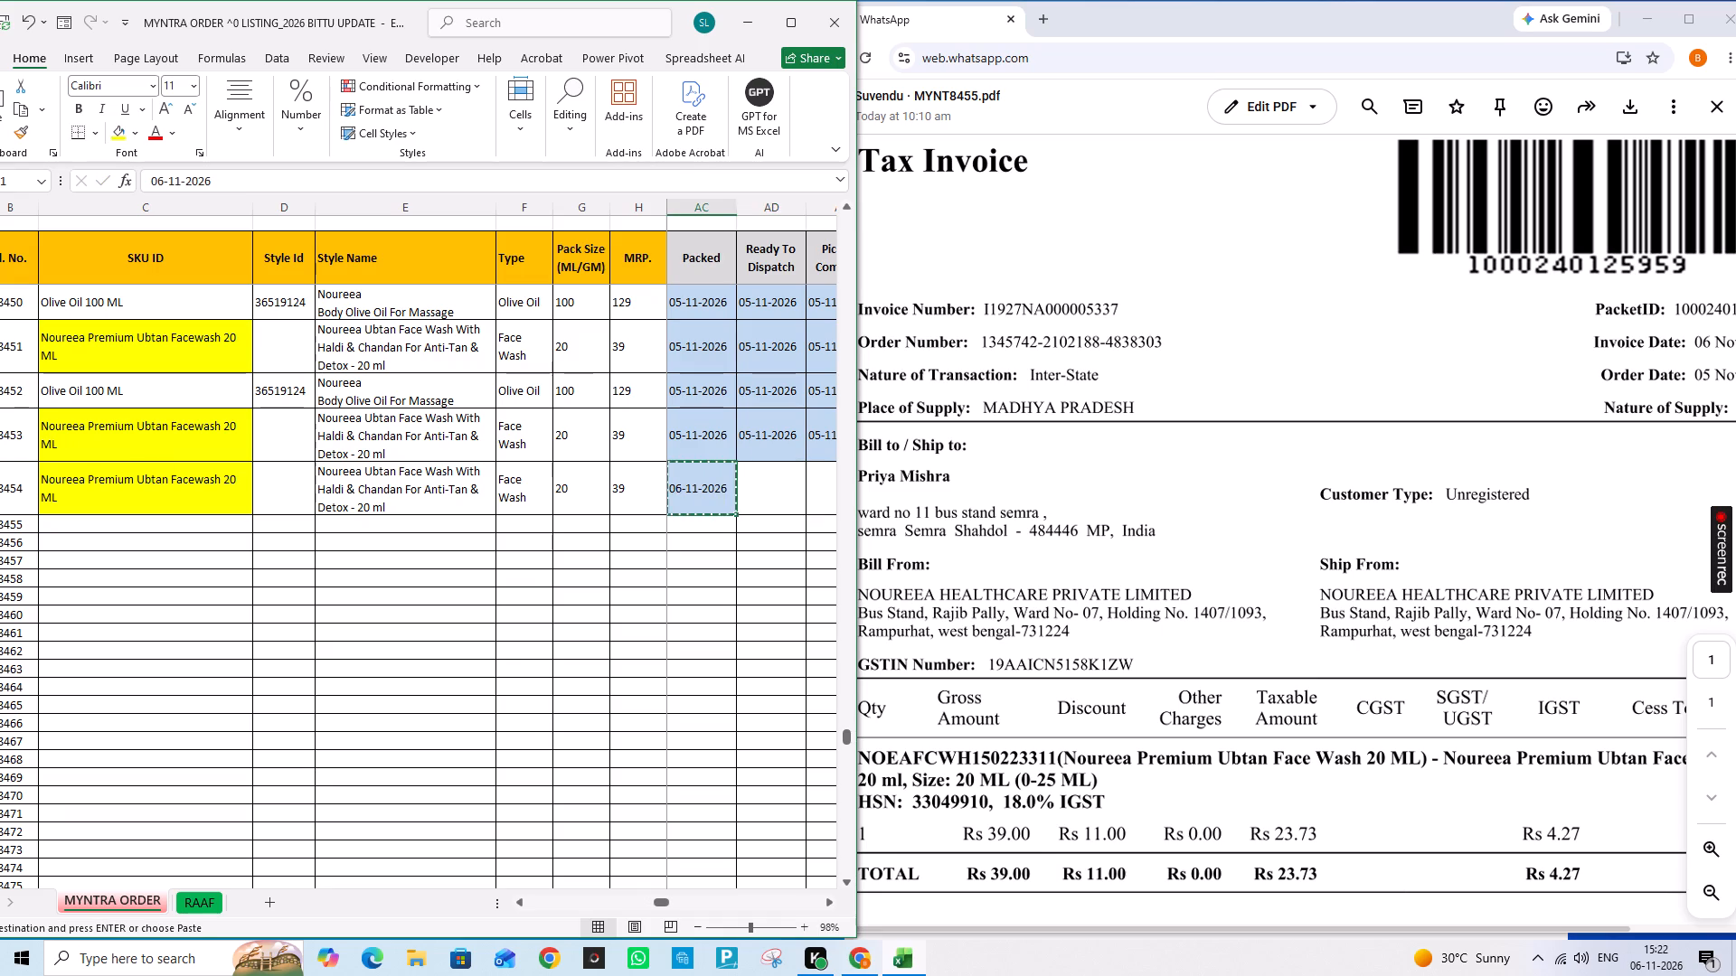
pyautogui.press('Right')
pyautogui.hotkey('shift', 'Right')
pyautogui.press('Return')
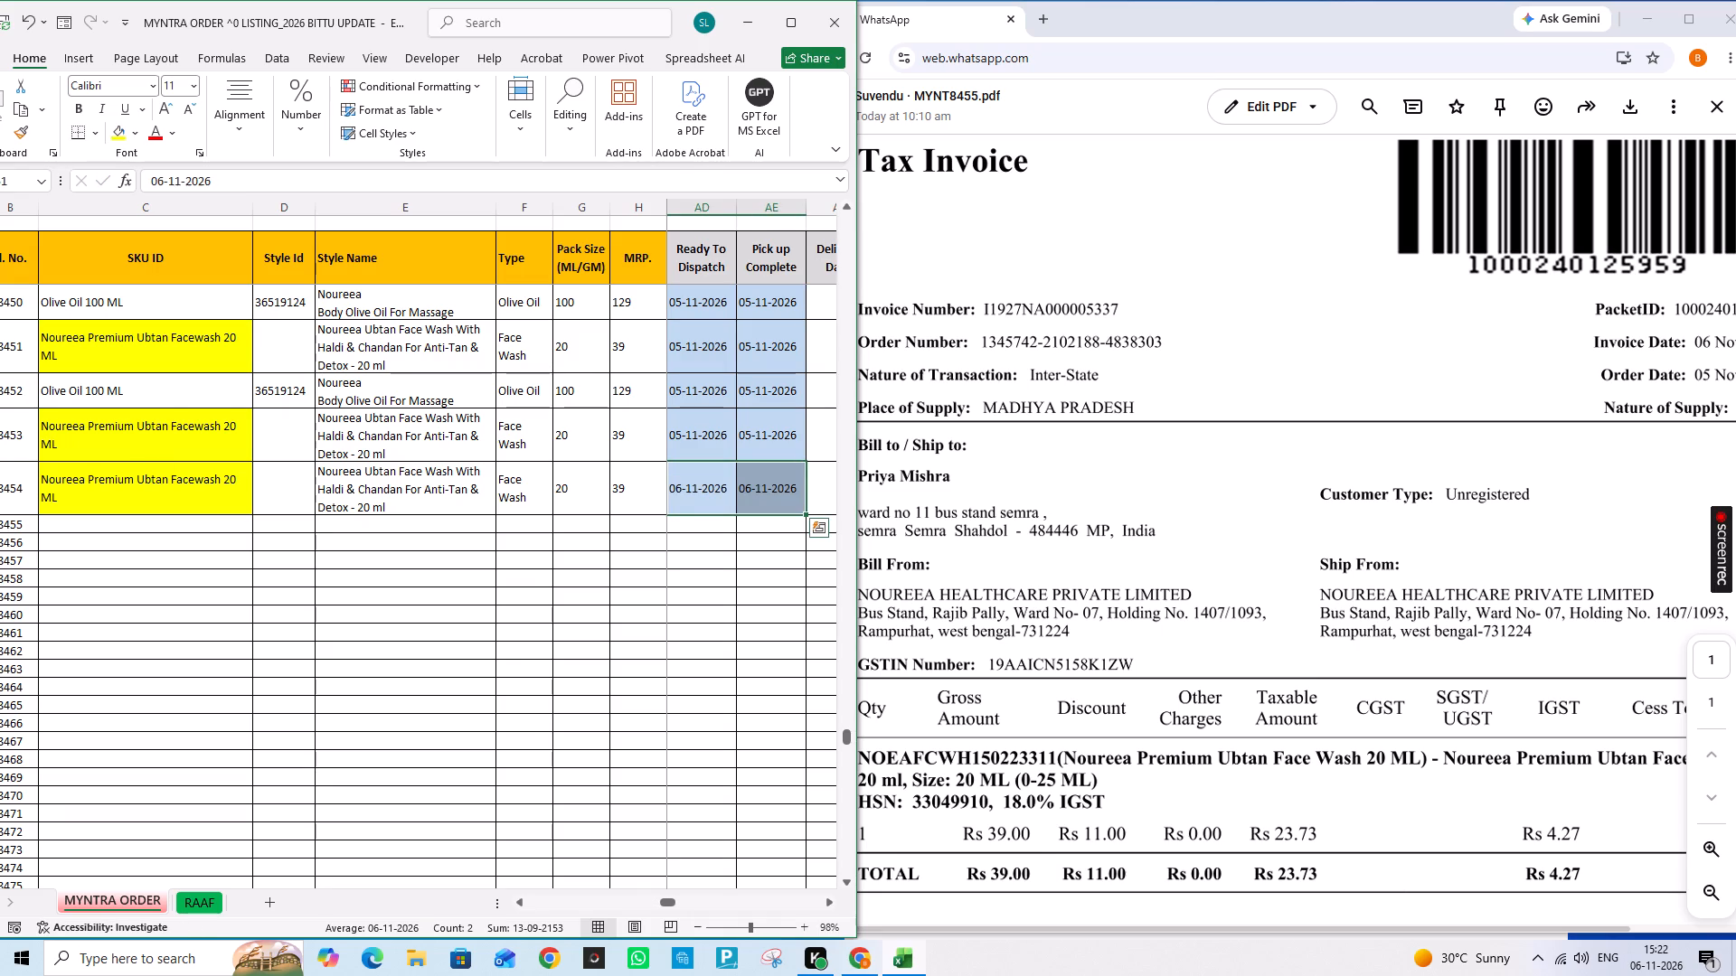
# Enter the buyer's name from the invoice in the Buyer Name cell of the MYNT8455 row.
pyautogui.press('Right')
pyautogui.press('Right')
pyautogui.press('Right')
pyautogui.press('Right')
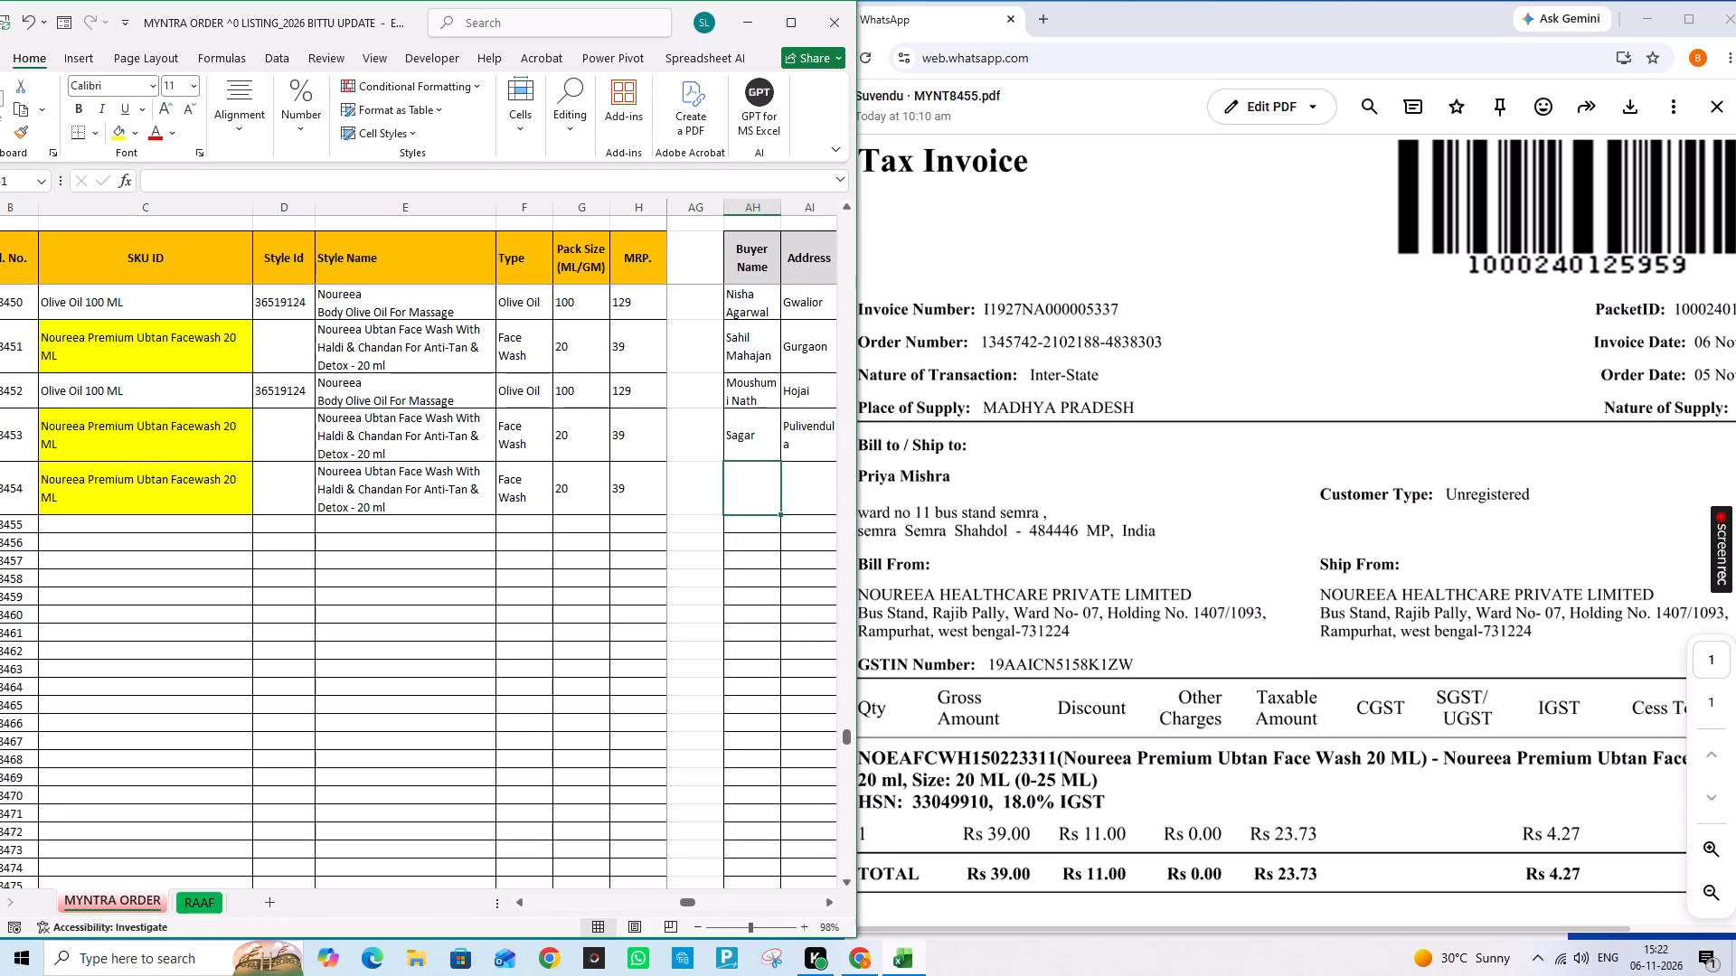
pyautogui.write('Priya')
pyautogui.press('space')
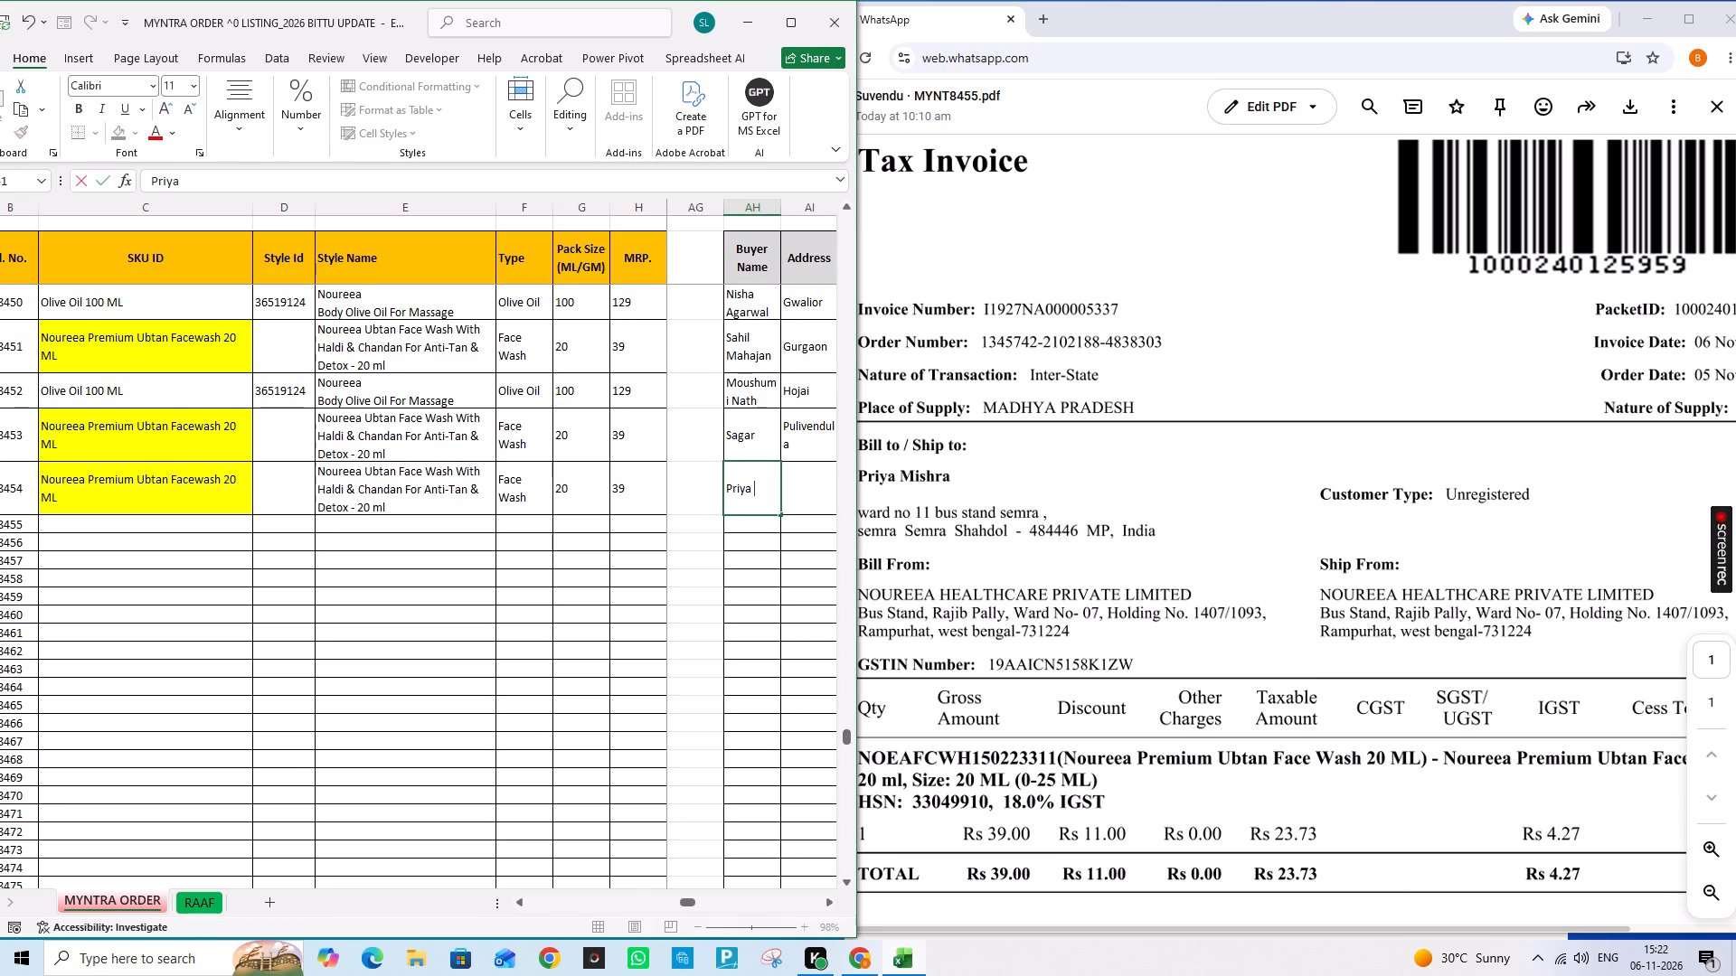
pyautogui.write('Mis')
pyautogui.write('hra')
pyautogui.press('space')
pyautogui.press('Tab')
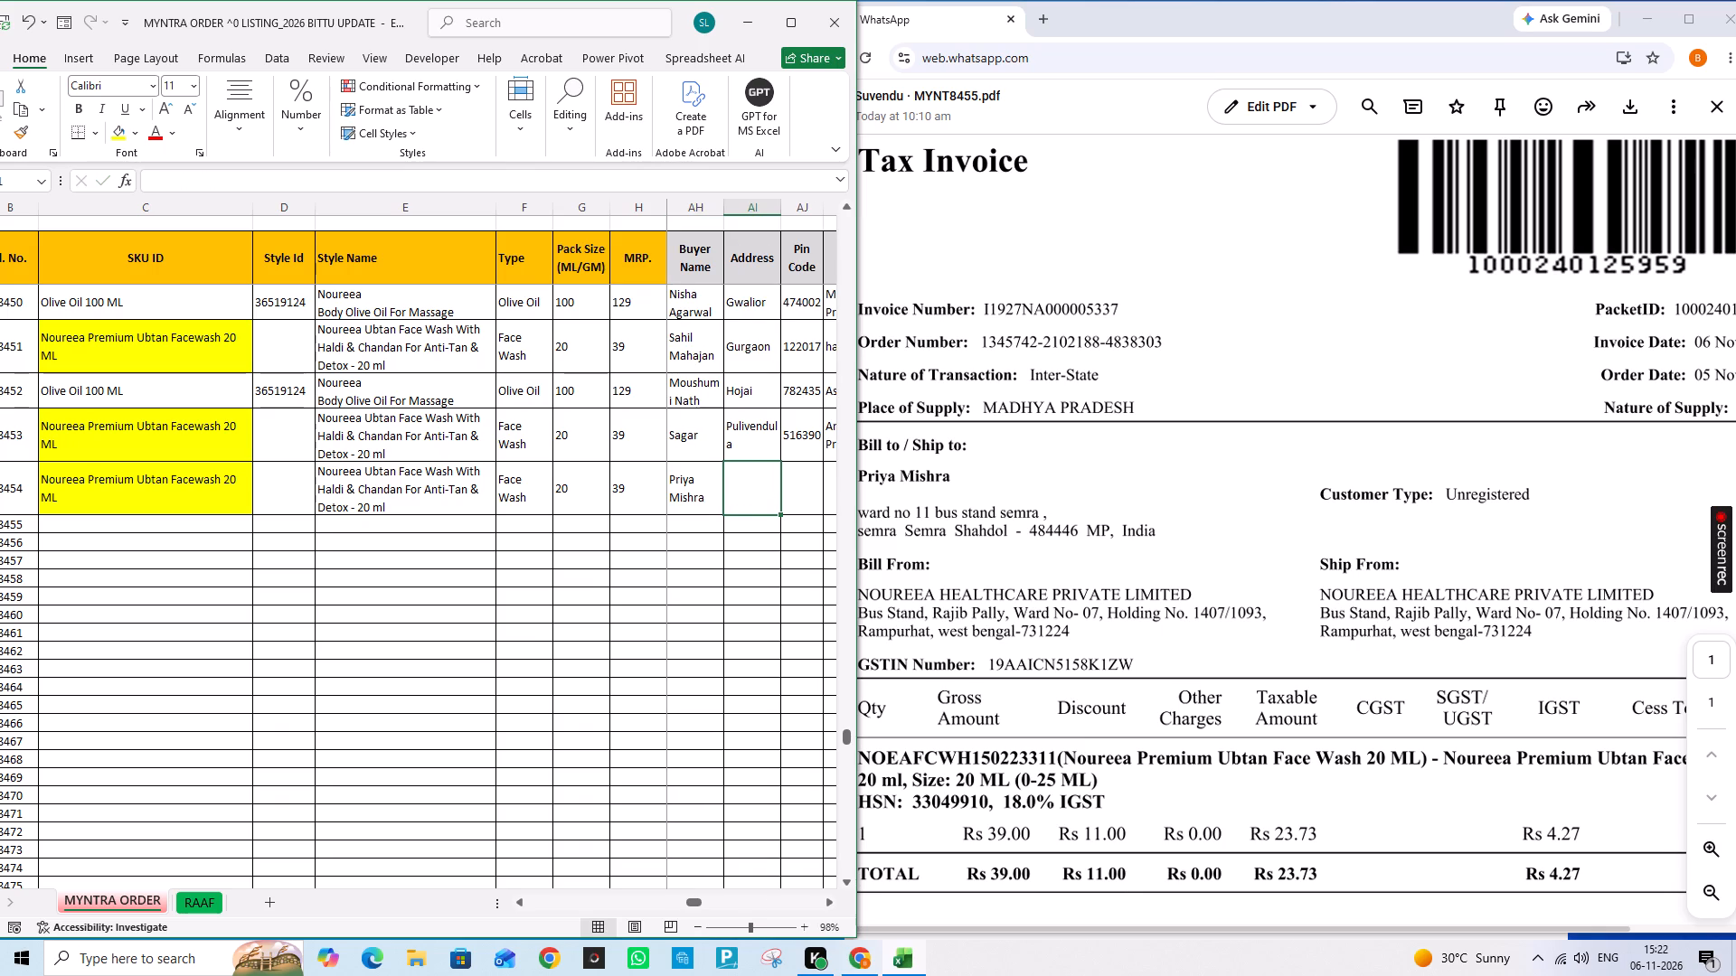
# Enter the buyer's town, pin code and state from the invoice in the Address, Pin Code and State cells.
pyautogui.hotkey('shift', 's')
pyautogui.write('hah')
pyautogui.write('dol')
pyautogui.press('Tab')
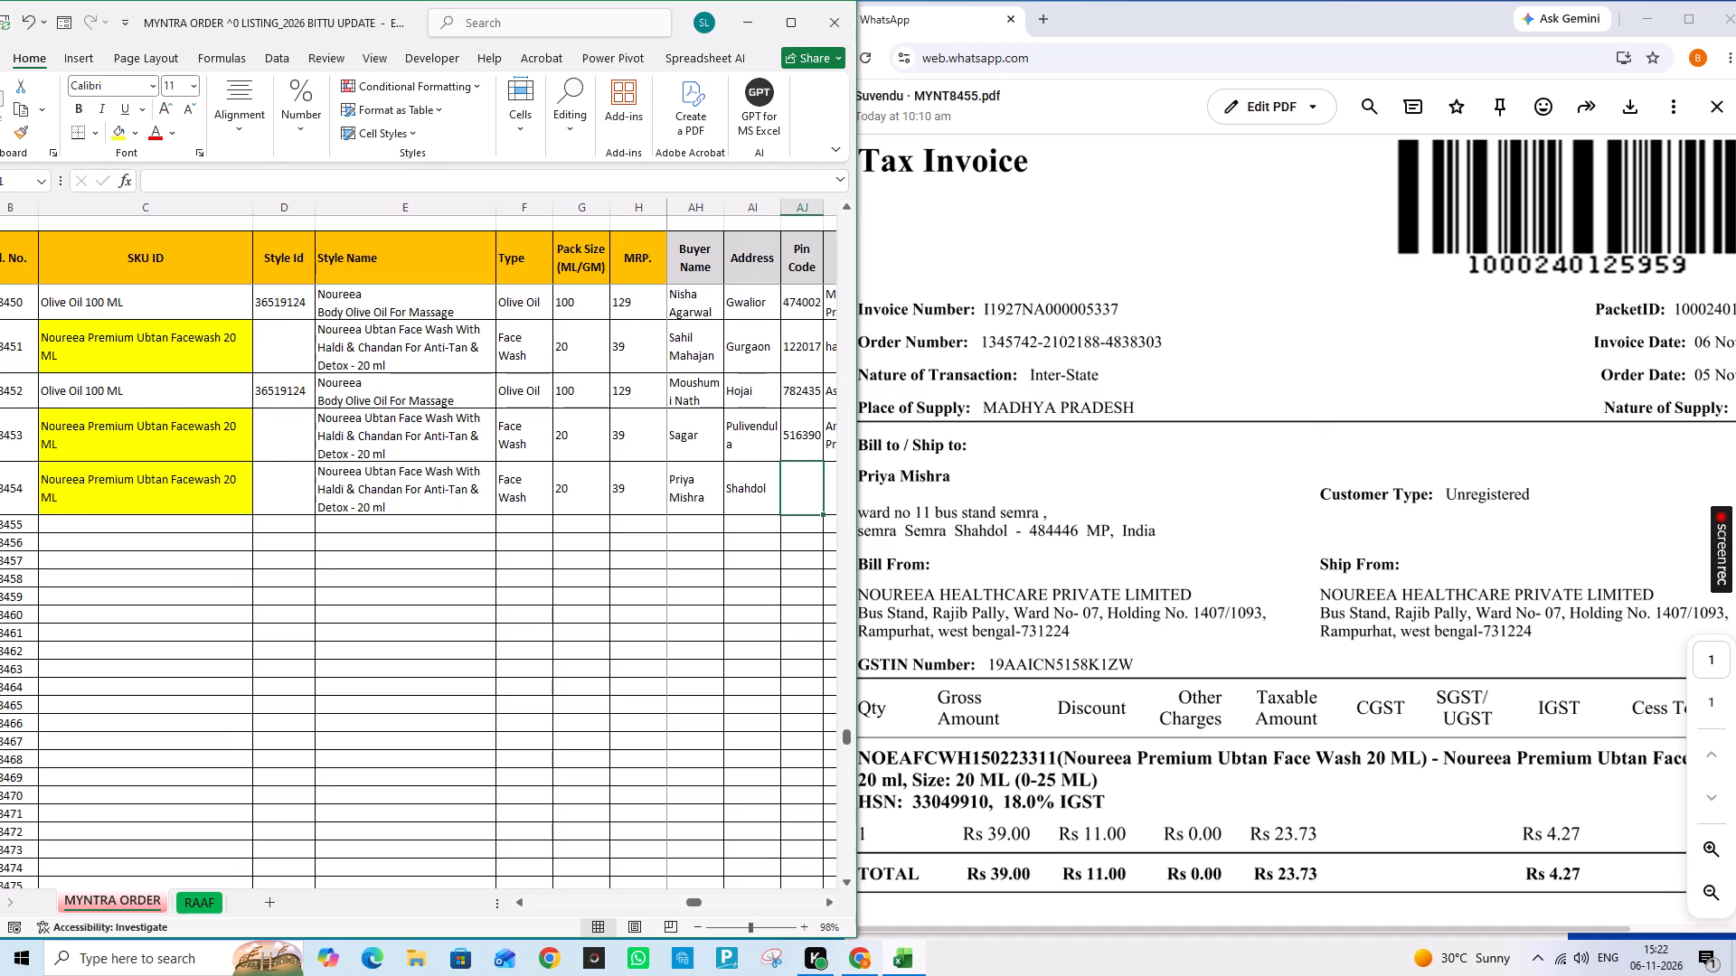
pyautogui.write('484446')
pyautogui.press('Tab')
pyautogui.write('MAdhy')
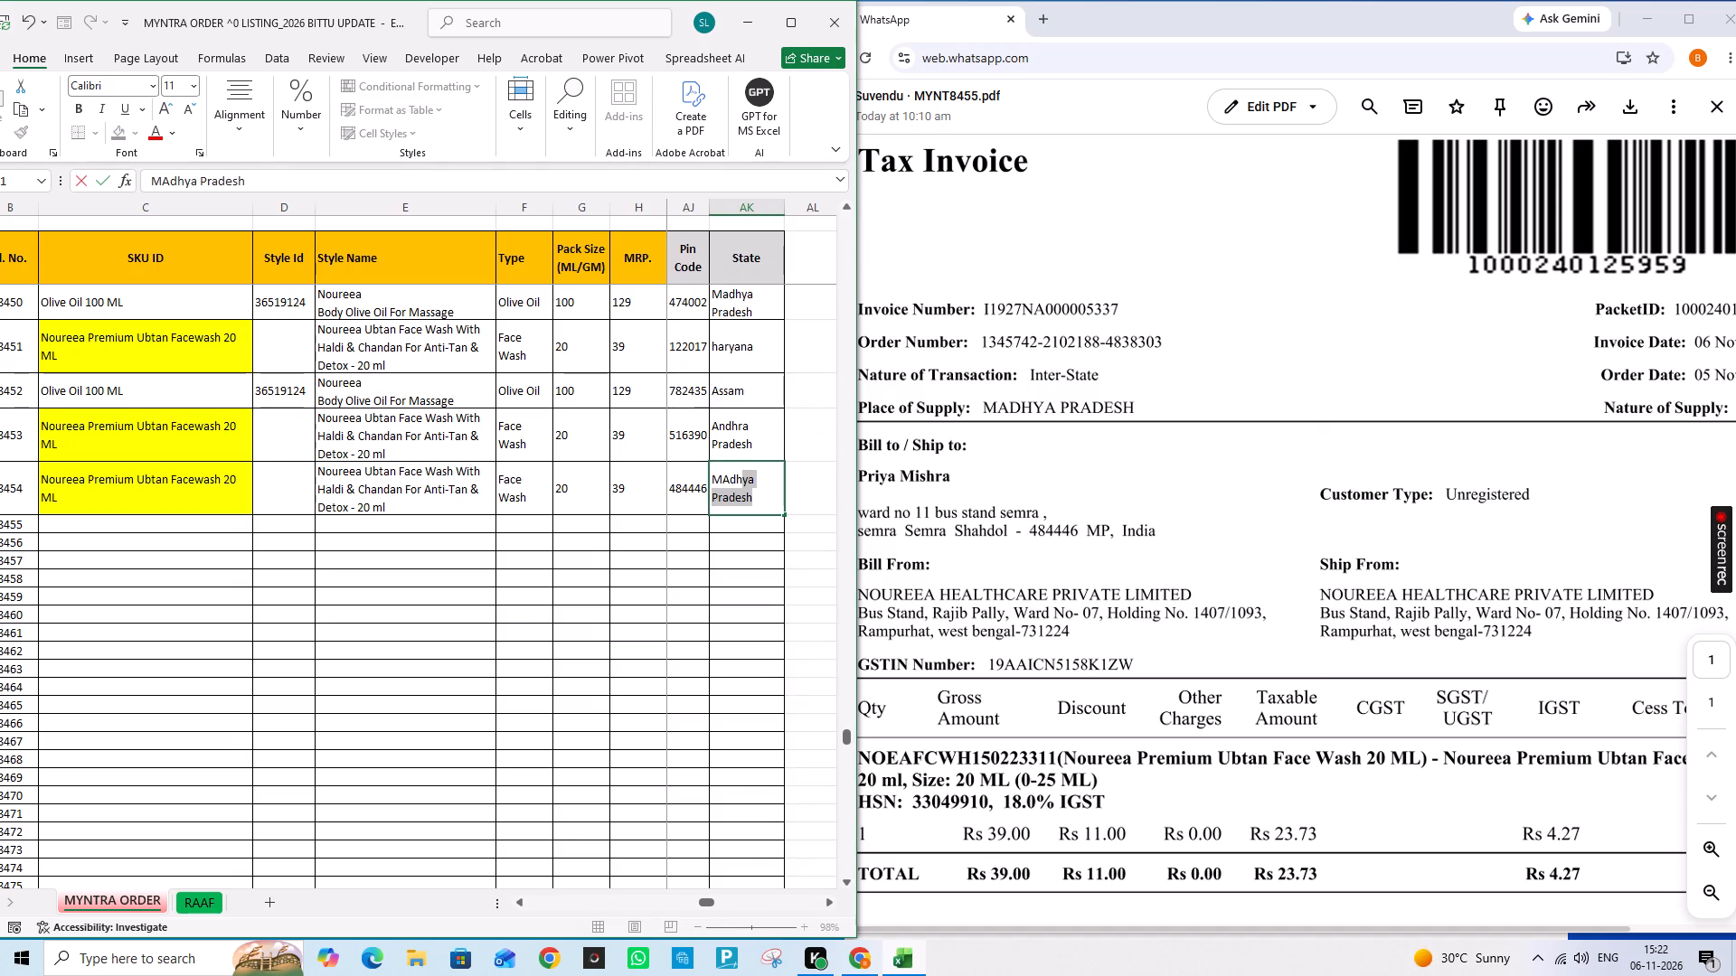
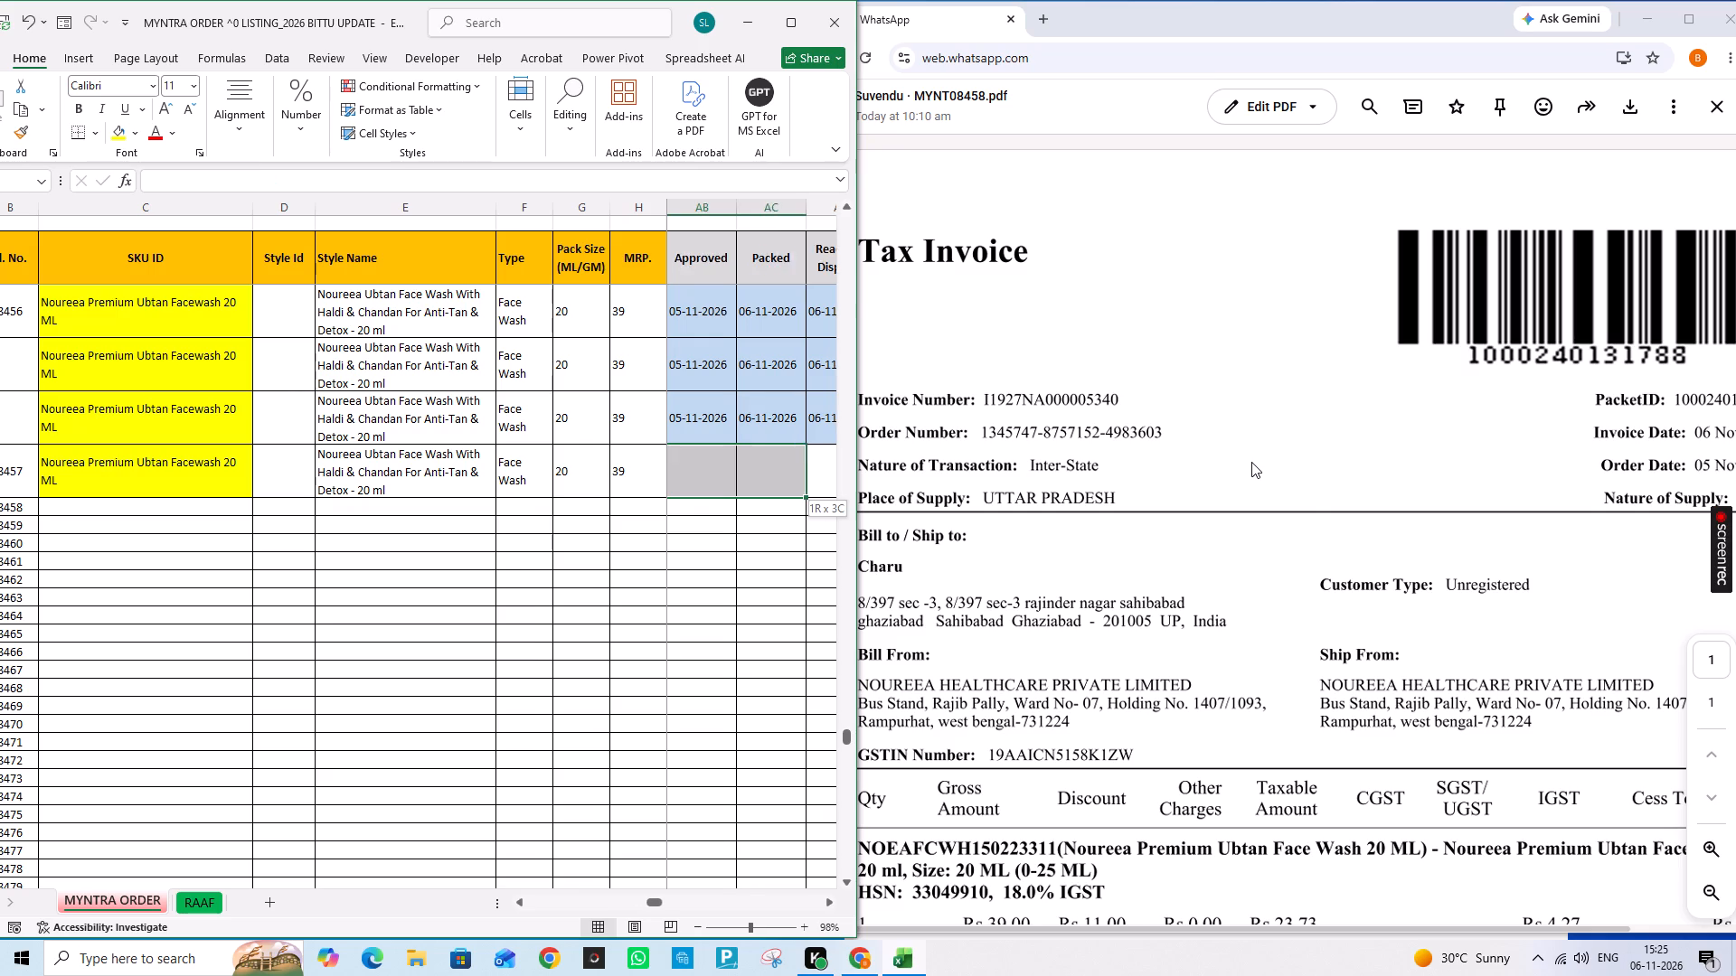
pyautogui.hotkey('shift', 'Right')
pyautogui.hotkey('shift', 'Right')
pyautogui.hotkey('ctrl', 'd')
# Enter the buyer's name from the invoice in the Buyer Name cell of the MYNT8458 row.
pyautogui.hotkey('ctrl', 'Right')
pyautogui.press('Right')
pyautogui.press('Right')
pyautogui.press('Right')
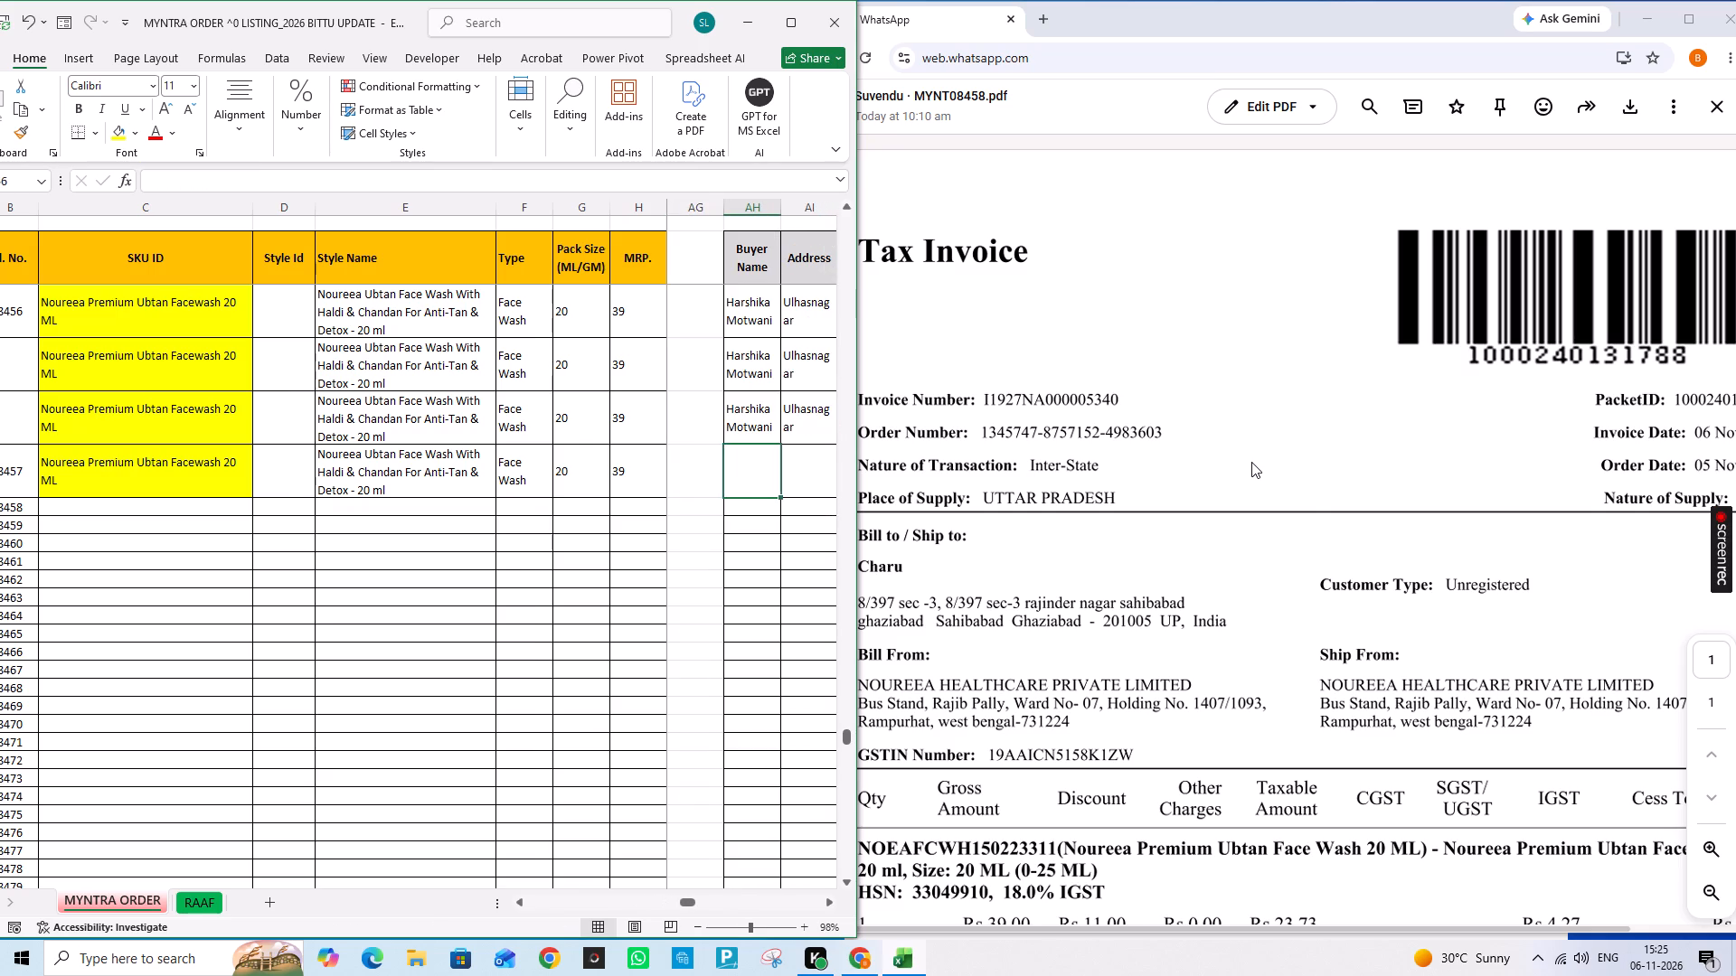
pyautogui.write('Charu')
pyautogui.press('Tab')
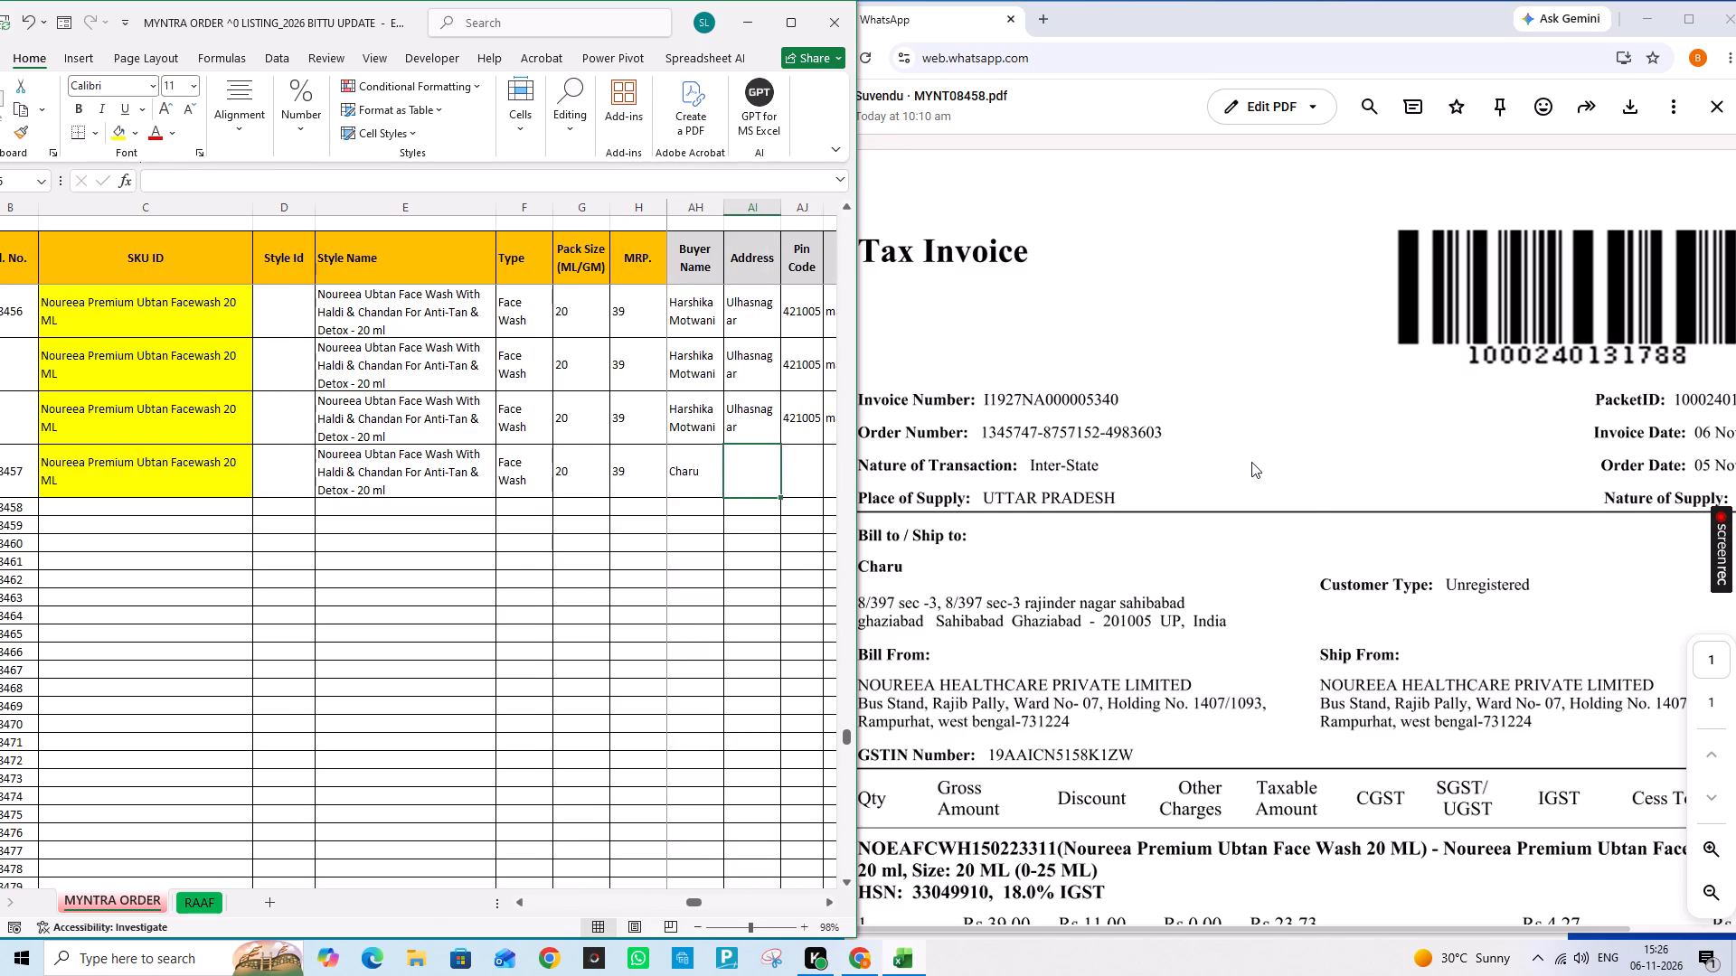
# Enter the buyer's city, pin code and state from the invoice in the Address, Pin Code and State cells.
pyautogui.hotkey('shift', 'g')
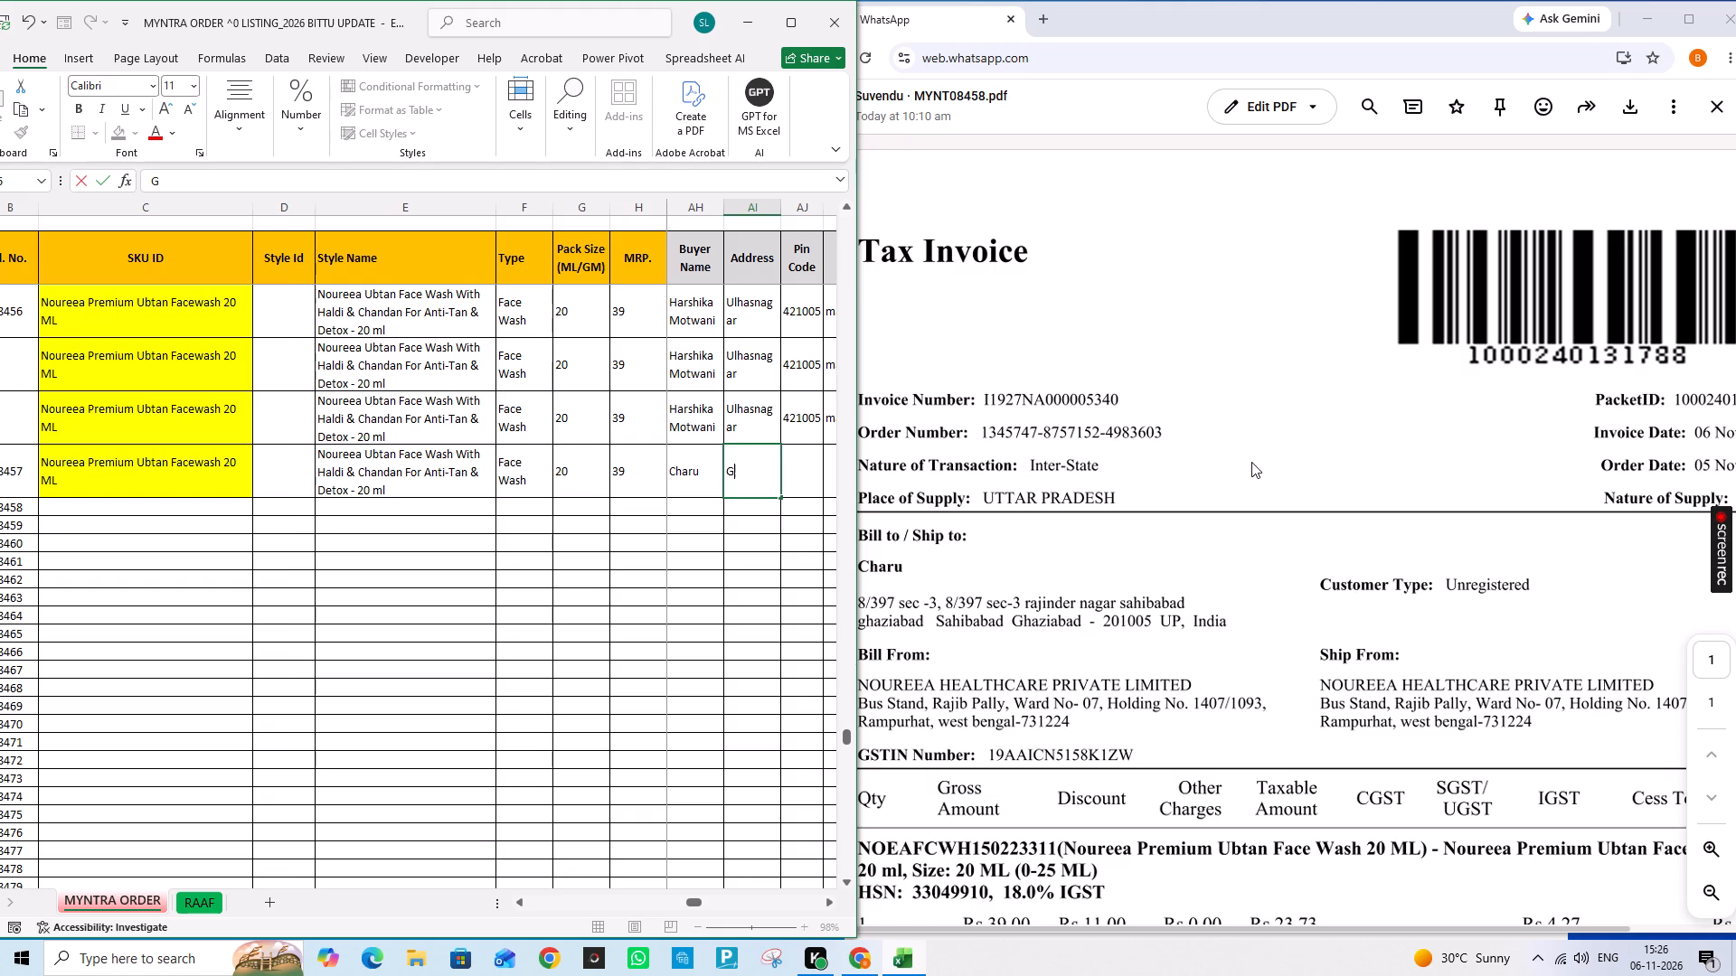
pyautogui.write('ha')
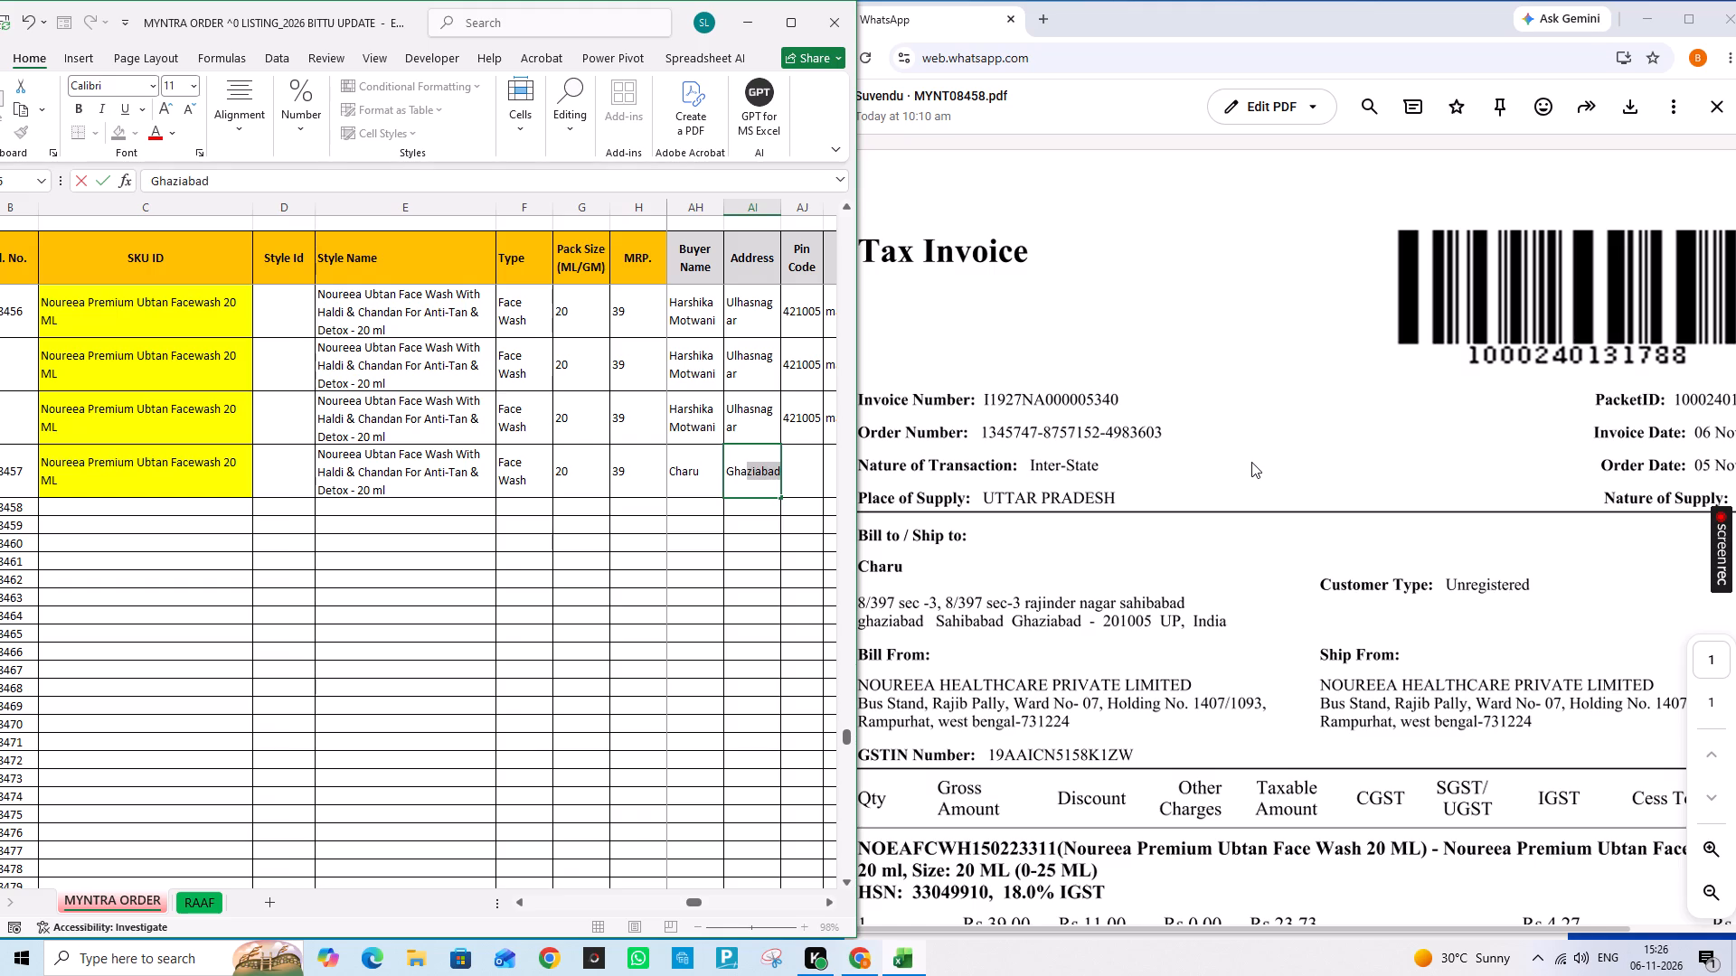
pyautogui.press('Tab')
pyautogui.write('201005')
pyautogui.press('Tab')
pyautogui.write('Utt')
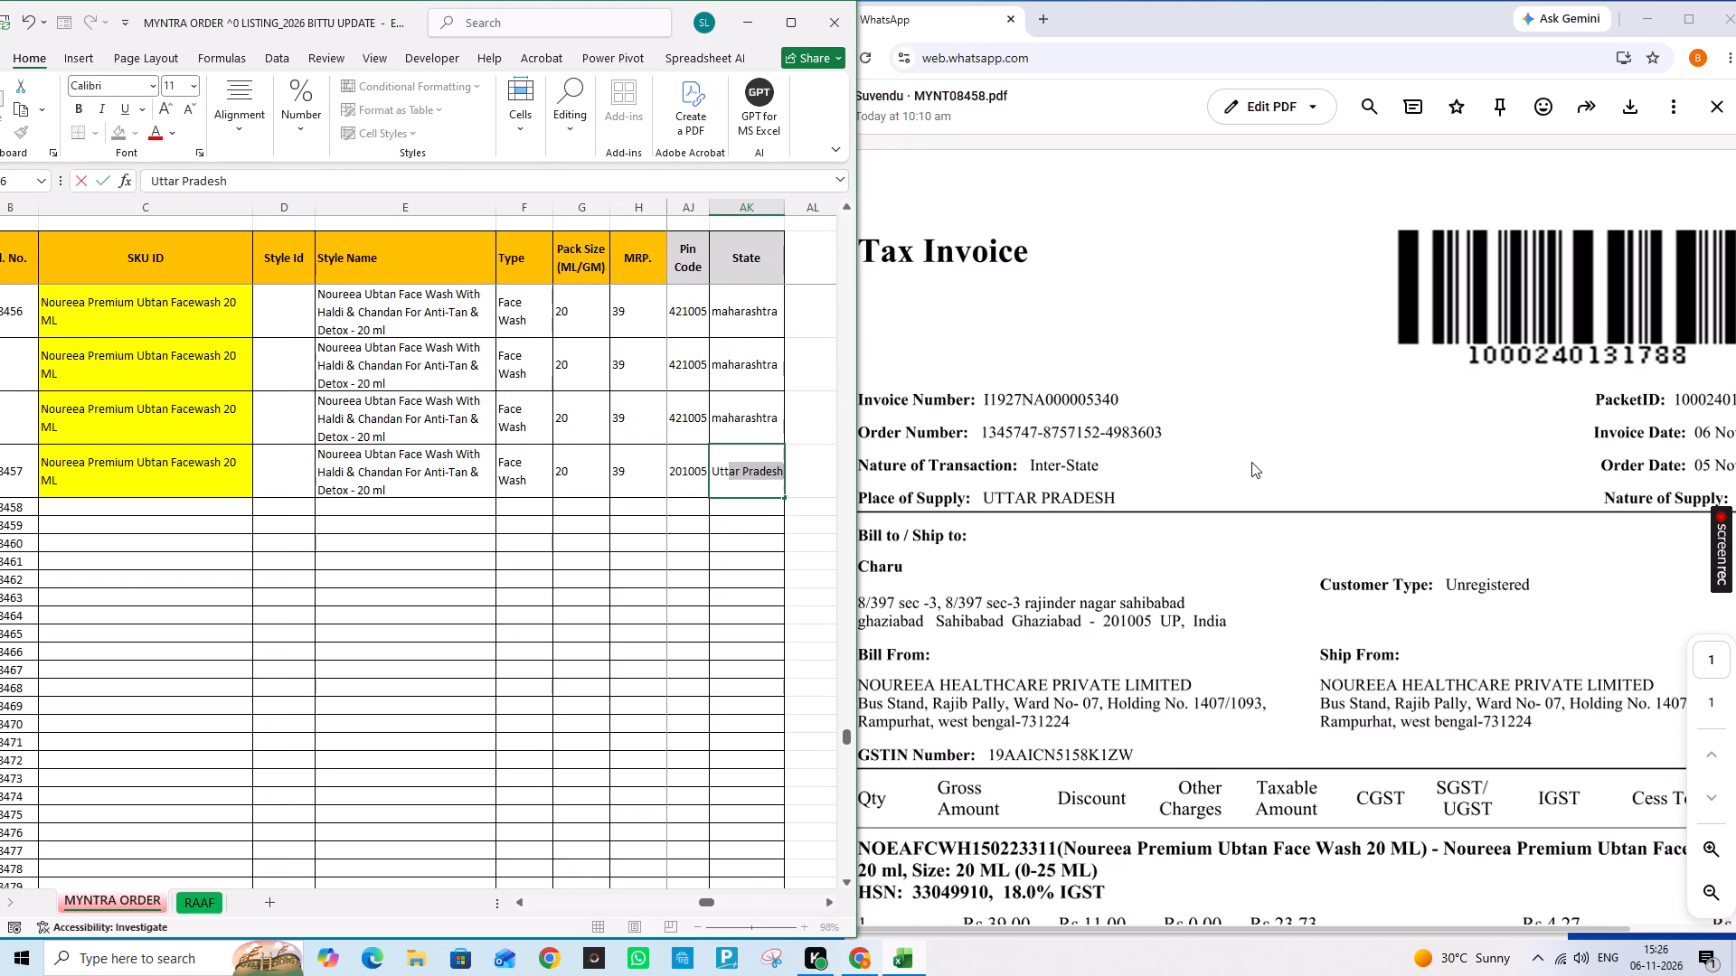
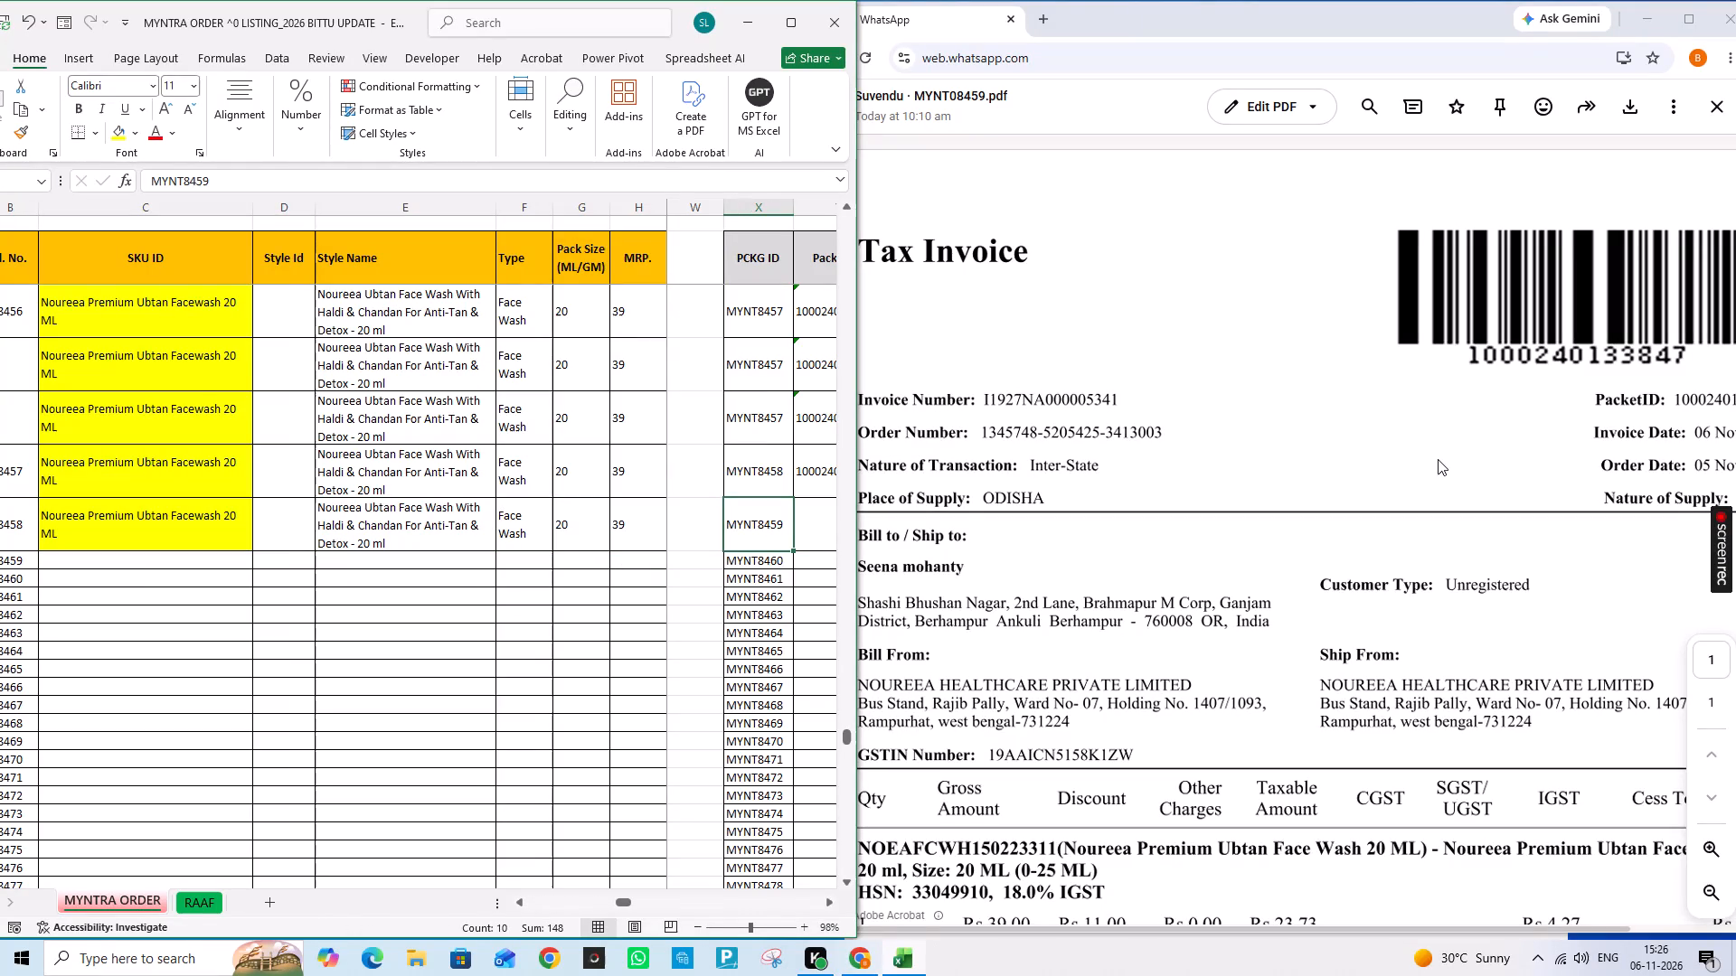
pyautogui.press('Right')
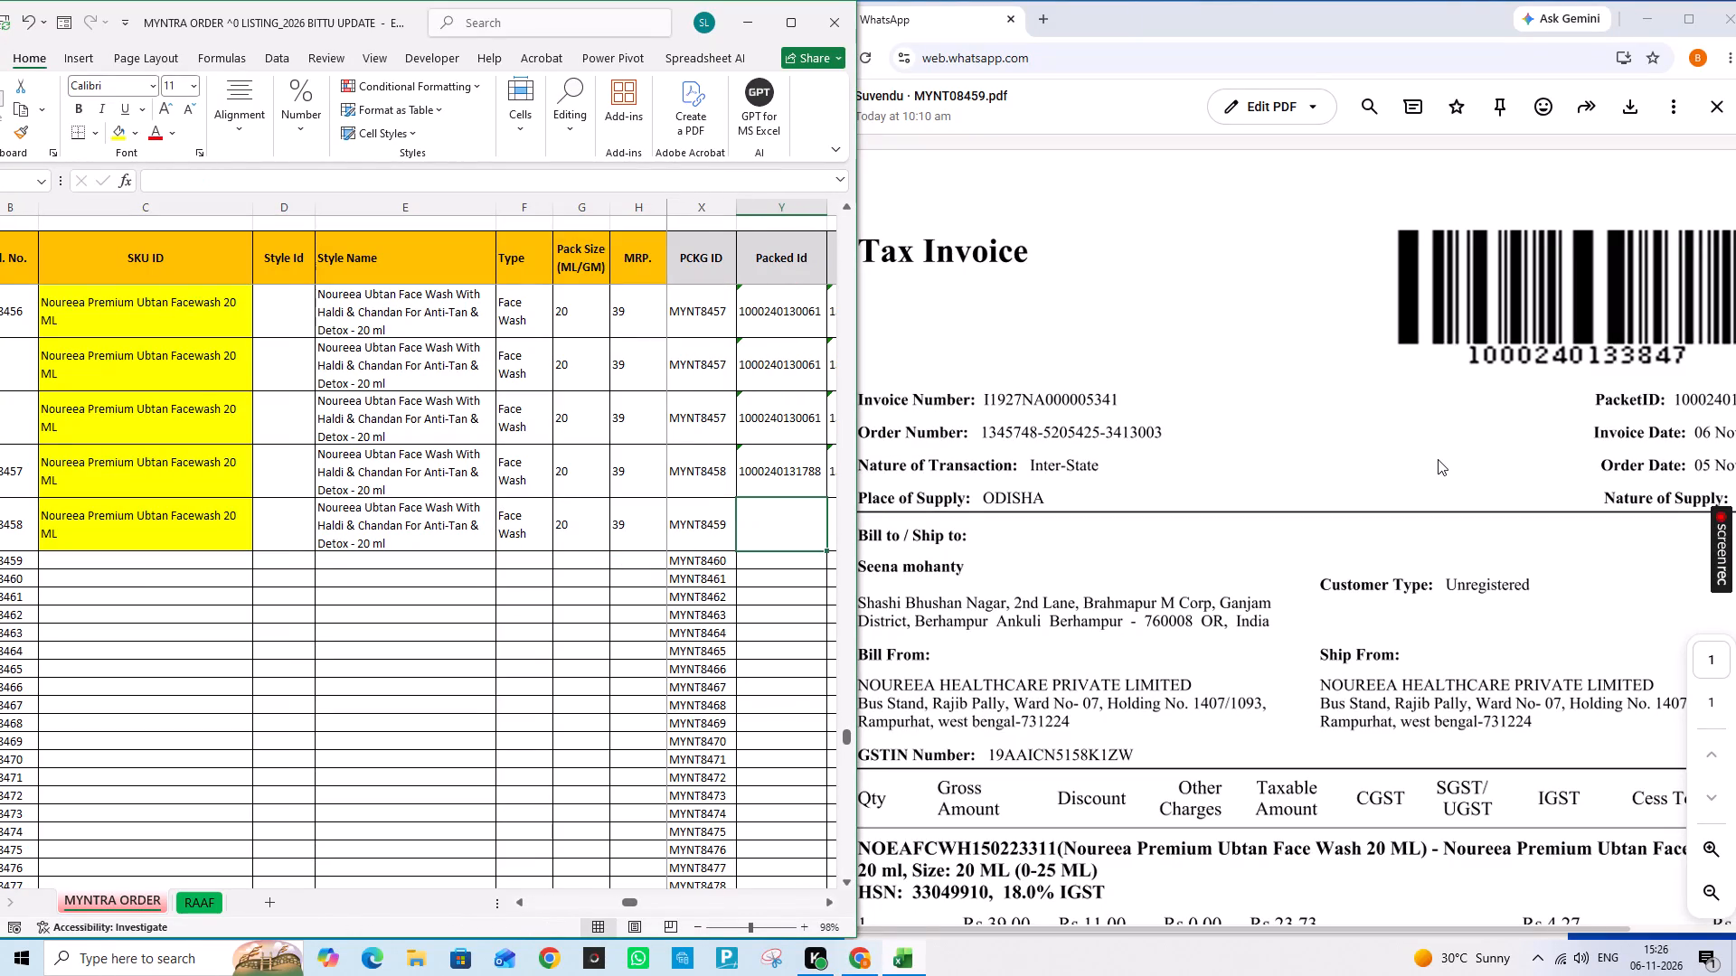
pyautogui.press("'")
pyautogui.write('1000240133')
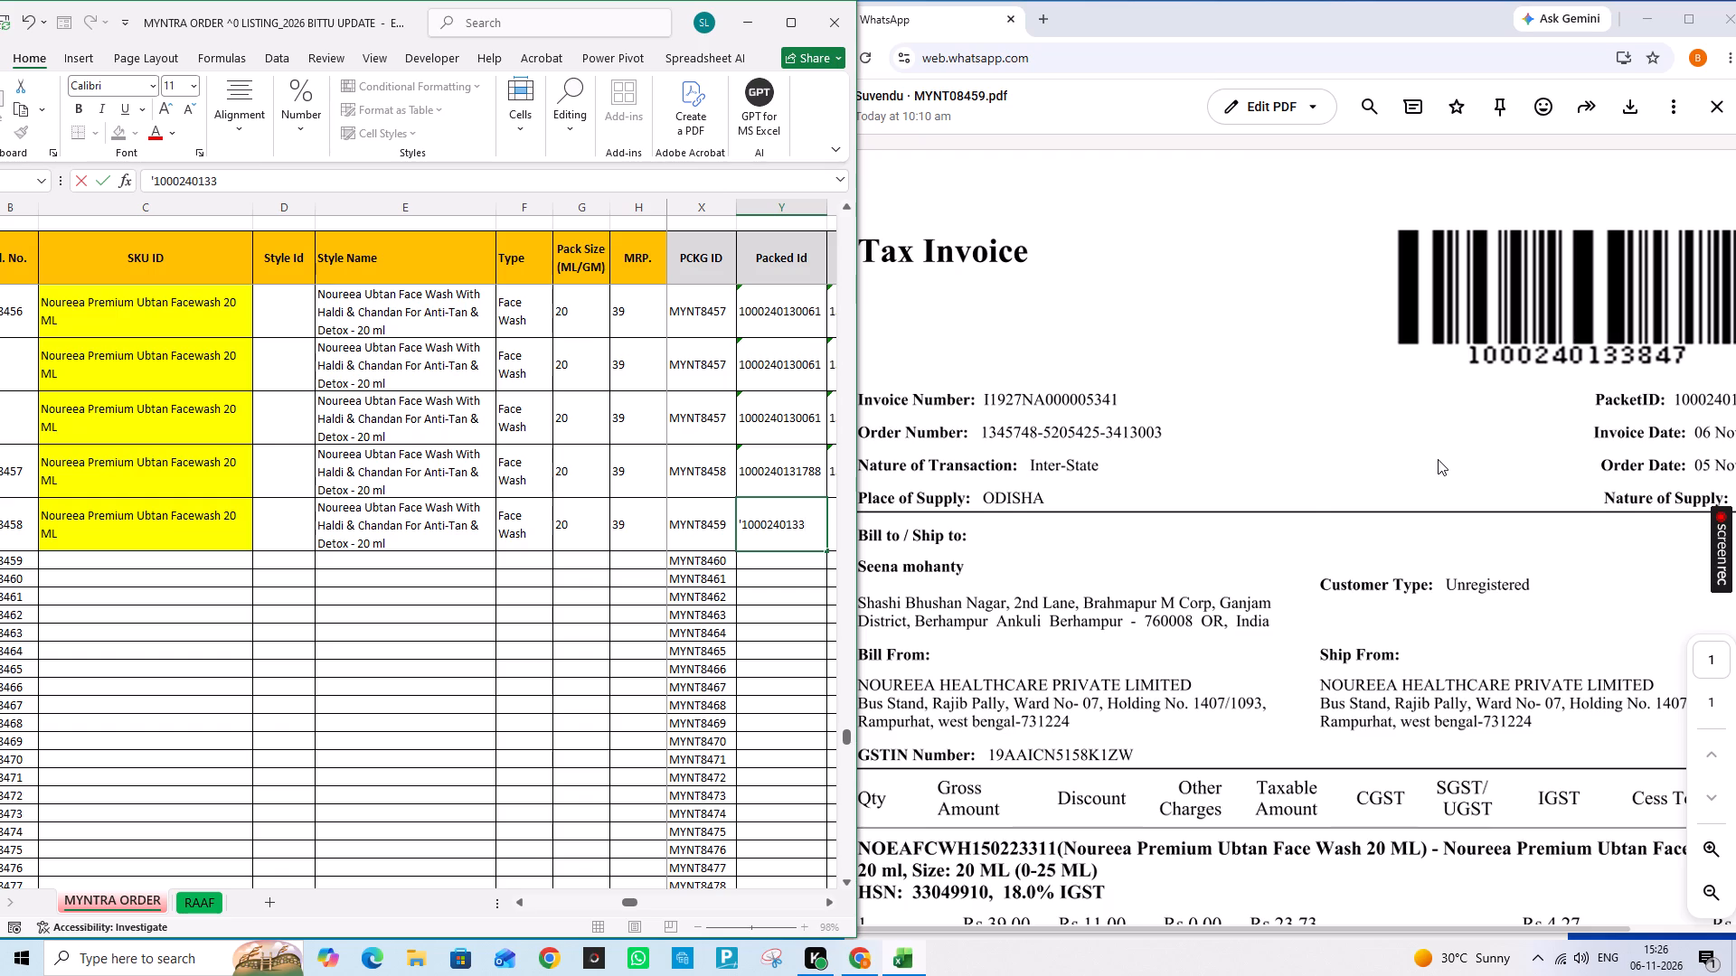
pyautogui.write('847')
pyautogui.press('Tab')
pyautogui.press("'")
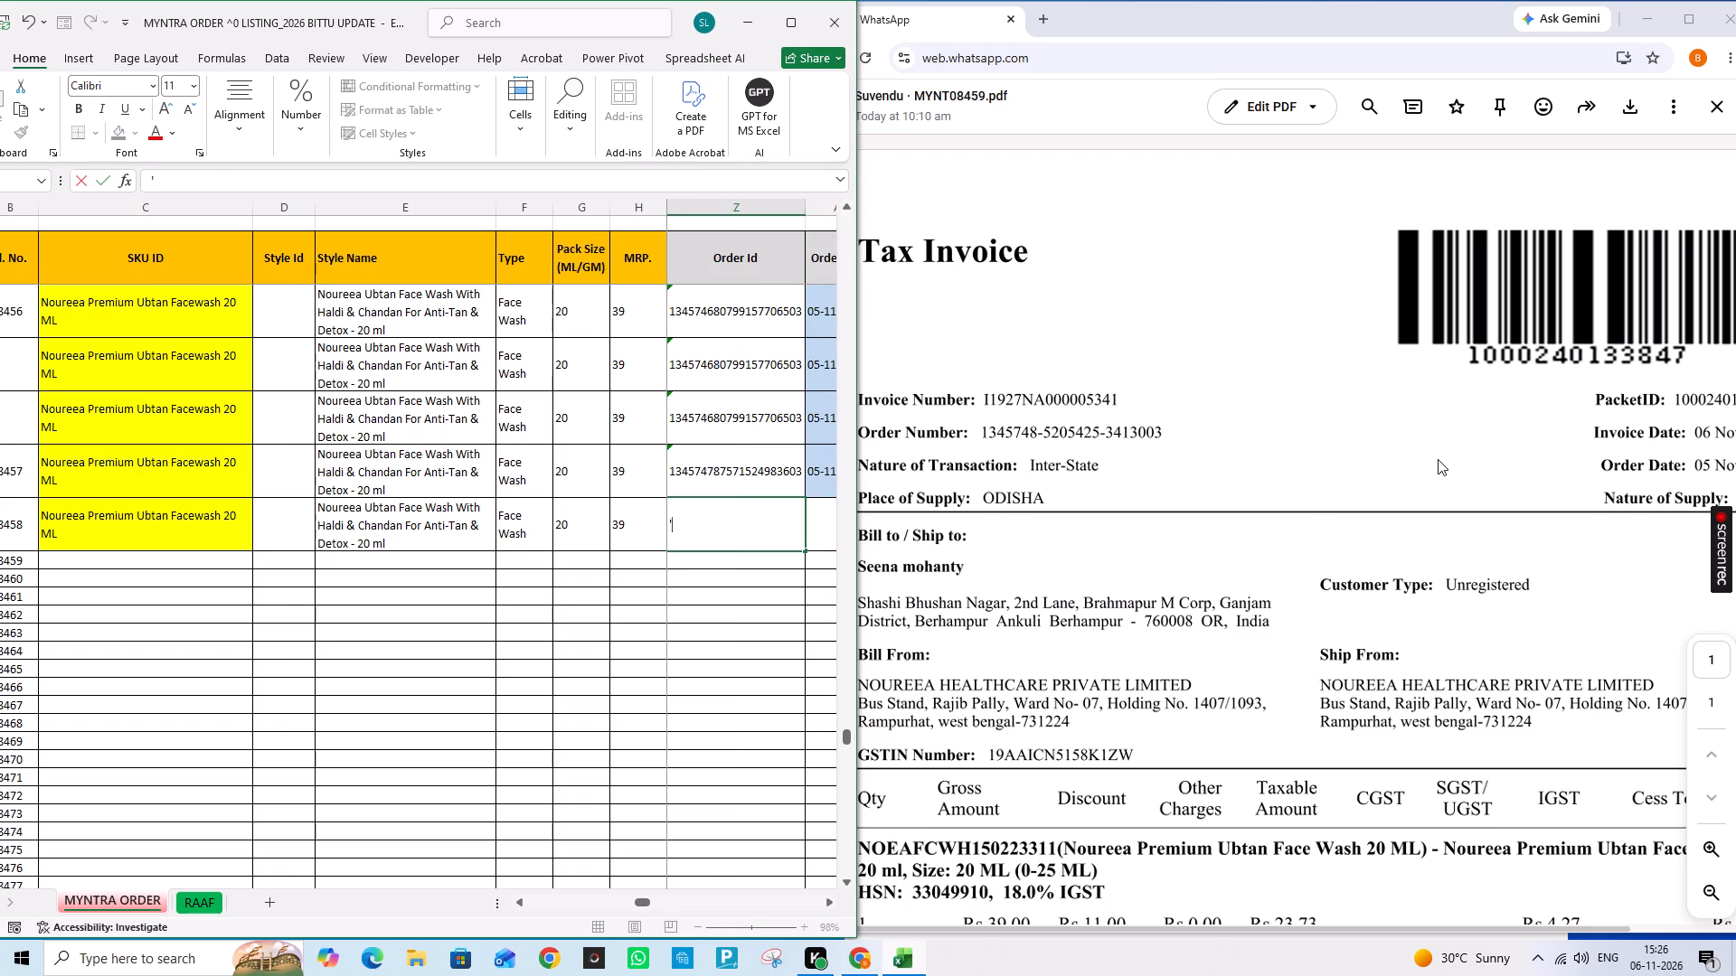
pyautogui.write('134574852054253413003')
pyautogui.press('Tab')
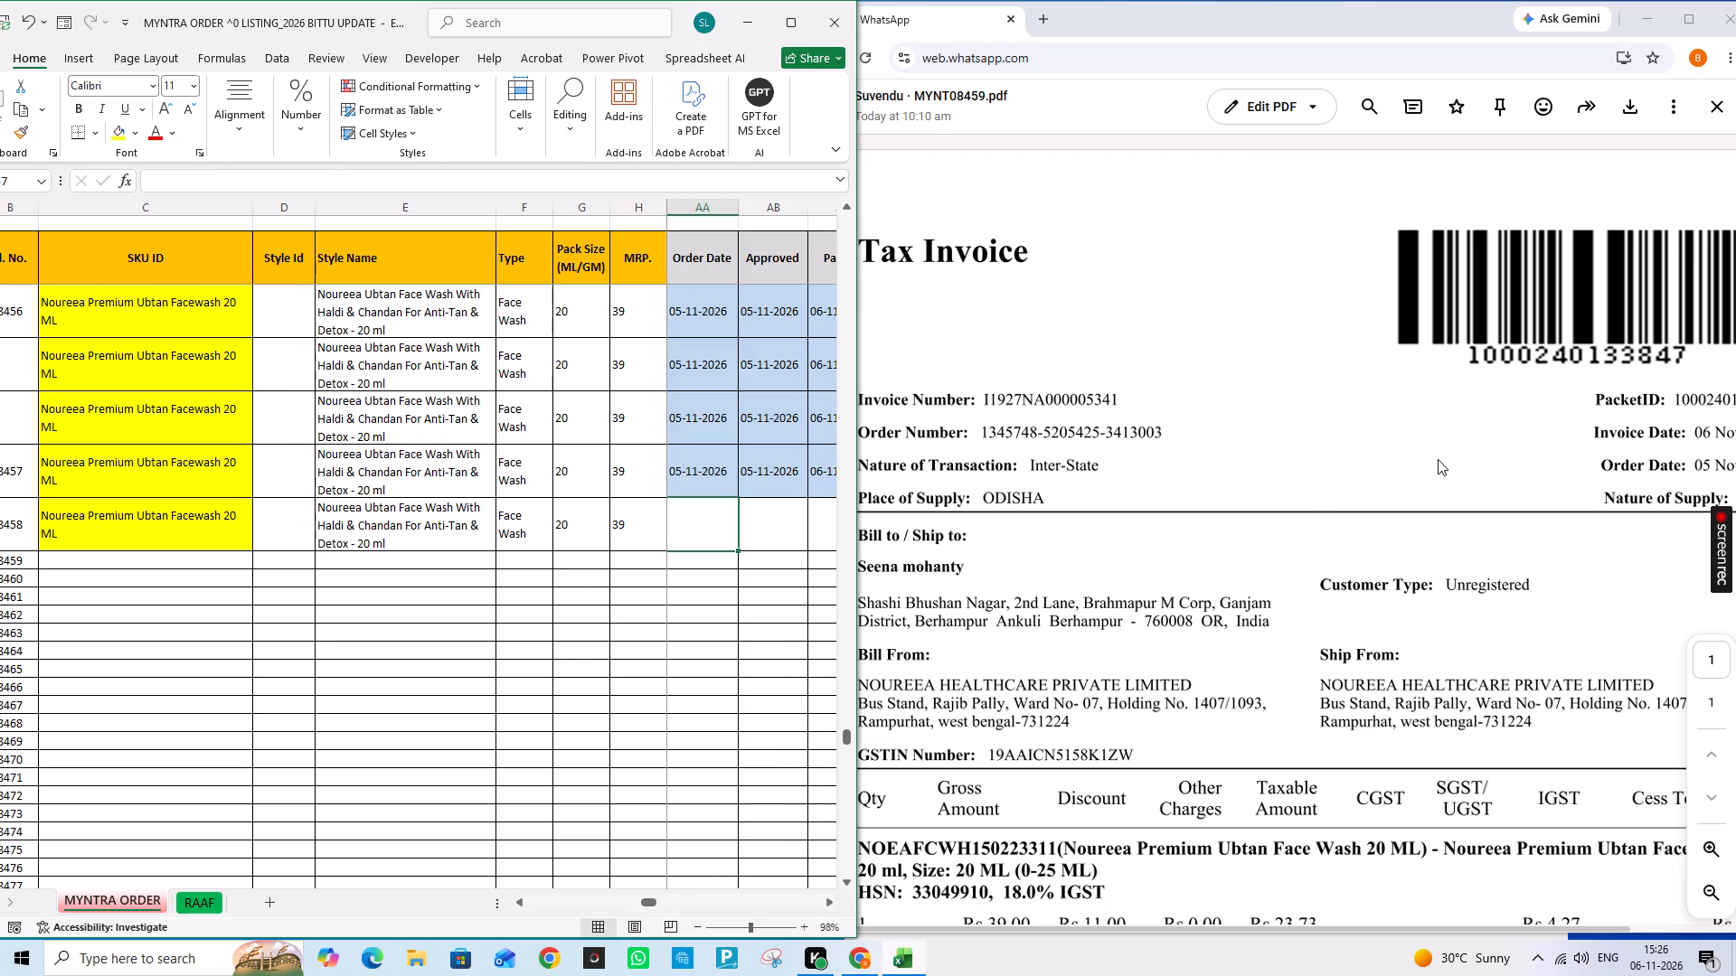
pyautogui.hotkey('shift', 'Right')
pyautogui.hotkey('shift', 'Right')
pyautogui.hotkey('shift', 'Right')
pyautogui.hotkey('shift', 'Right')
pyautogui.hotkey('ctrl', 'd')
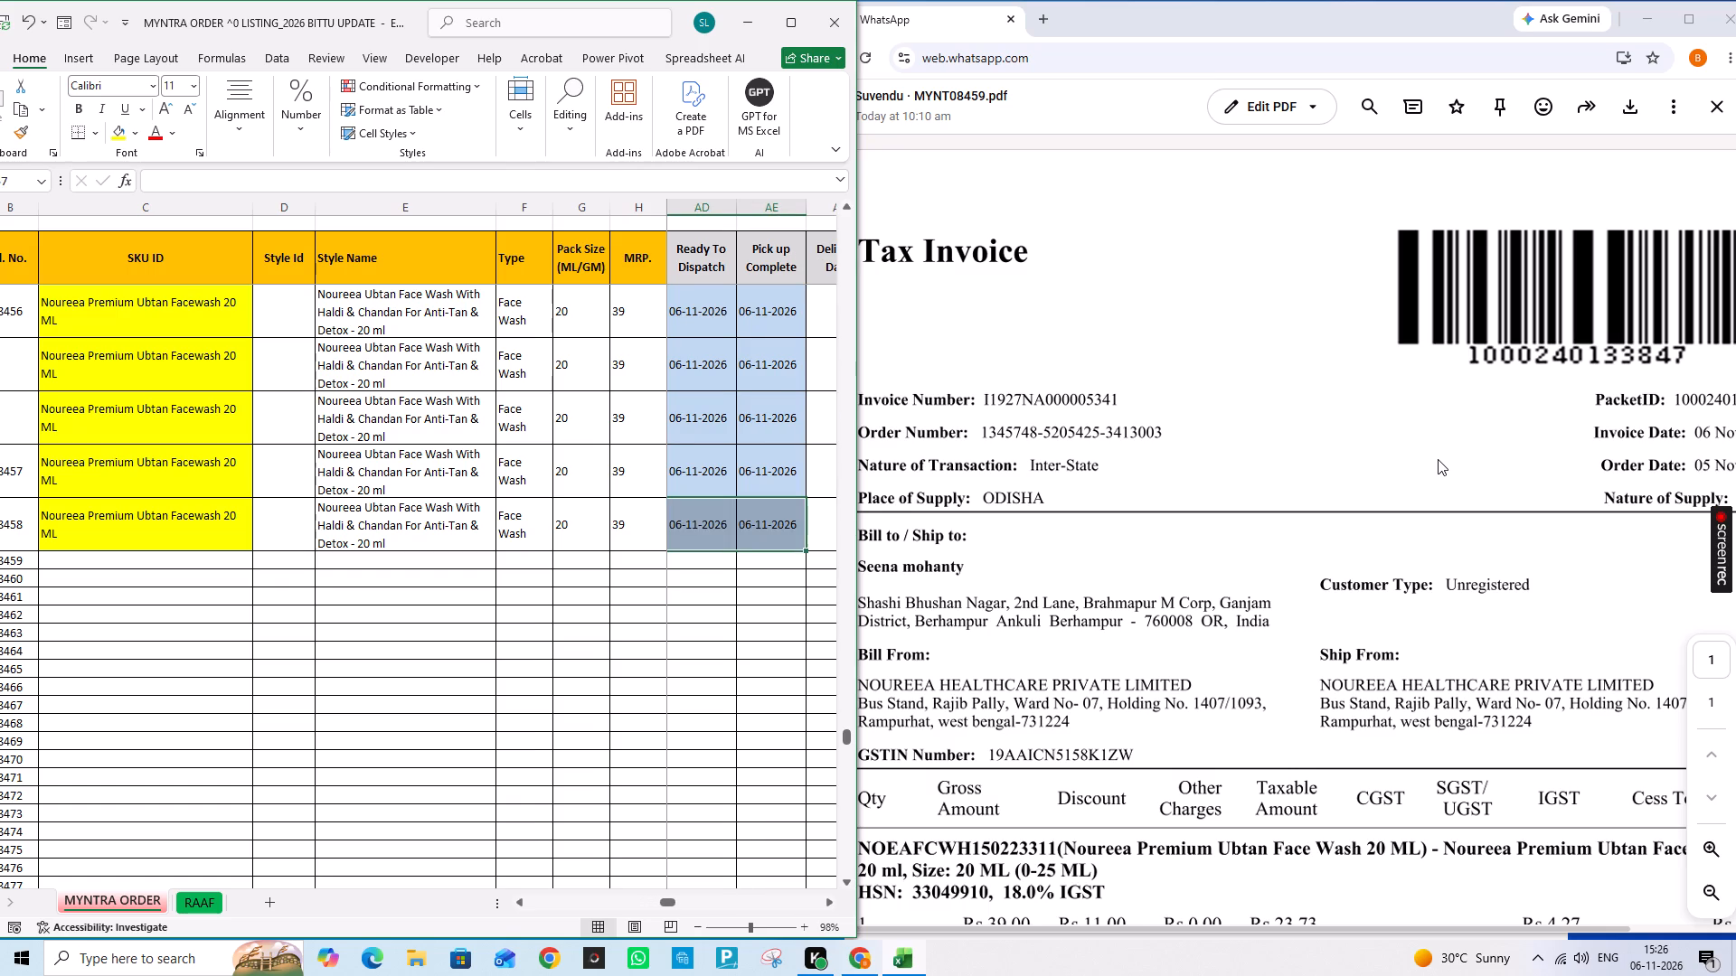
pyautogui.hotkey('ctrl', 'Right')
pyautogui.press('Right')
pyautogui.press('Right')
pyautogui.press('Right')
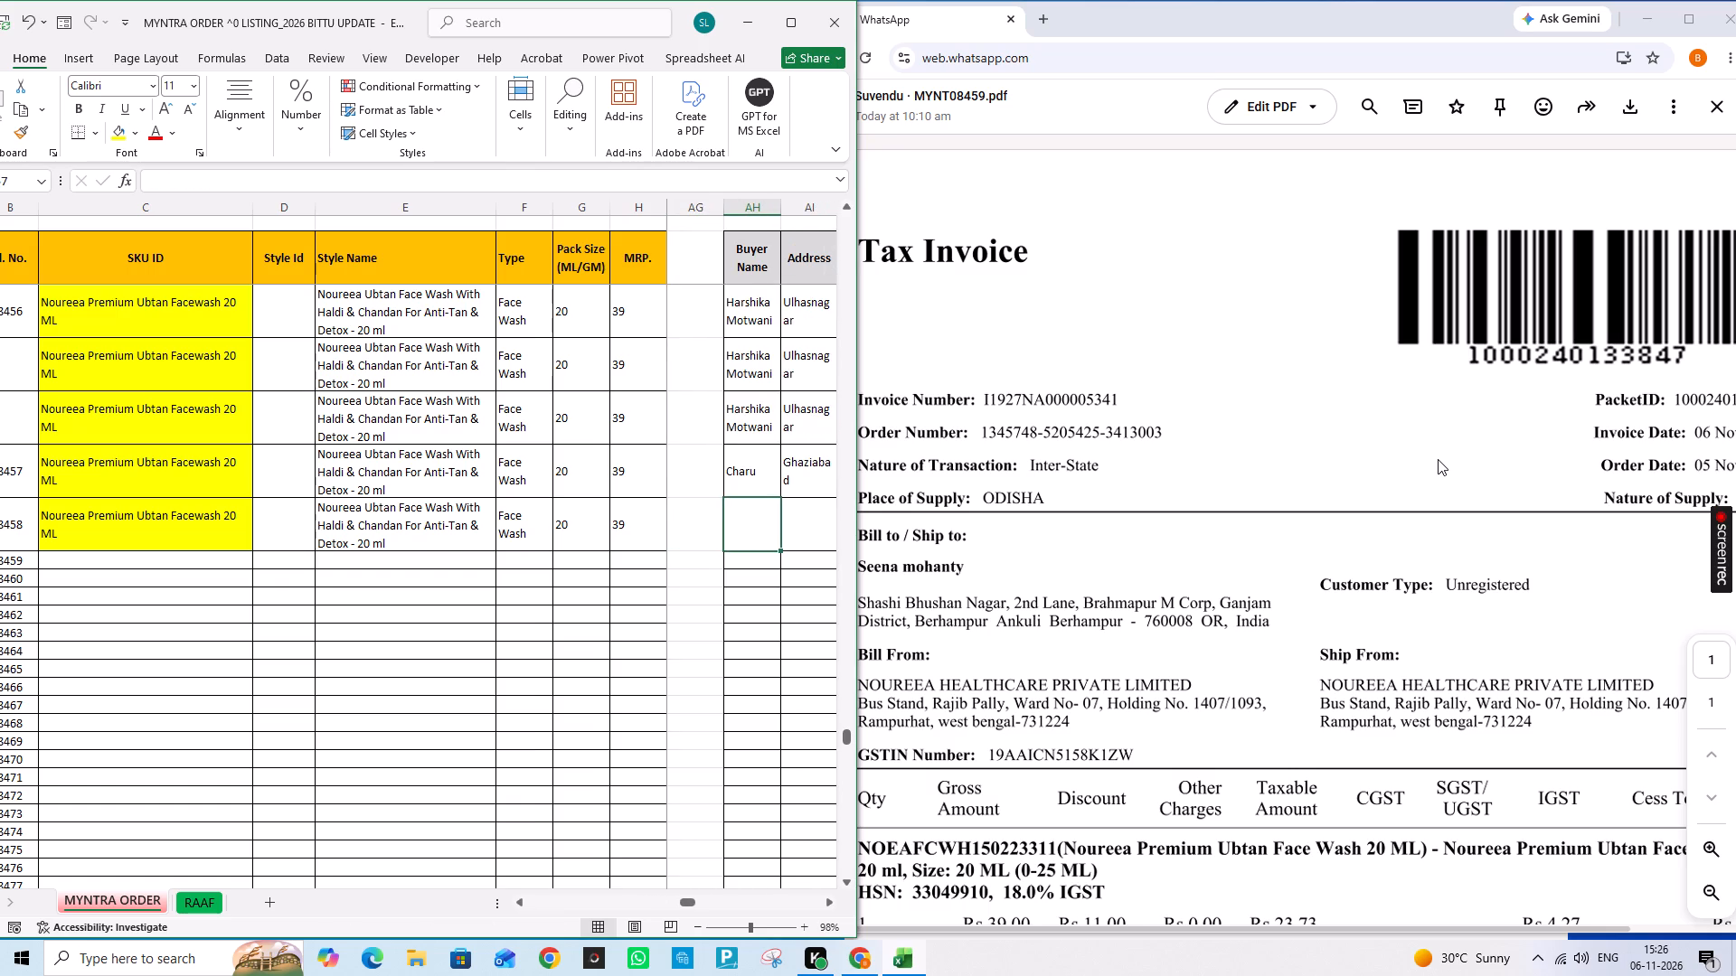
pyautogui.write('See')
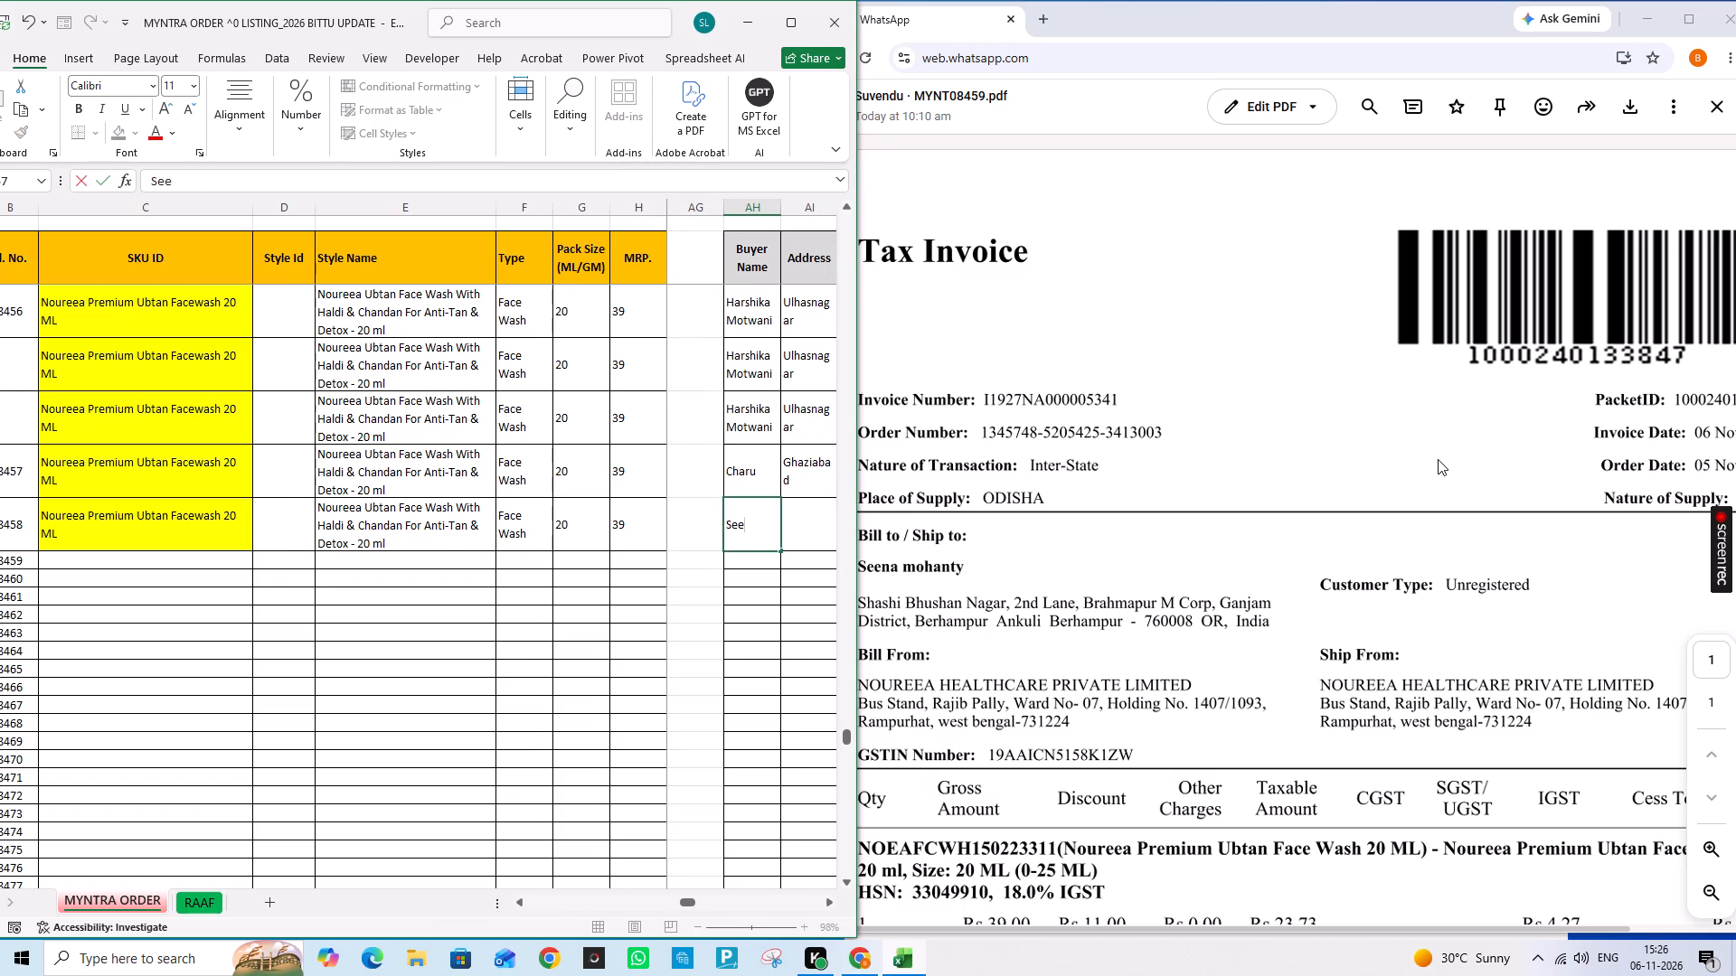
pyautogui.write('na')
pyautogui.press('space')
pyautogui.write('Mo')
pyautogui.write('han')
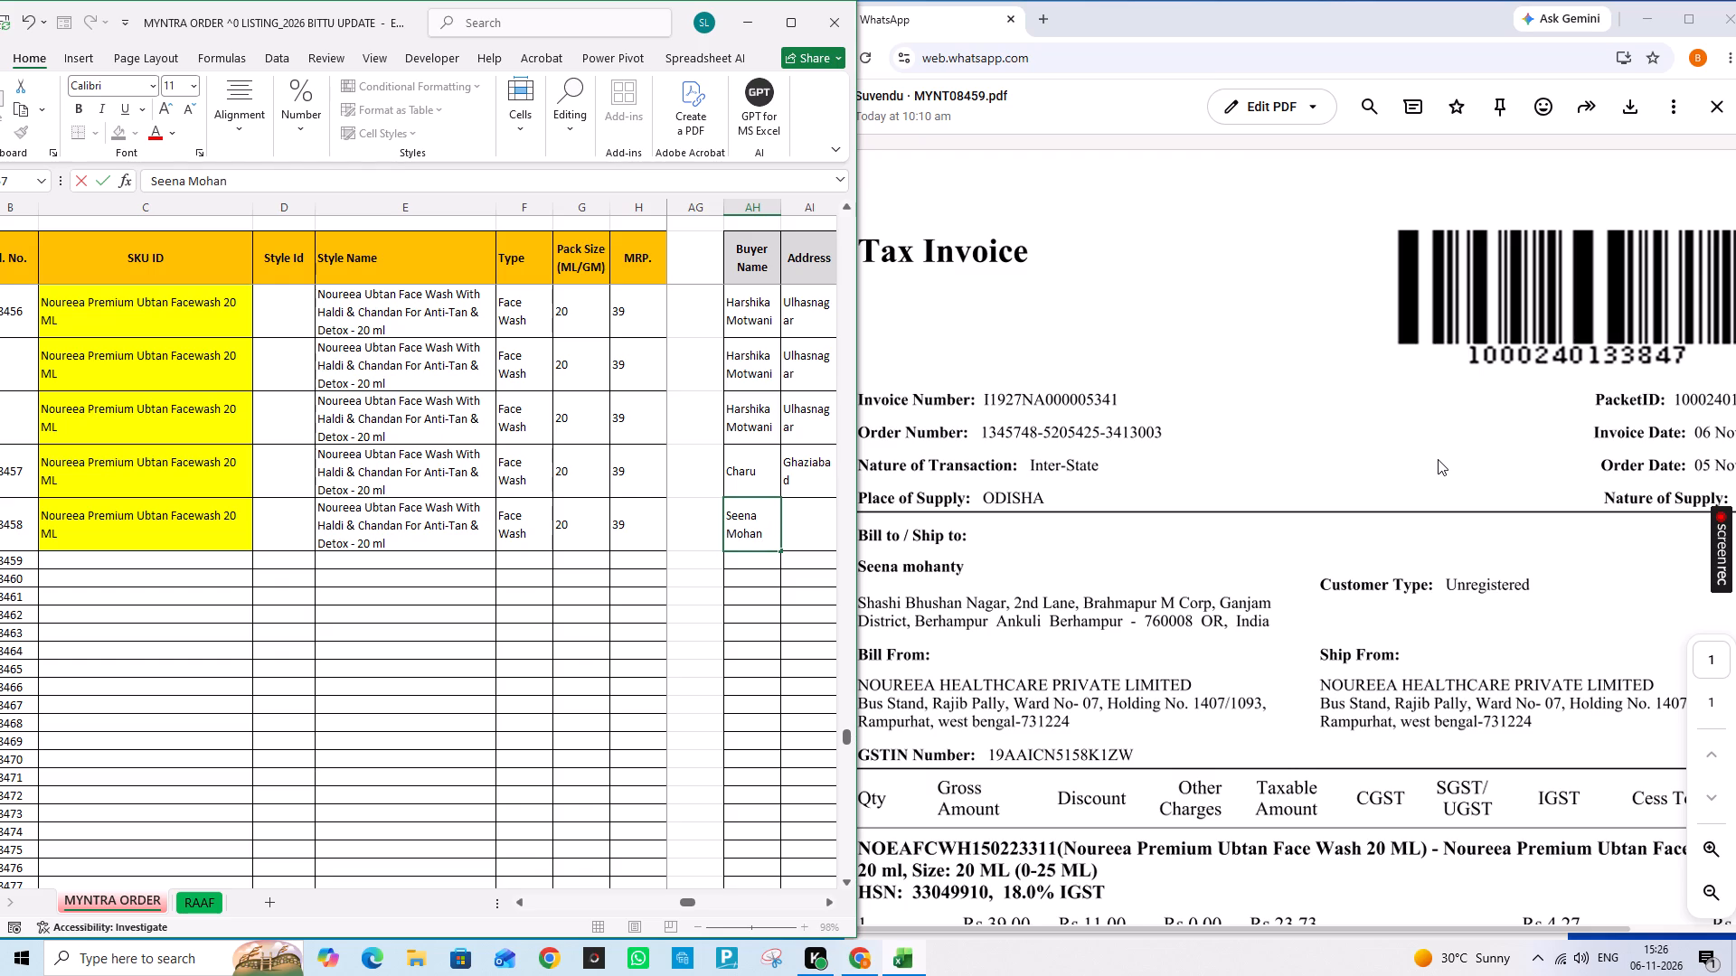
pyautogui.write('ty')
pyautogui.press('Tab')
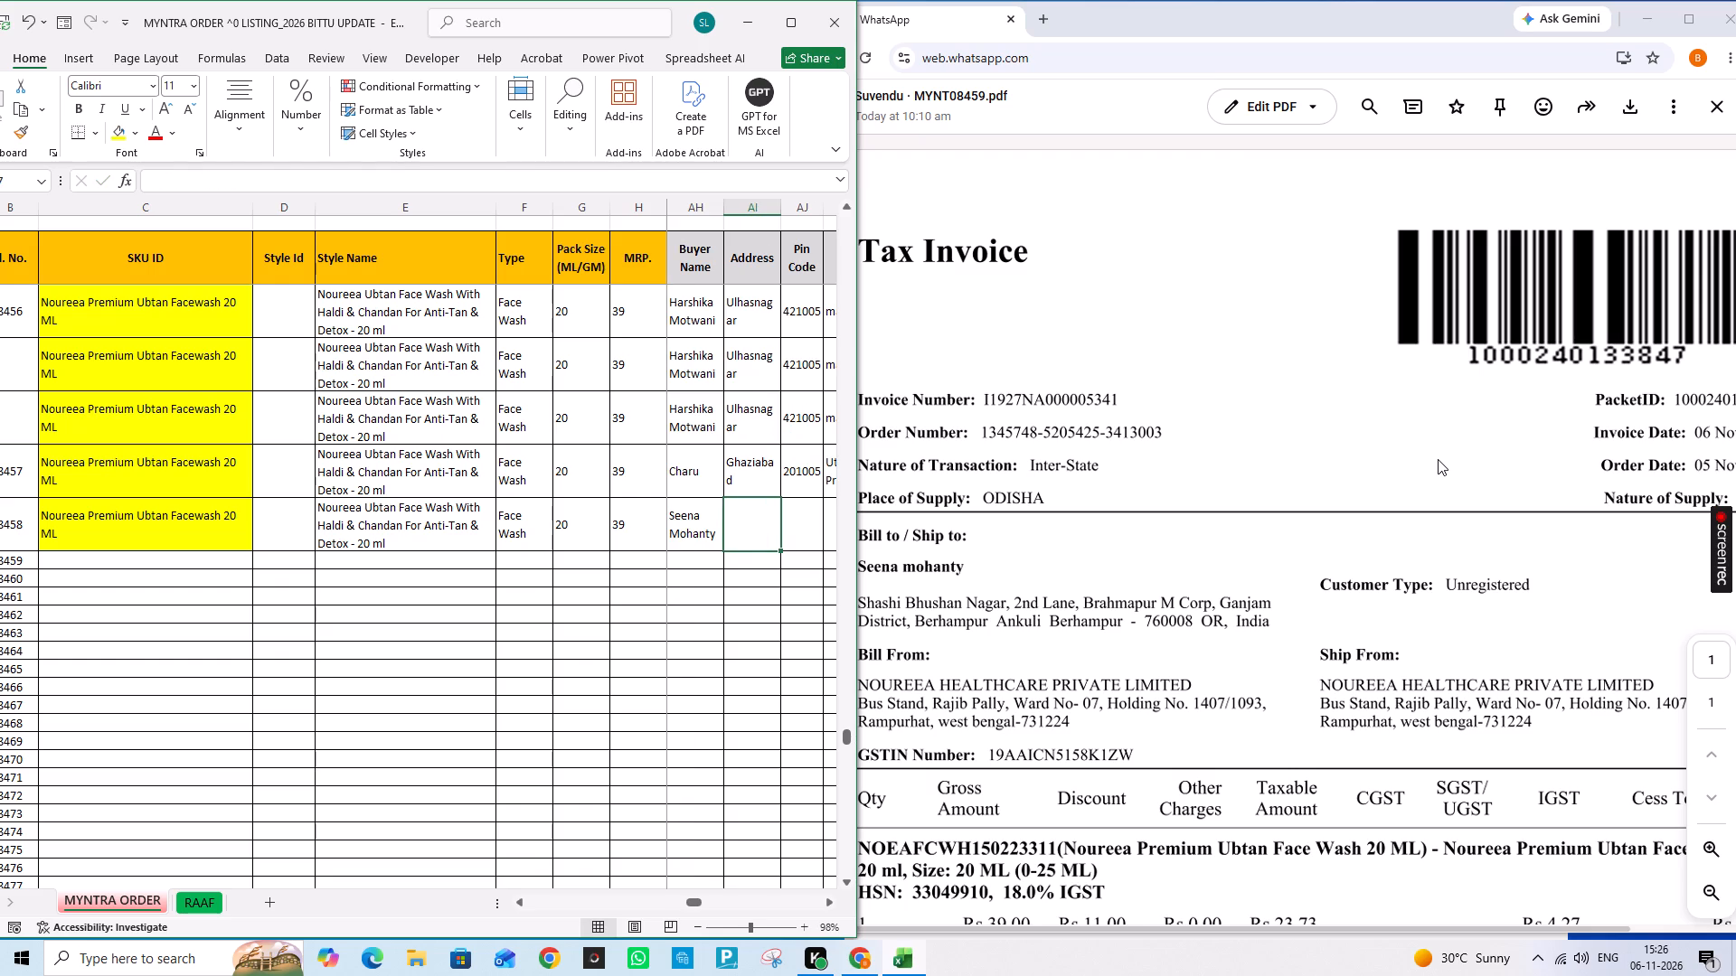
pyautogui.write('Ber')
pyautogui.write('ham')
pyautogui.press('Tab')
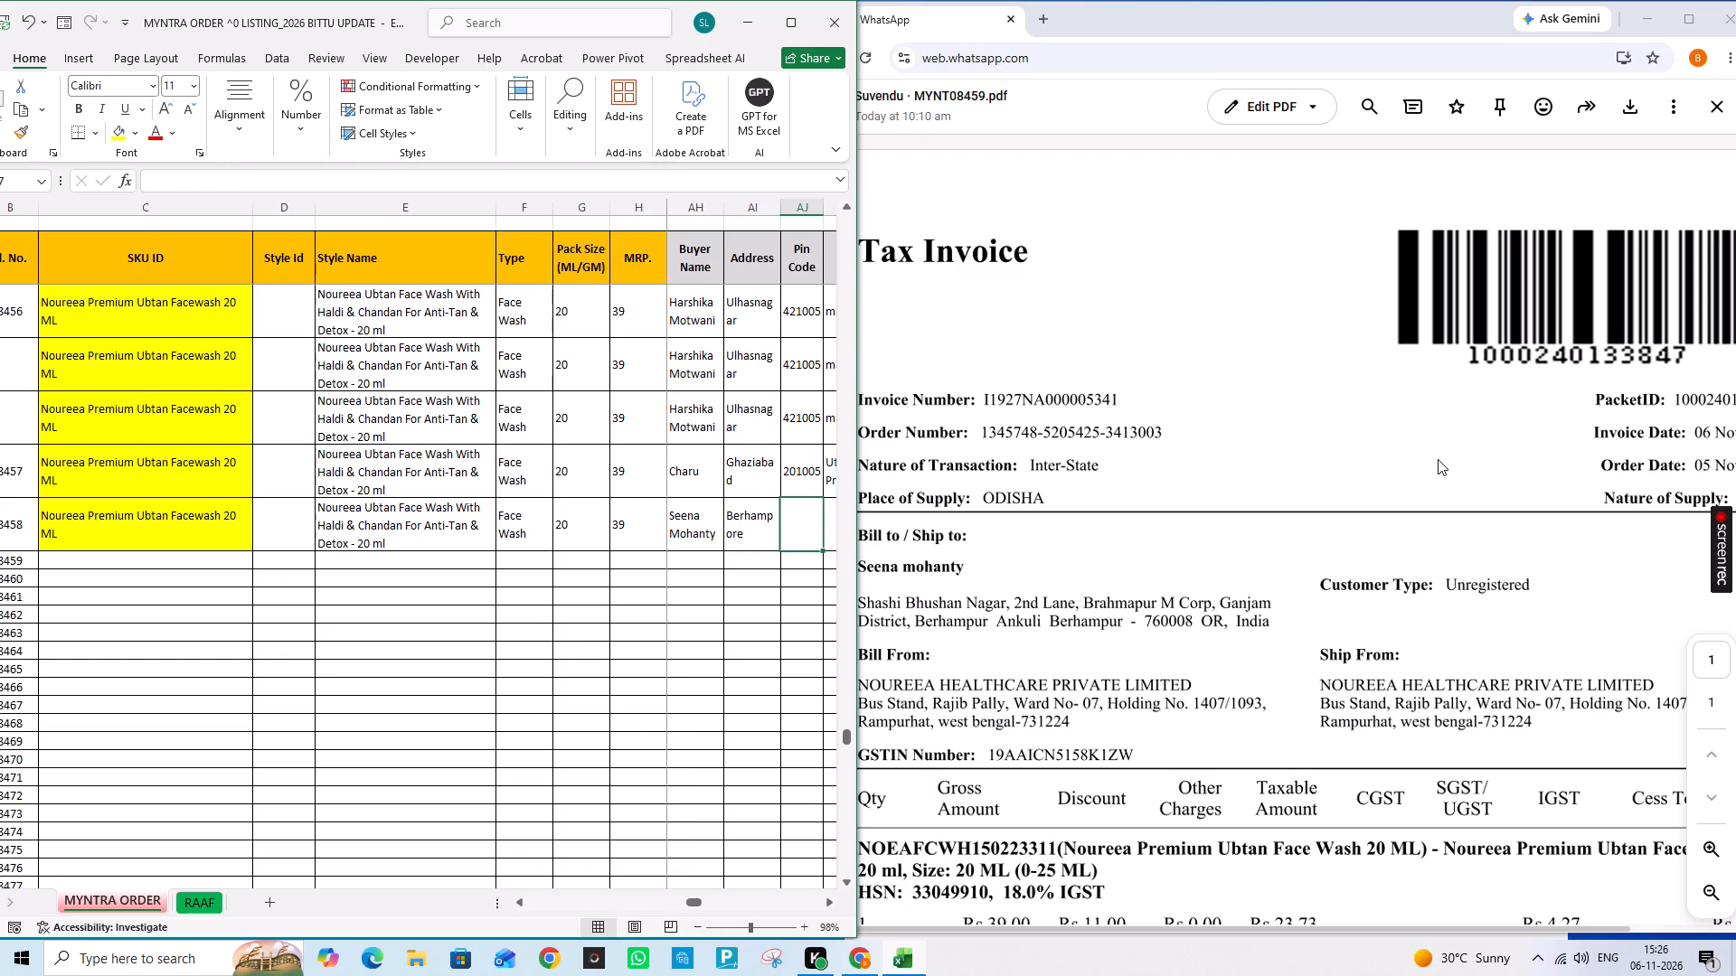
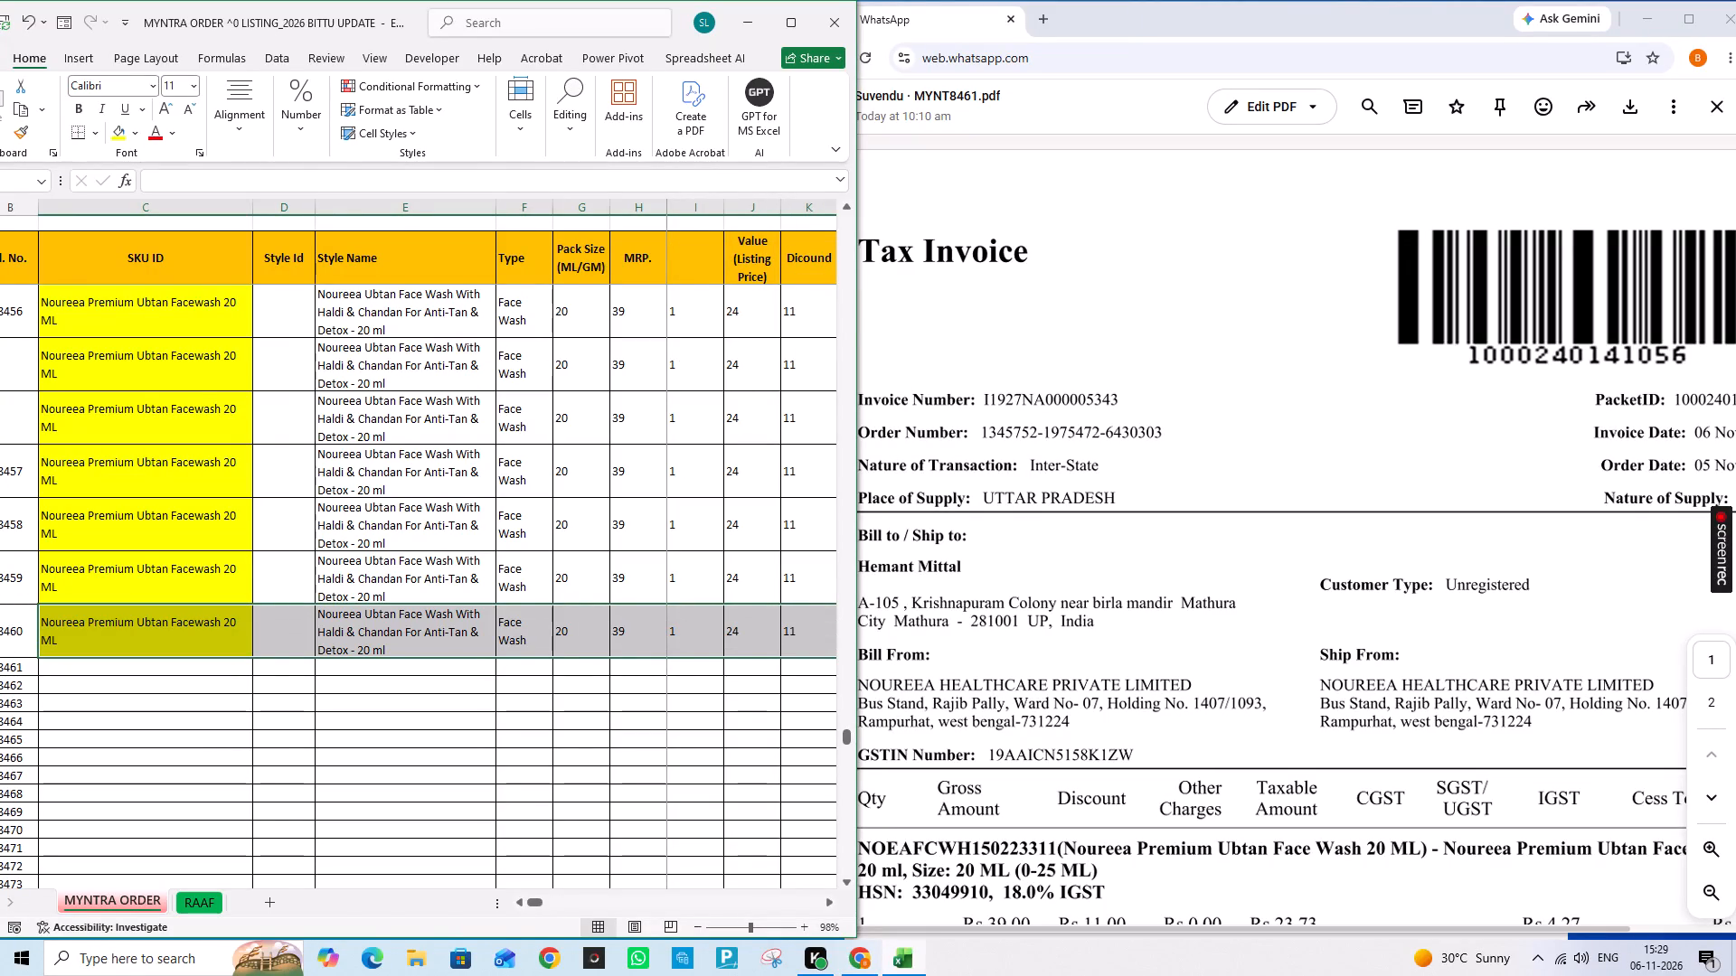
pyautogui.press('Right')
pyautogui.press('Right')
pyautogui.press('Right')
pyautogui.press('Right')
pyautogui.press('Right')
pyautogui.press('Right')
pyautogui.press('Right')
pyautogui.press('Right')
pyautogui.press('Right')
pyautogui.press('Right')
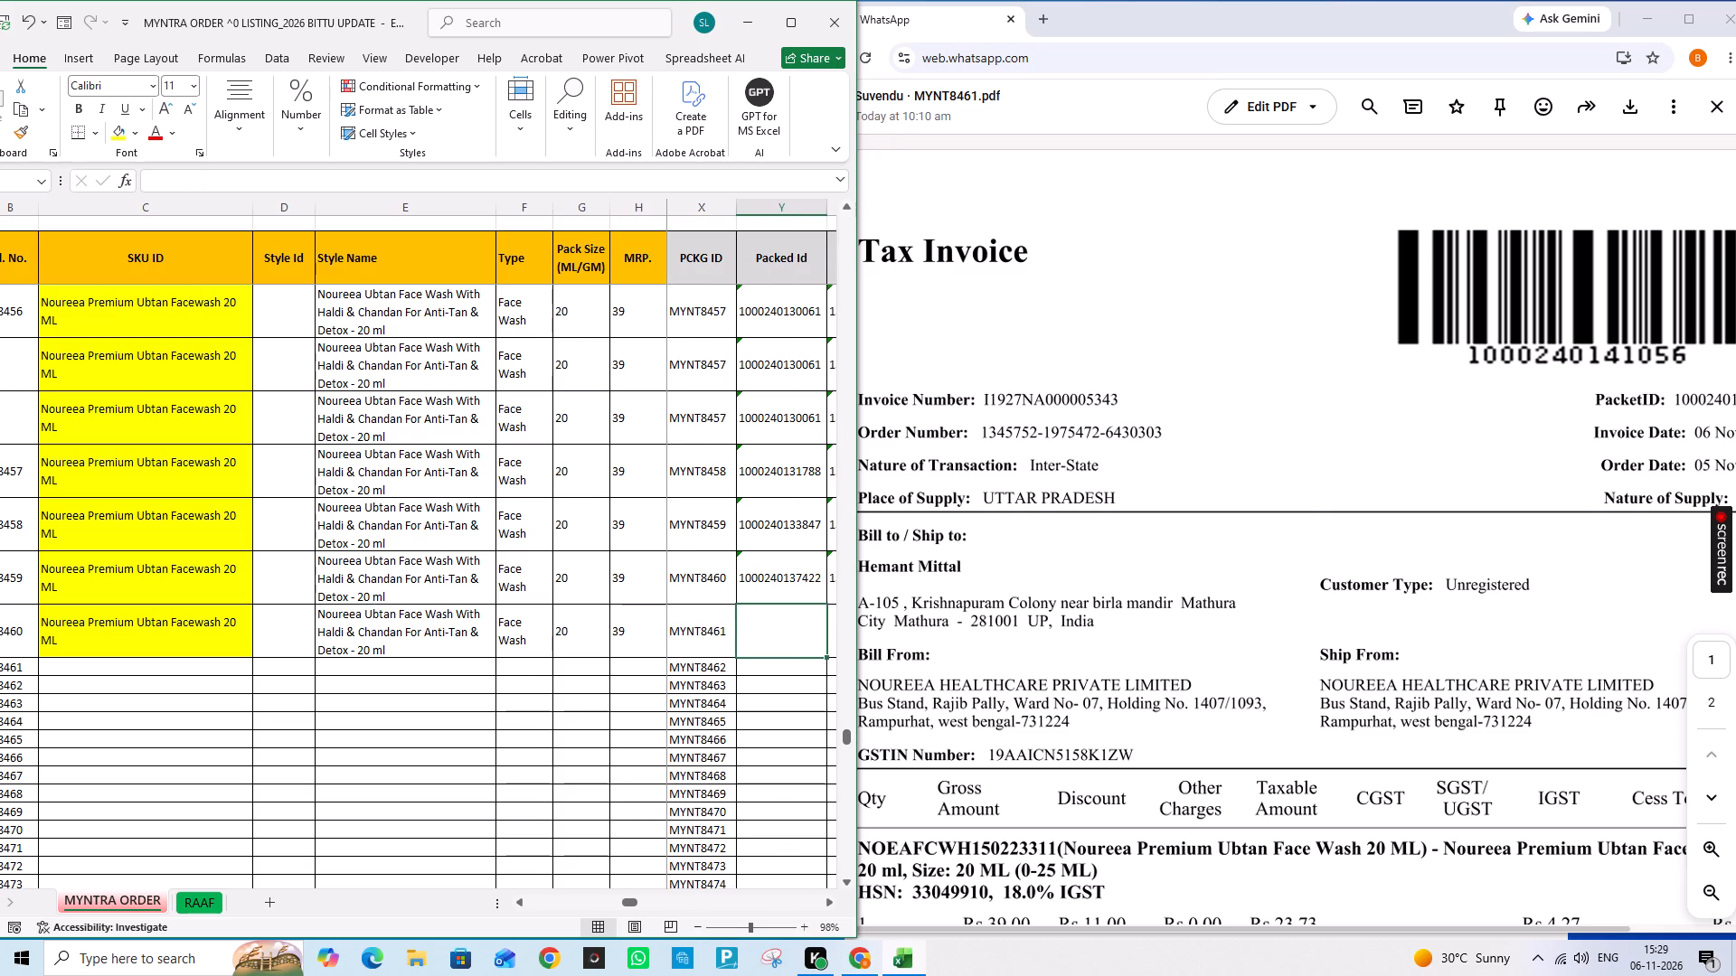
pyautogui.press("'")
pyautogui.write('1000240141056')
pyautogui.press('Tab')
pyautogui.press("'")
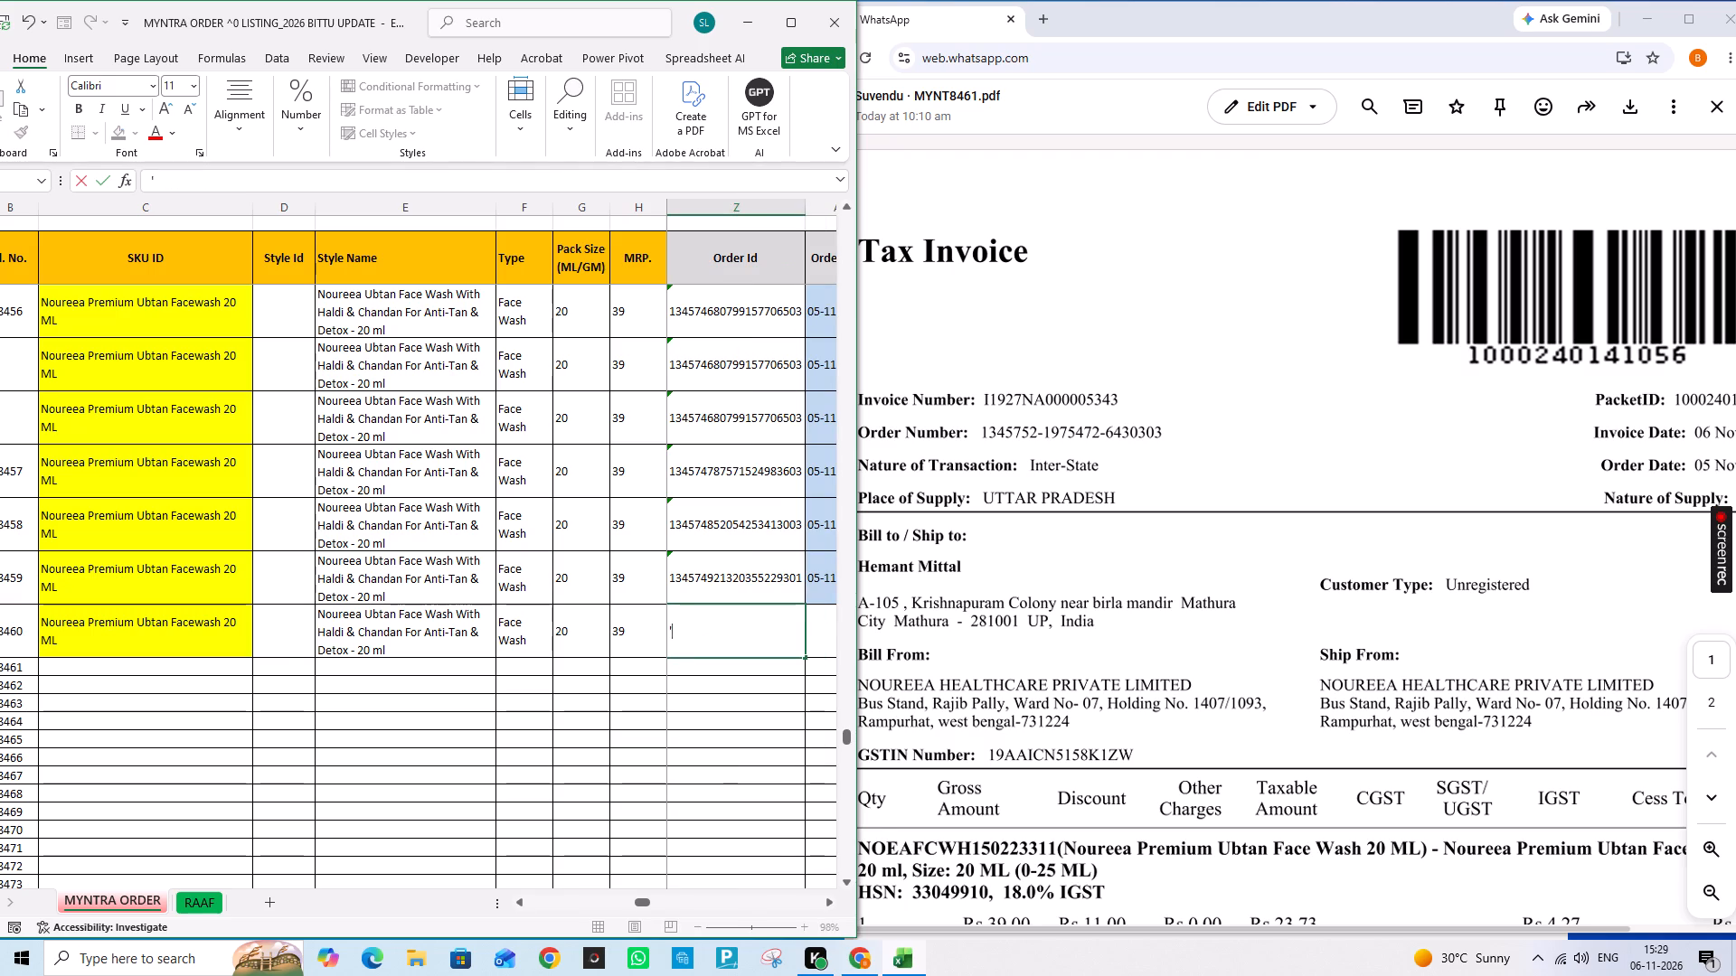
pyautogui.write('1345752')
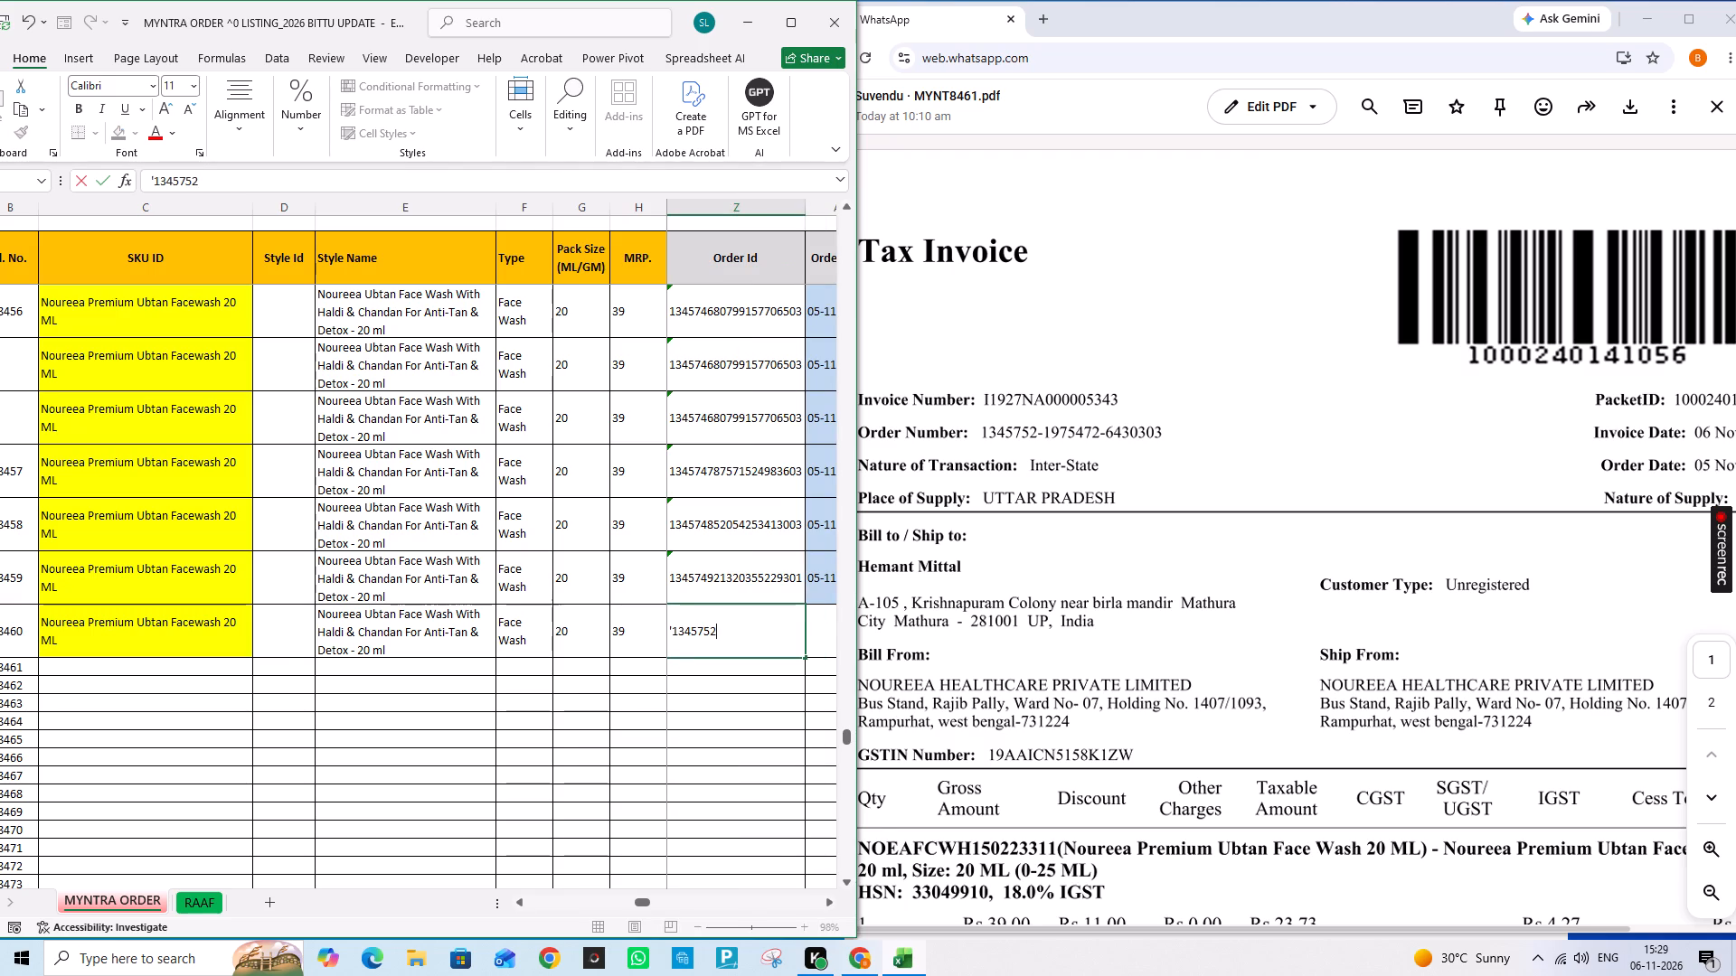
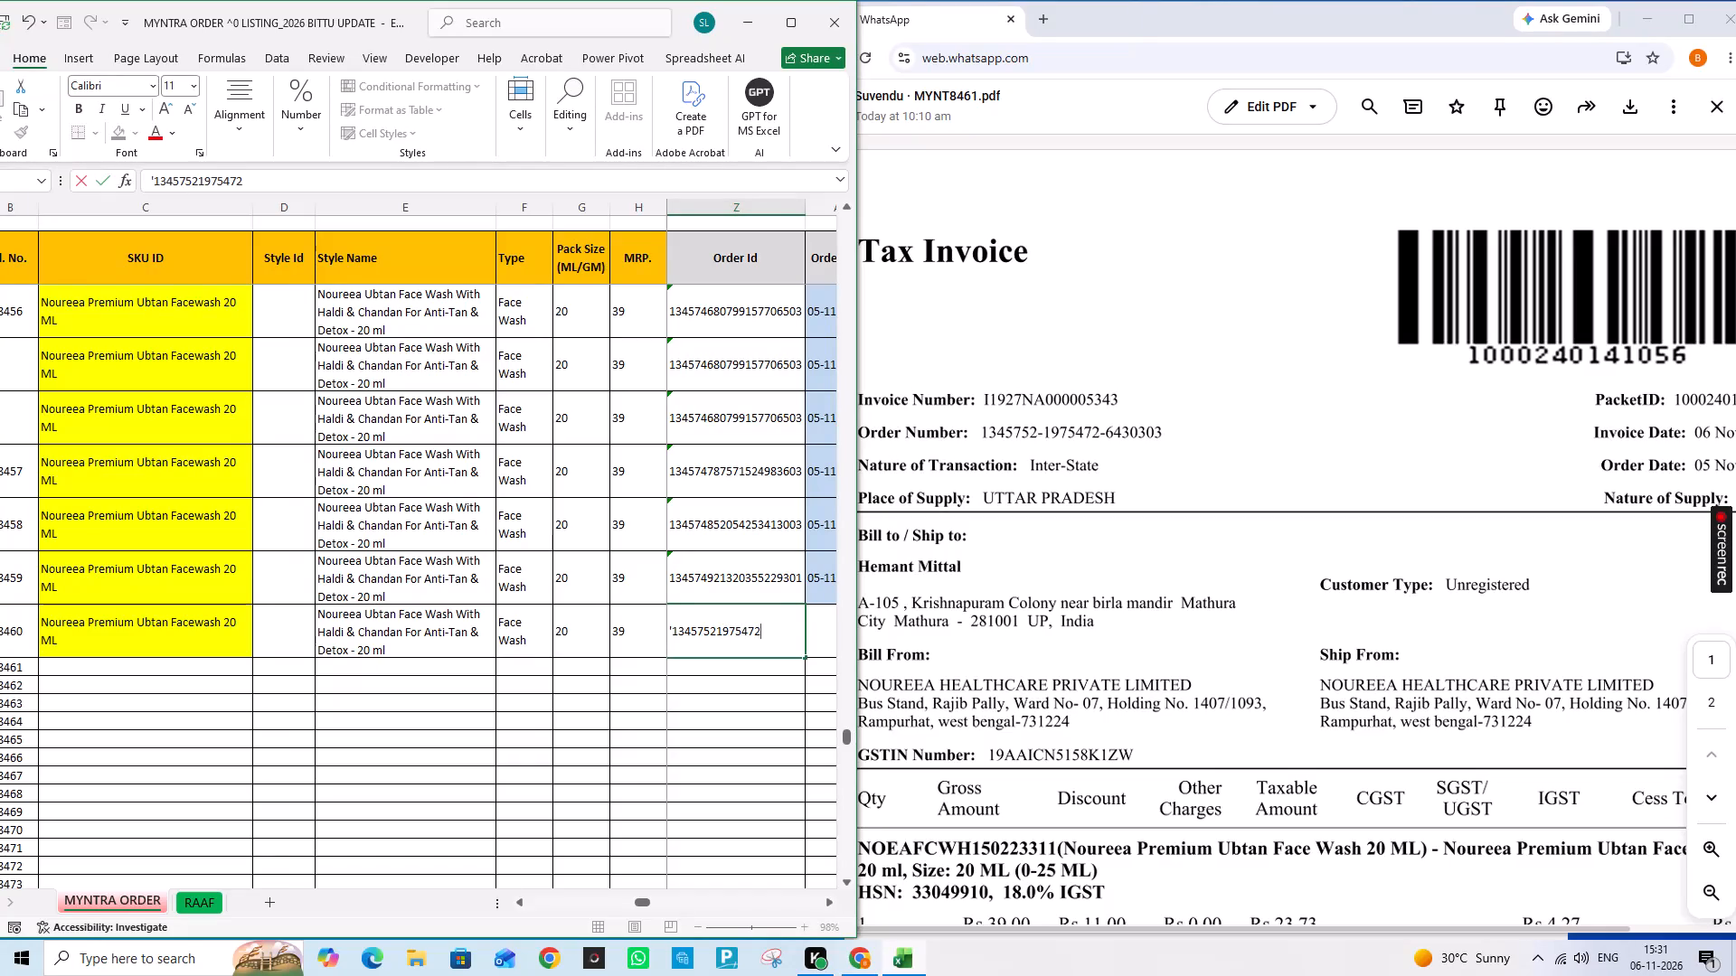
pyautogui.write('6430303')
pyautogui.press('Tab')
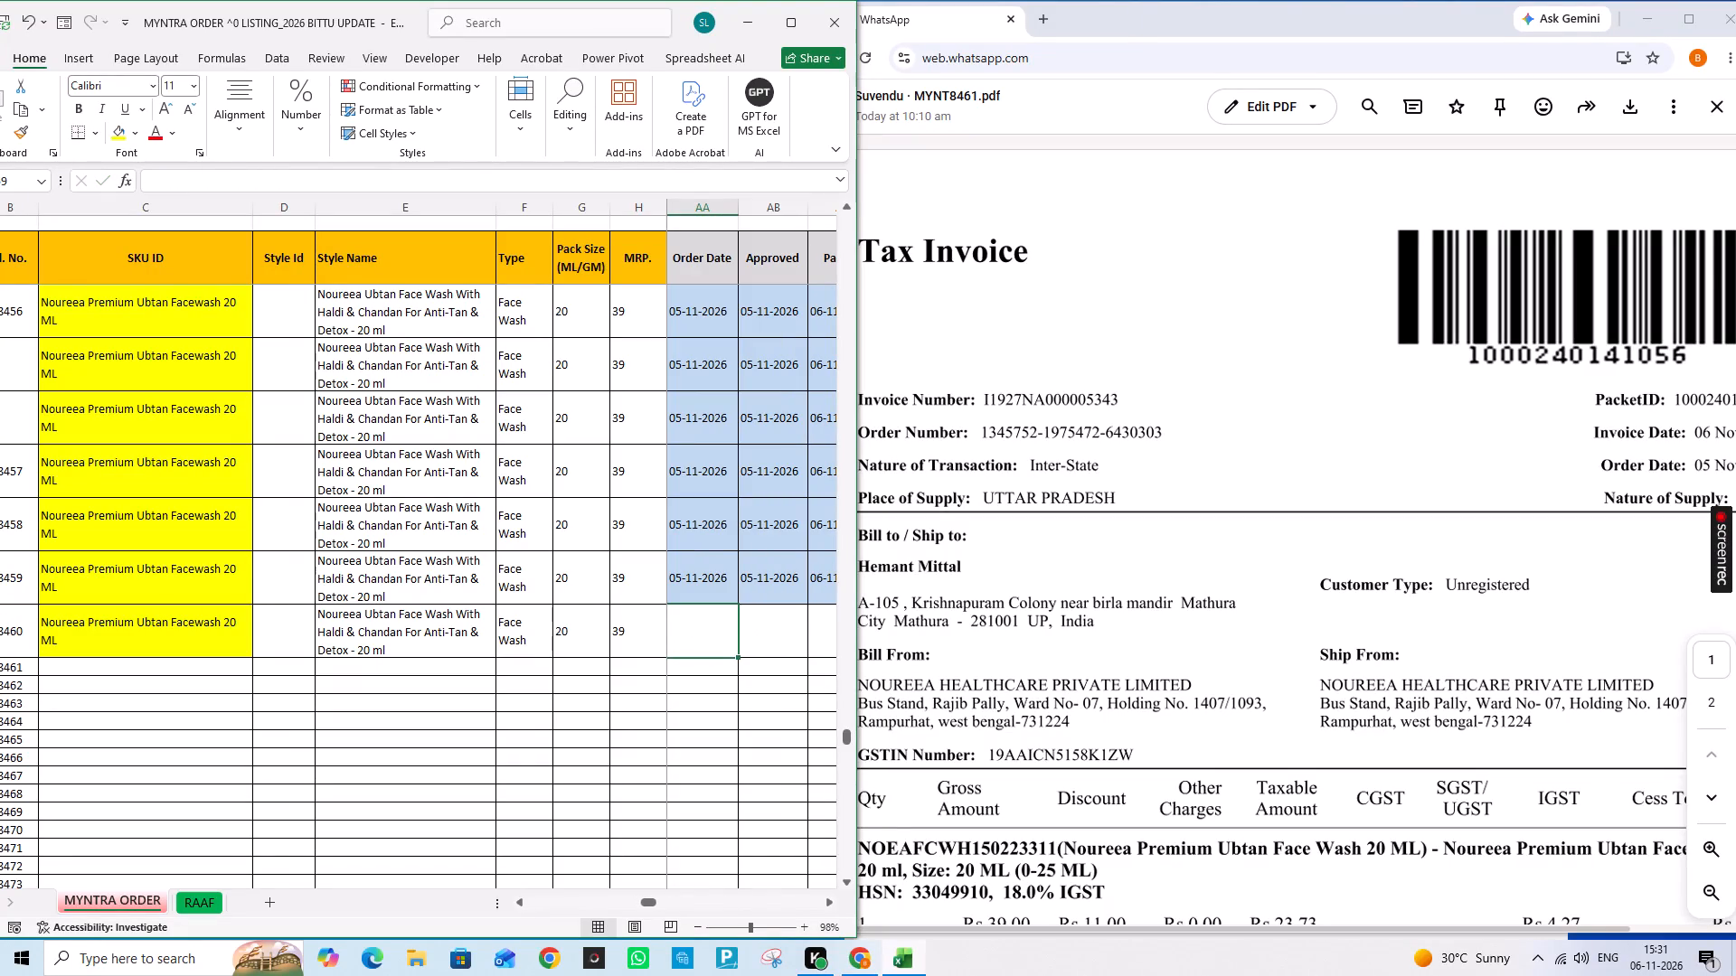
# Fill the order row's dates from Order Date through Pick up Complete with those above: 05-11-2026 for order and approval, 06-11-2026 for dispatch and pickup.
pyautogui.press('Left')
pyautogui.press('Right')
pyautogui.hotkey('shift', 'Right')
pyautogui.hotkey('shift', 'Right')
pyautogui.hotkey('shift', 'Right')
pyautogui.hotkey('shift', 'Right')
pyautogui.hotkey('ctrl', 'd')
# Enter the invoice buyer's name, city and pin code in the order row, with Uttar Pradesh as the state.
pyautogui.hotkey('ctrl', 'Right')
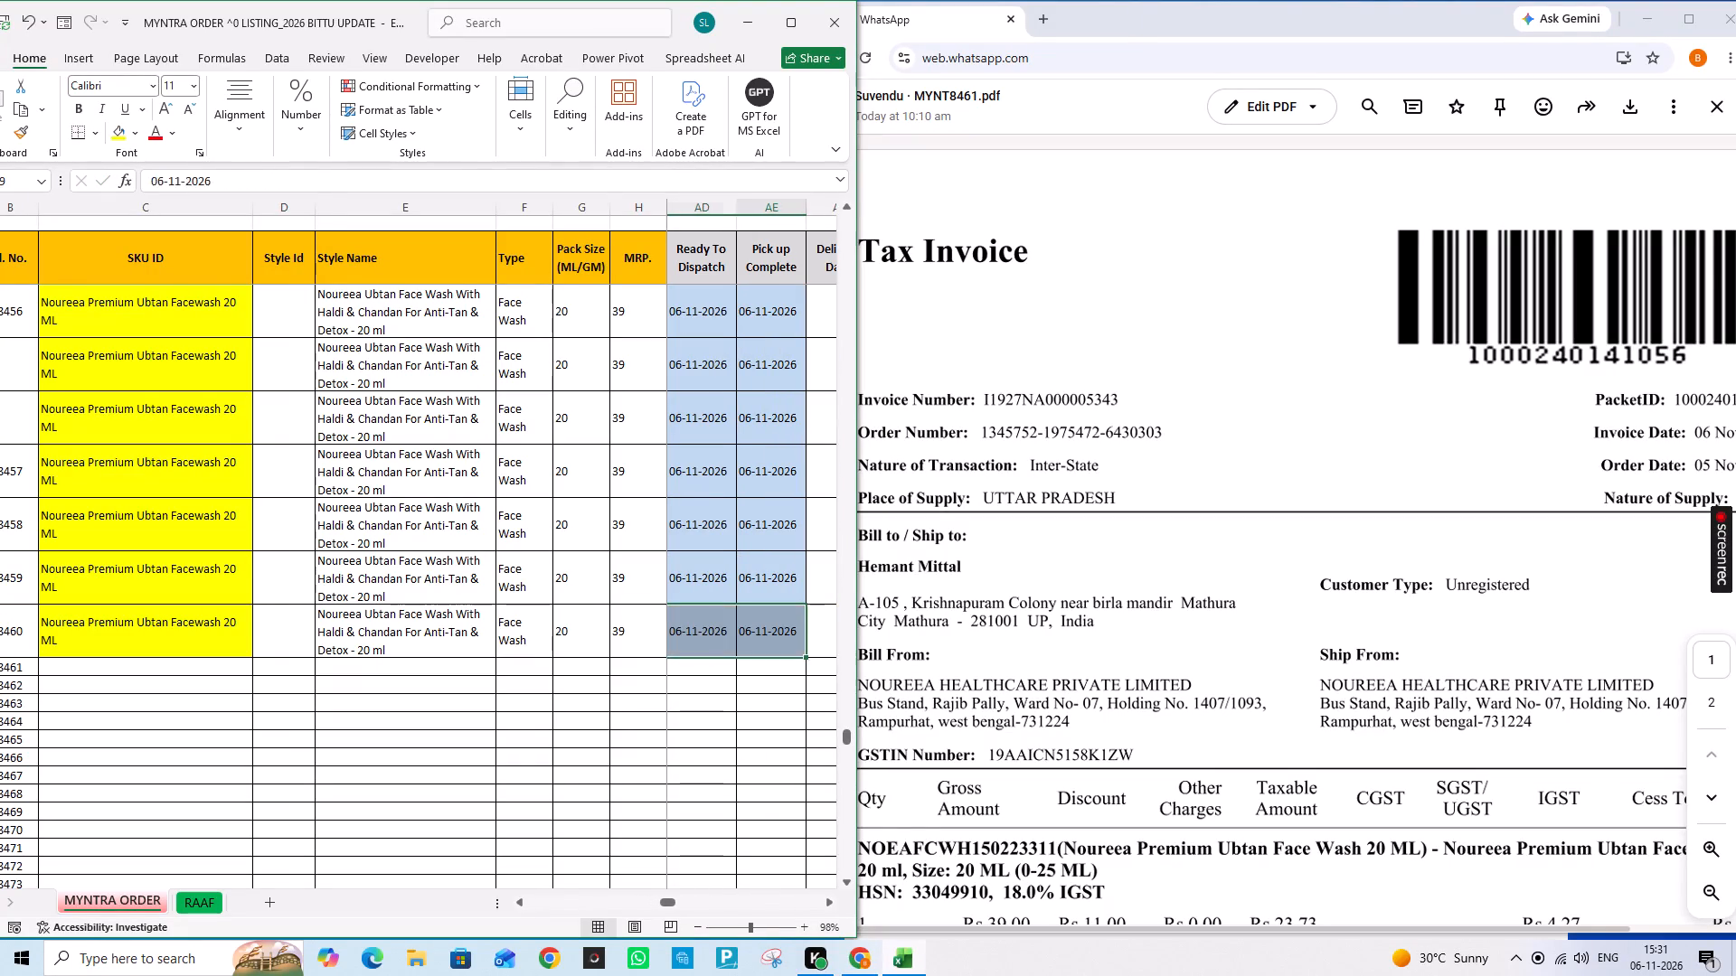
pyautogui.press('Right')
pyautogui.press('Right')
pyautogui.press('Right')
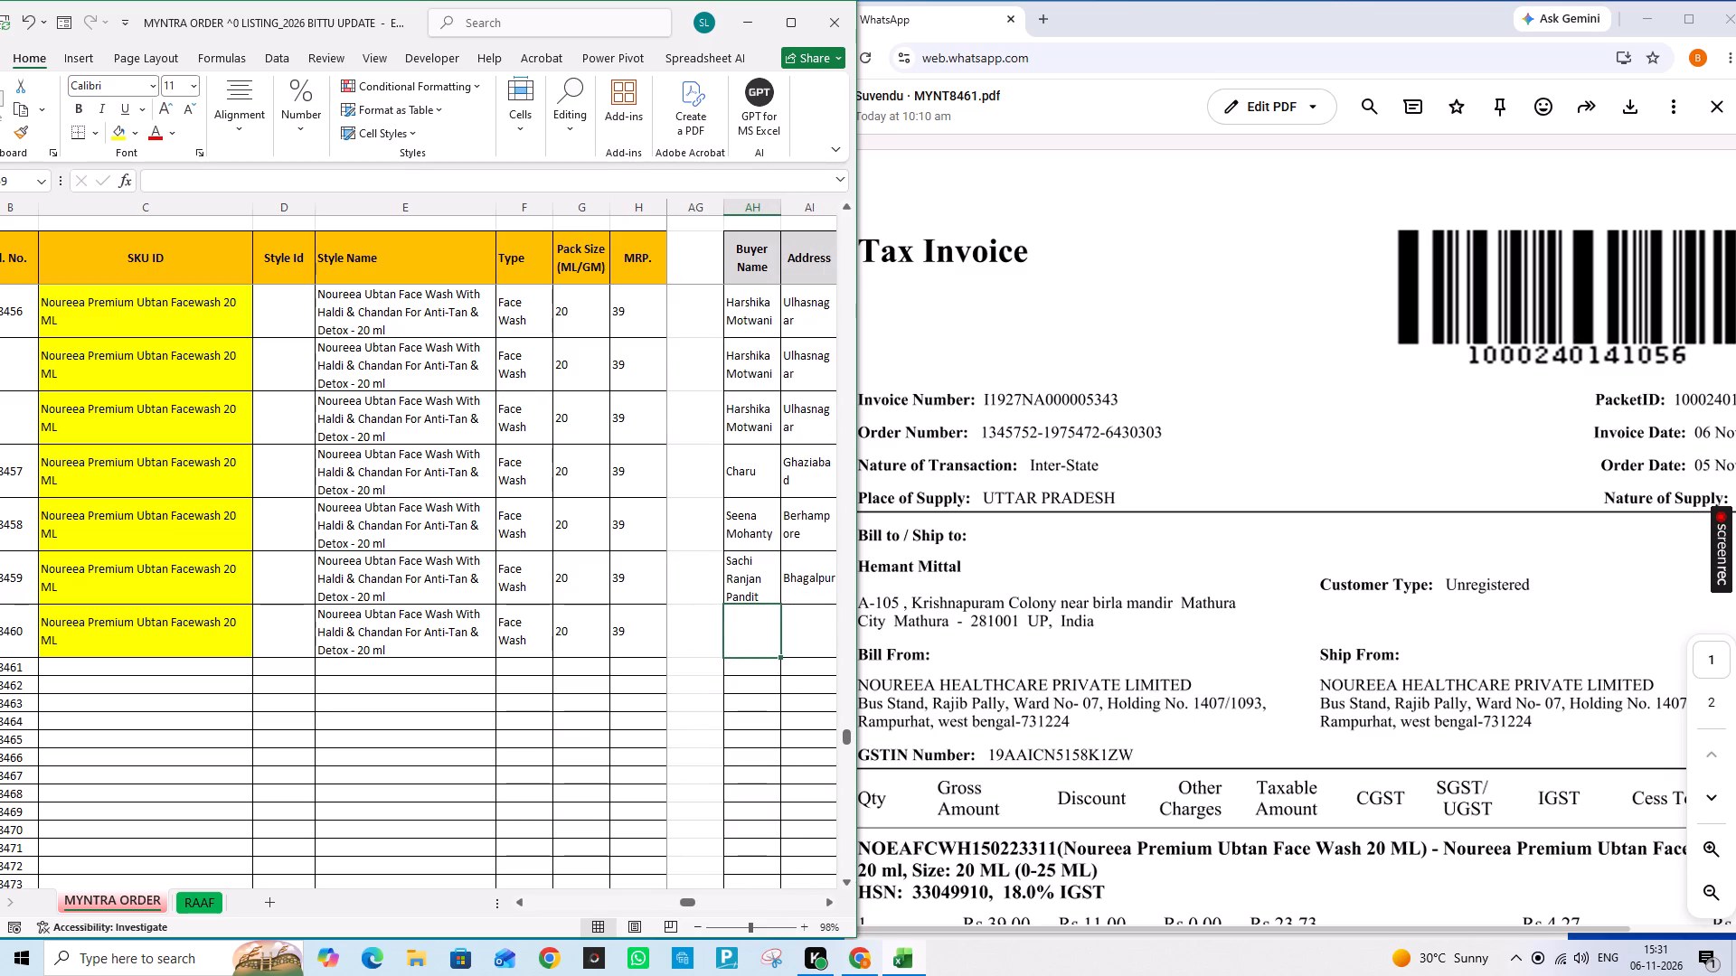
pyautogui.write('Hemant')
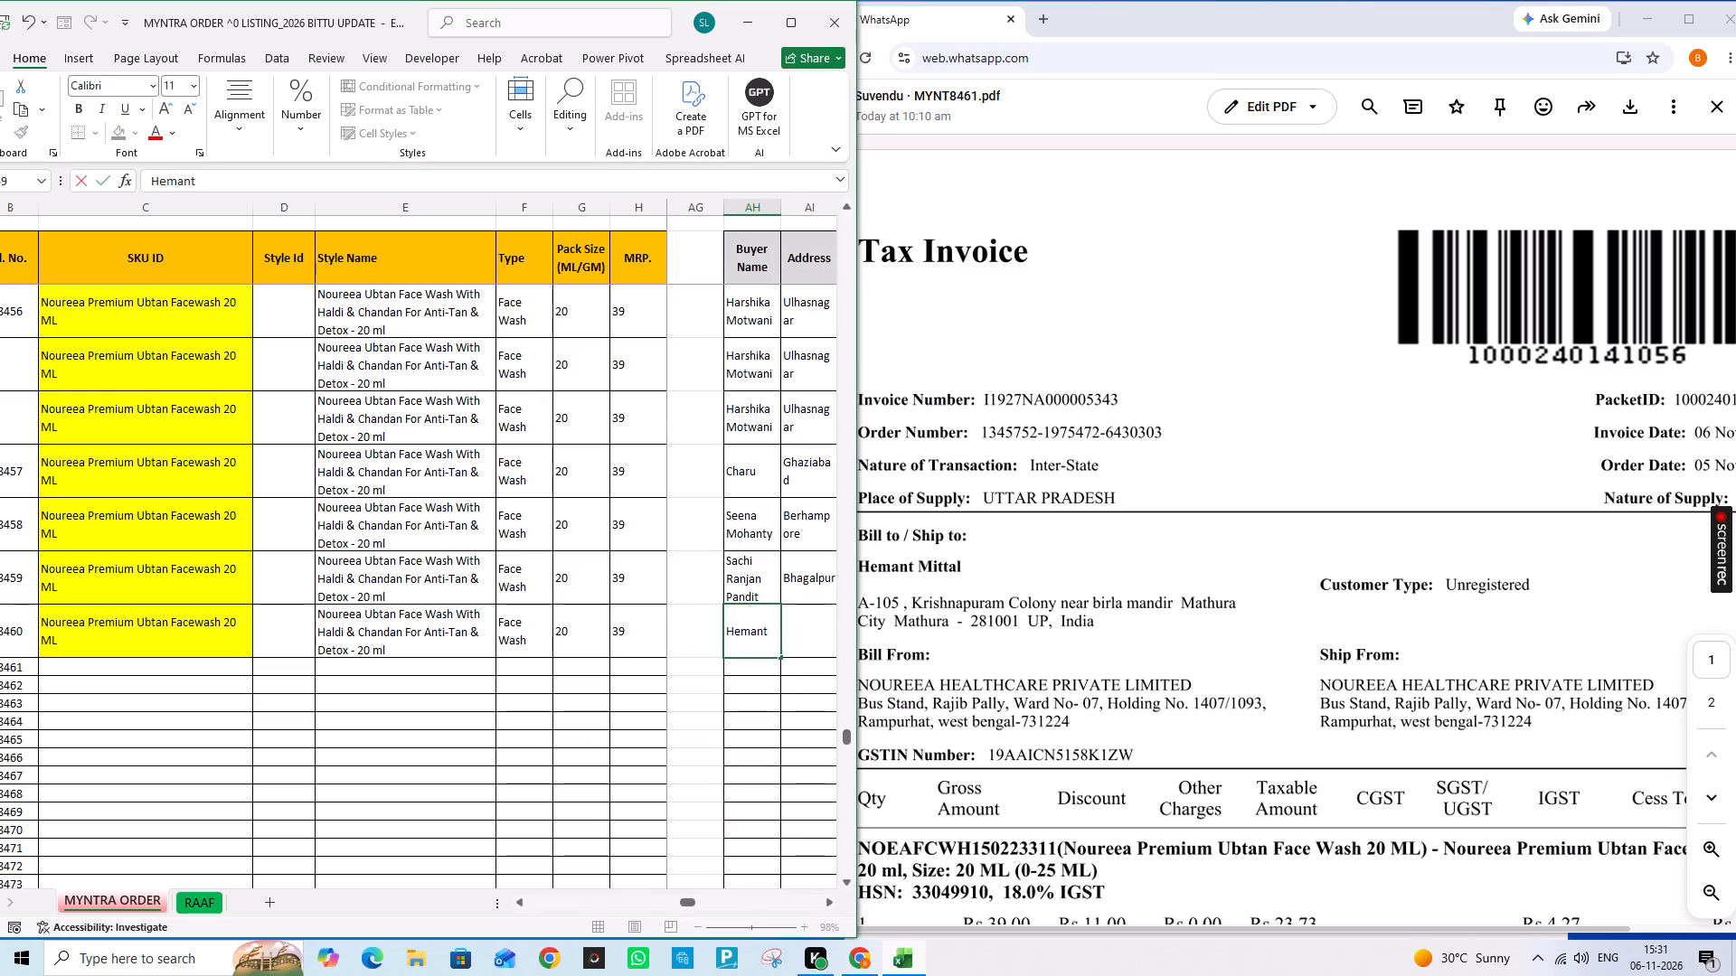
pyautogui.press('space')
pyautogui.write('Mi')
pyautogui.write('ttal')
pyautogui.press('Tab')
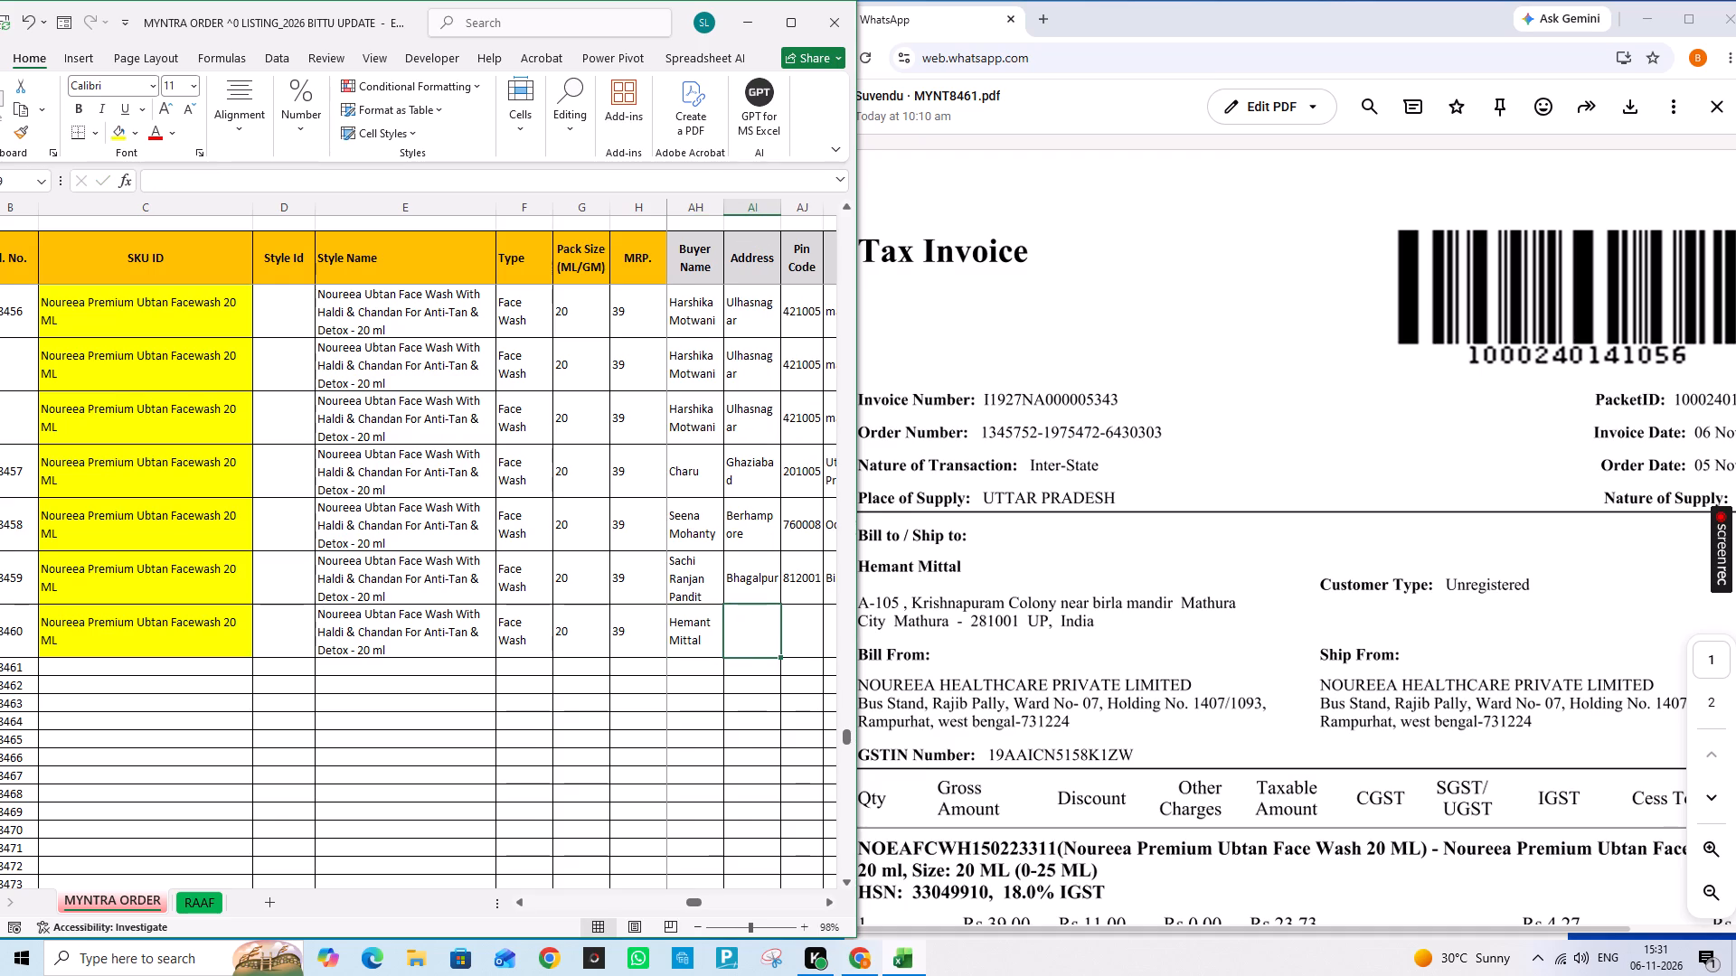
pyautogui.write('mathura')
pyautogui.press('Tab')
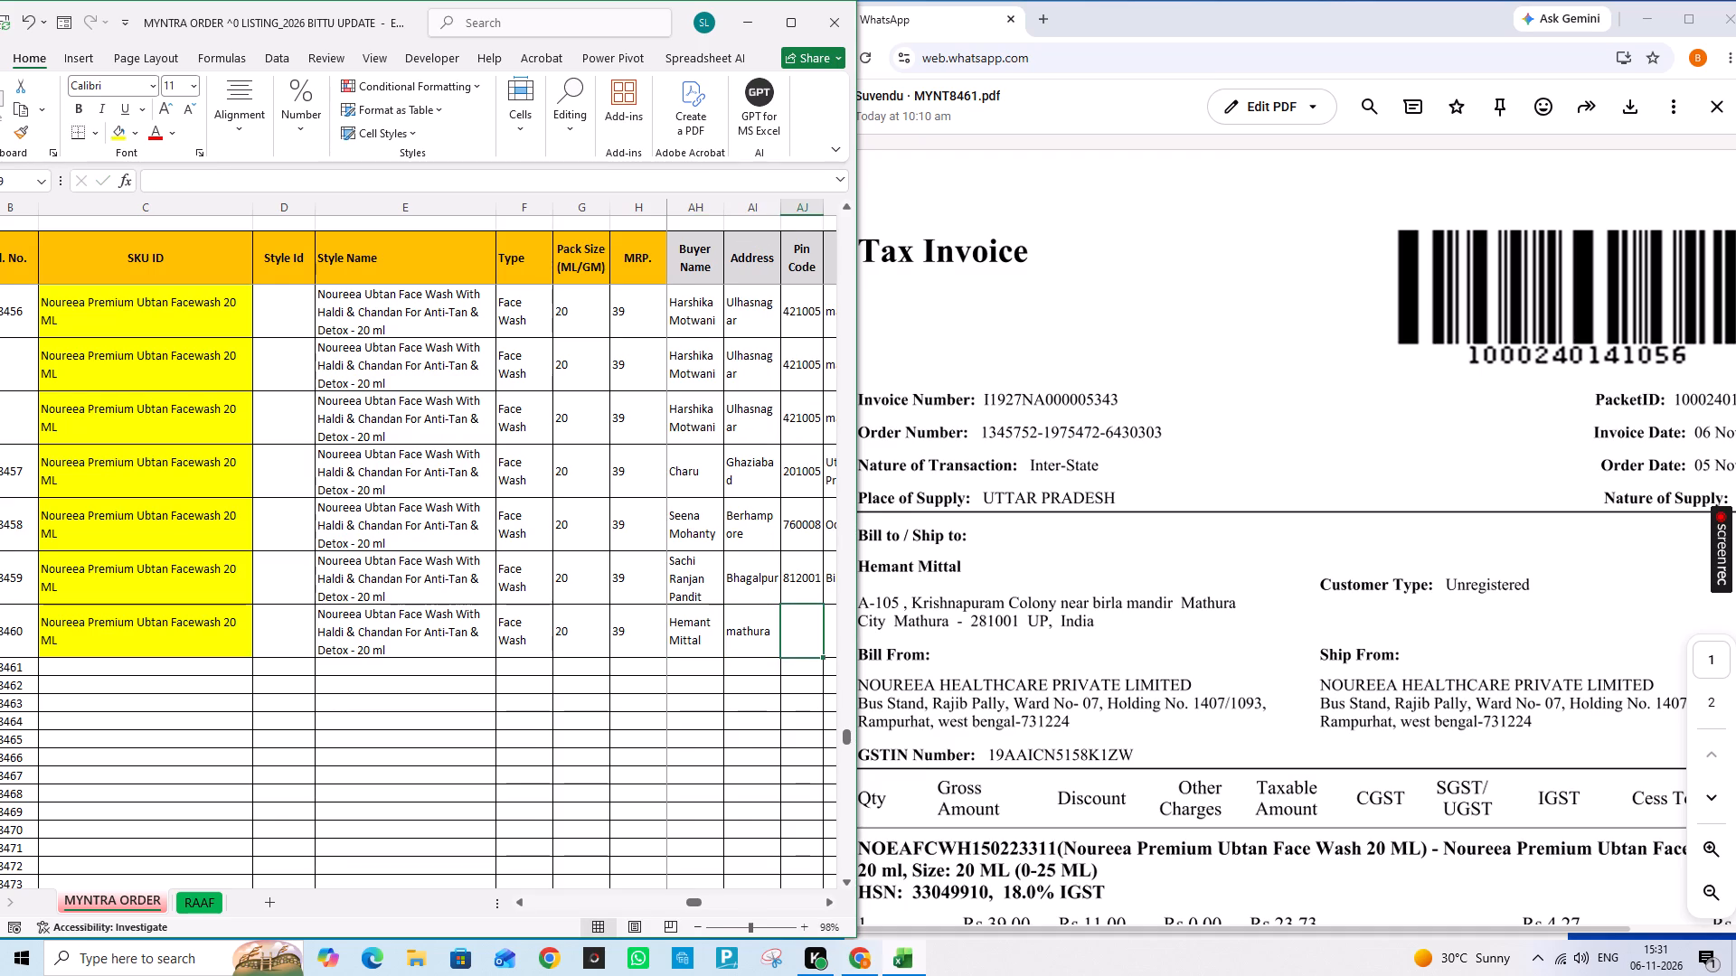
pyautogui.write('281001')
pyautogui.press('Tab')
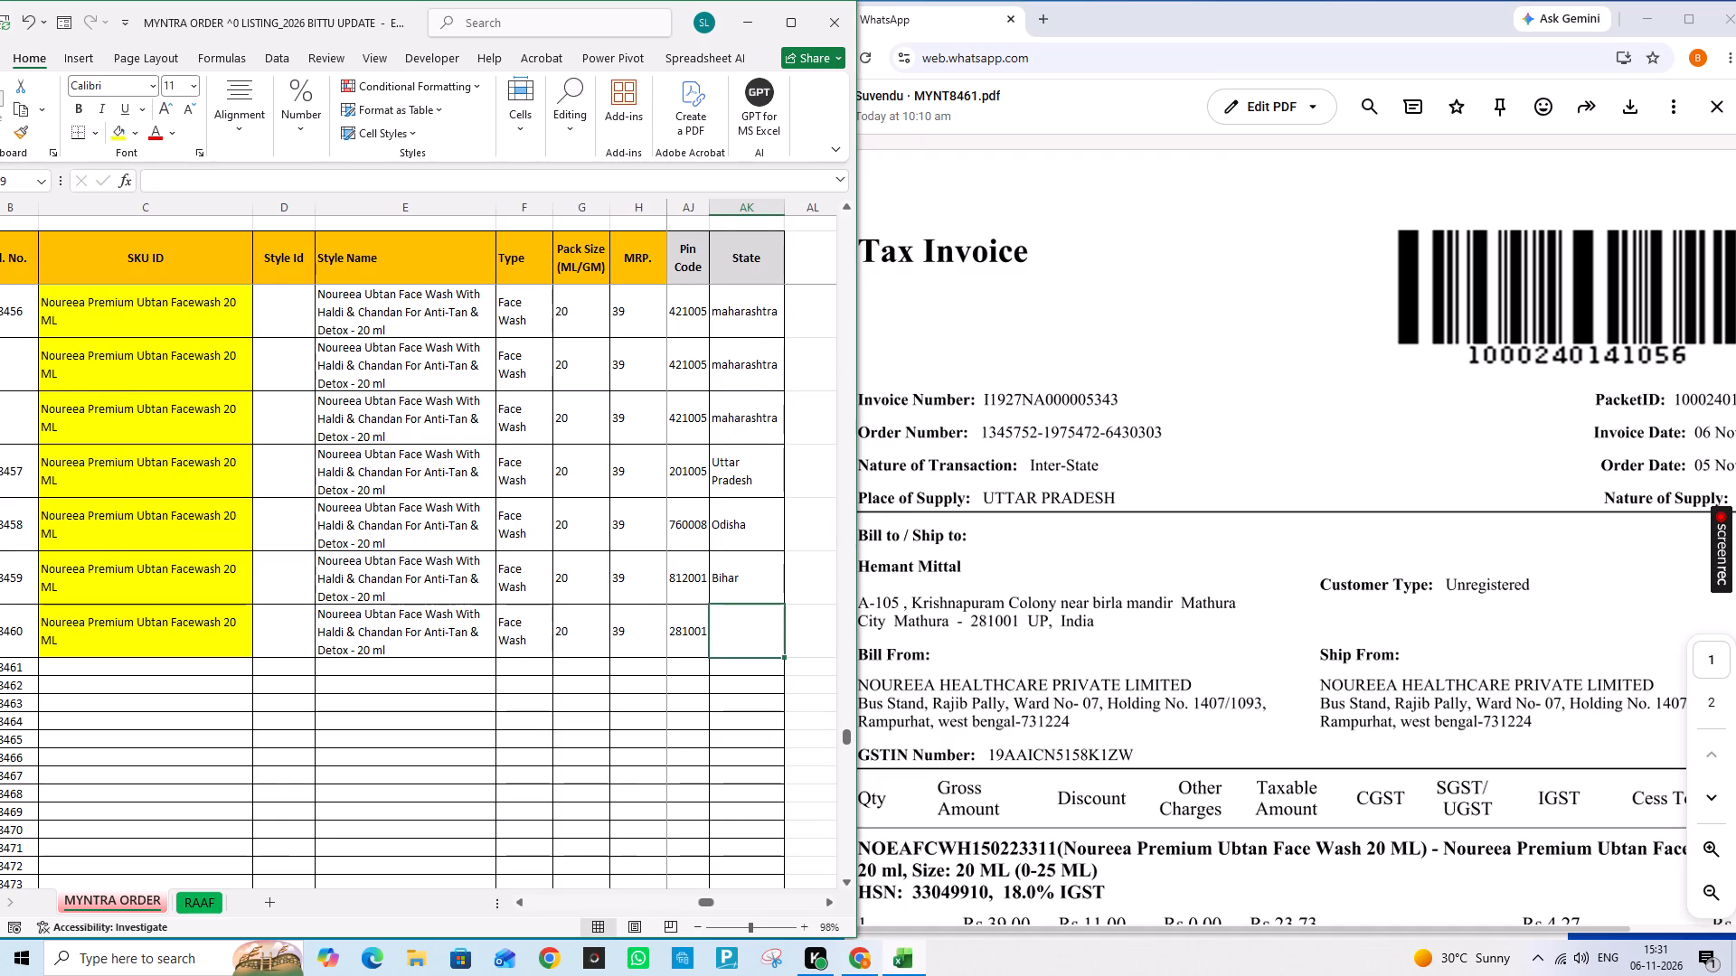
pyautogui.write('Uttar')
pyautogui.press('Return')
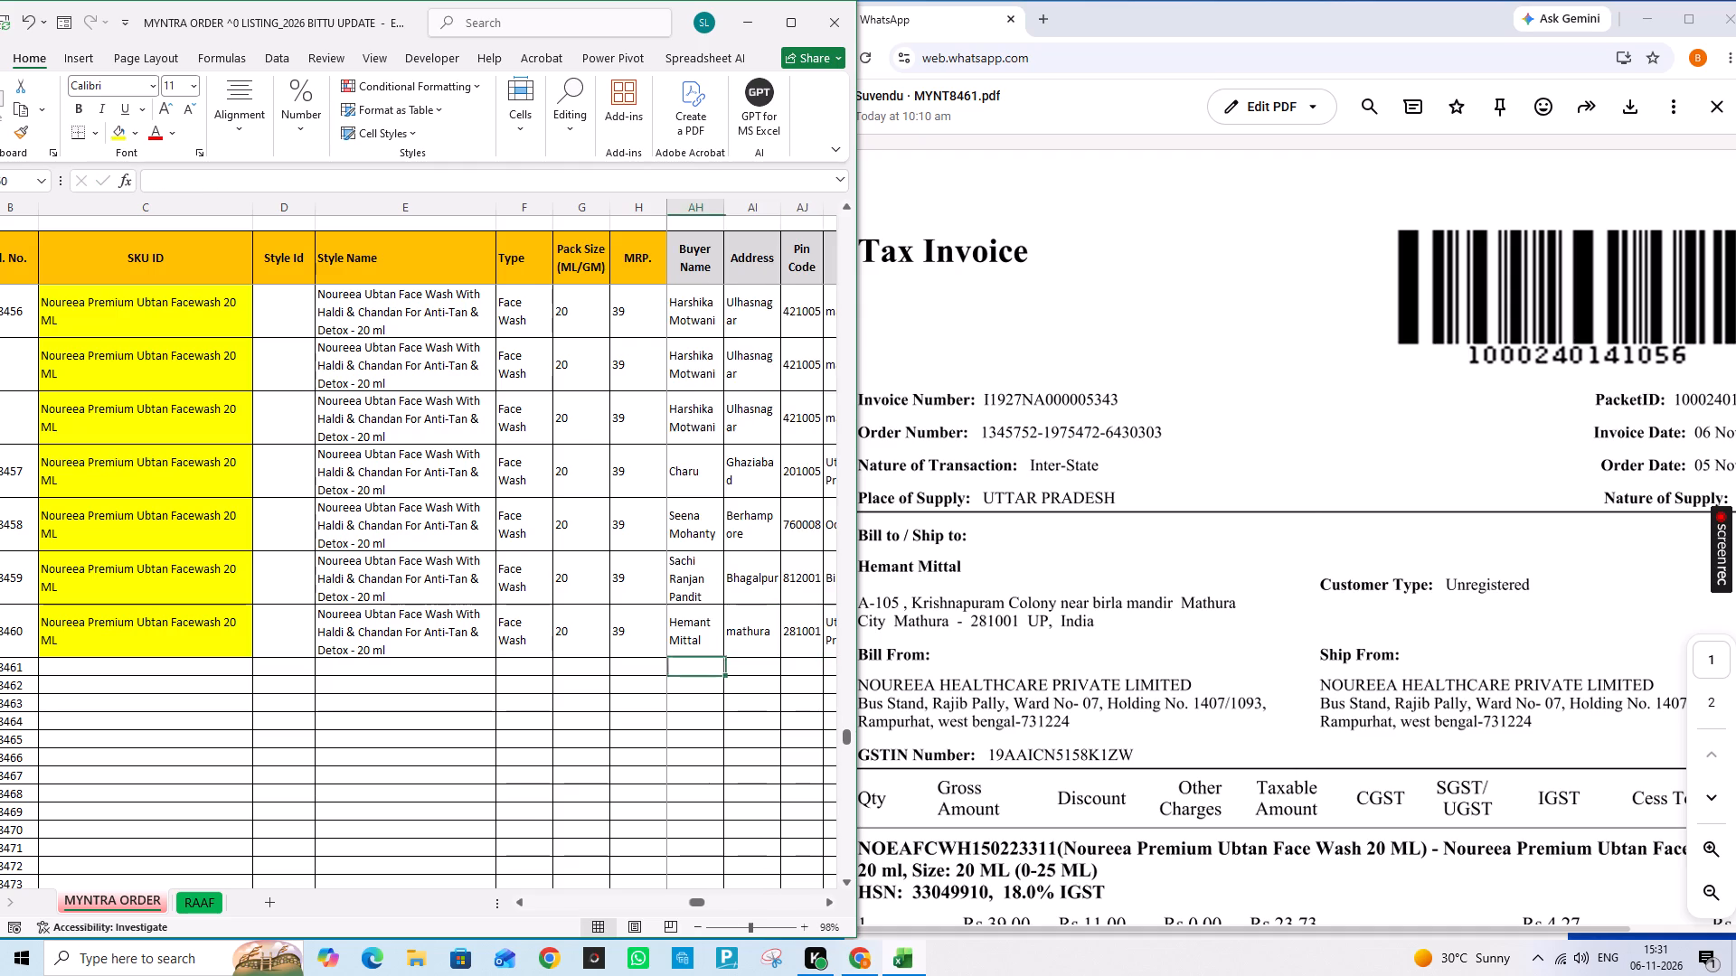
# Check the invoice's item lines and insert three blank rows directly below the completed order row, above serial number 8461.
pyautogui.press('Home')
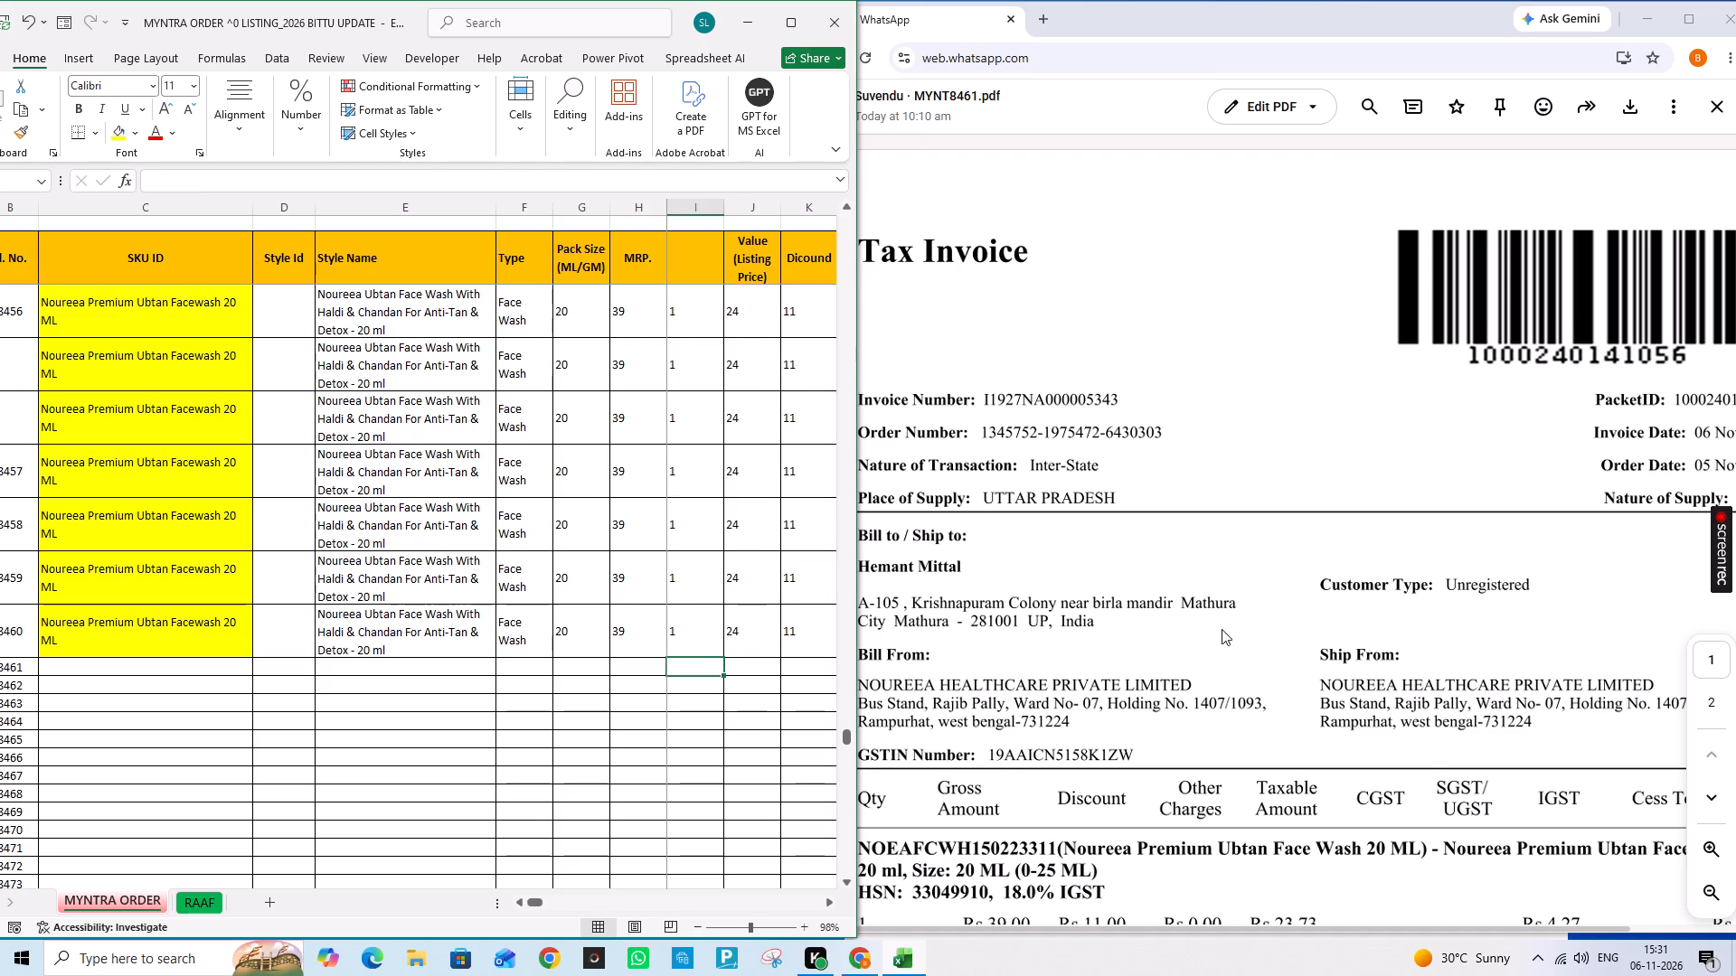
pyautogui.scroll(-4, 1222, 629)
pyautogui.scroll(2, 1186, 651)
pyautogui.scroll(-3, 1186, 651)
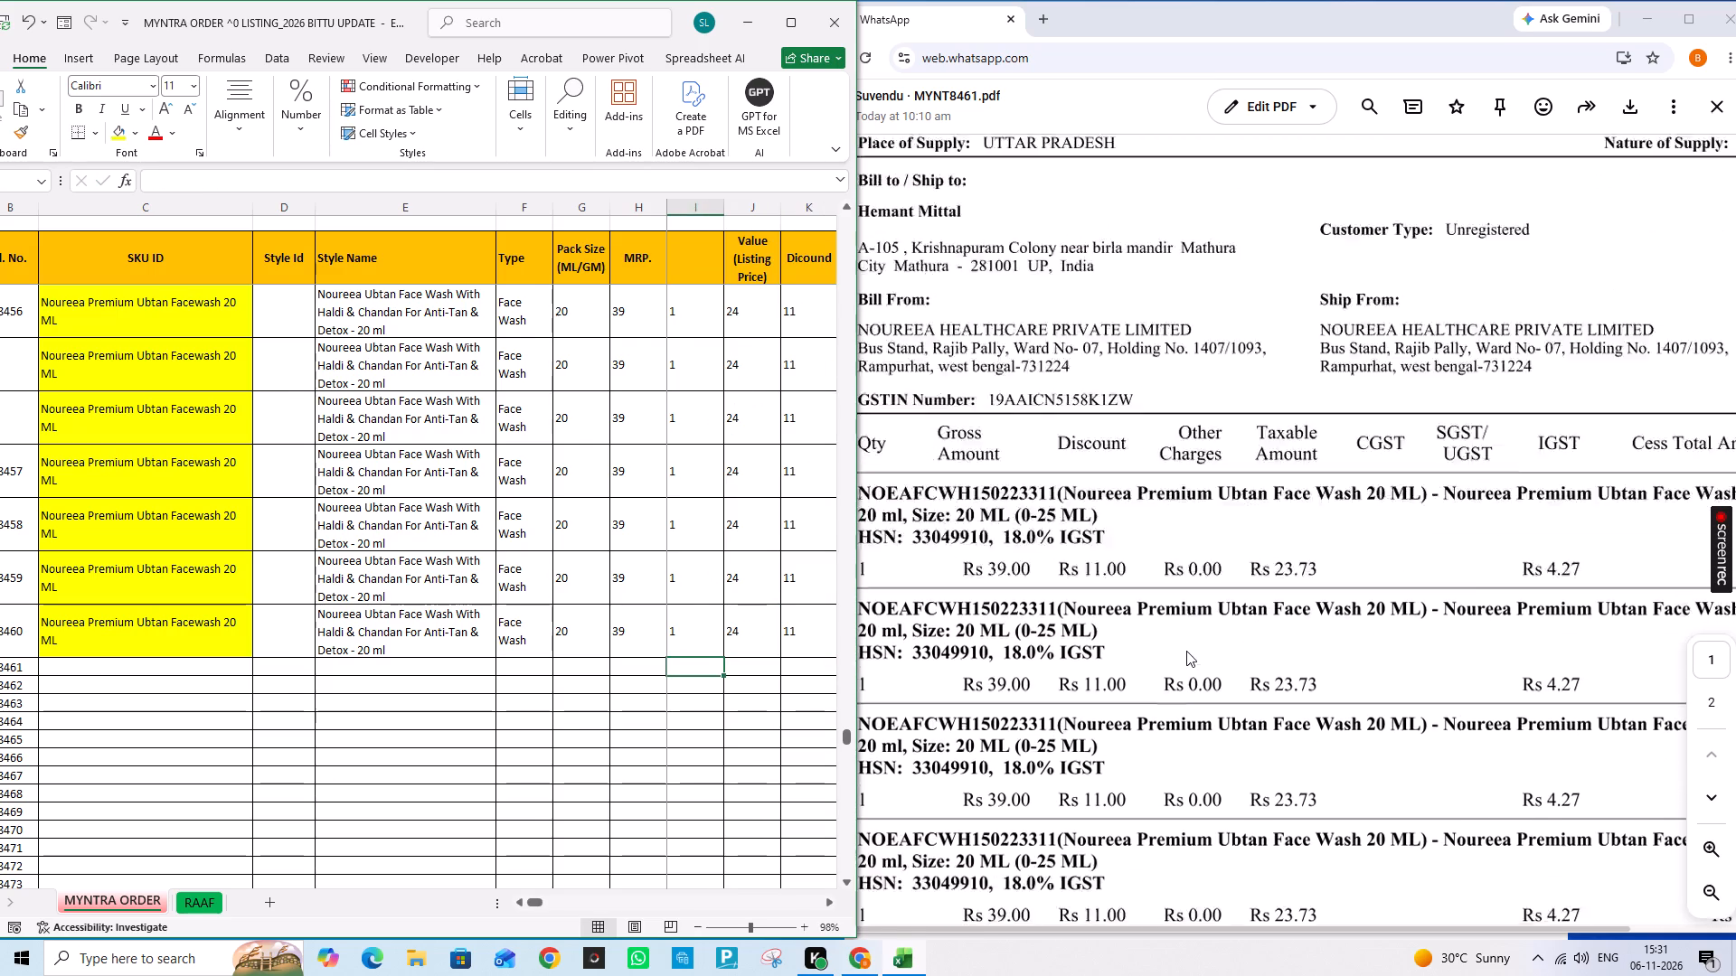
pyautogui.scroll(-2, 1186, 651)
pyautogui.scroll(6, 1186, 651)
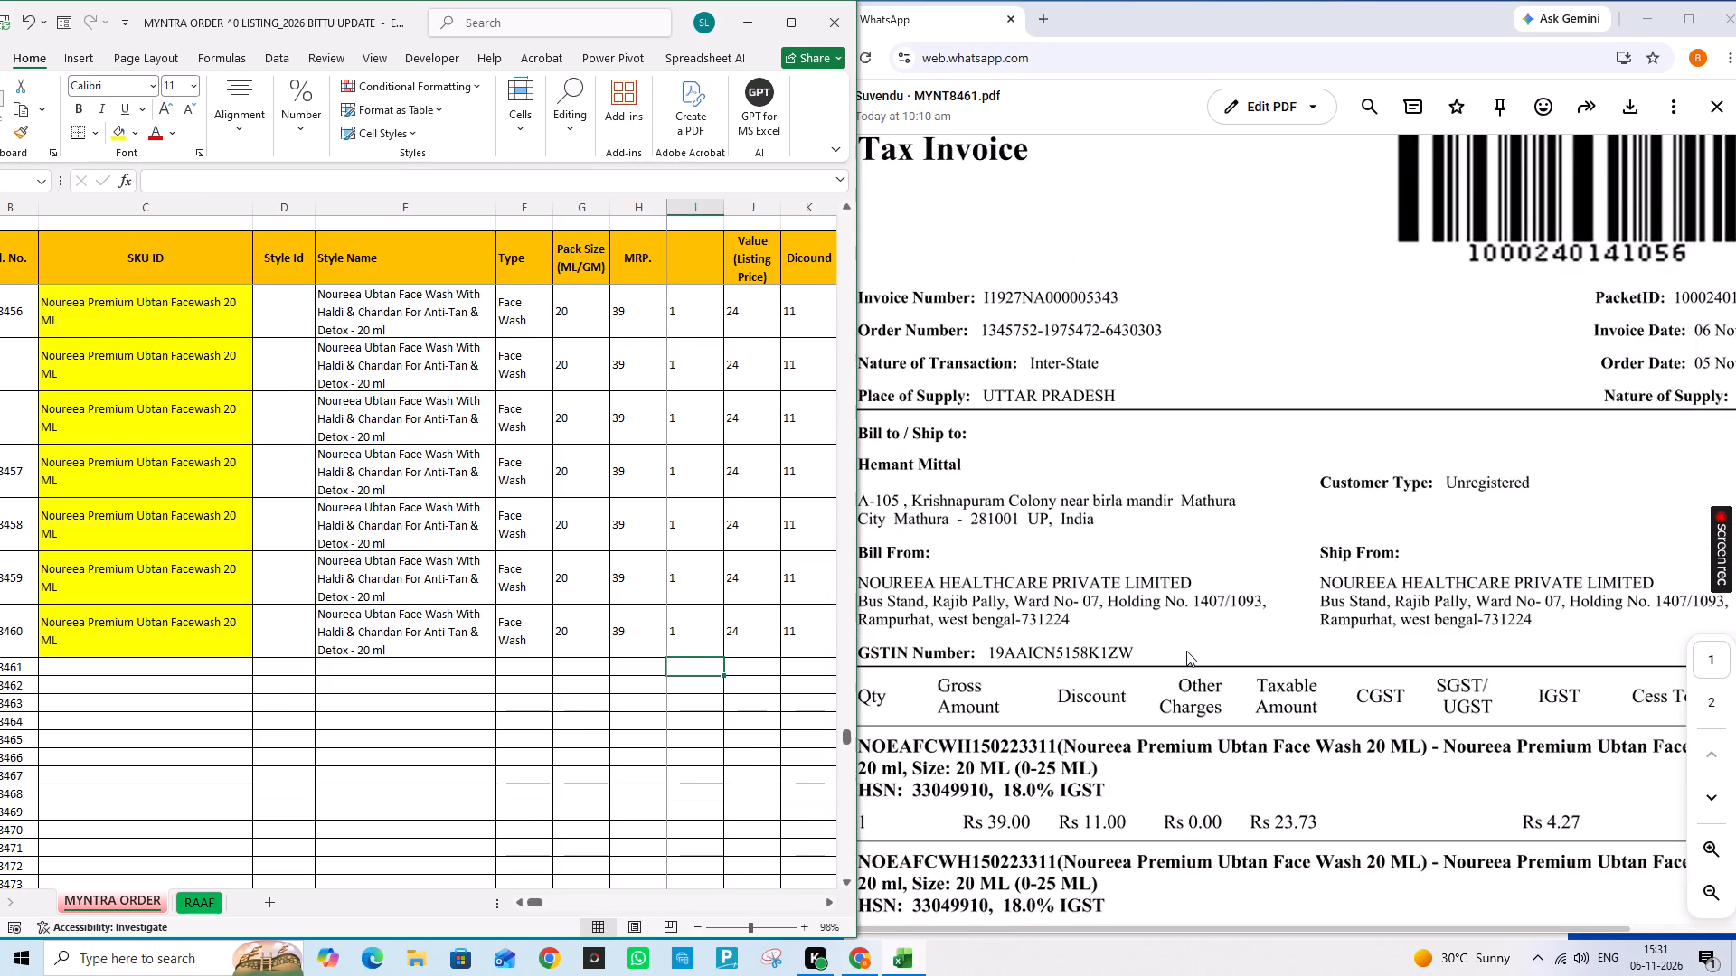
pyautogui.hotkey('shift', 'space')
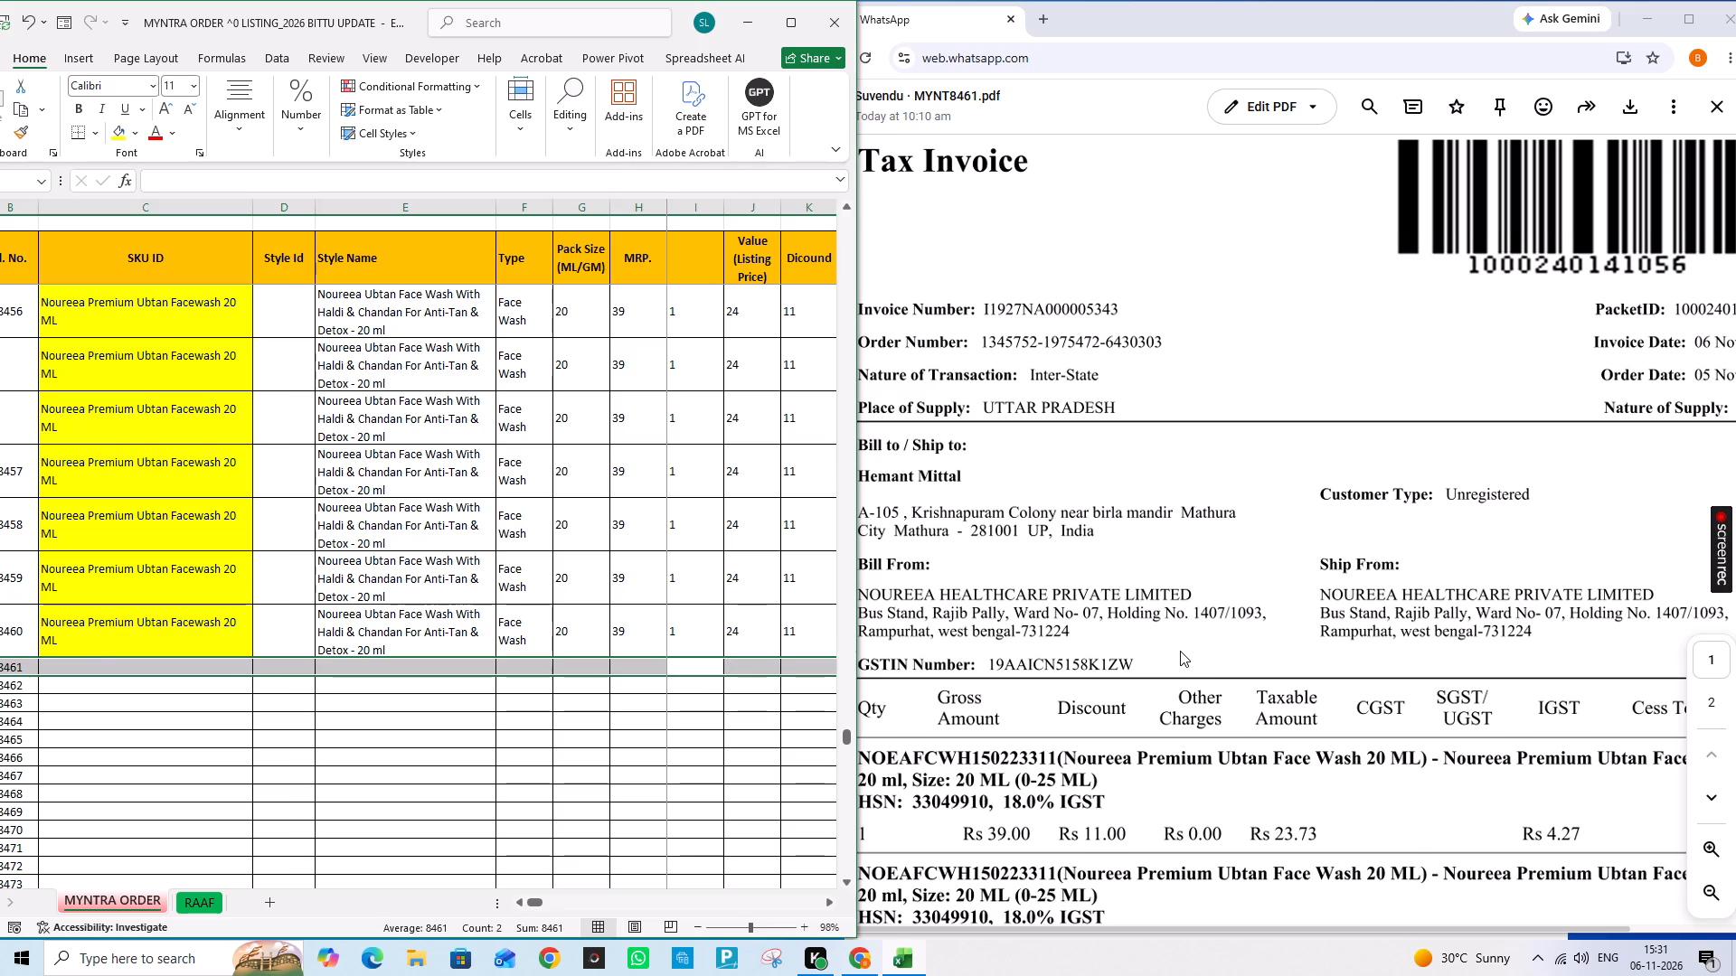
pyautogui.hotkey('ctrl', '+')
pyautogui.hotkey('ctrl', '+')
pyautogui.hotkey('ctrl', '+')
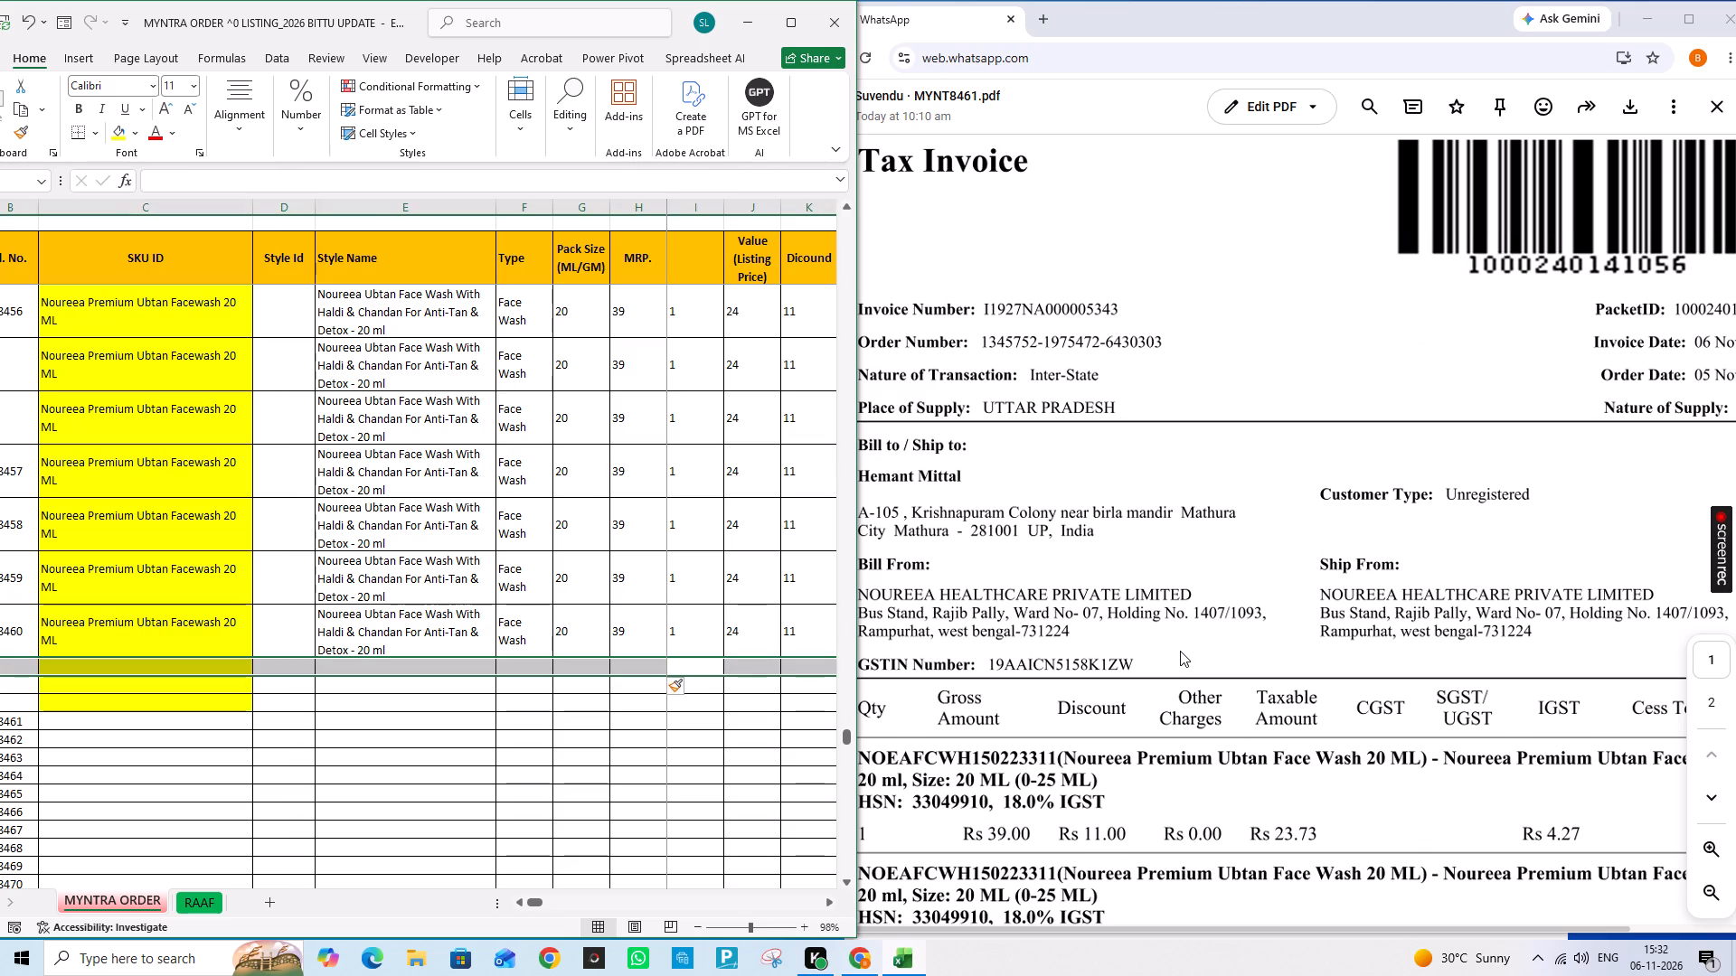
# Fill the three inserted rows with a copy of the completed Noureea Ubtan face wash order row above them.
pyautogui.hotkey('ctrl', 'd')
pyautogui.hotkey('shift', 'Down')
pyautogui.hotkey('shift', 'Down')
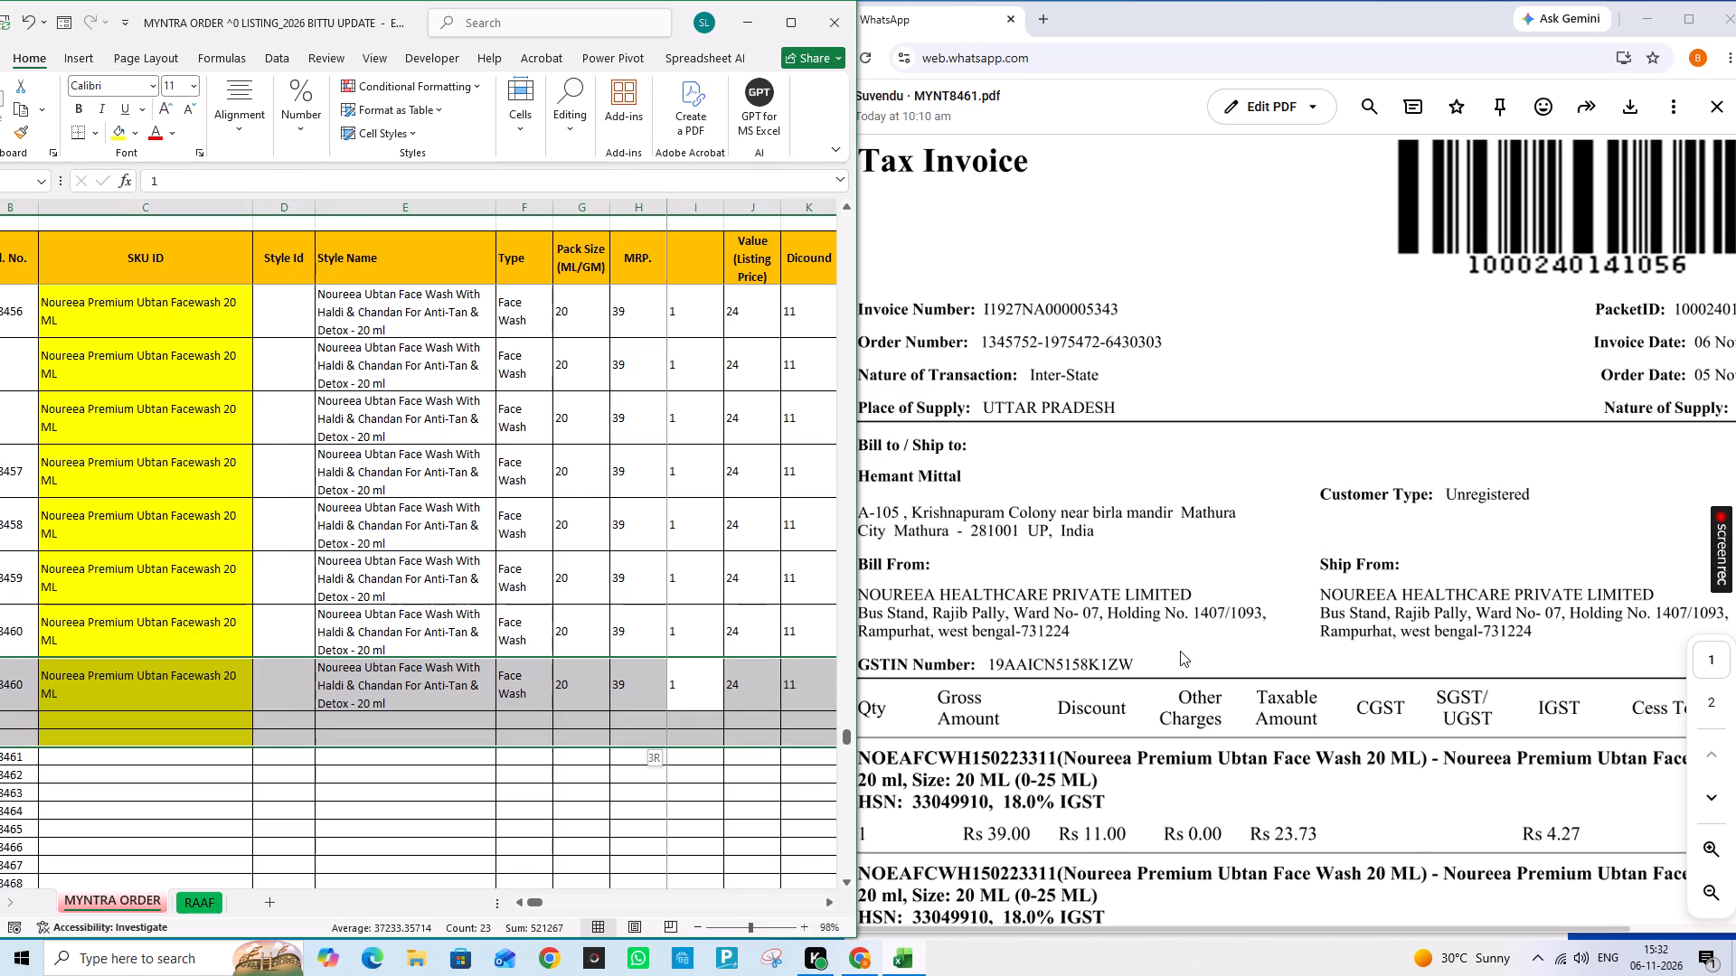
pyautogui.hotkey('ctrl', 'd')
# Clear the duplicated 8460 serial numbers from the three copied rows, keeping the one in the original order row.
pyautogui.press('Down')
pyautogui.press('Down')
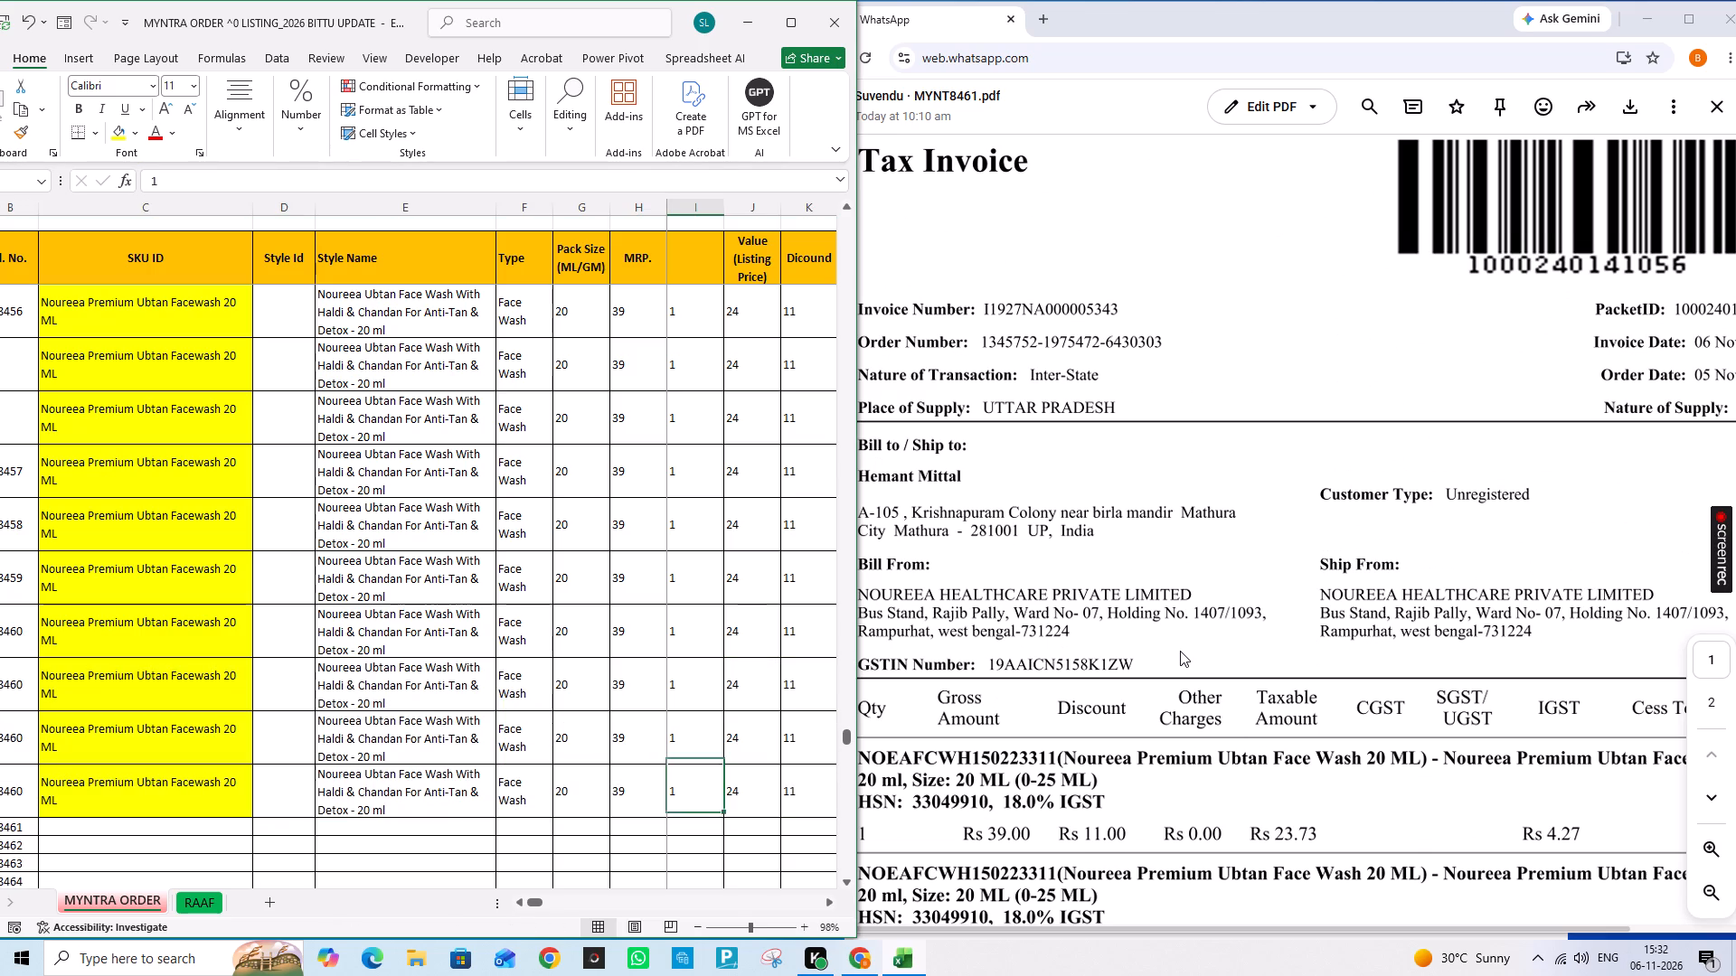
pyautogui.press('Home')
pyautogui.press('Left')
pyautogui.press('Left')
pyautogui.press('Left')
pyautogui.press('Left')
pyautogui.press('Left')
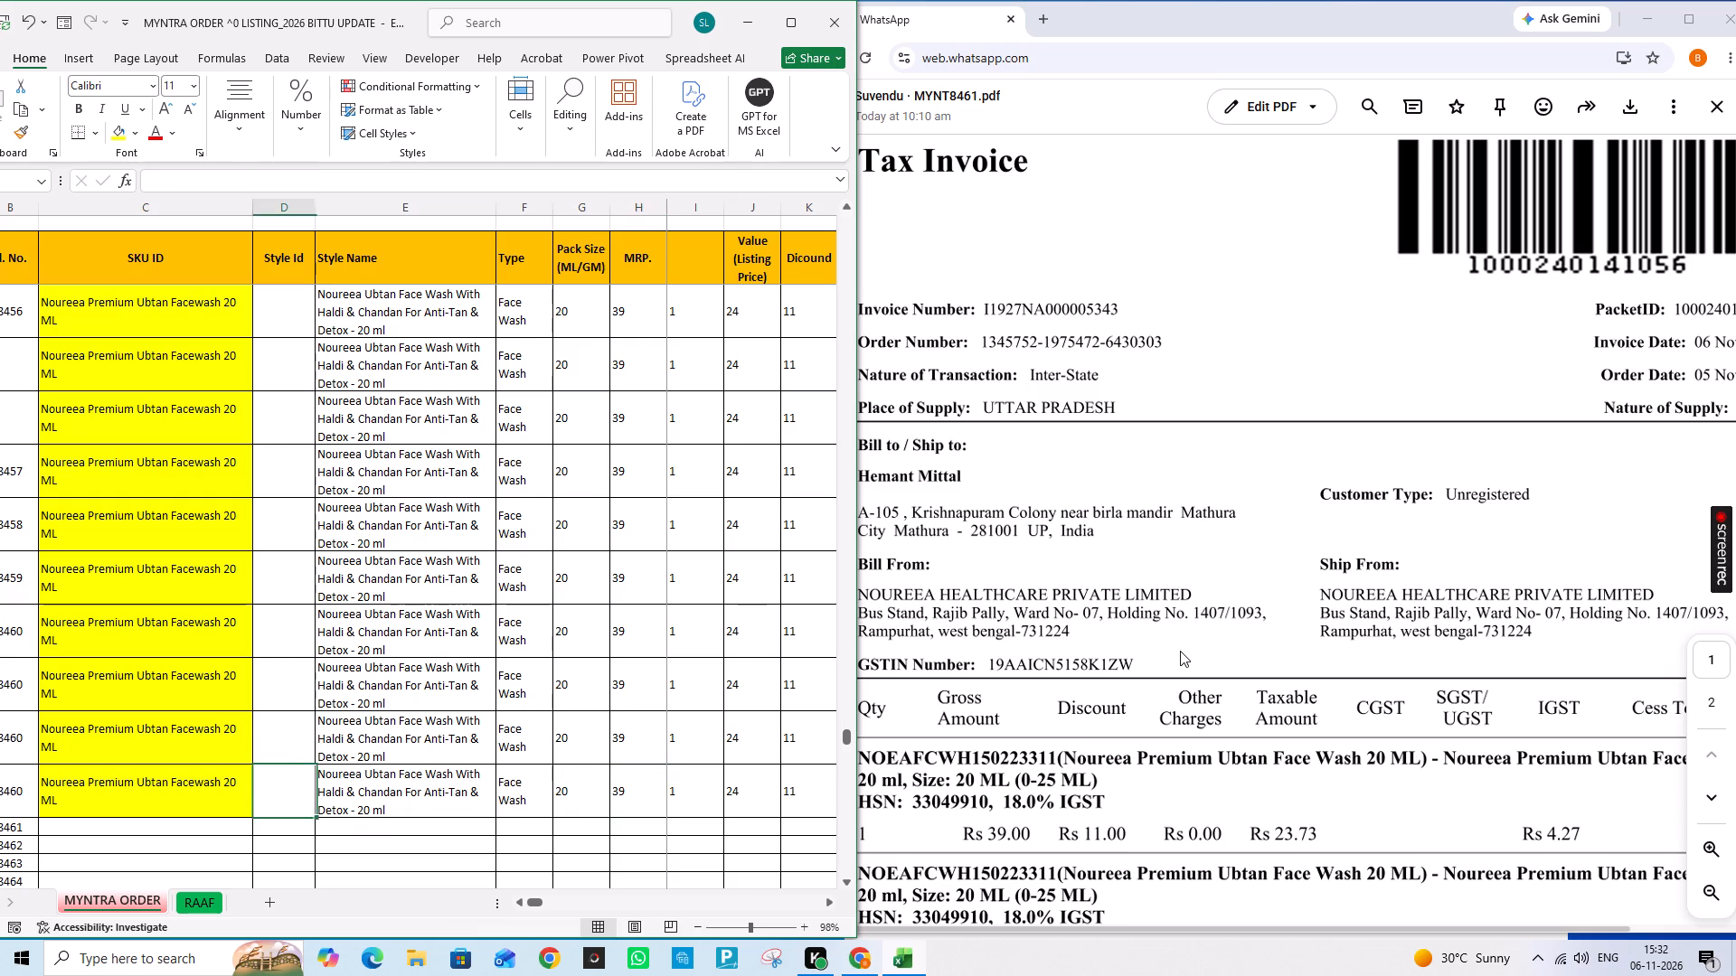
pyautogui.press('Left')
pyautogui.press('Left')
pyautogui.hotkey('shift', 'Up')
pyautogui.hotkey('shift', 'Up')
pyautogui.press('Delete')
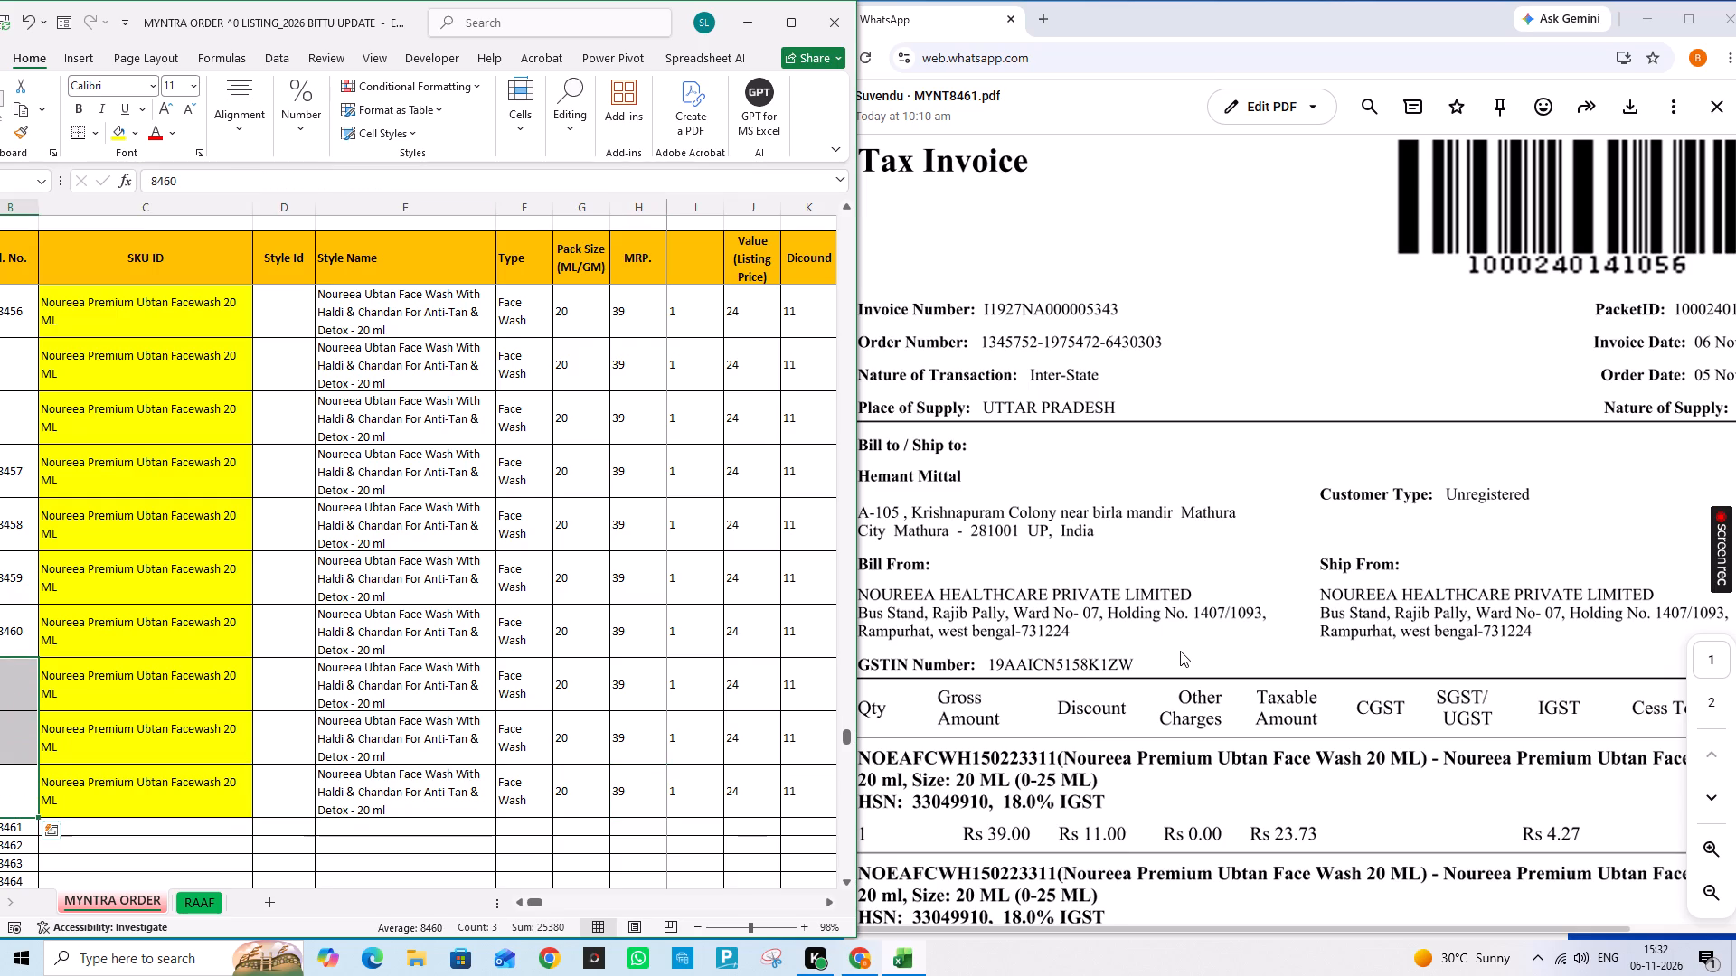
pyautogui.press('Down')
pyautogui.press('Down')
pyautogui.press('Up')
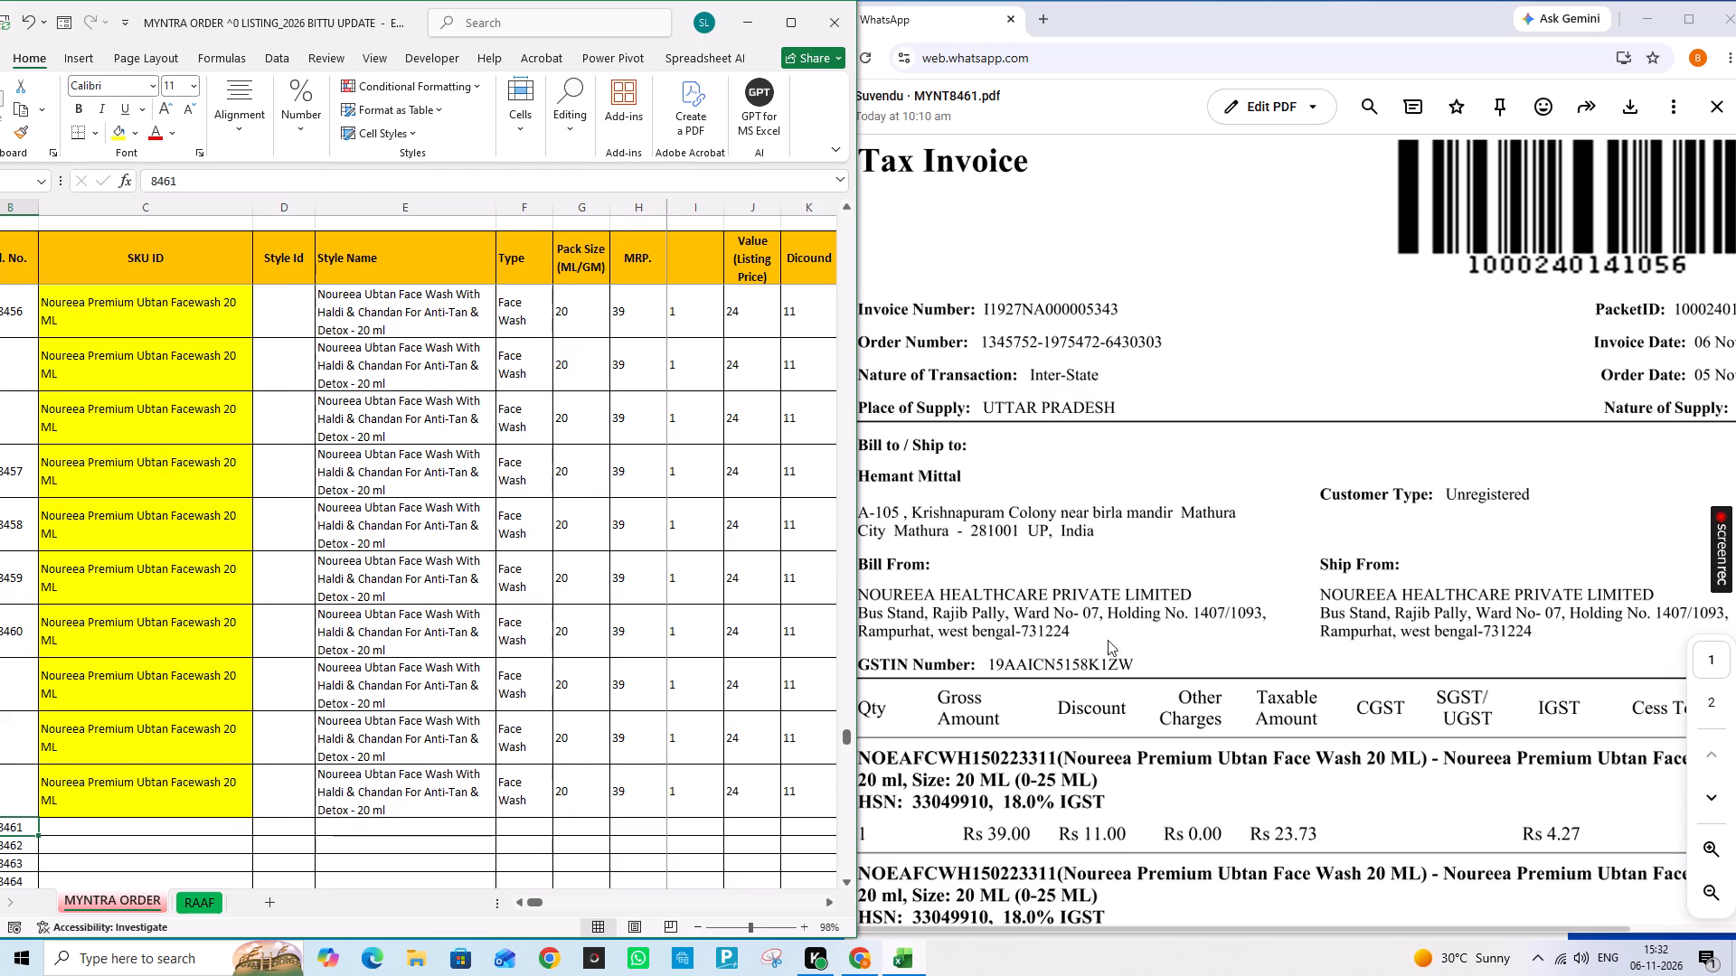
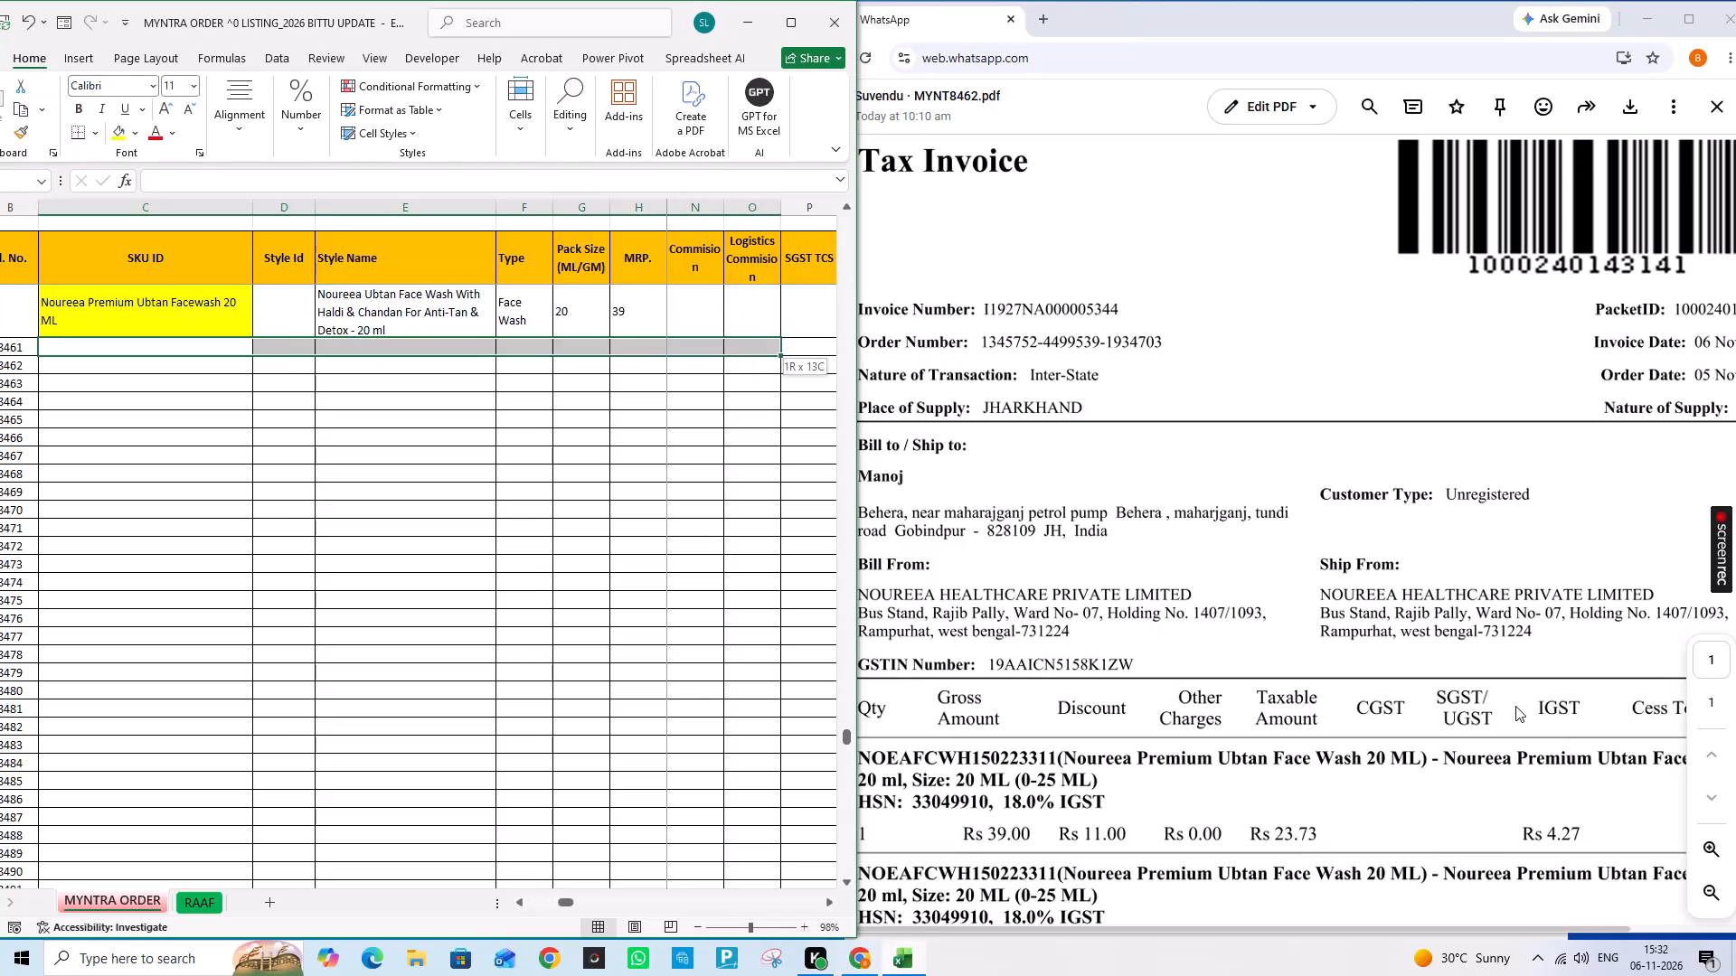
# Fill the product and price cells of the serial number 8461 row with the Ubtan face wash details from the row above.
pyautogui.hotkey('ctrl', 'd')
pyautogui.hotkey('ctrl', 'Right')
pyautogui.hotkey('ctrl', 'Right')
pyautogui.hotkey('ctrl', 'Right')
pyautogui.hotkey('ctrl', 'Right')
pyautogui.press('Right')
pyautogui.press('Right')
pyautogui.press('Right')
pyautogui.press('Right')
pyautogui.press('Right')
pyautogui.press('Right')
pyautogui.press('Right')
pyautogui.press('Right')
pyautogui.press('Right')
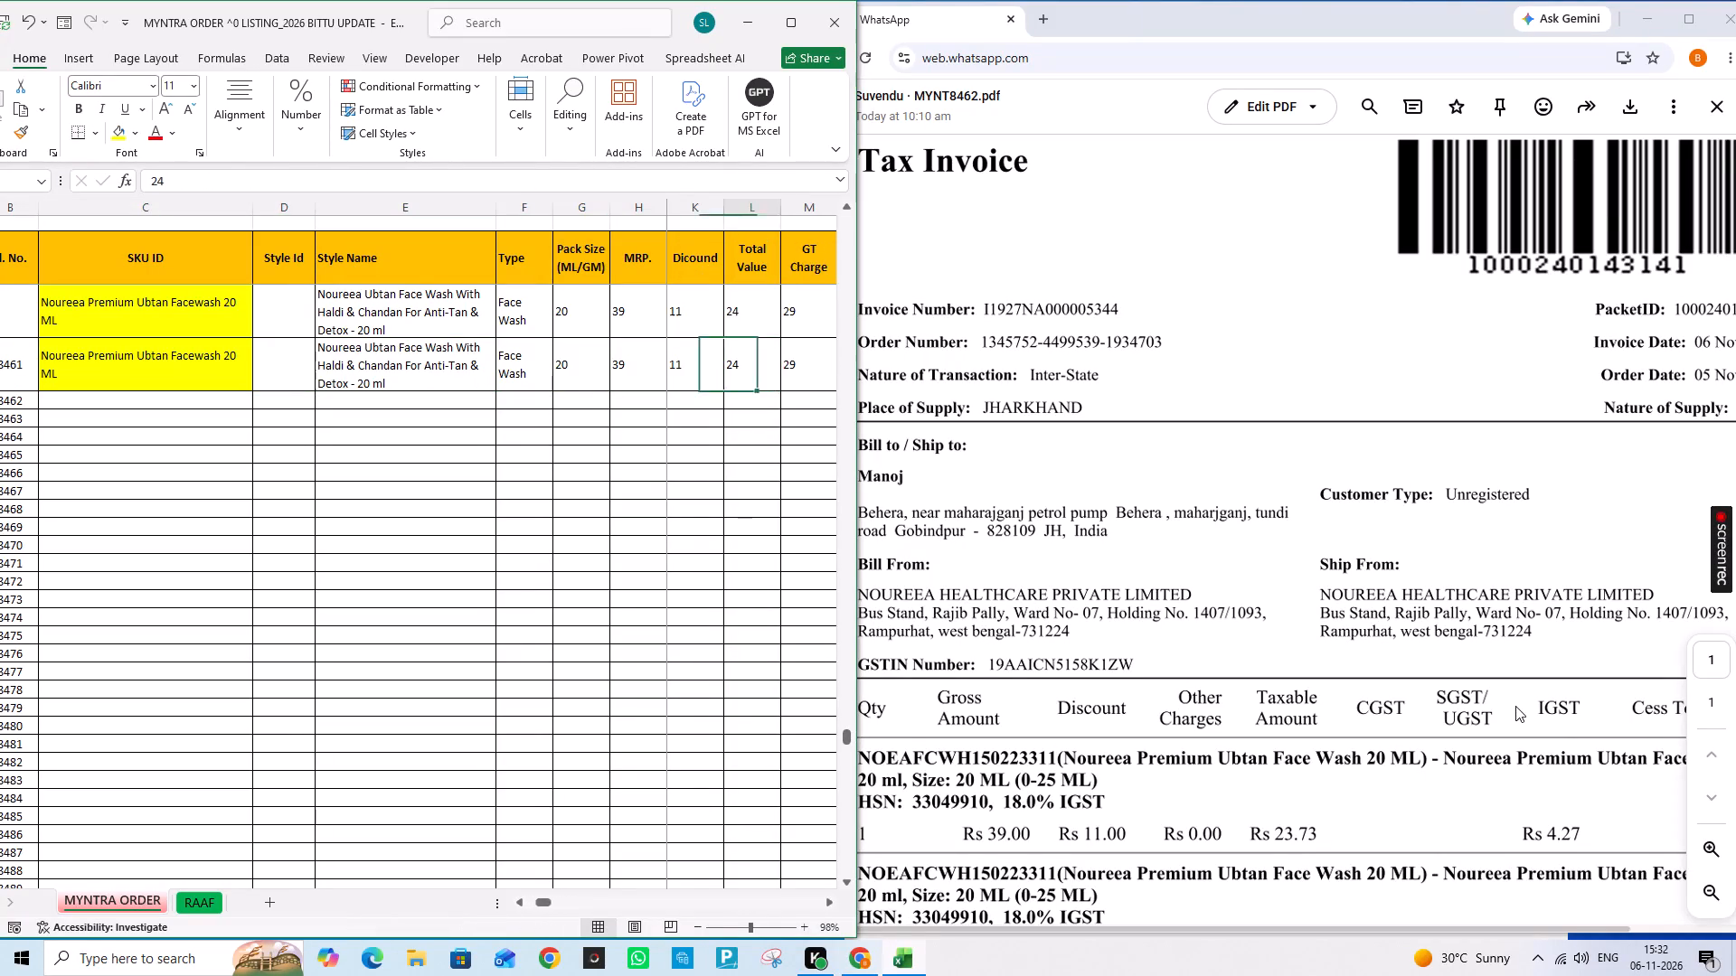
pyautogui.press('Right')
pyautogui.press('Right')
pyautogui.hotkey('ctrl', 'Right')
pyautogui.press('Right')
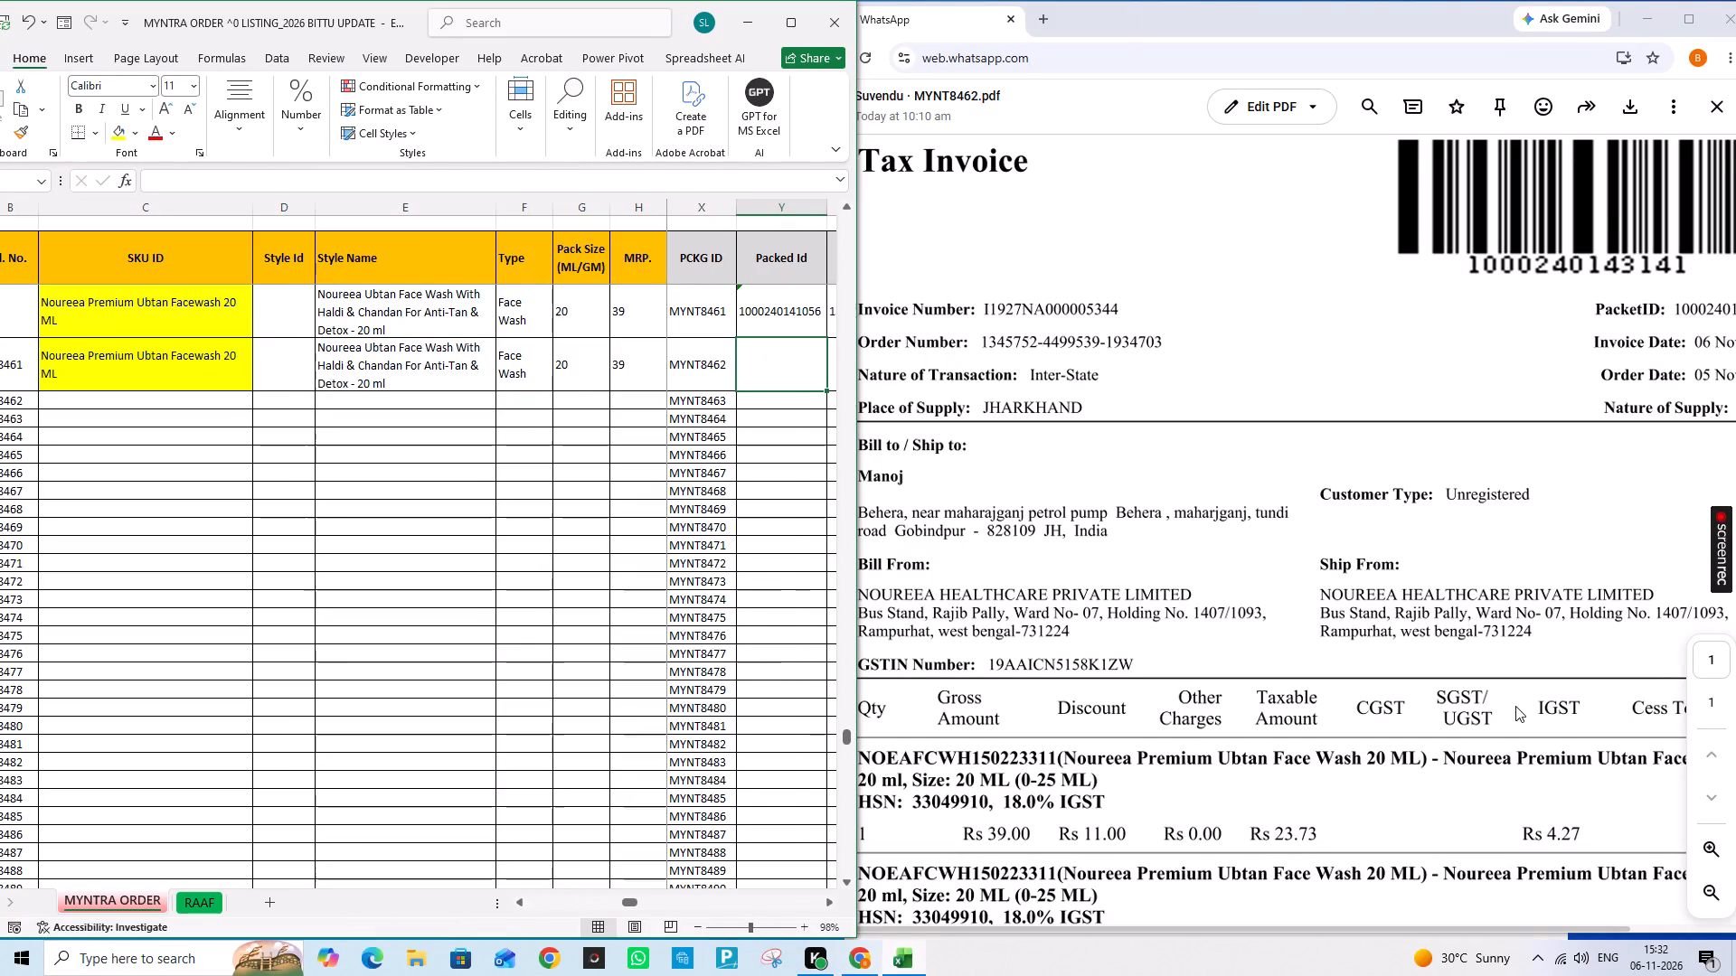
pyautogui.press("'")
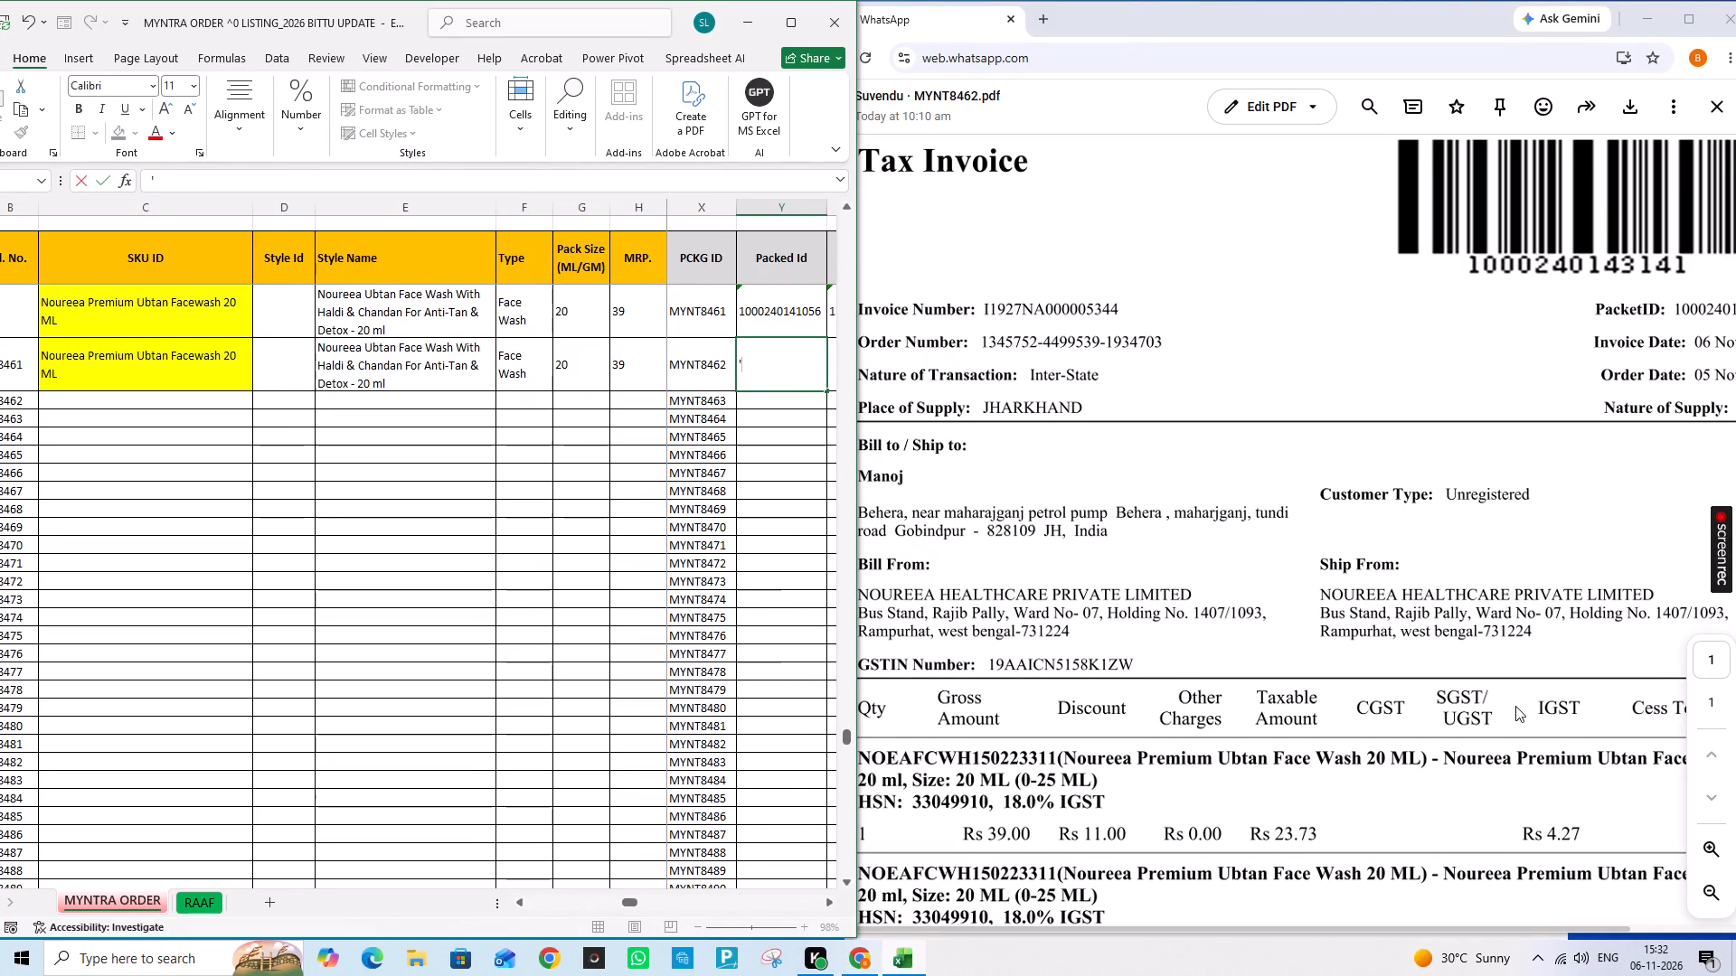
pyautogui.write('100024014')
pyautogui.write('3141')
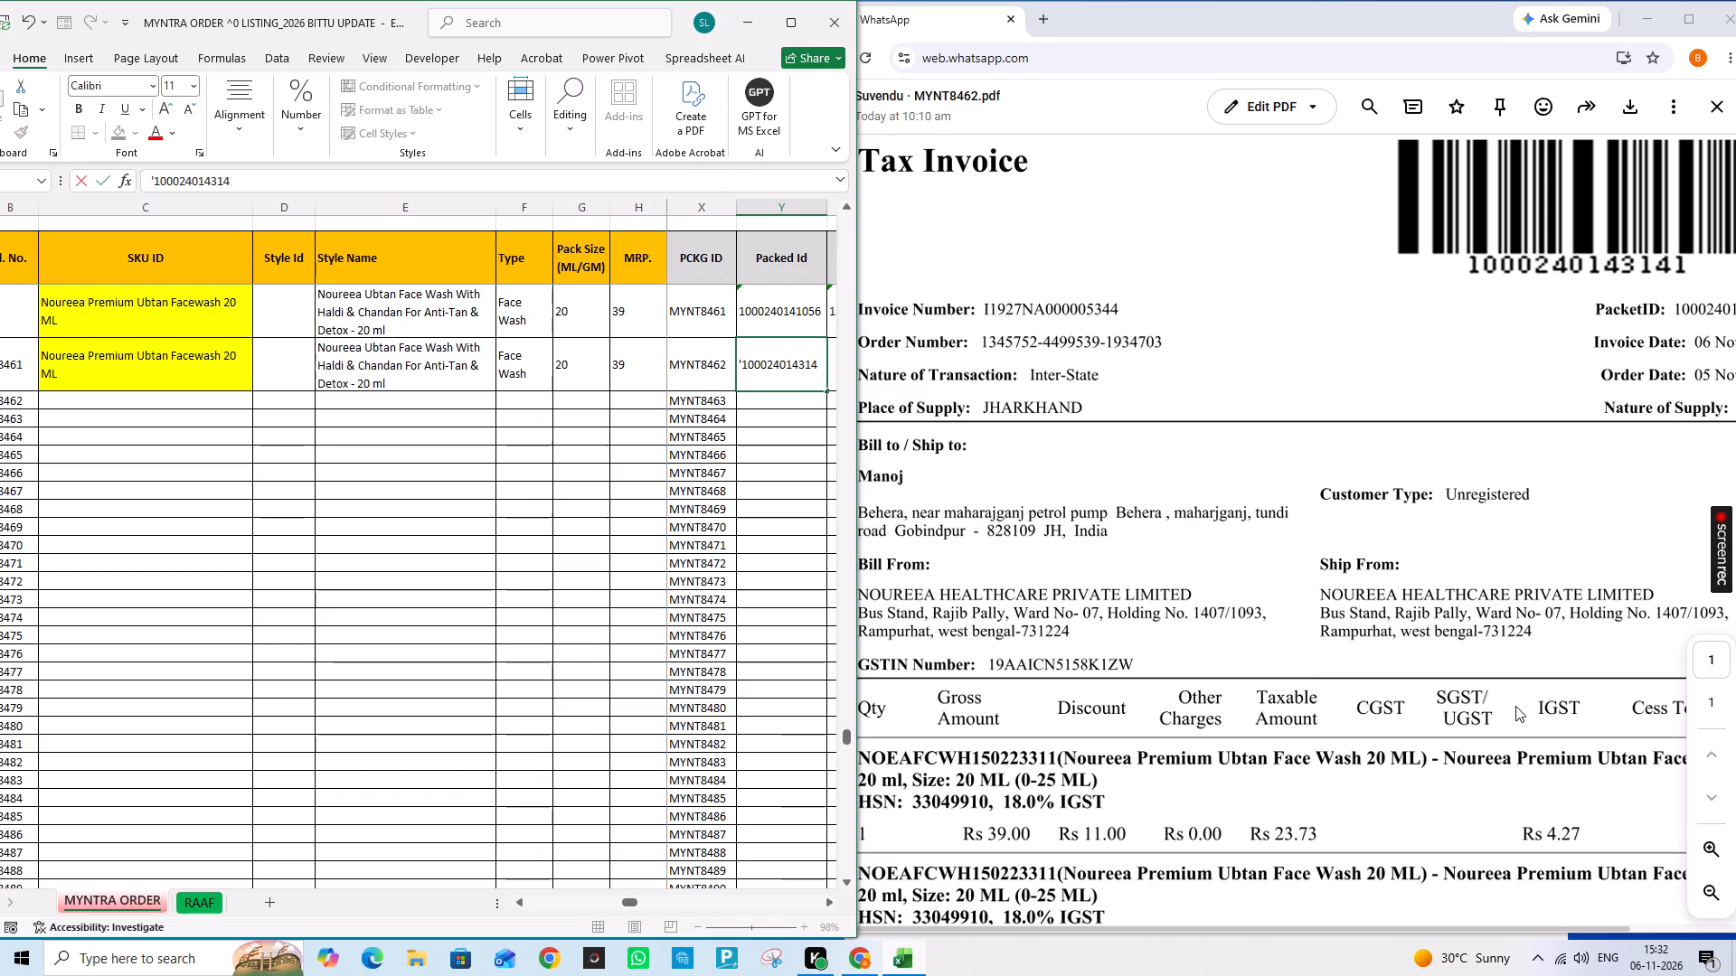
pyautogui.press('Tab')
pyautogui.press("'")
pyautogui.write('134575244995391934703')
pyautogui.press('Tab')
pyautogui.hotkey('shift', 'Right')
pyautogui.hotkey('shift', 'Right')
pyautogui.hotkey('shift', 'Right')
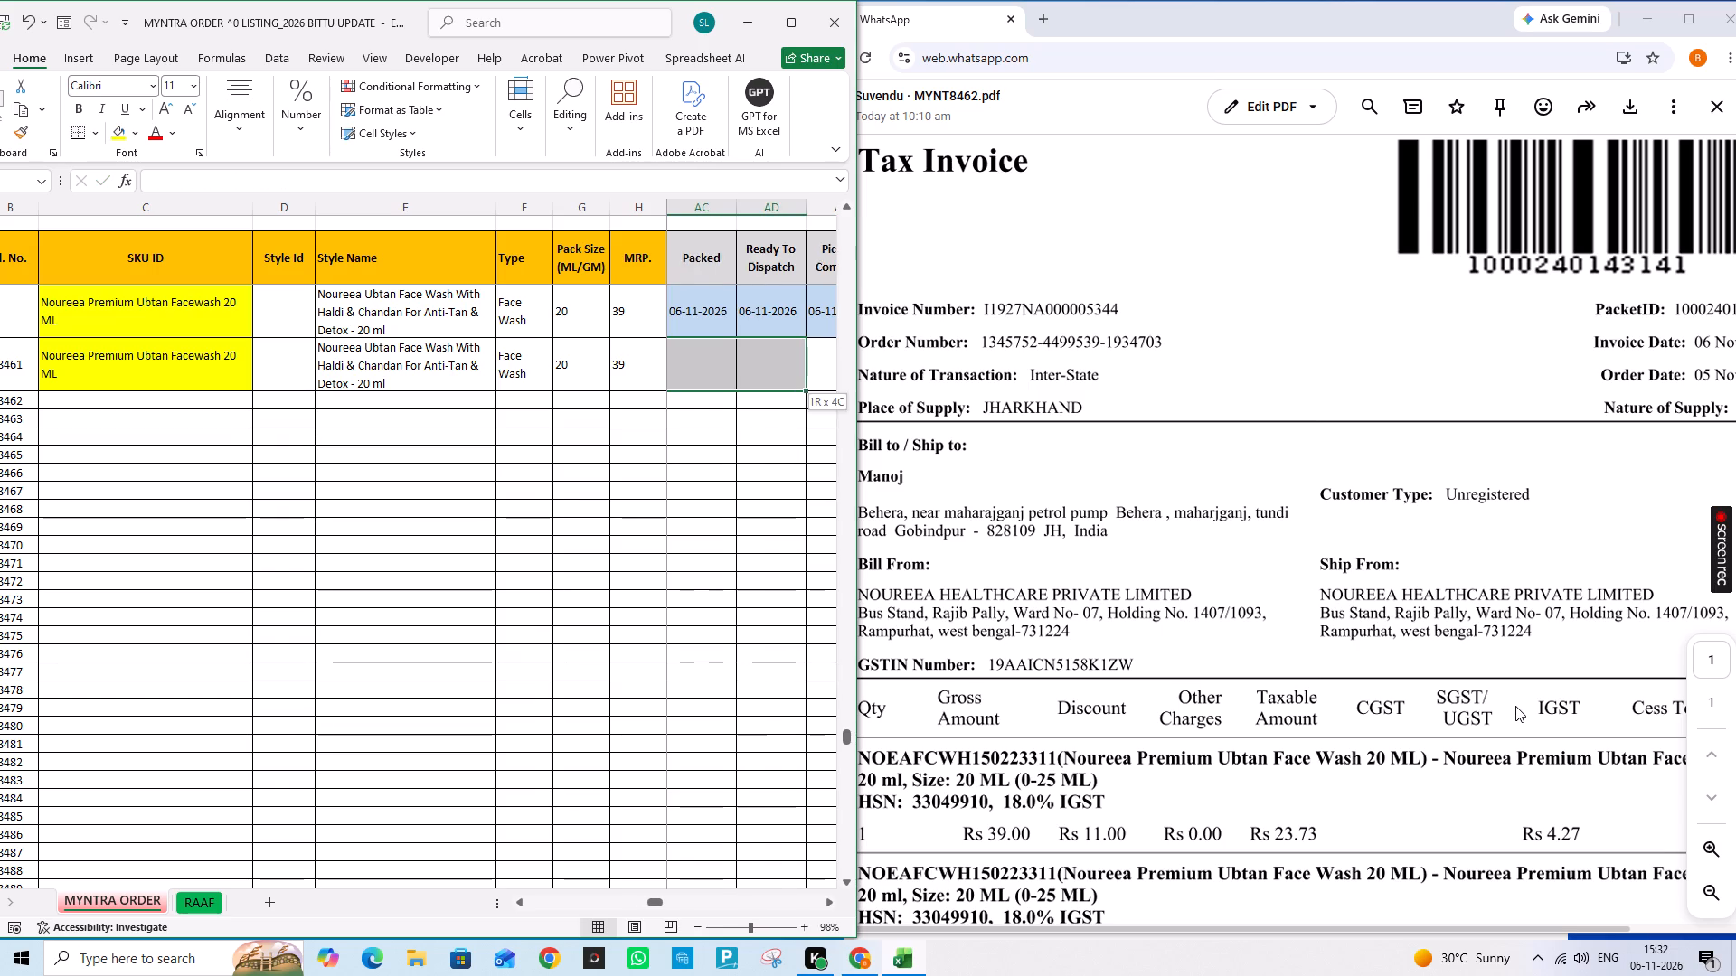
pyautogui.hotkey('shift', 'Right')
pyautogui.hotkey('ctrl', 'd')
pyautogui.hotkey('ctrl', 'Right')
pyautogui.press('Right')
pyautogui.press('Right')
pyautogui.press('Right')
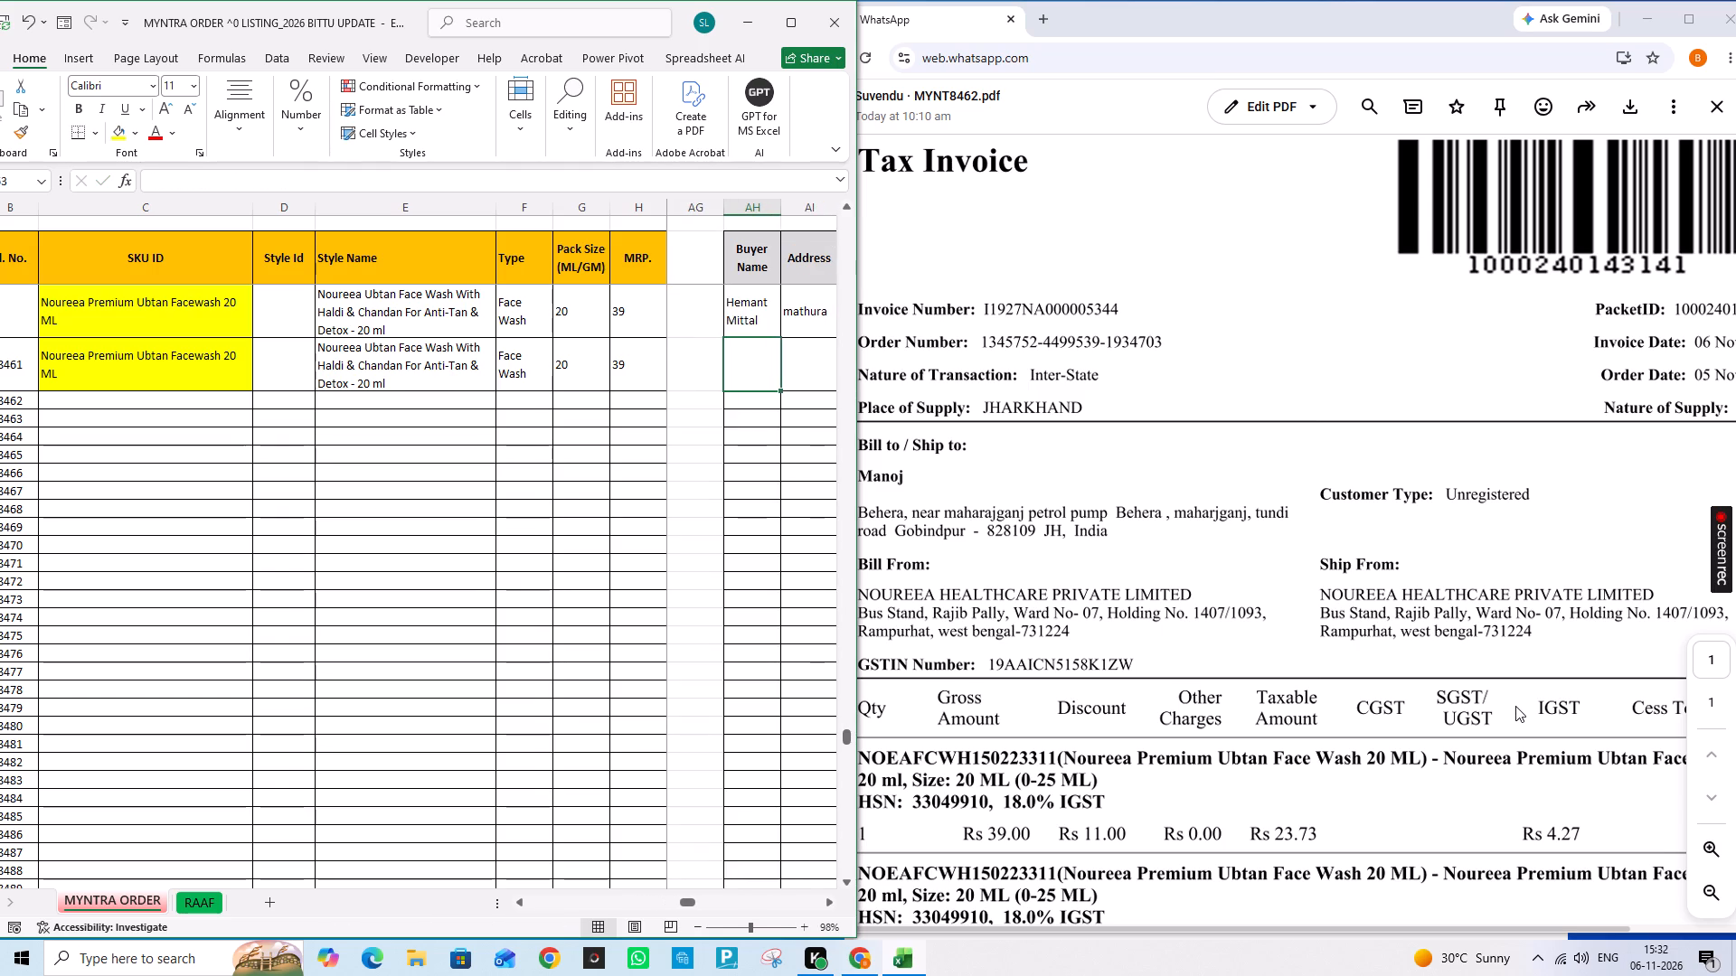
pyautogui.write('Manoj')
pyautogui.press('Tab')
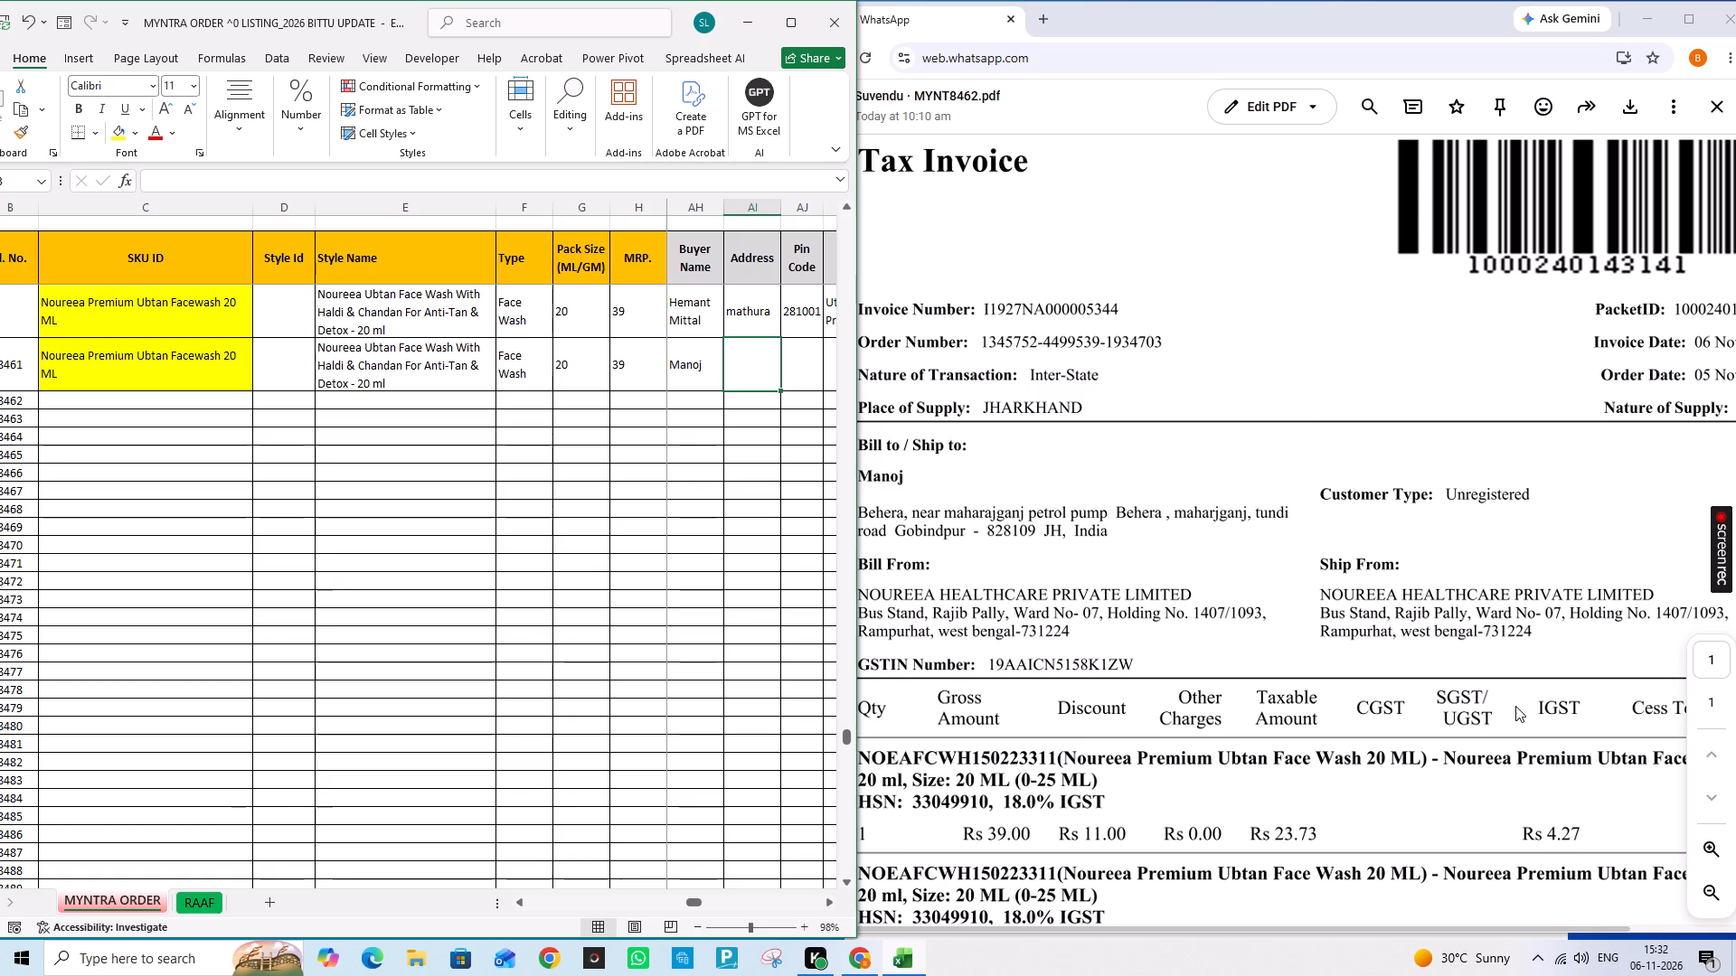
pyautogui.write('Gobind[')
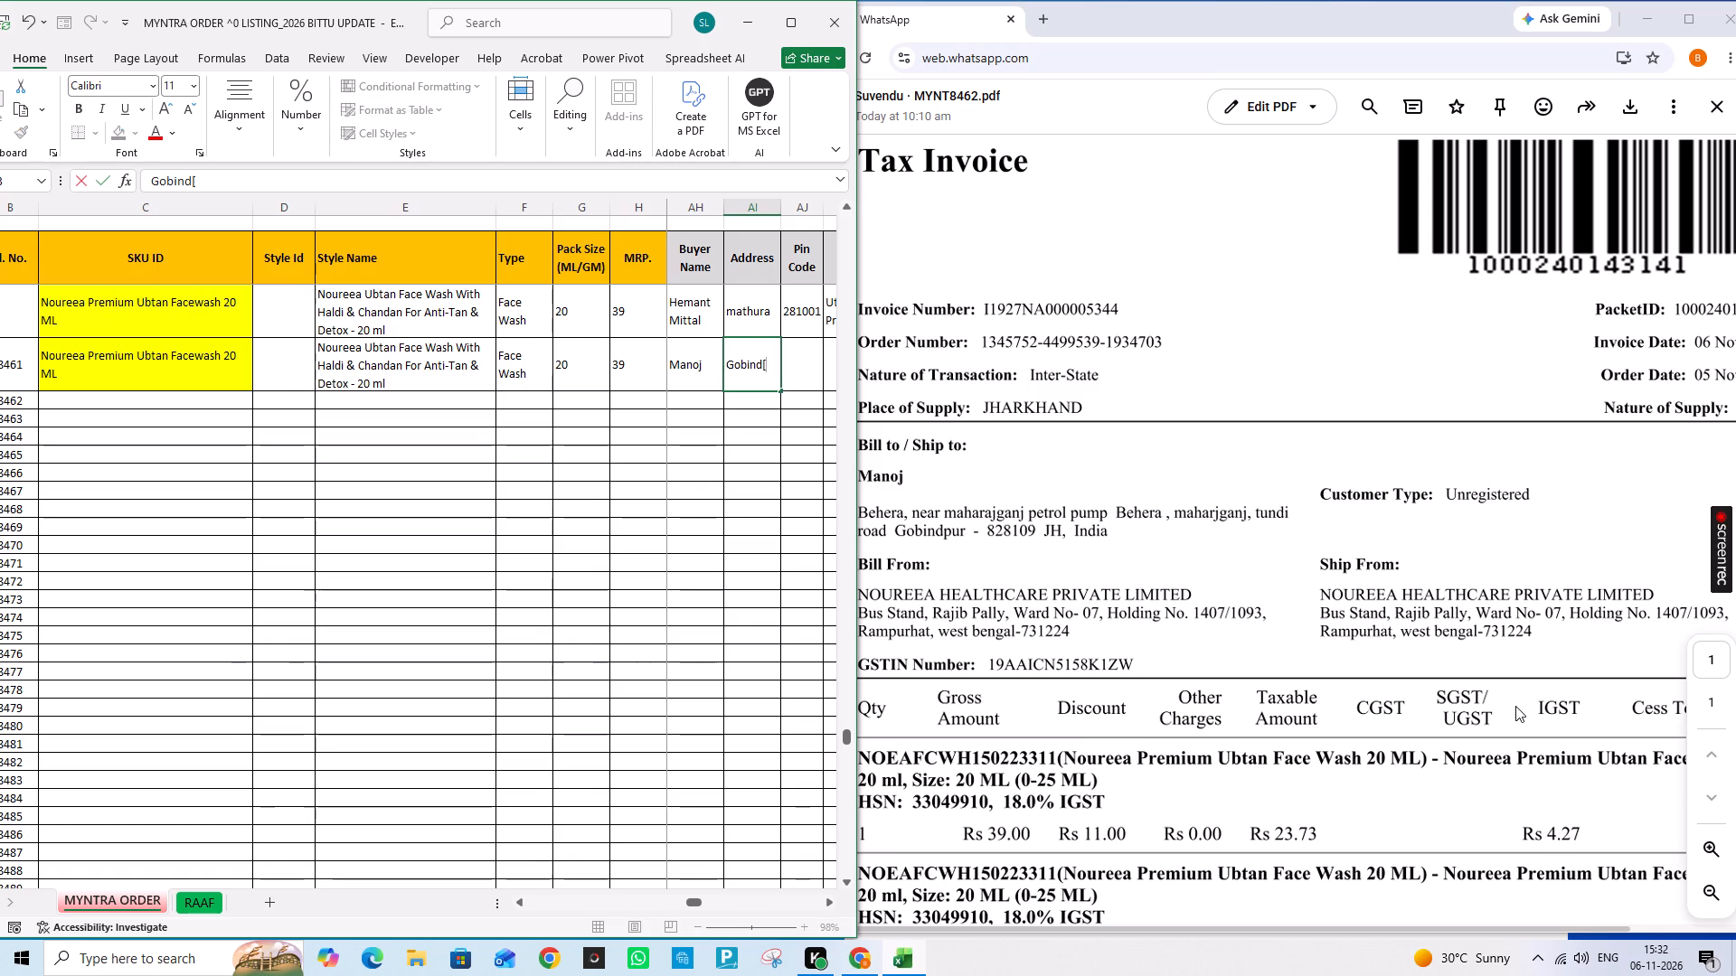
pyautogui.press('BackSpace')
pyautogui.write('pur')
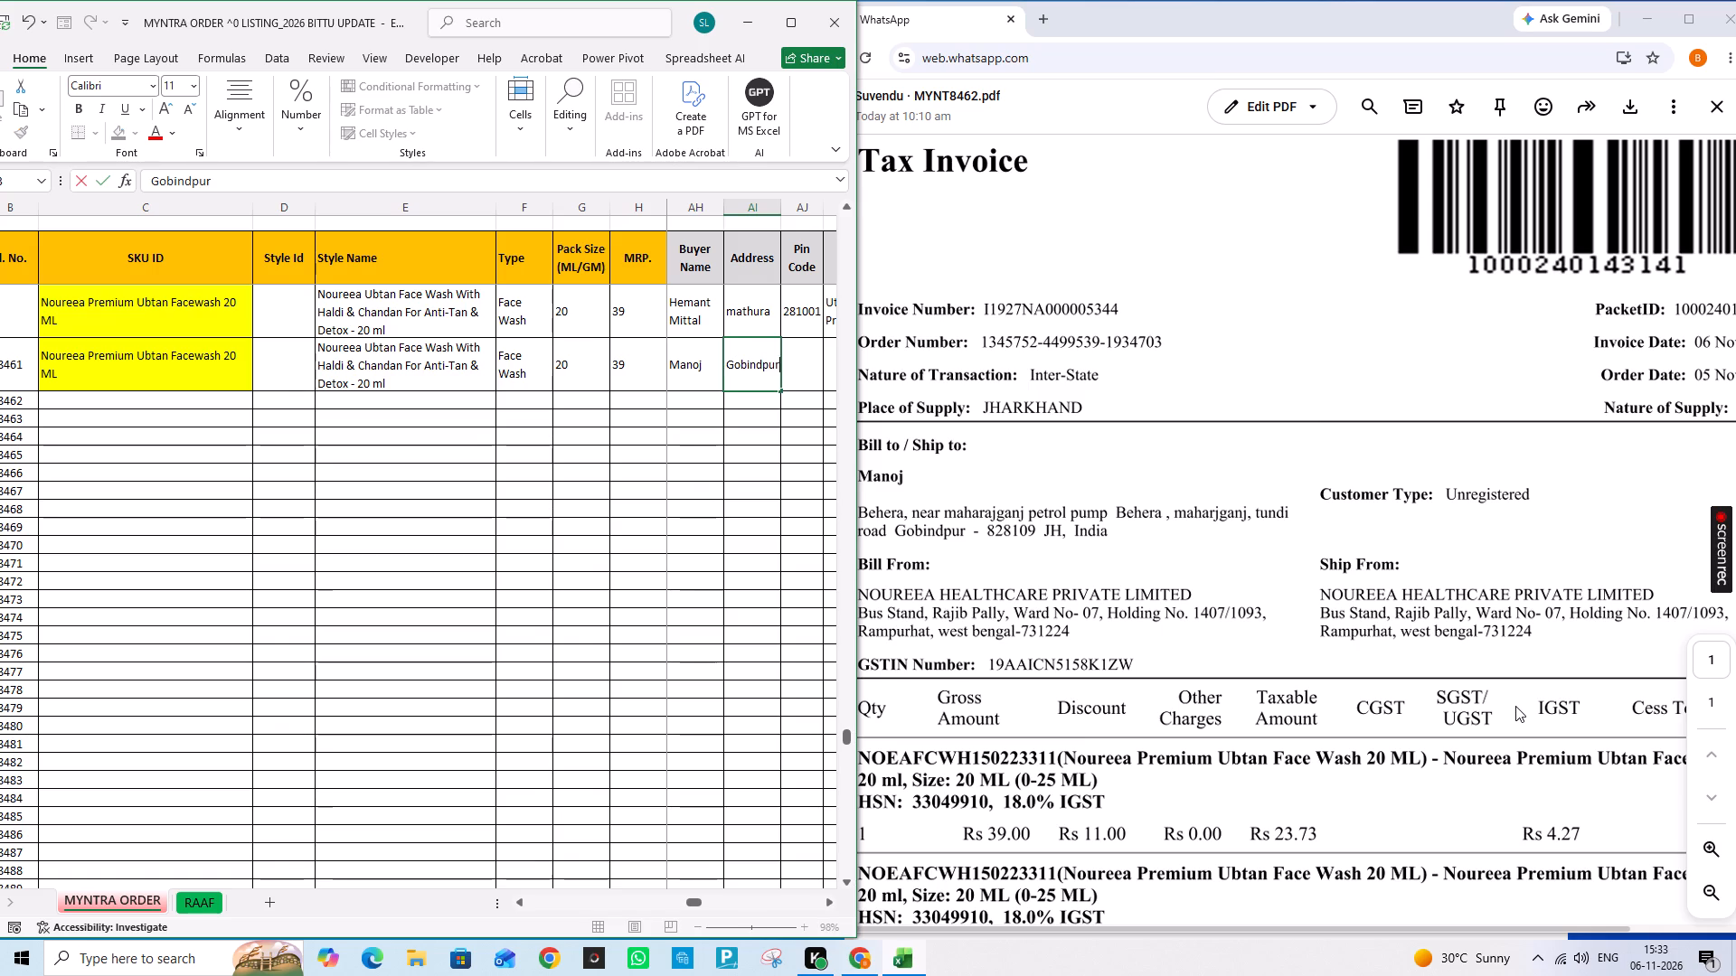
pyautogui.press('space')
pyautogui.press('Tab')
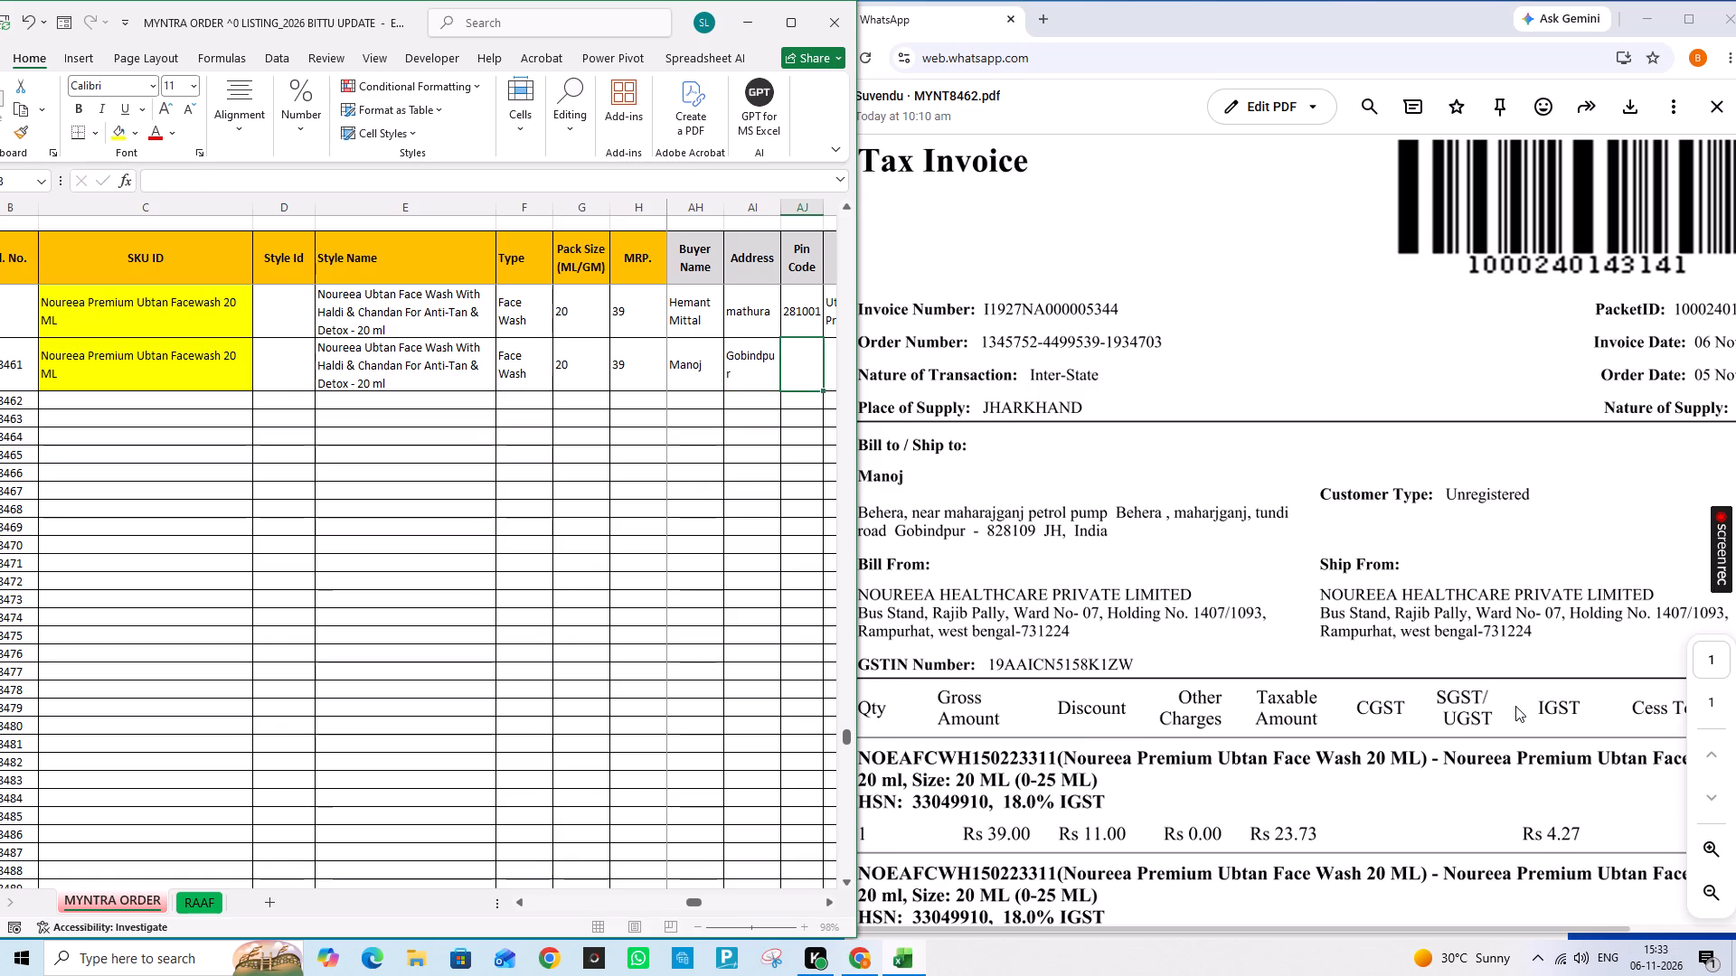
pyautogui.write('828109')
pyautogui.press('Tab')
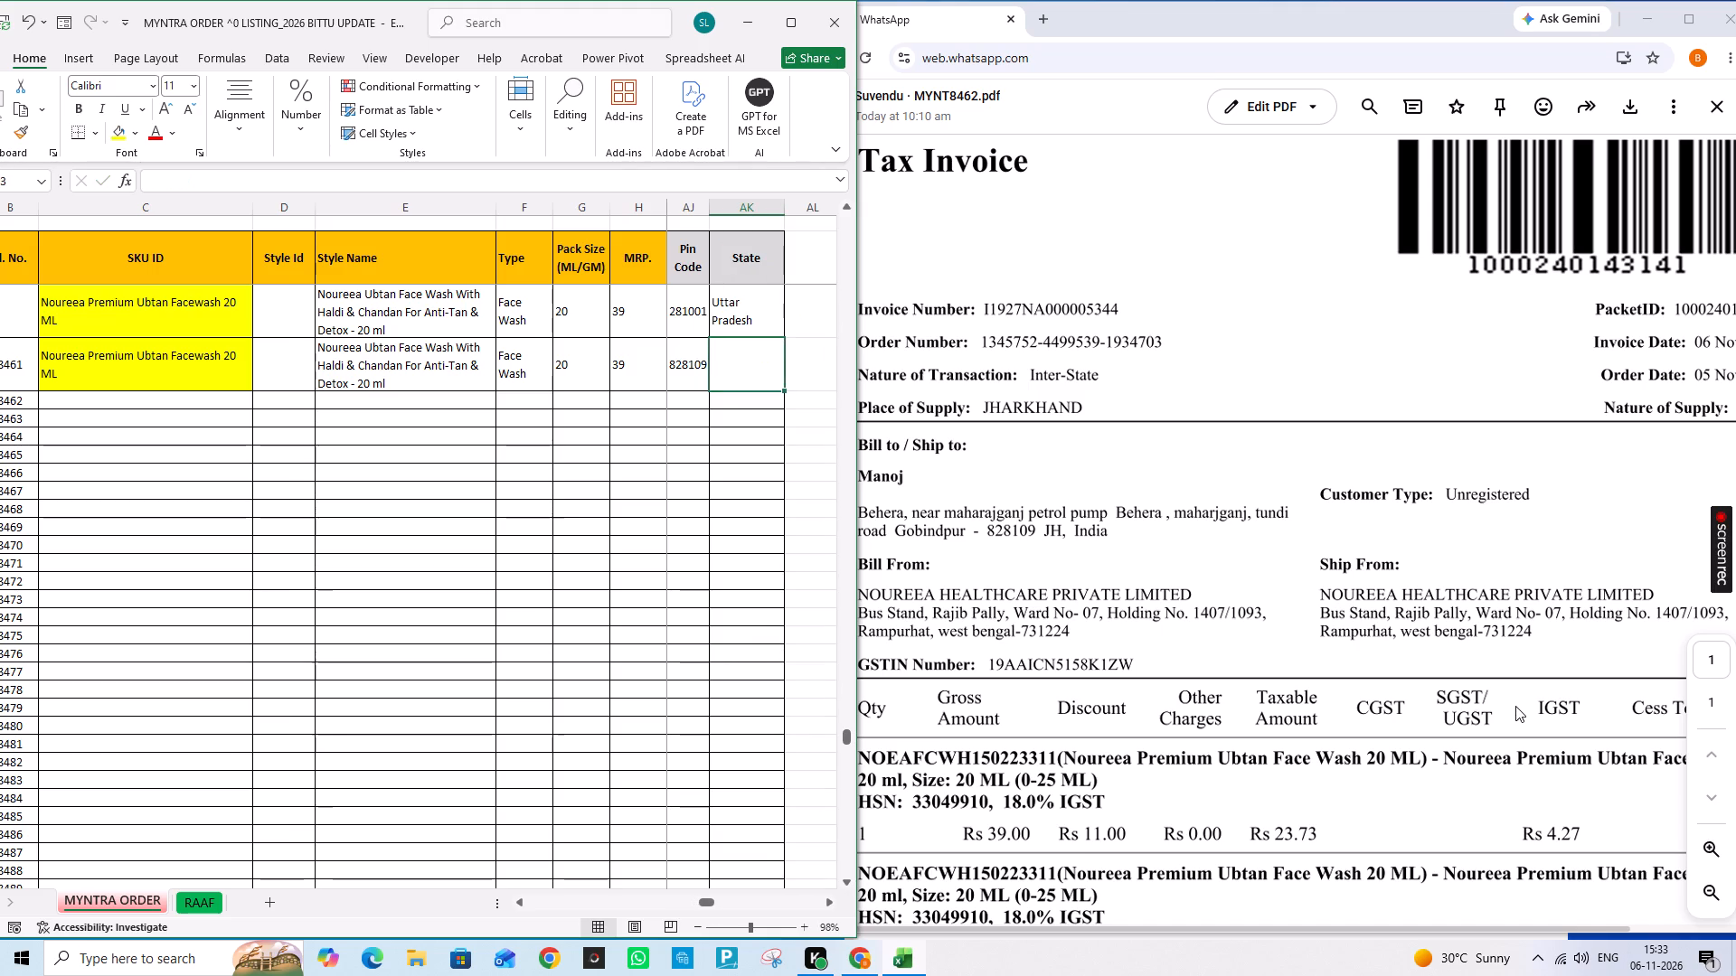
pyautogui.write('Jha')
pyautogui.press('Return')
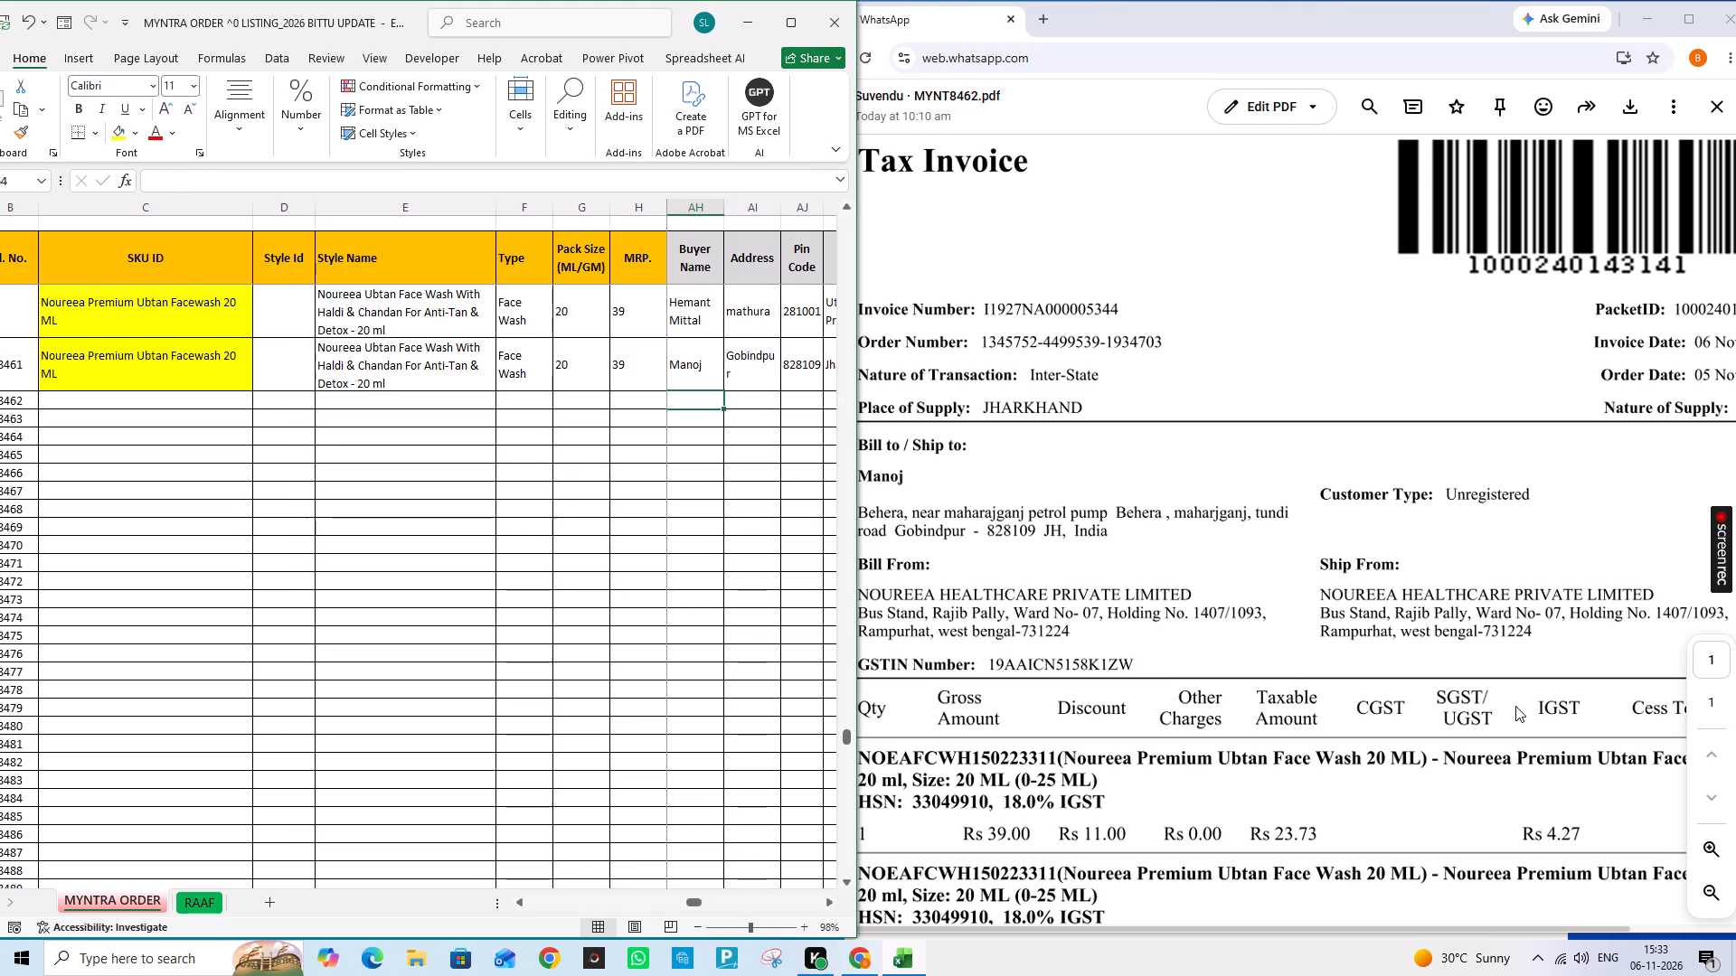
# Insert one row directly below the completed MYNT8462 order row and fill it with a copy of that row.
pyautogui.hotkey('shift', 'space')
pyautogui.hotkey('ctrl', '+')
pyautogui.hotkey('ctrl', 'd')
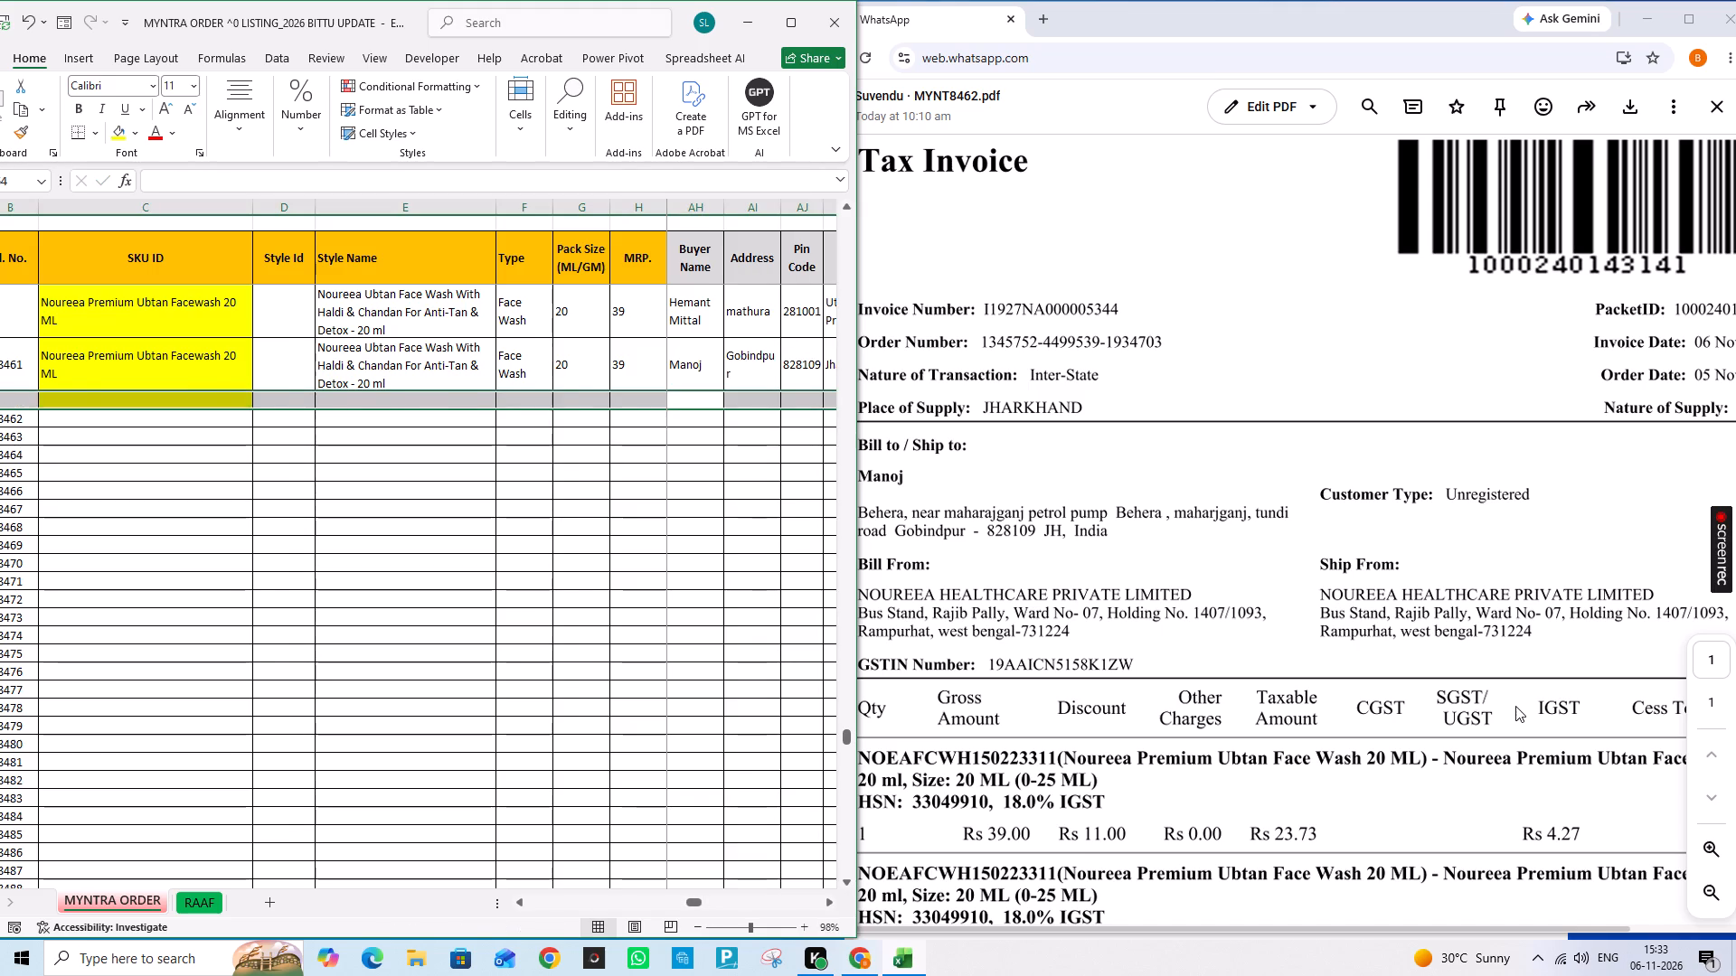
# Go to the duplicated 8461 serial number in the newly copied row.
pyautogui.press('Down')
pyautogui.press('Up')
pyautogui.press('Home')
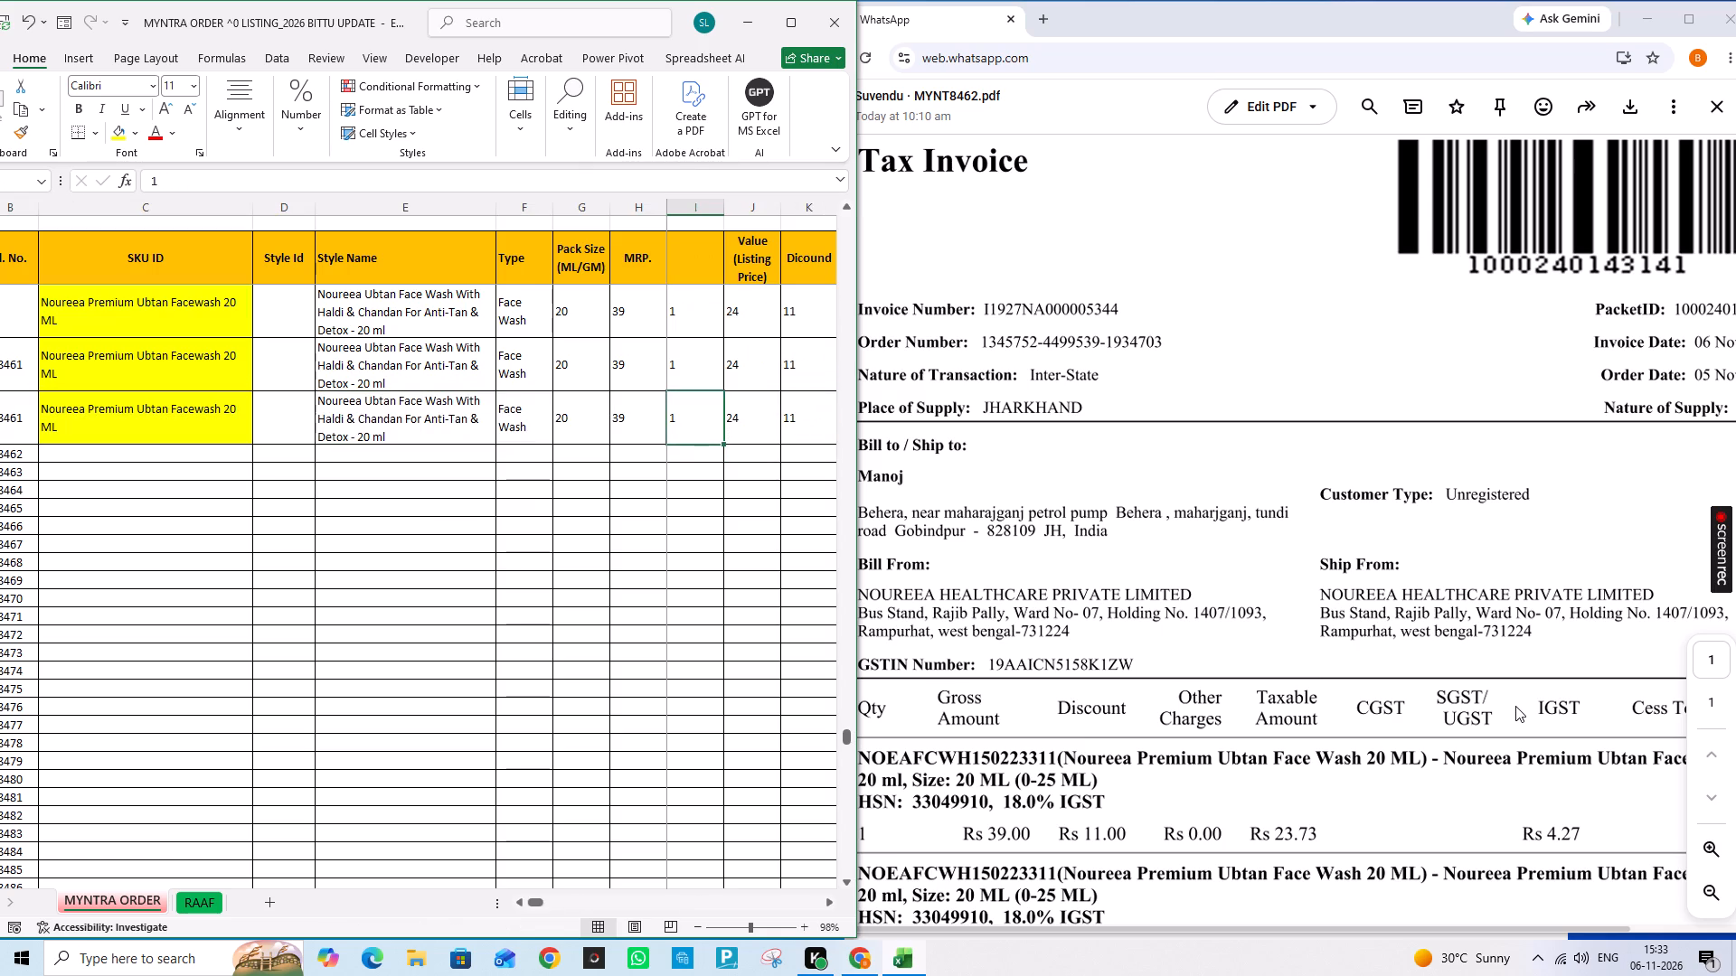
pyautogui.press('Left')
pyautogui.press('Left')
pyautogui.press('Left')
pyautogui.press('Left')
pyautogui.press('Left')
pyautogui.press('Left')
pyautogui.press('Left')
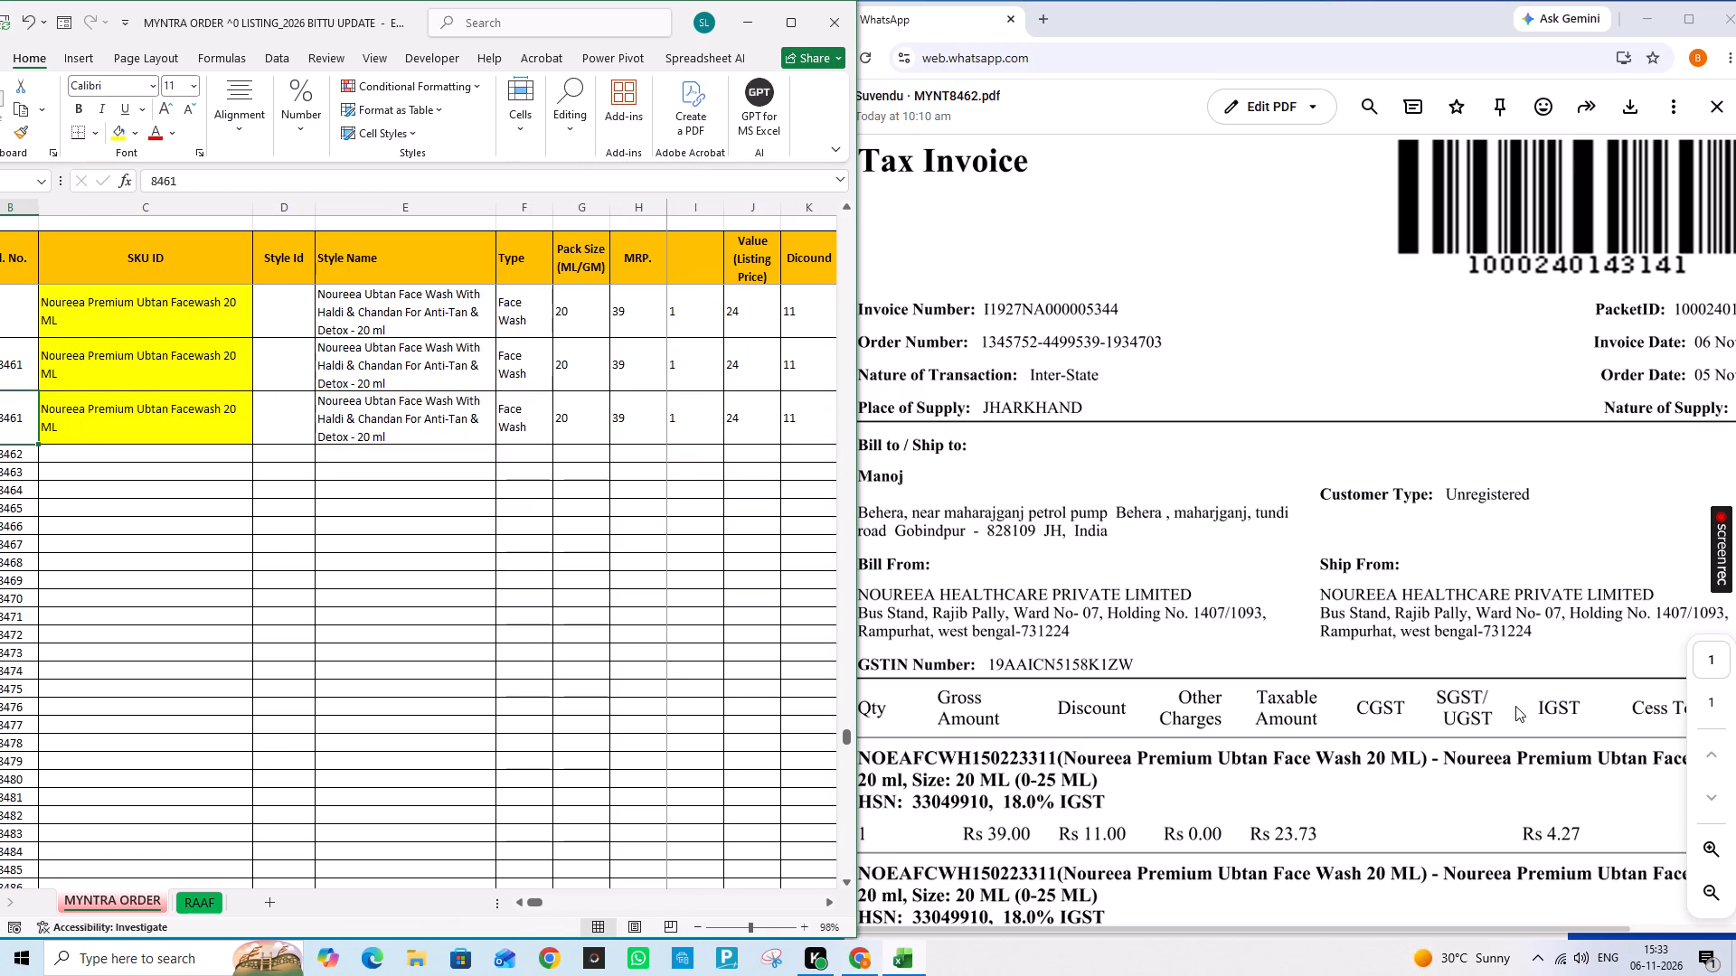
# Clear the duplicated serial number 8461 from the copied face wash row and move to the SKU cell of the 8462 row.
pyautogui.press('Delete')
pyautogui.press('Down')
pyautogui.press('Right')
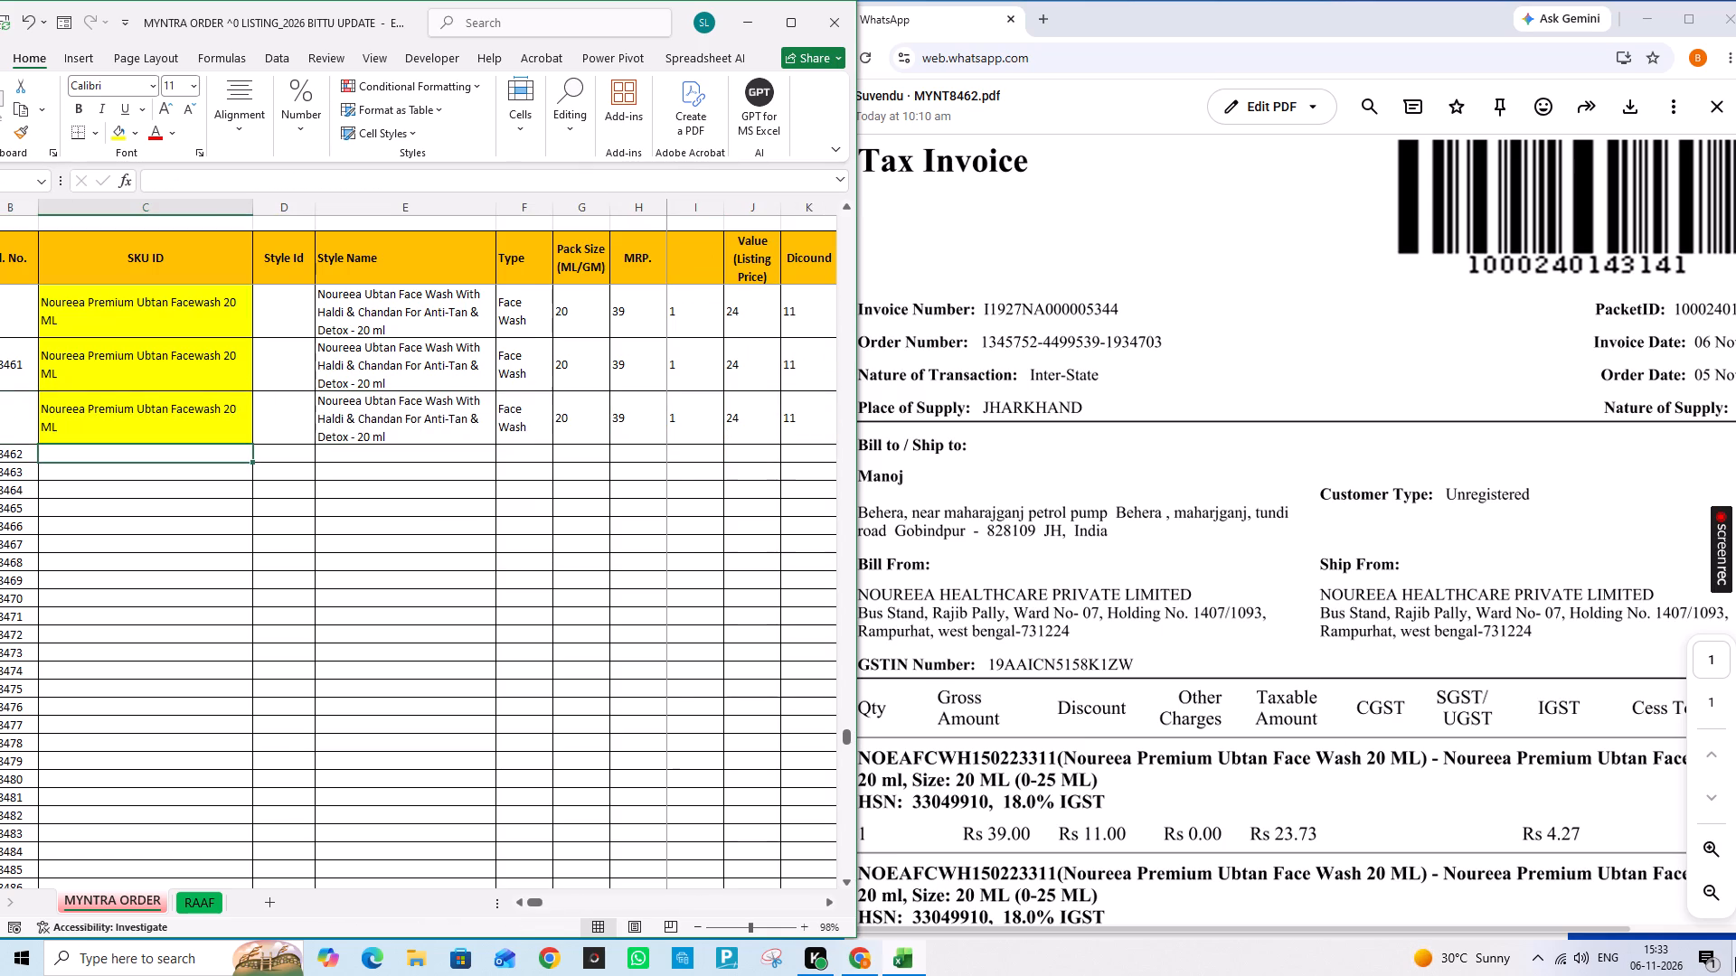
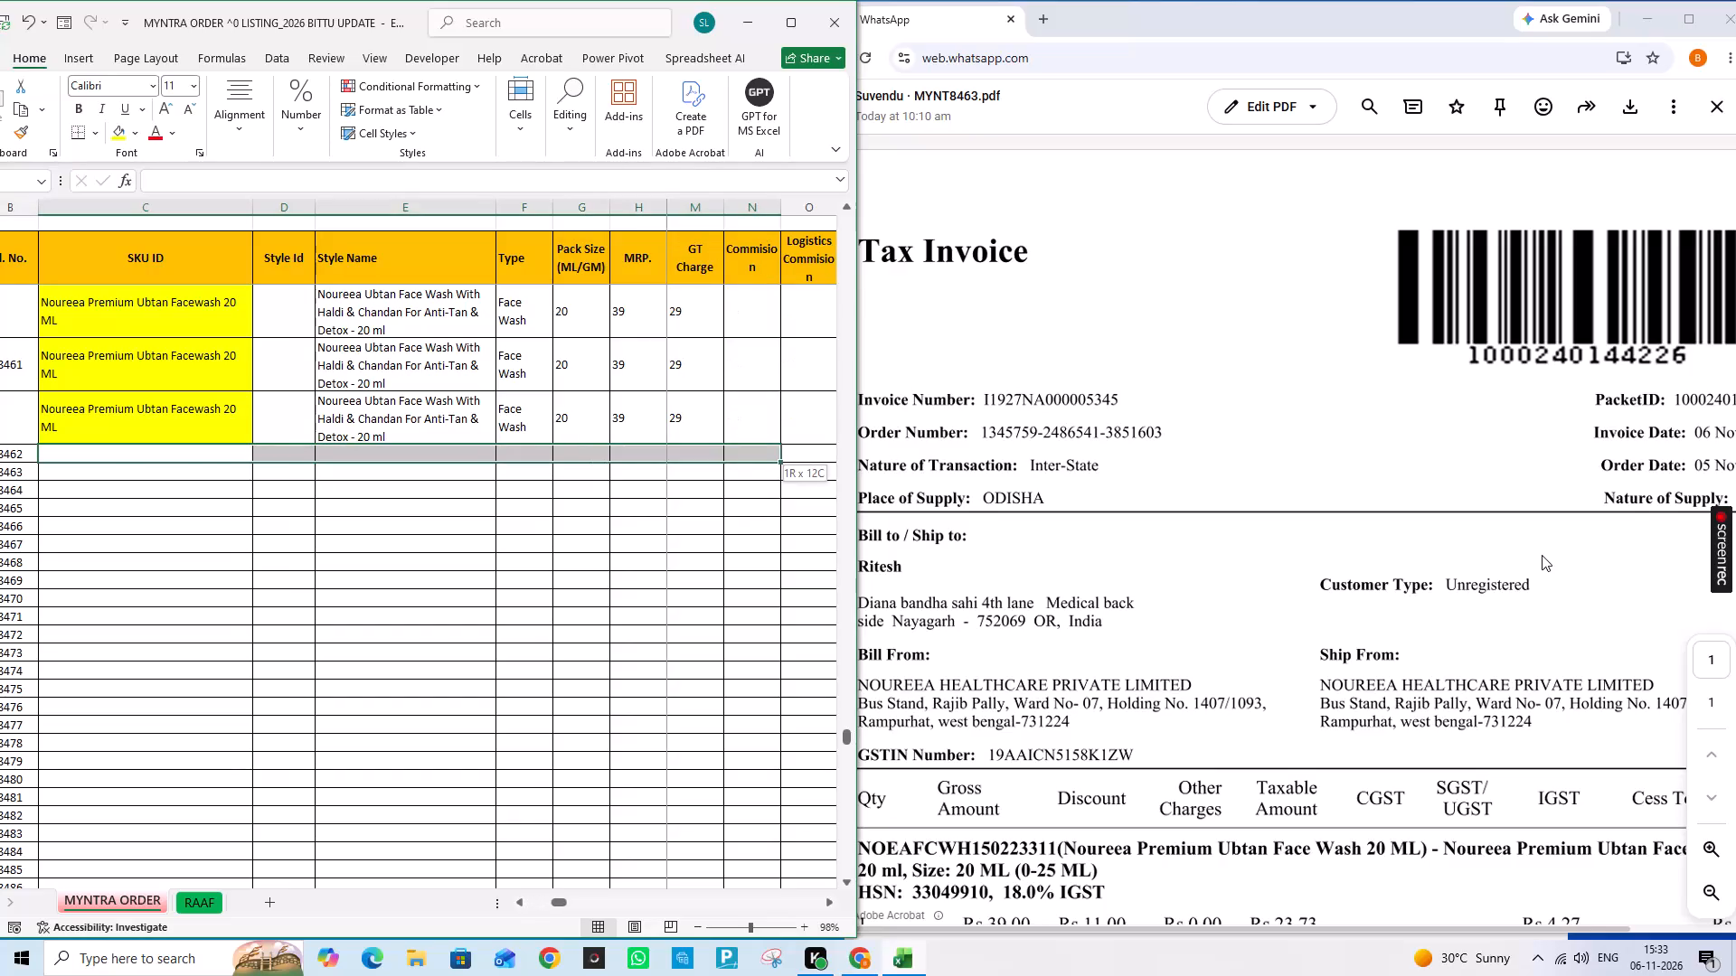
# Fill the product and price cells of the serial number 8462 row with the Ubtan face wash details from the row above.
pyautogui.hotkey('ctrl', 'd')
pyautogui.hotkey('ctrl', 'Right')
pyautogui.hotkey('ctrl', 'Right')
pyautogui.hotkey('ctrl', 'Right')
pyautogui.hotkey('ctrl', 'Right')
pyautogui.hotkey('ctrl', 'Right')
pyautogui.hotkey('ctrl', 'Right')
pyautogui.hotkey('ctrl', 'Right')
pyautogui.hotkey('ctrl', 'Right')
pyautogui.press('Right')
pyautogui.press('Right')
pyautogui.press('Right')
pyautogui.press('Right')
pyautogui.press('Right')
pyautogui.press('Right')
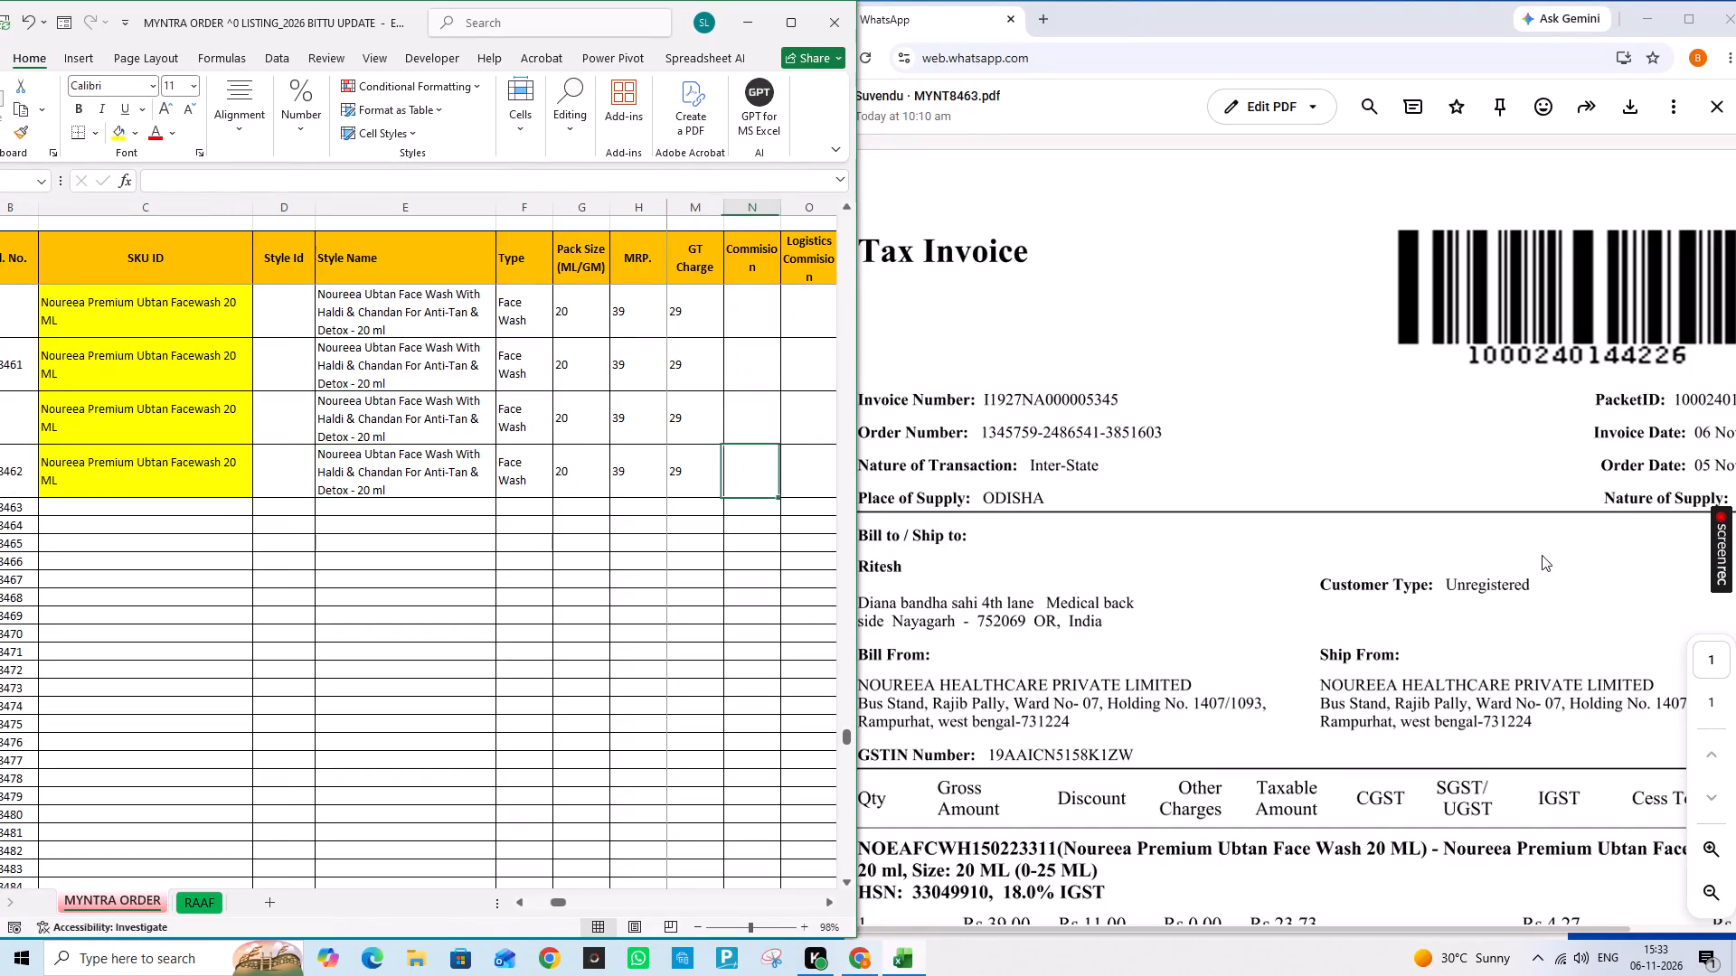
pyautogui.press('Right')
pyautogui.press('Right')
pyautogui.press('Right')
pyautogui.press('Right')
pyautogui.press('Right')
pyautogui.press('Right')
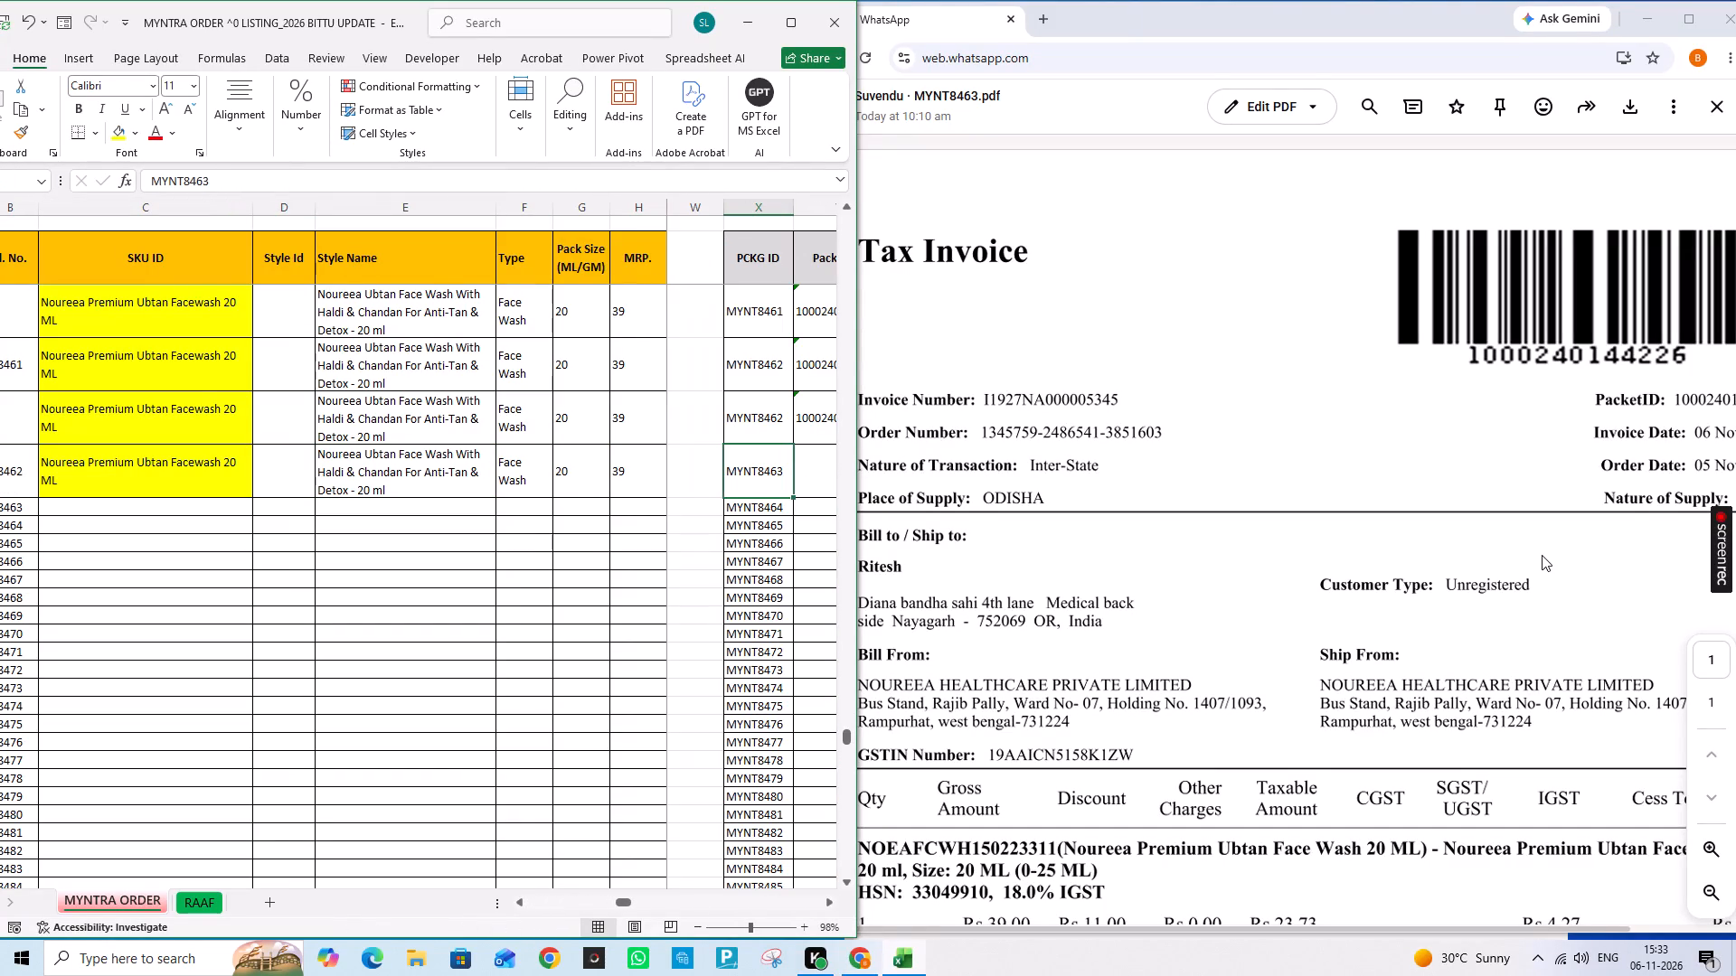
pyautogui.press('Right')
pyautogui.press('Right')
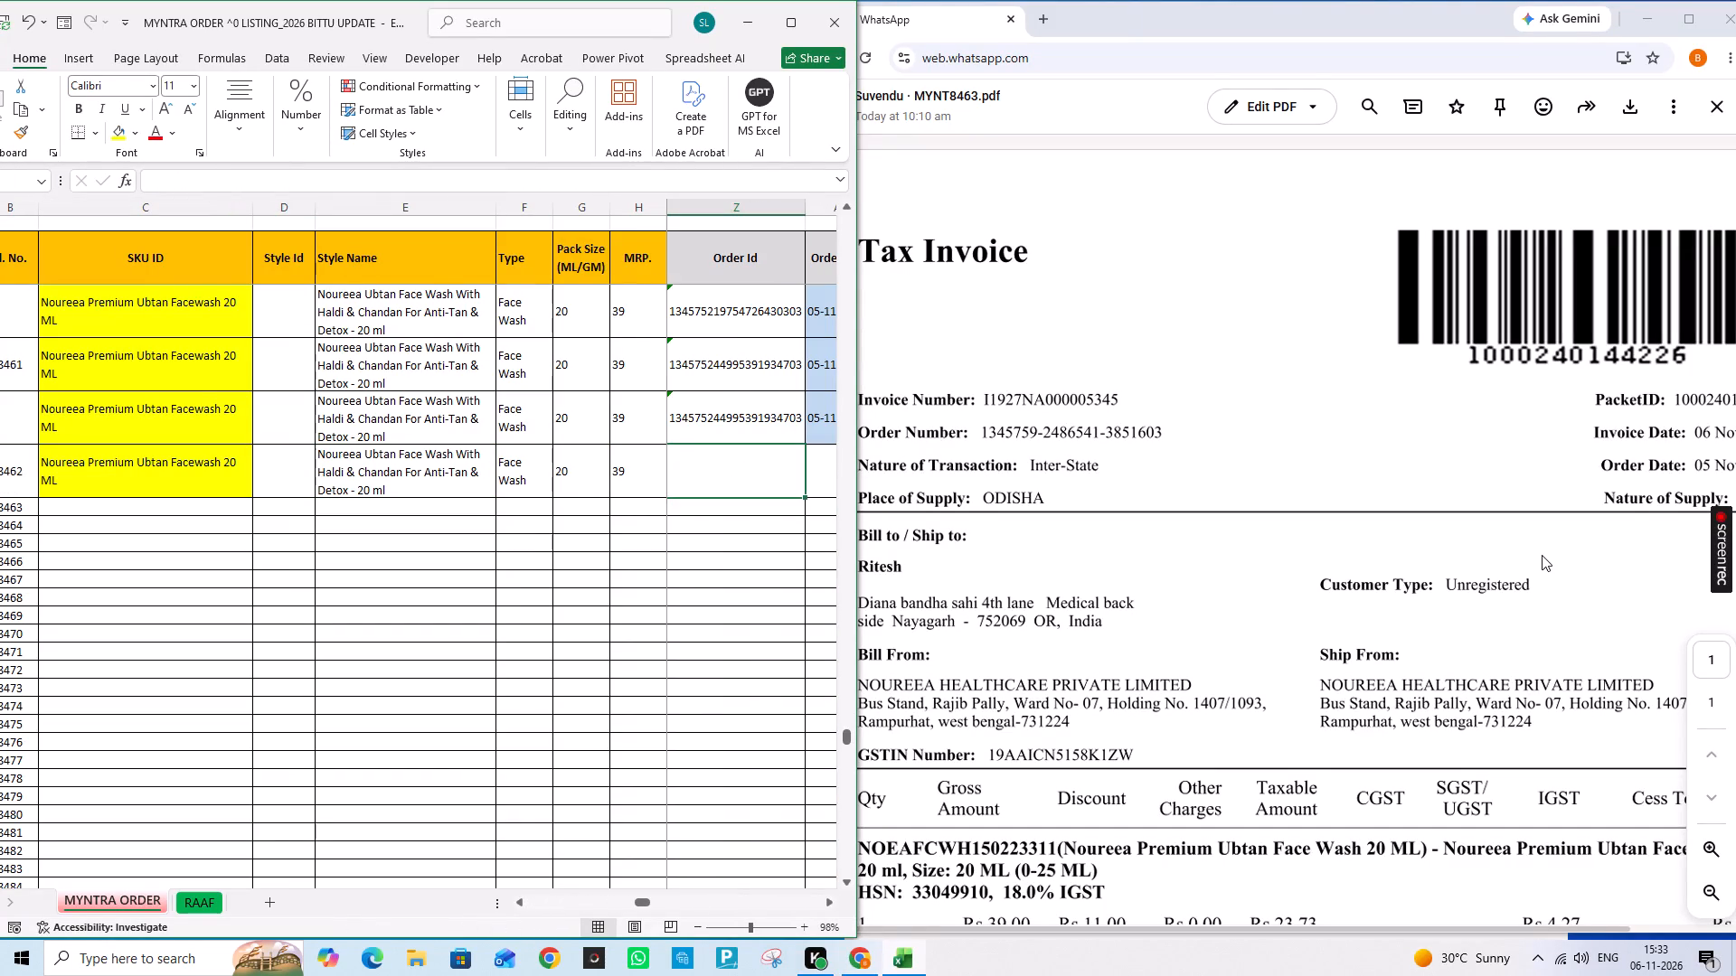
pyautogui.press("'")
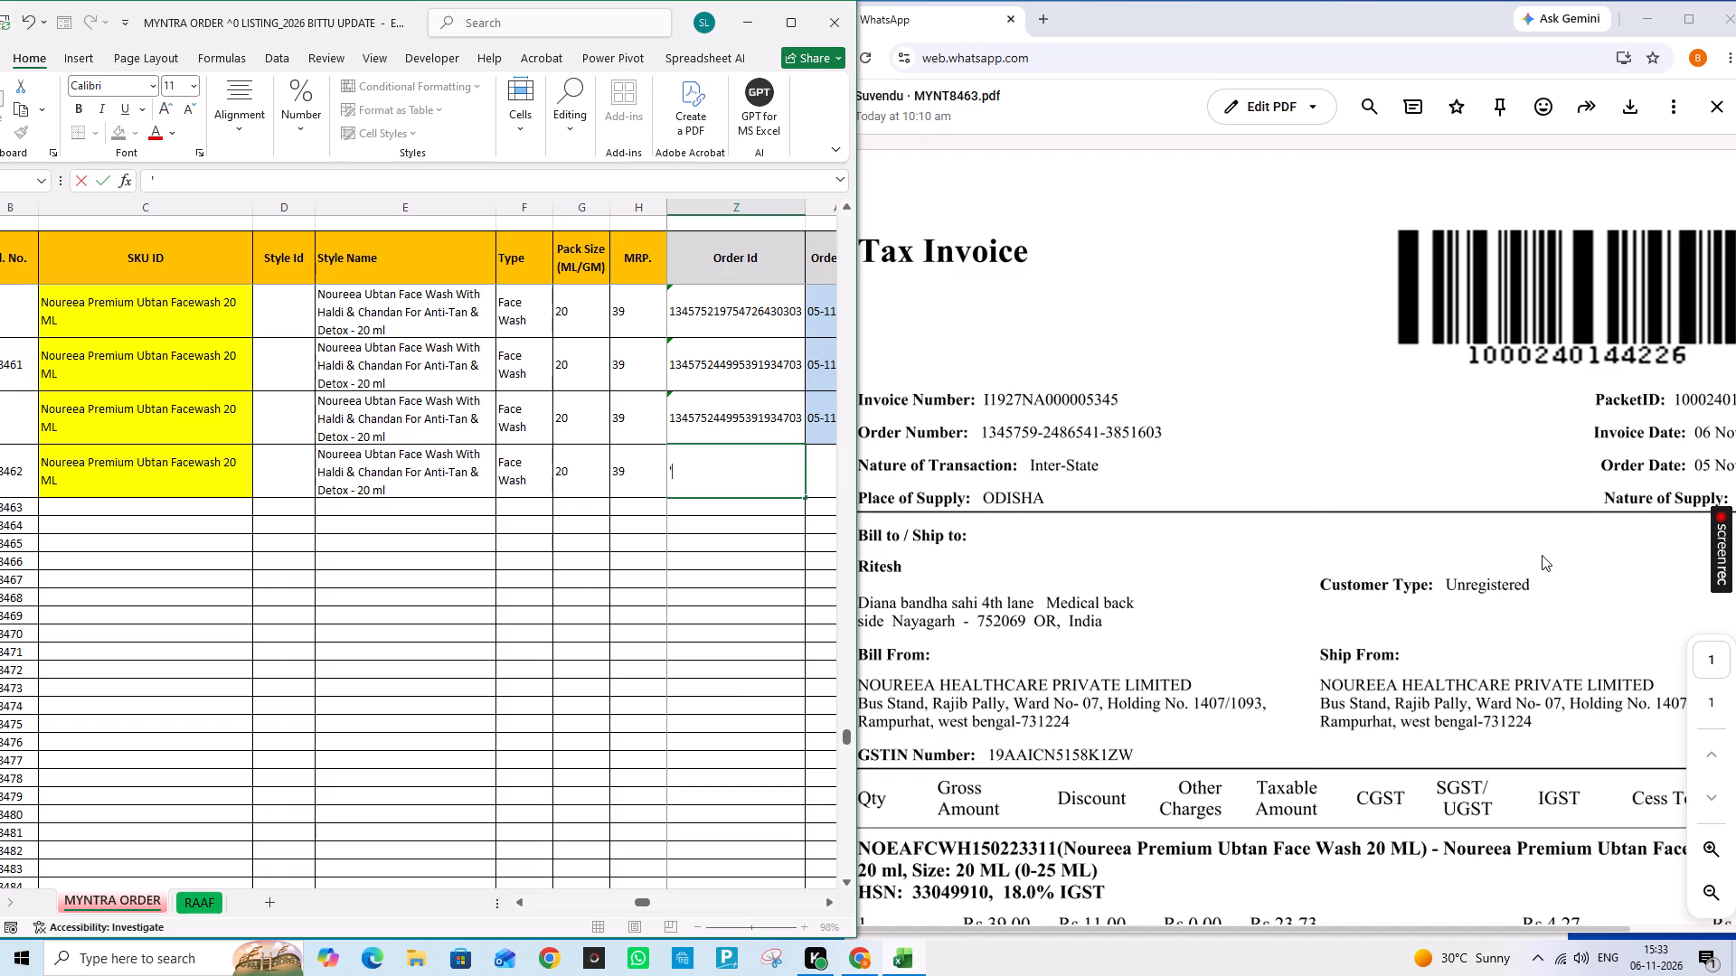
pyautogui.press('Left')
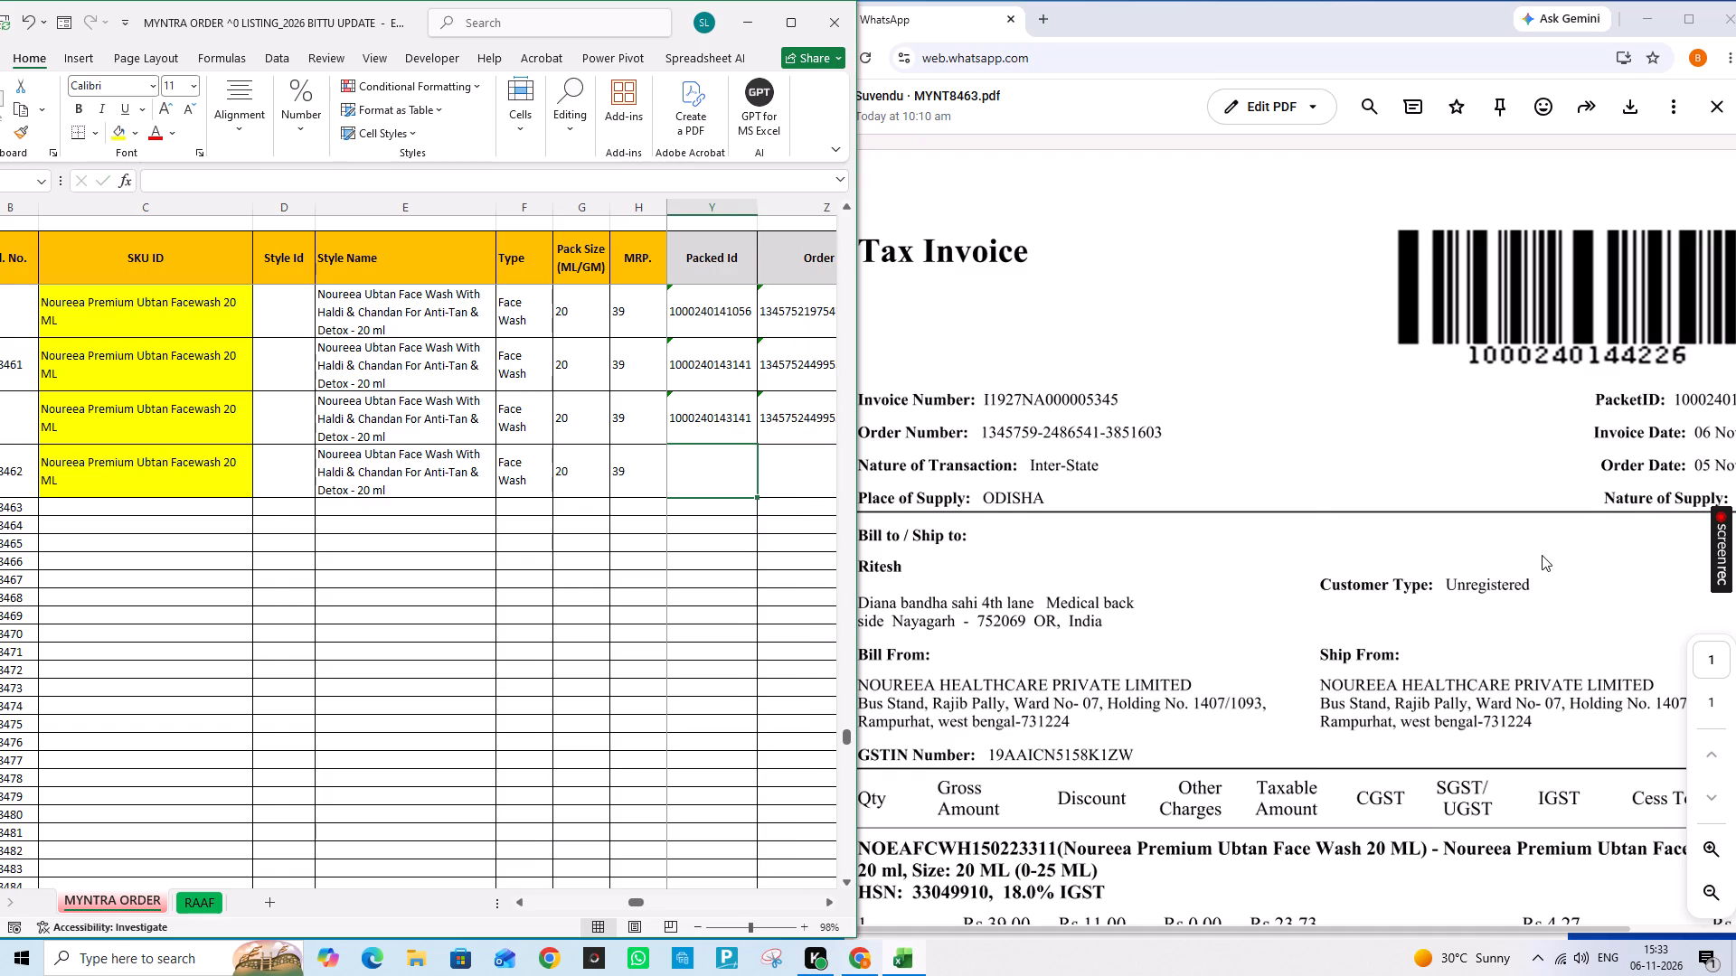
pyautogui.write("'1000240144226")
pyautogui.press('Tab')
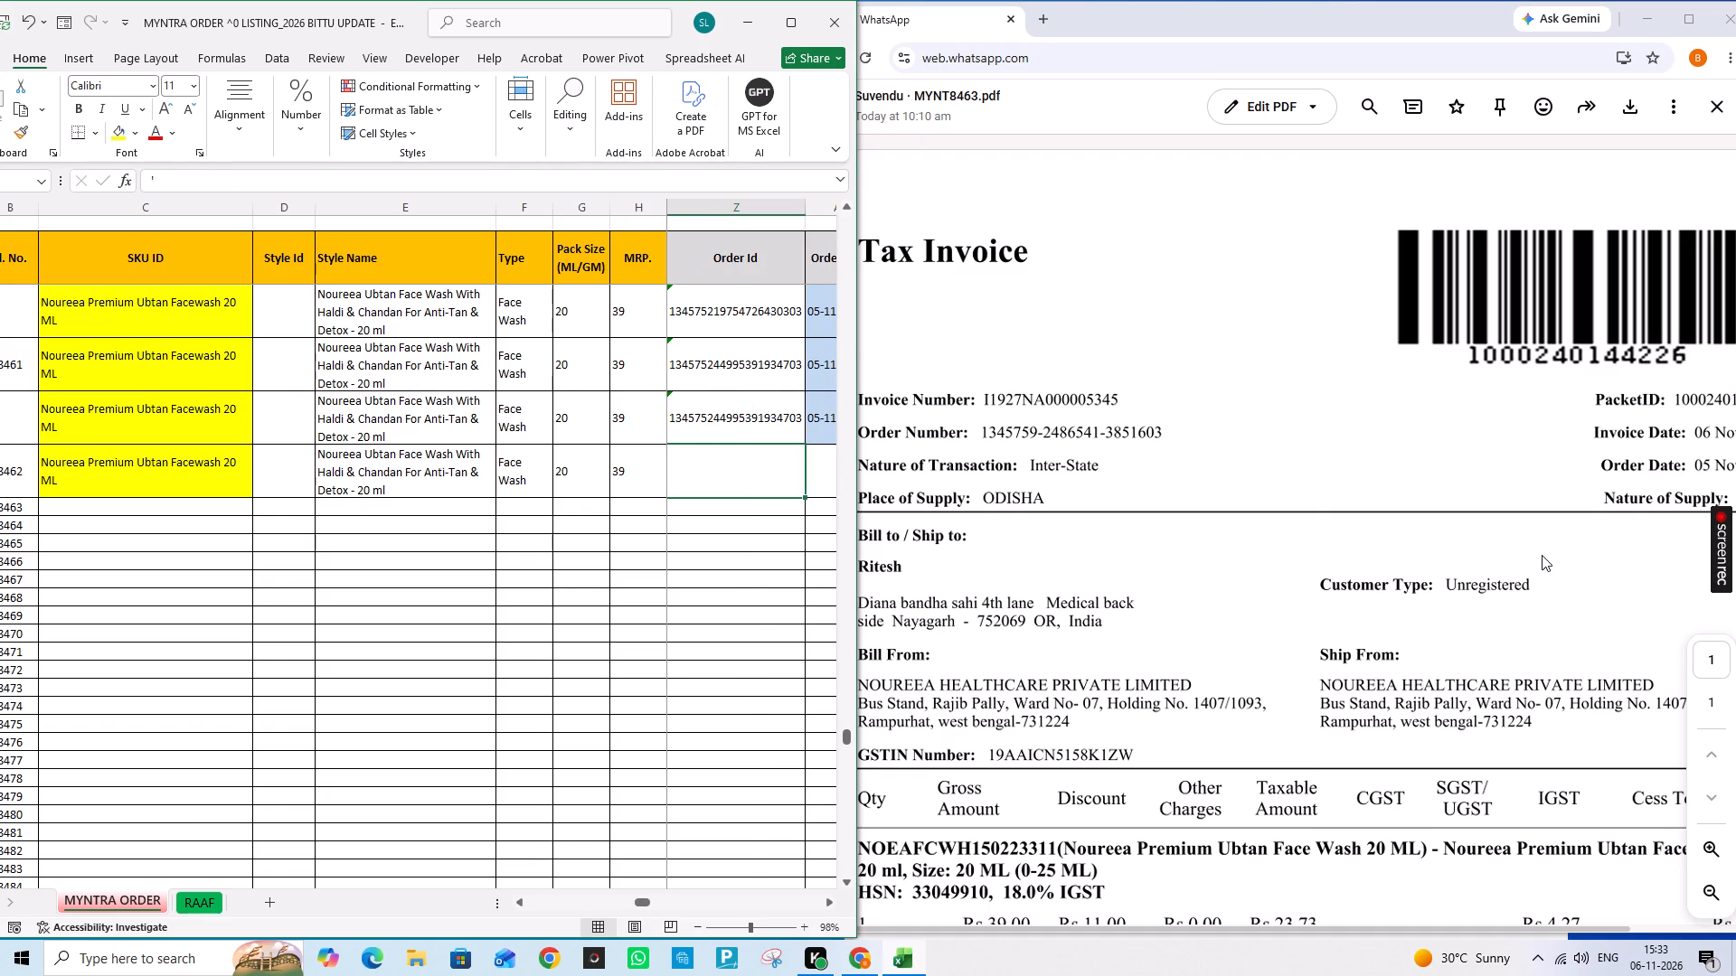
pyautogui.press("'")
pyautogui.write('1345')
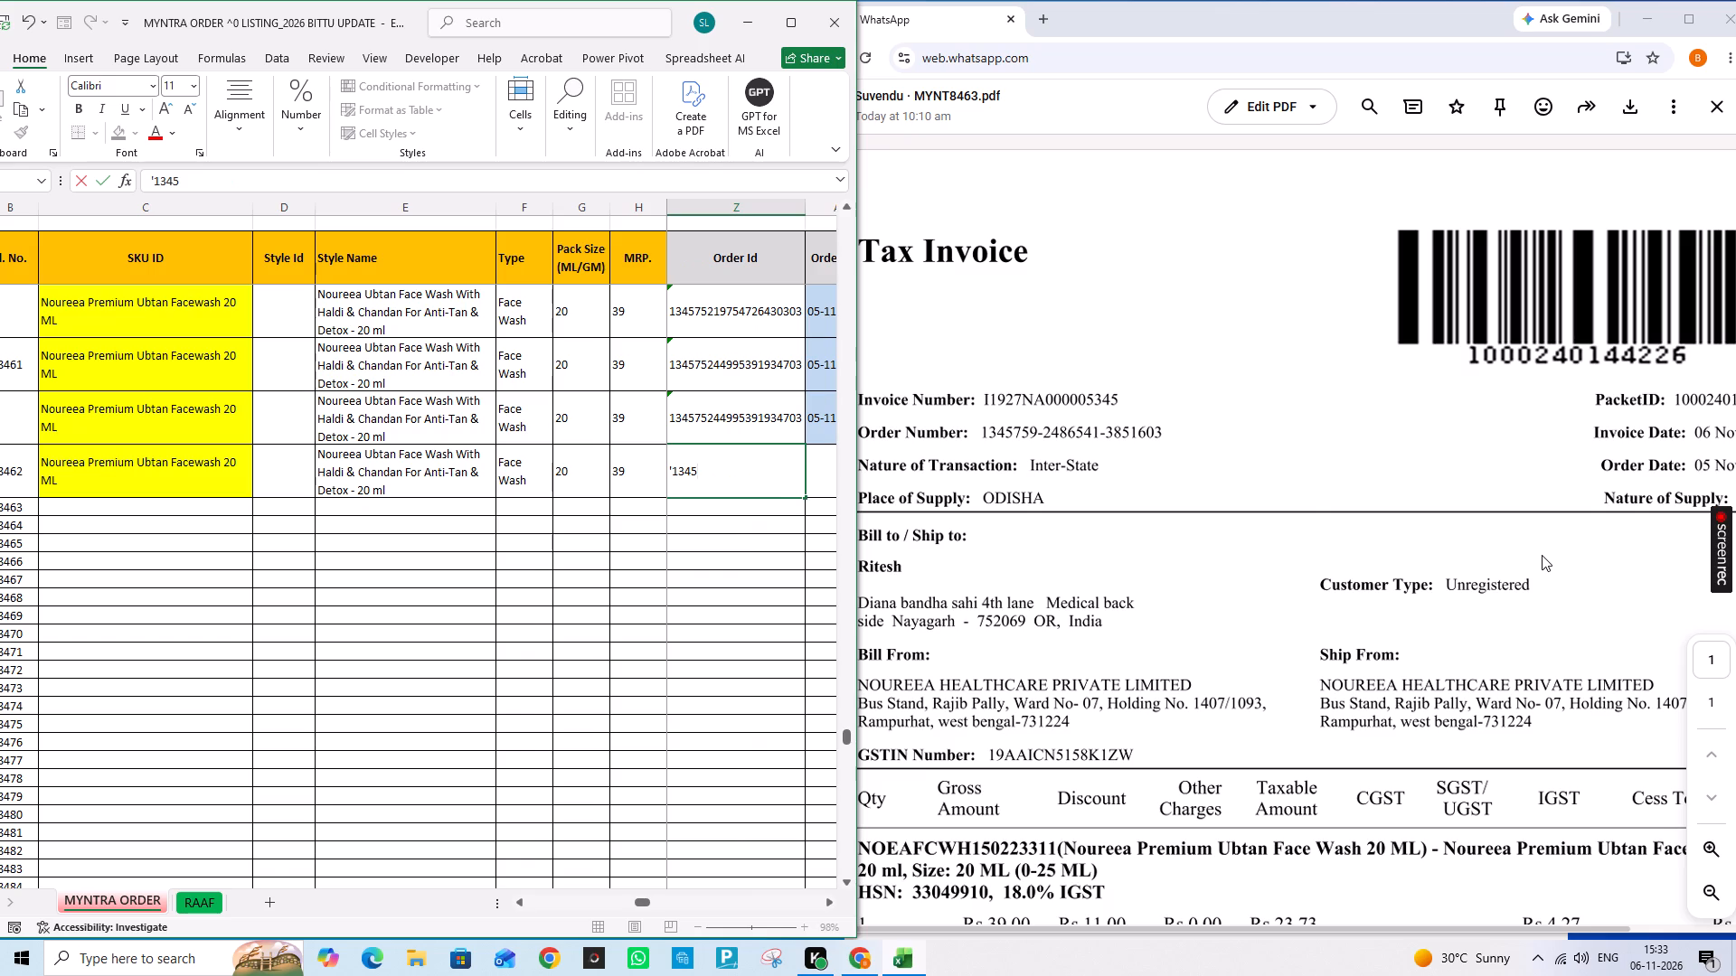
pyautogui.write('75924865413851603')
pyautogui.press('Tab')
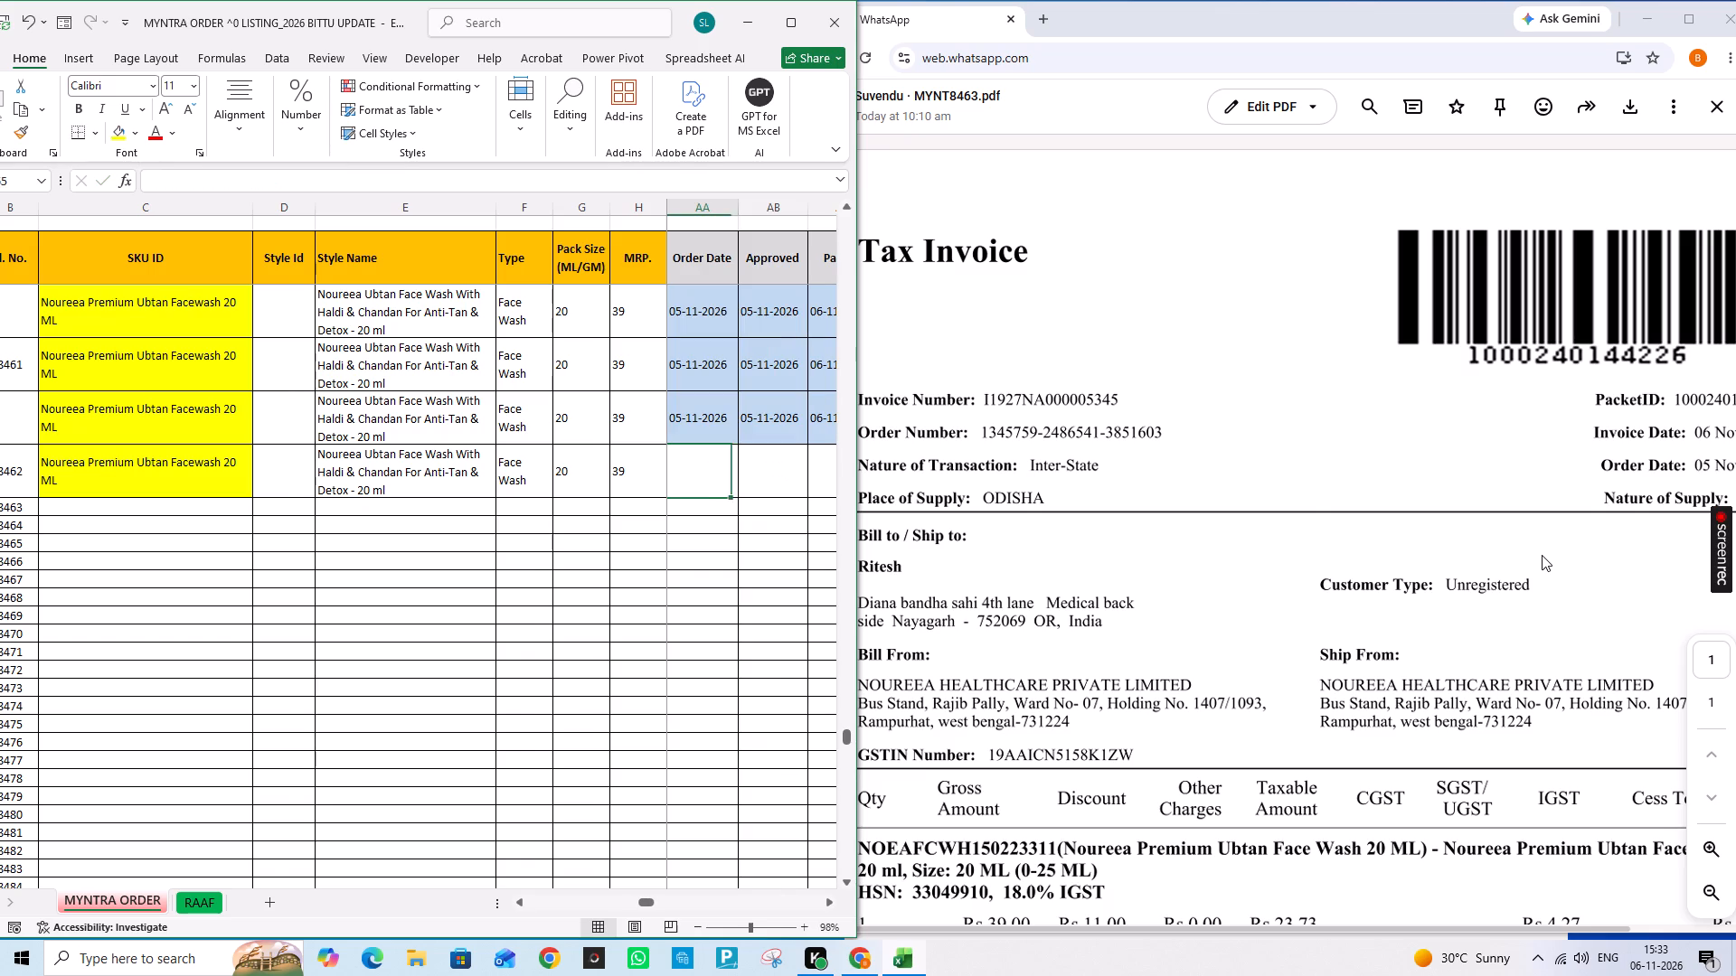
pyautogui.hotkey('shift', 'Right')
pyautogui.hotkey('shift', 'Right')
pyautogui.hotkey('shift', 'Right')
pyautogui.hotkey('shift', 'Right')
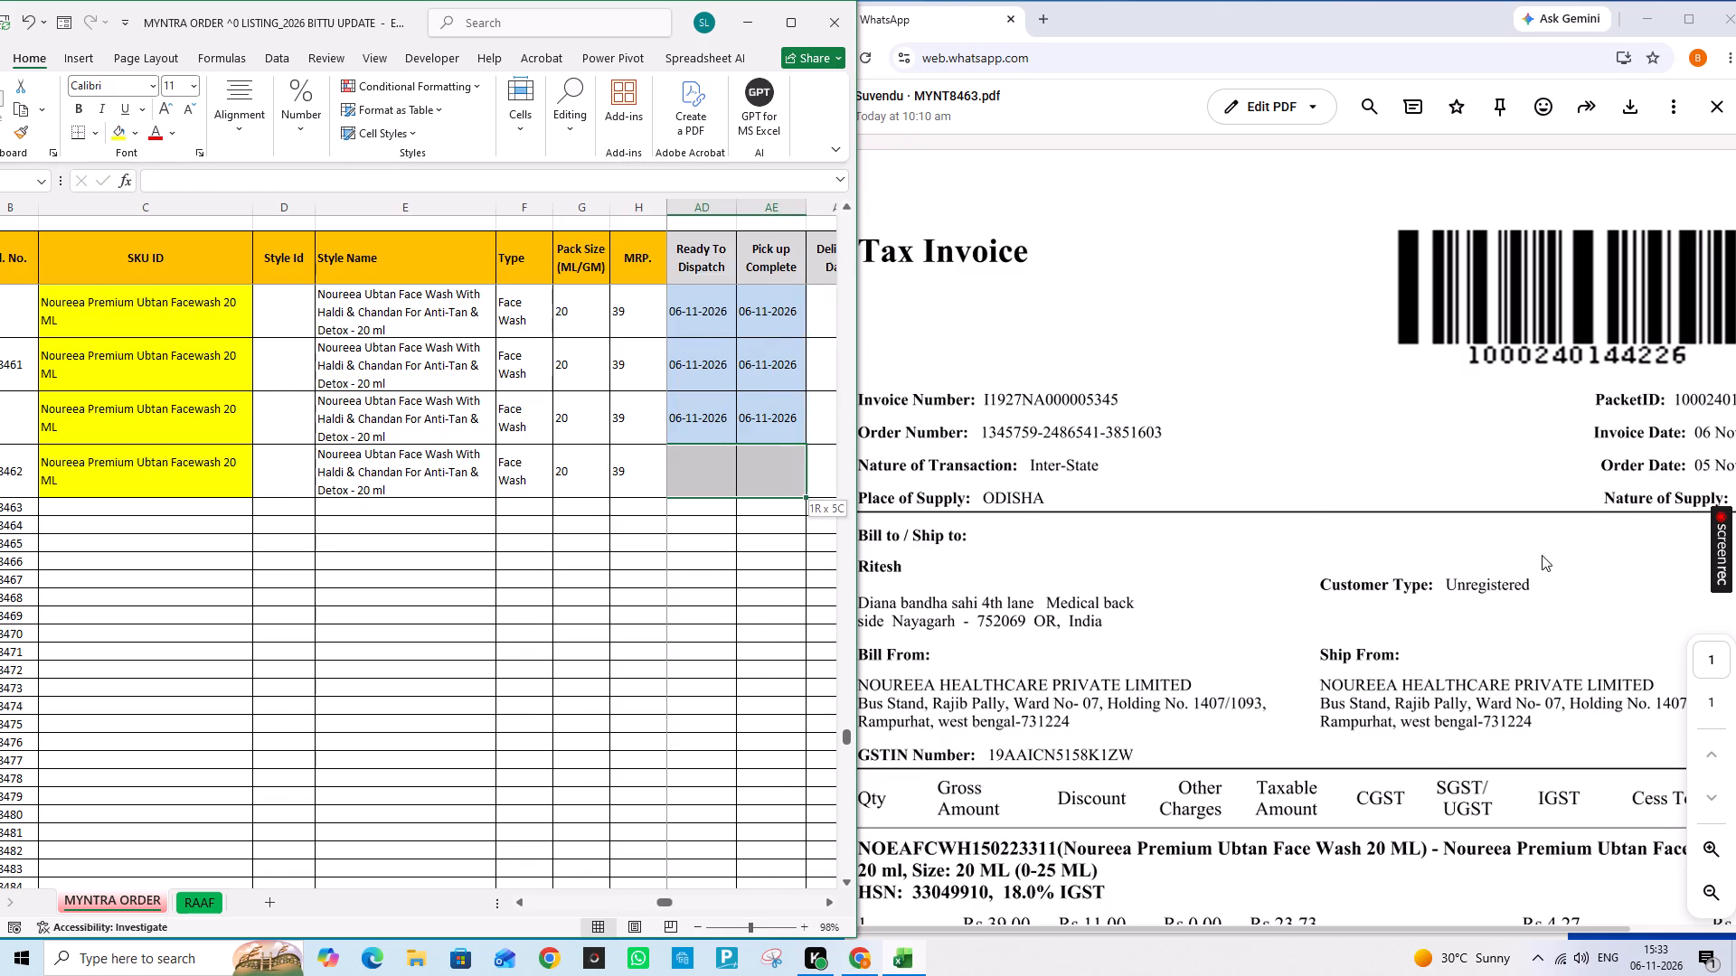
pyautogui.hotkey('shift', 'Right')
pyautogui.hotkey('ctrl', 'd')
# Enter the buyer's name from the invoice in the Buyer Name cell of the MYNT8463 row.
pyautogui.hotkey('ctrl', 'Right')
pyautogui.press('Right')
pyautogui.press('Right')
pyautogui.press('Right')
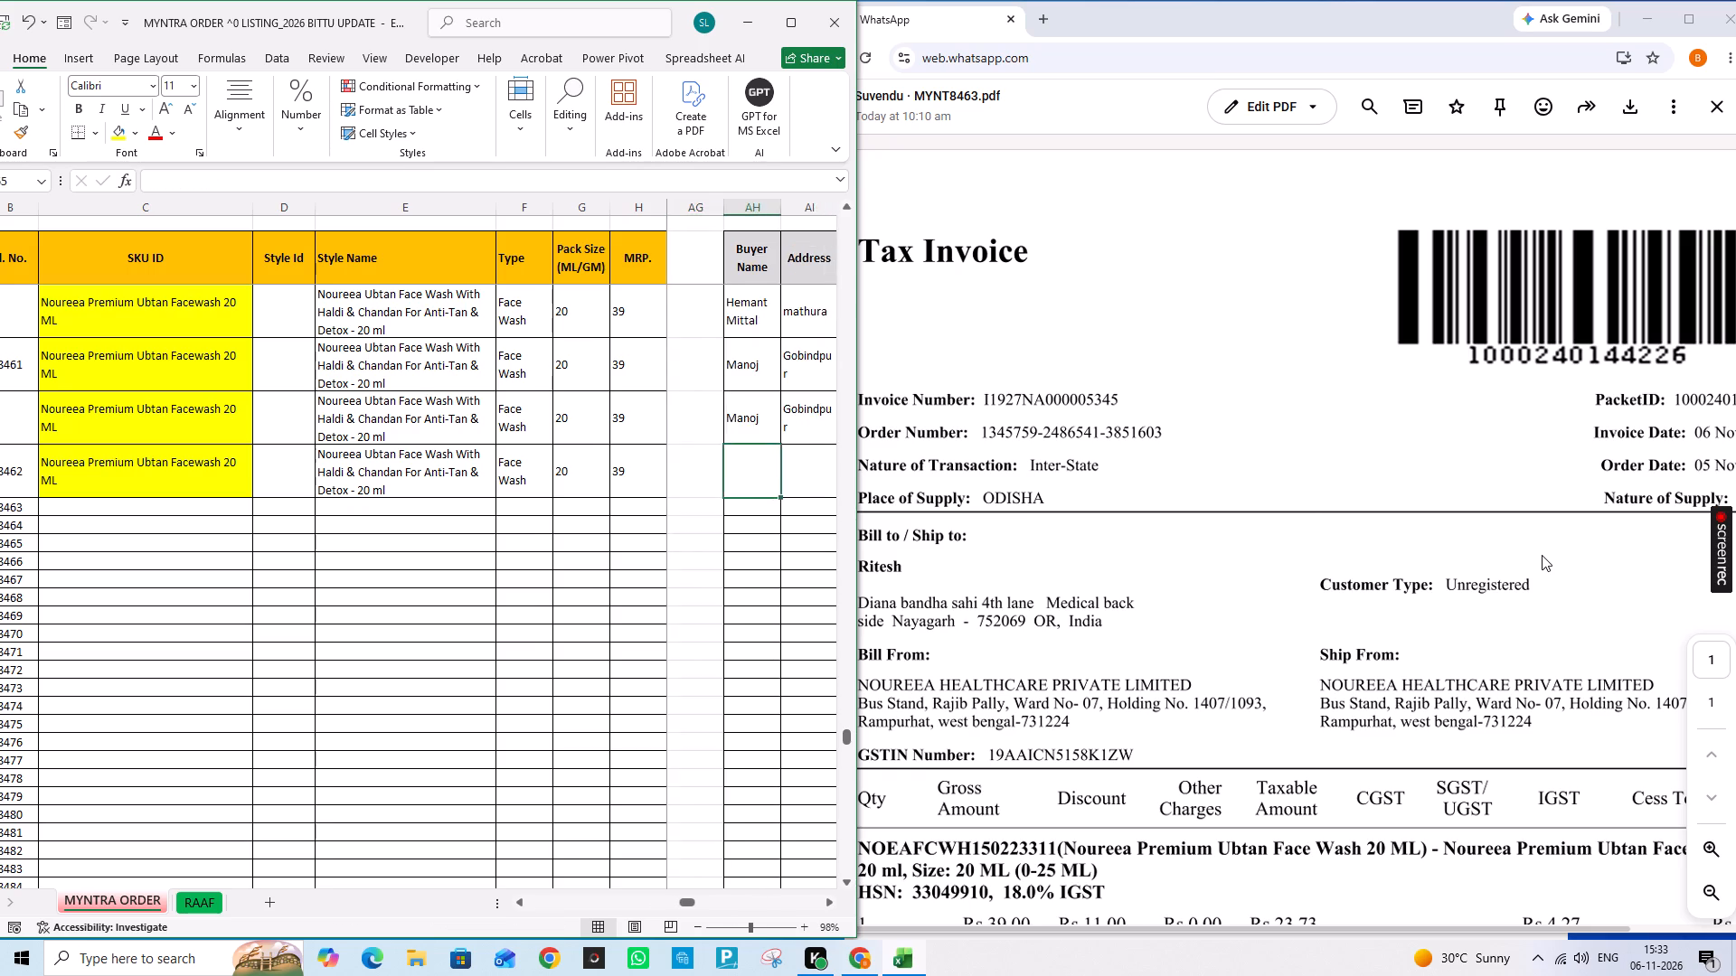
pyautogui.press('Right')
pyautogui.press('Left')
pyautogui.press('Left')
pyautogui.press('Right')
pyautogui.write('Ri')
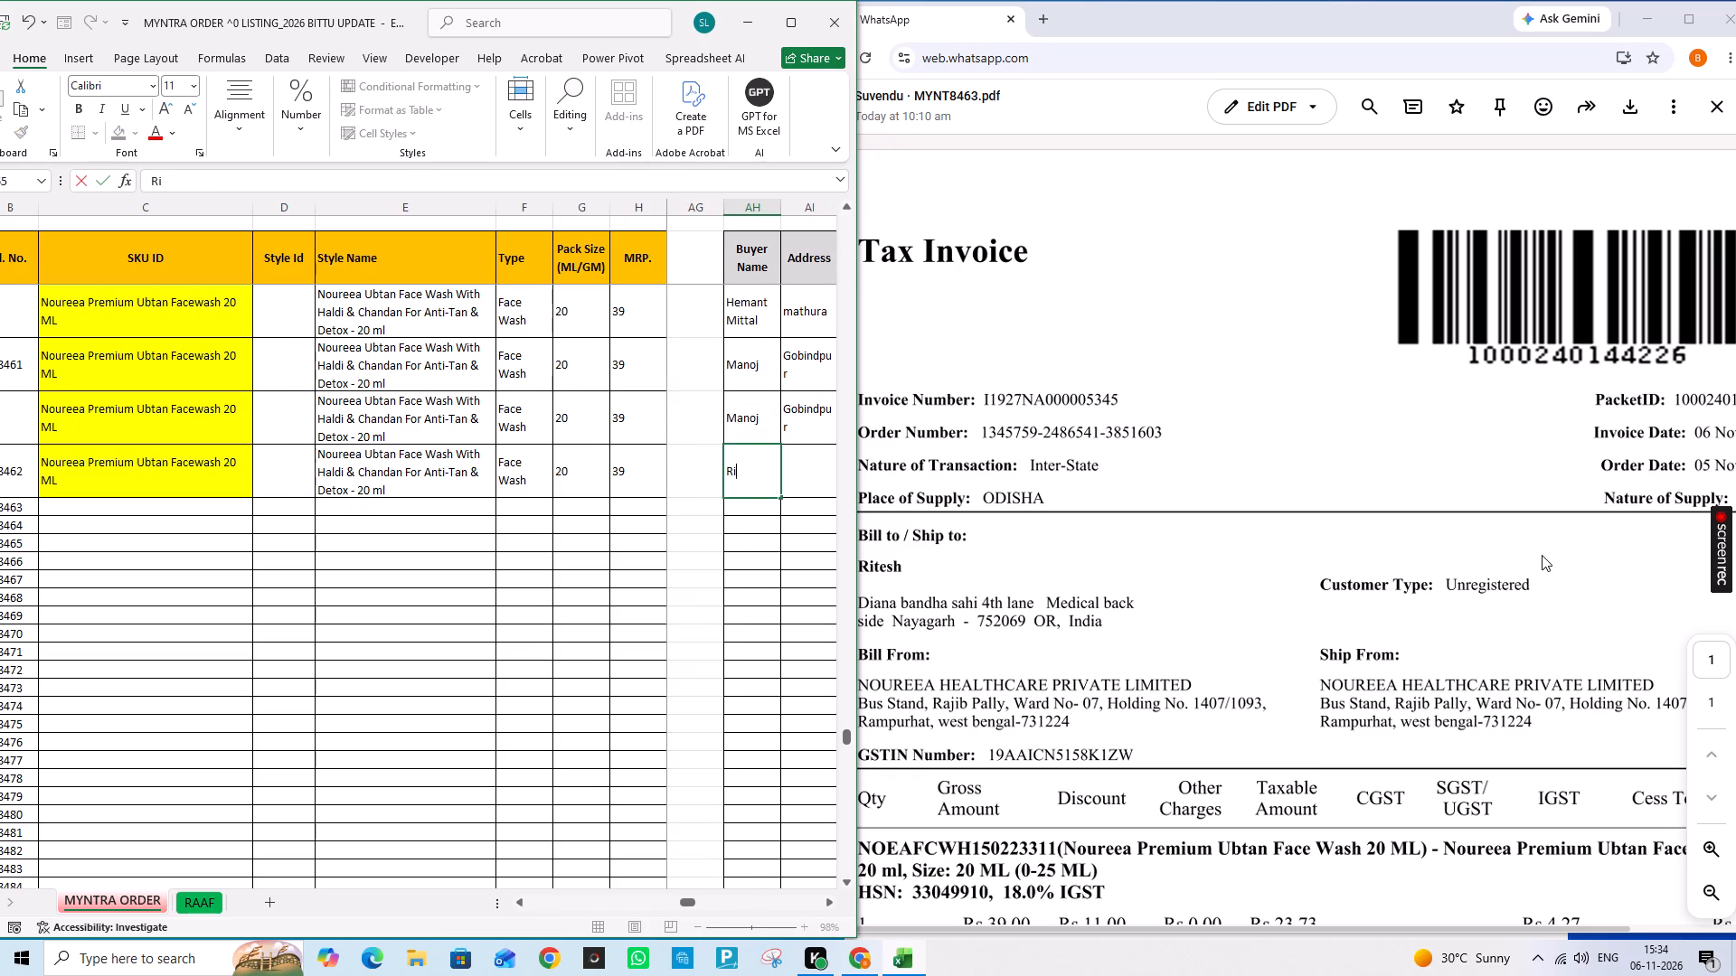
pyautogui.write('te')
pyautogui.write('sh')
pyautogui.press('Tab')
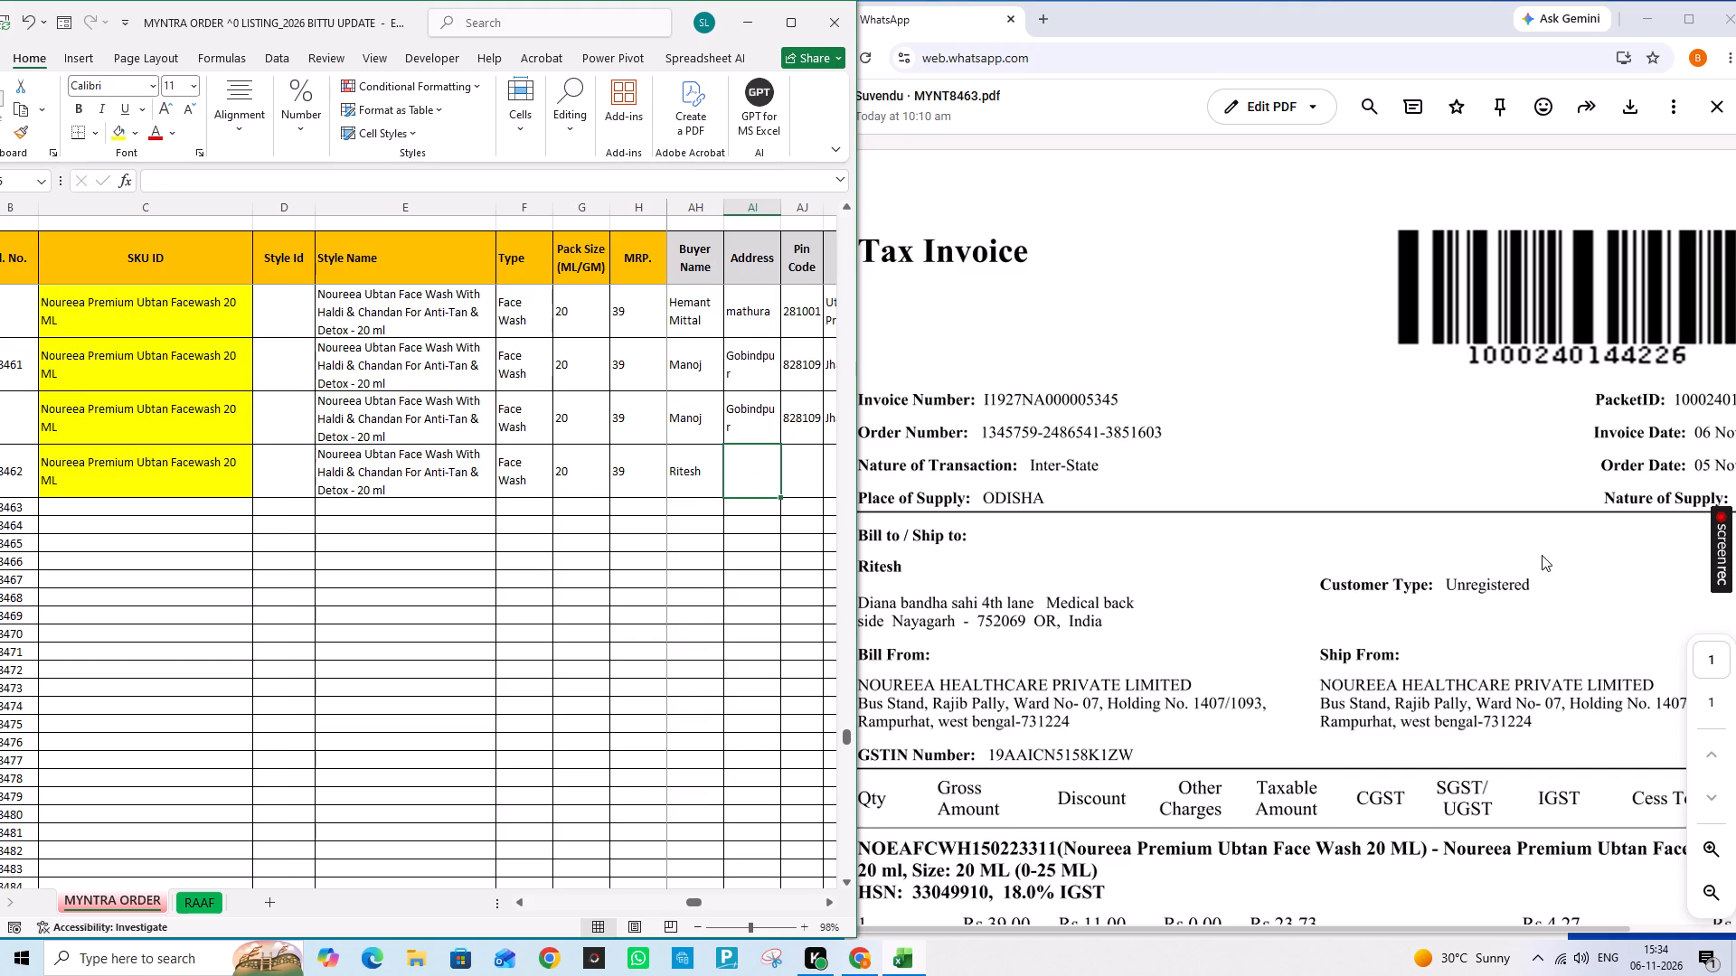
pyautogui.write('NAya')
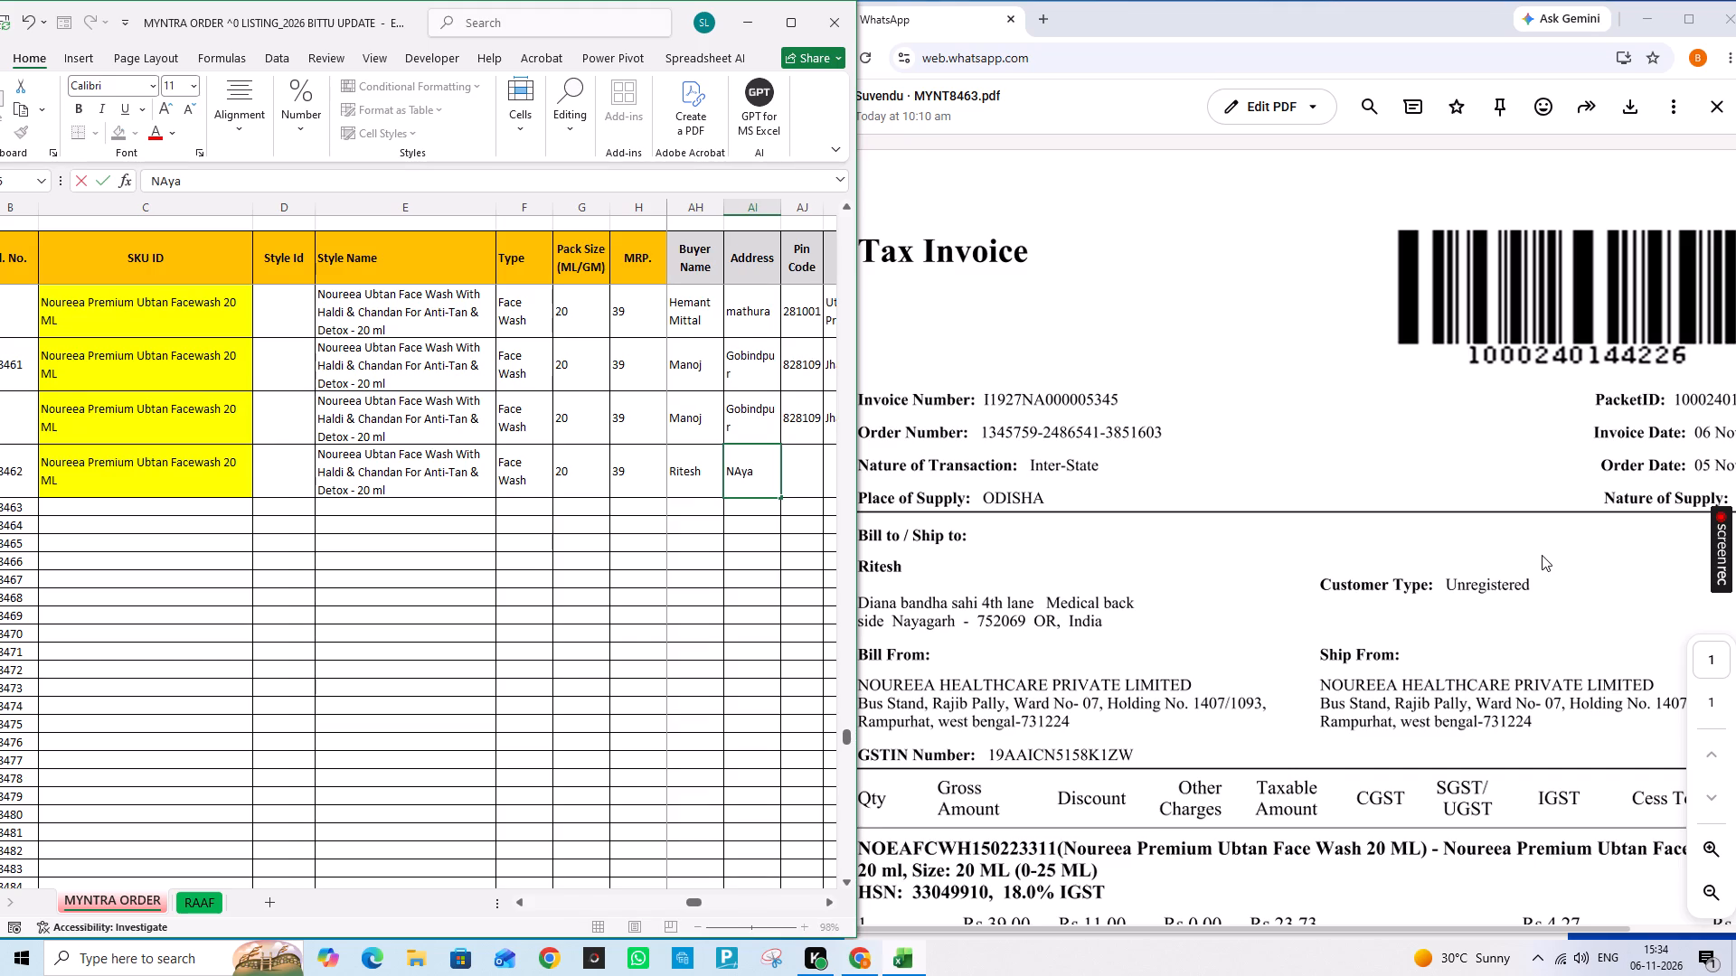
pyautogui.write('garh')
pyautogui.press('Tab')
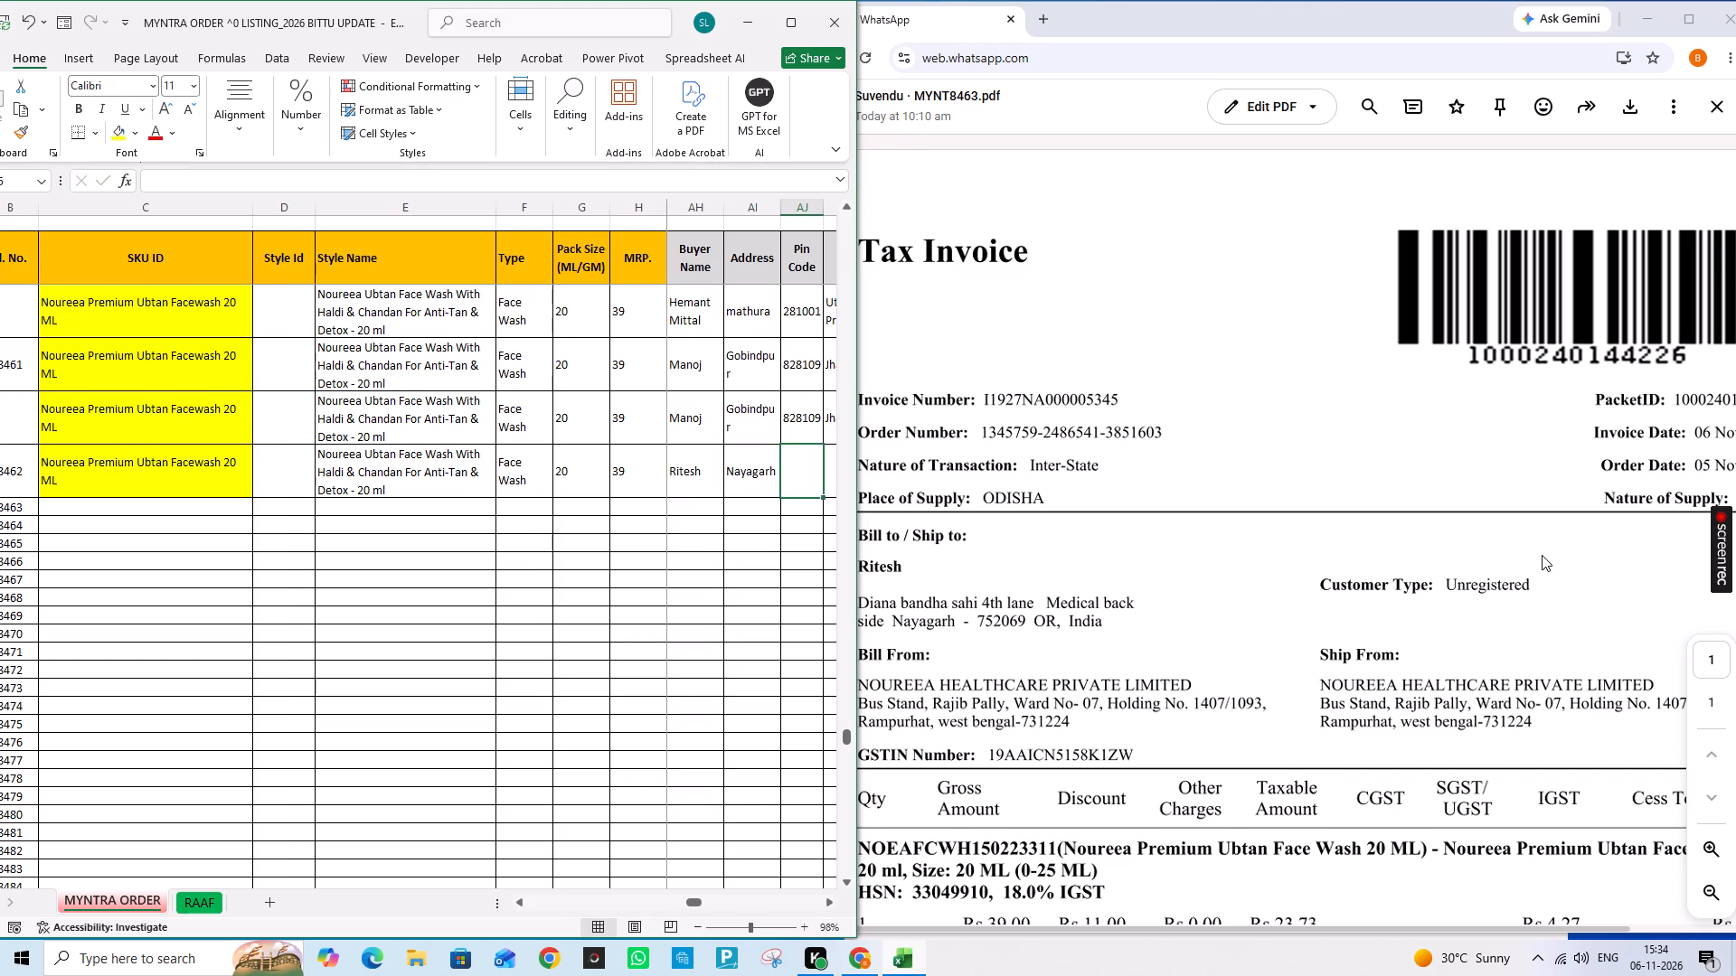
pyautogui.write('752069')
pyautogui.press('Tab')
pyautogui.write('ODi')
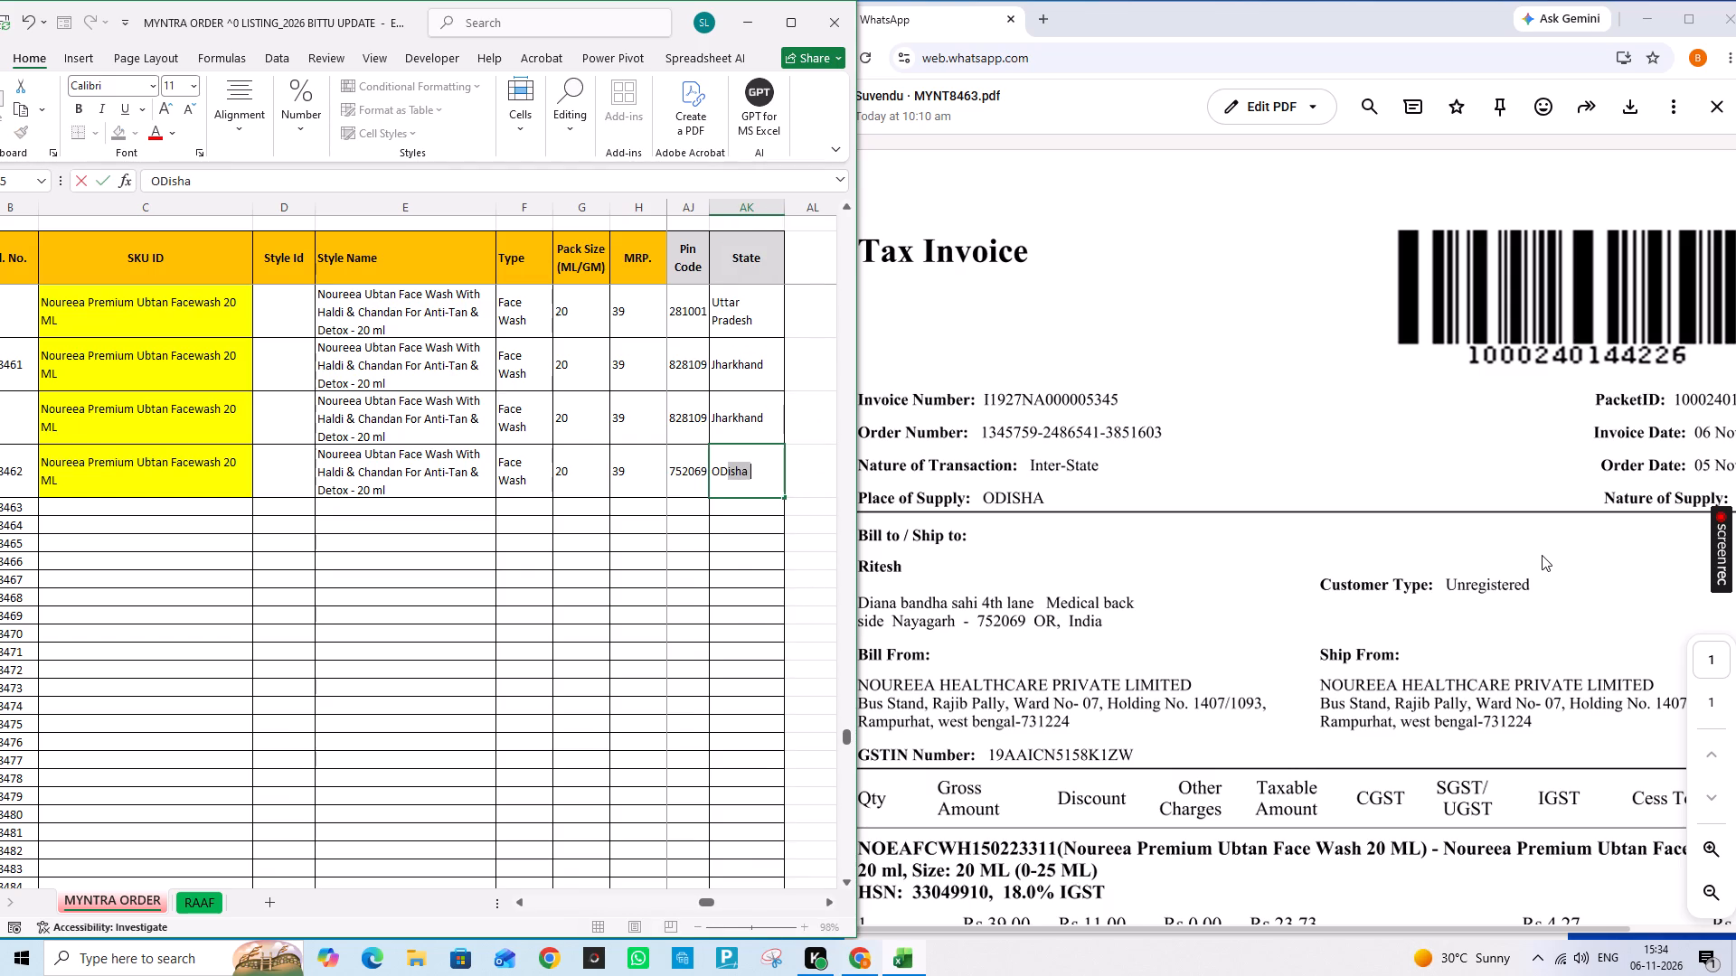
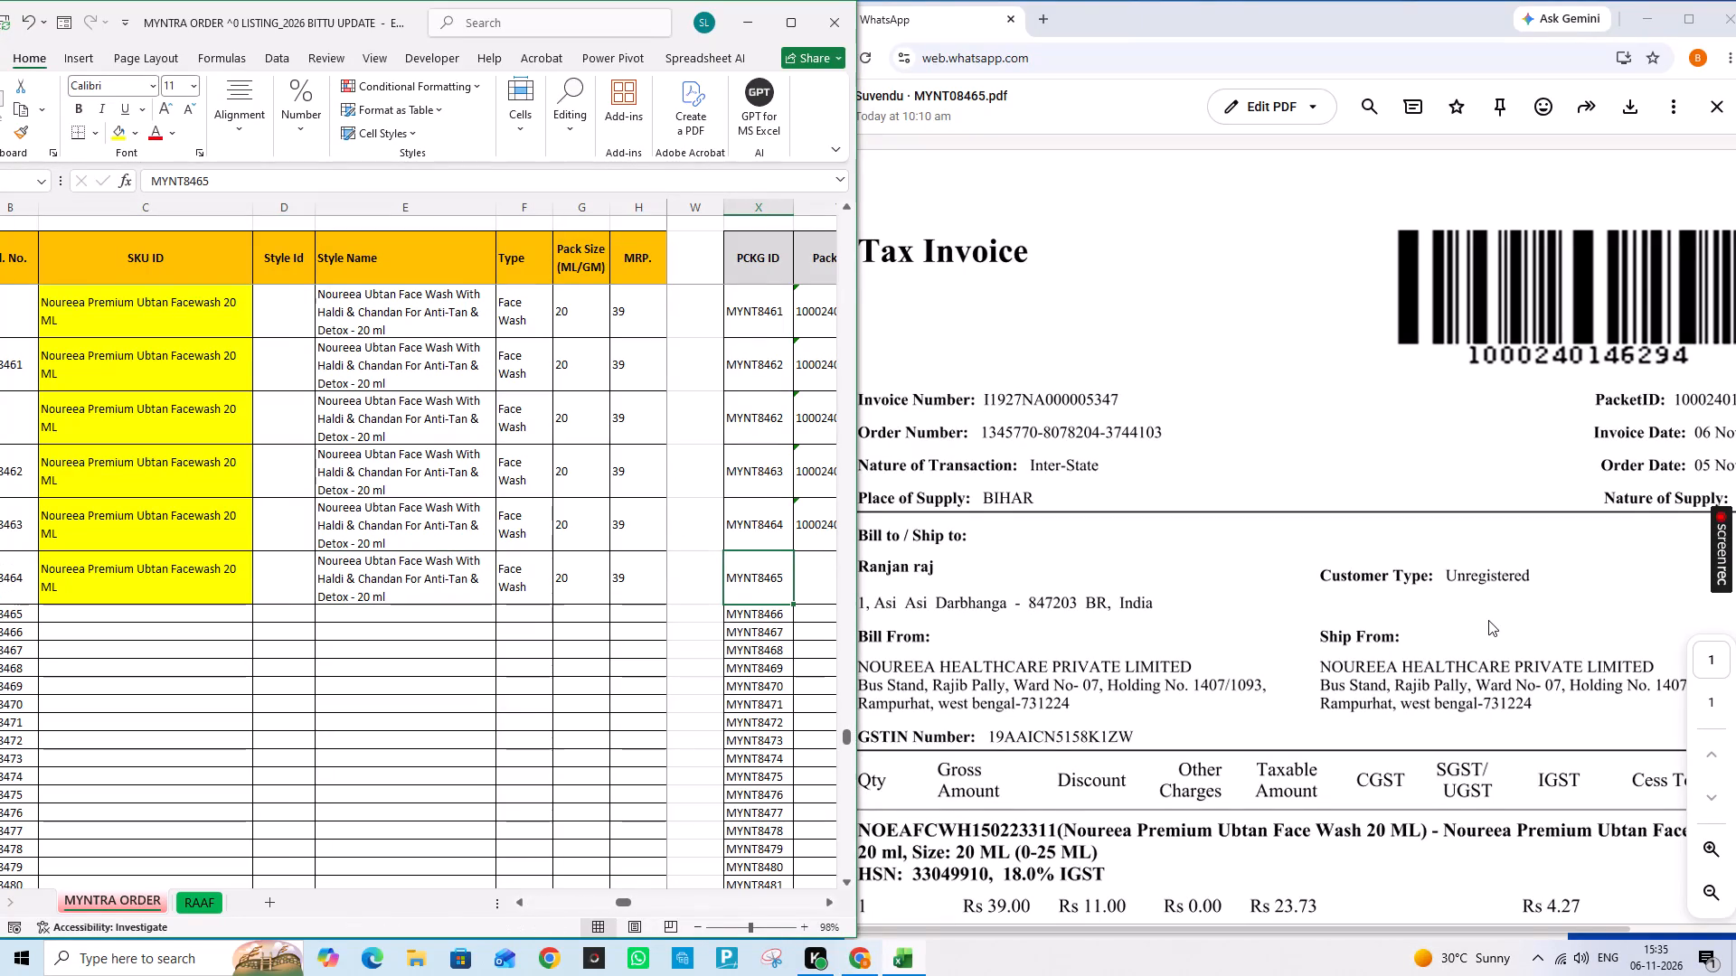
pyautogui.press('Right')
pyautogui.press("'")
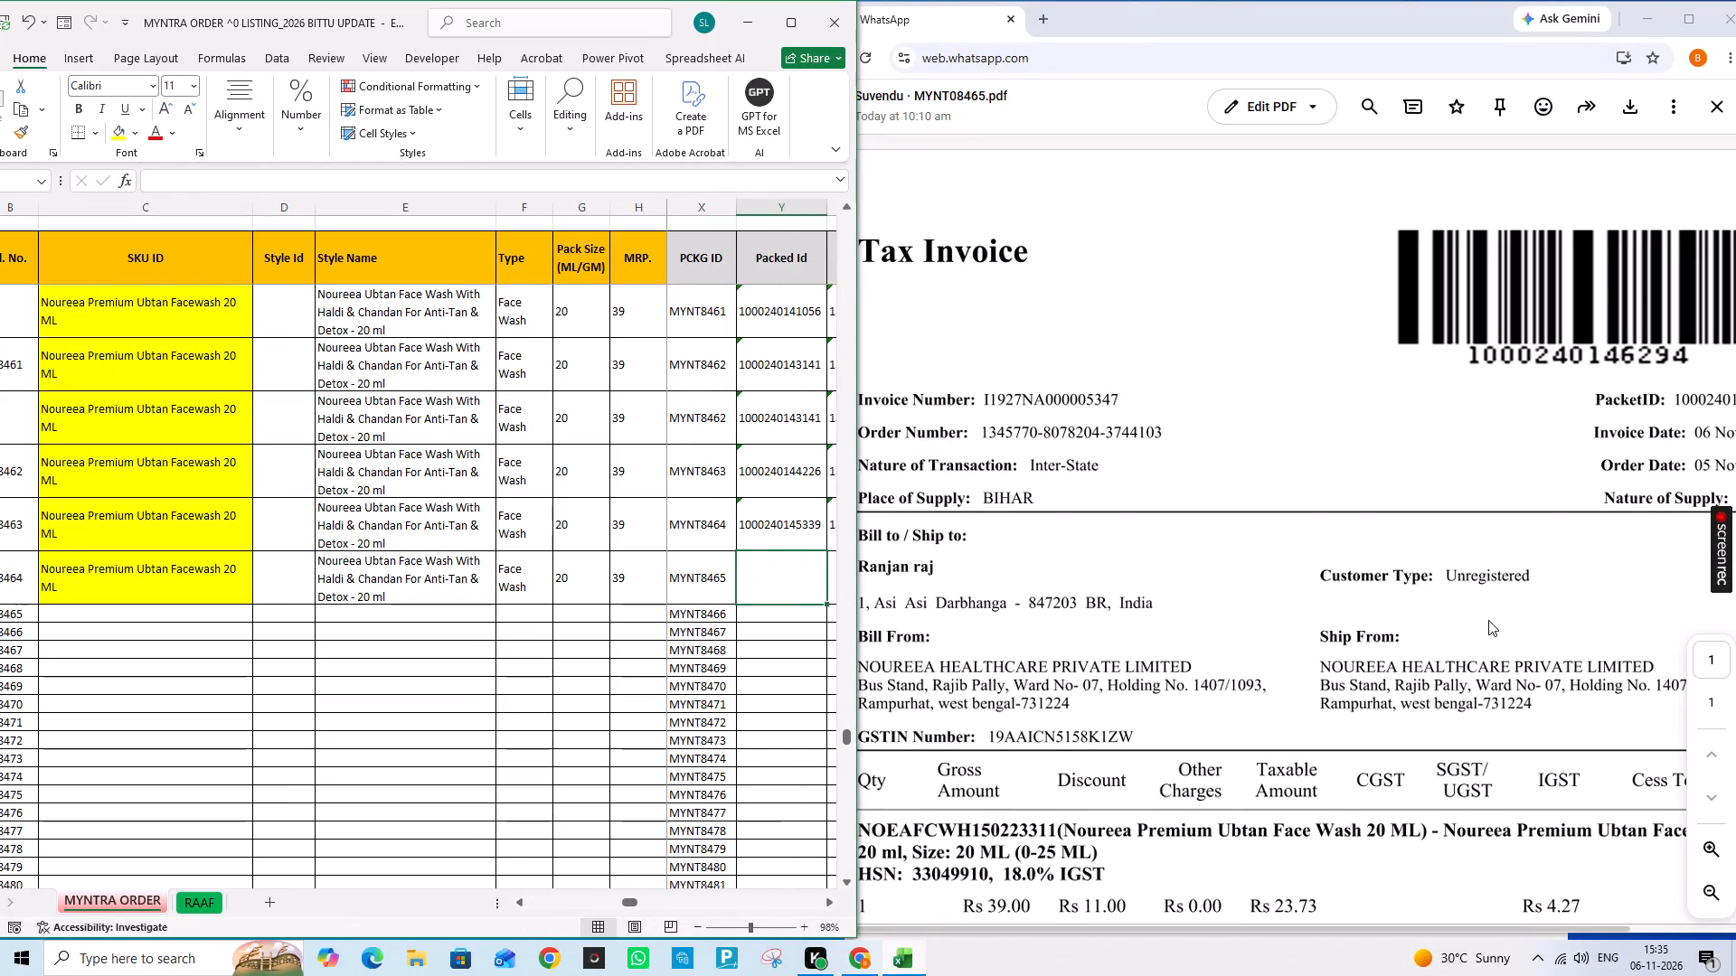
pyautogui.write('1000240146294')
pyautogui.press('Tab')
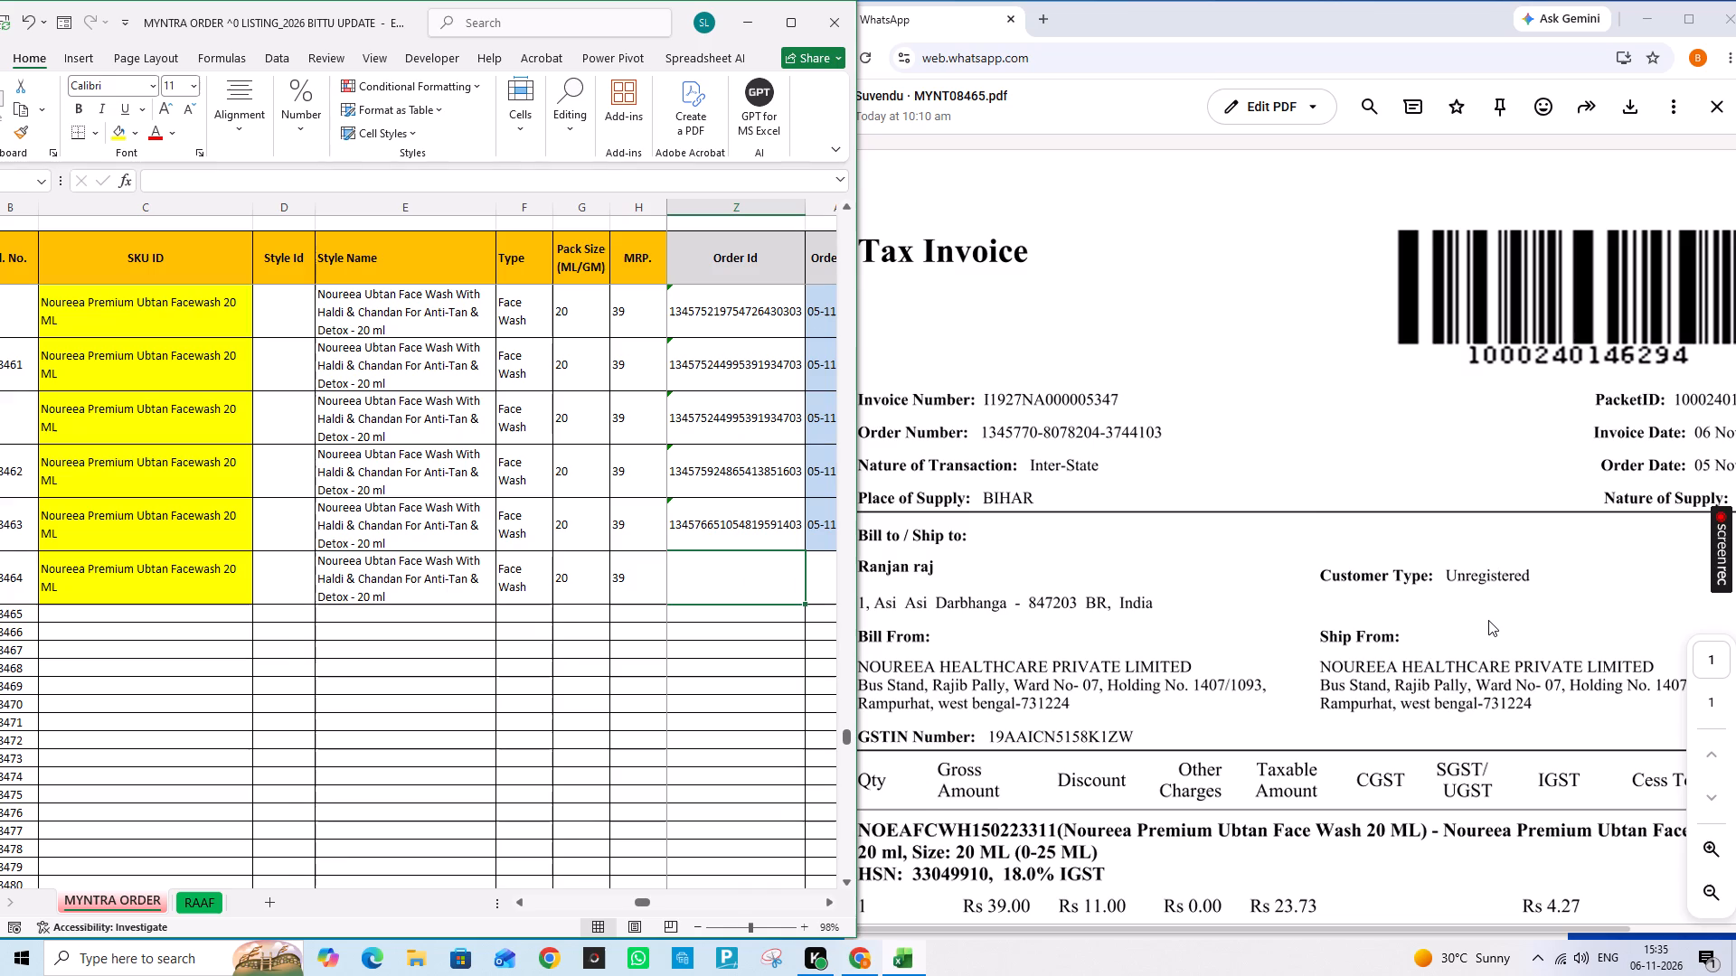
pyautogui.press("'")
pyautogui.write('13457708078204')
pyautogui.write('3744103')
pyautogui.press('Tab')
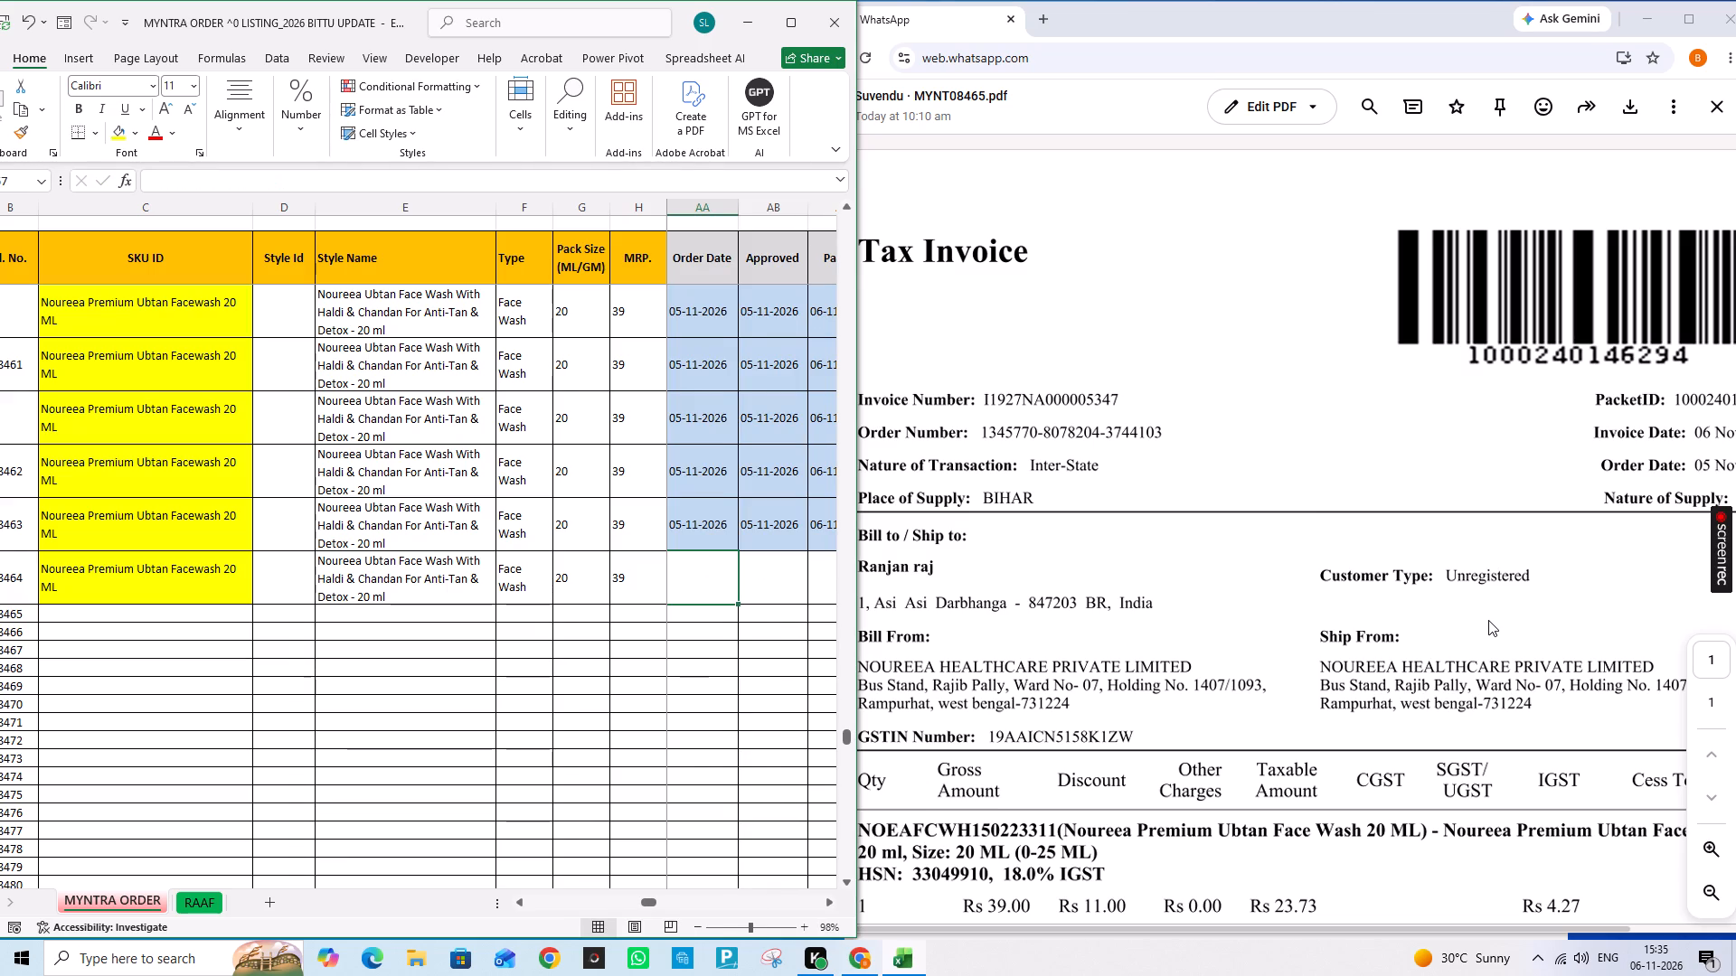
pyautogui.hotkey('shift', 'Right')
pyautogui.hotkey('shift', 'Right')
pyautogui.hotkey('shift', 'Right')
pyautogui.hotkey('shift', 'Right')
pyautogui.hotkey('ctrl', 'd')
# Enter the buyer's name from the invoice in the Buyer Name cell of the MYNT8465 row.
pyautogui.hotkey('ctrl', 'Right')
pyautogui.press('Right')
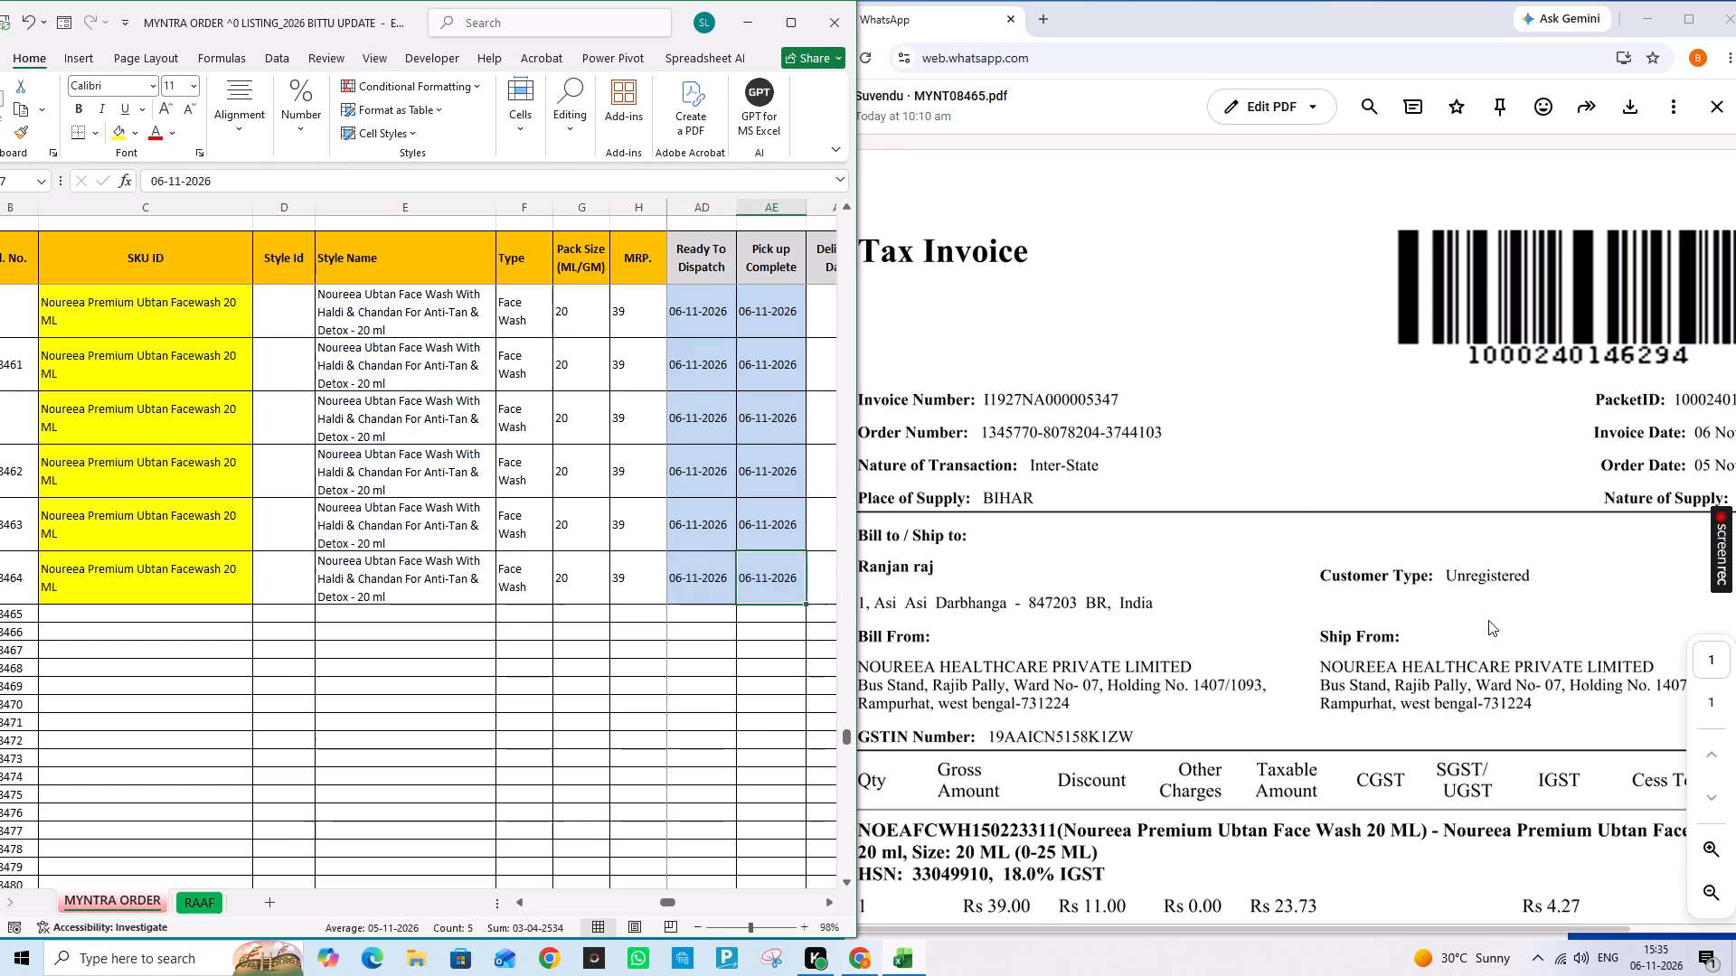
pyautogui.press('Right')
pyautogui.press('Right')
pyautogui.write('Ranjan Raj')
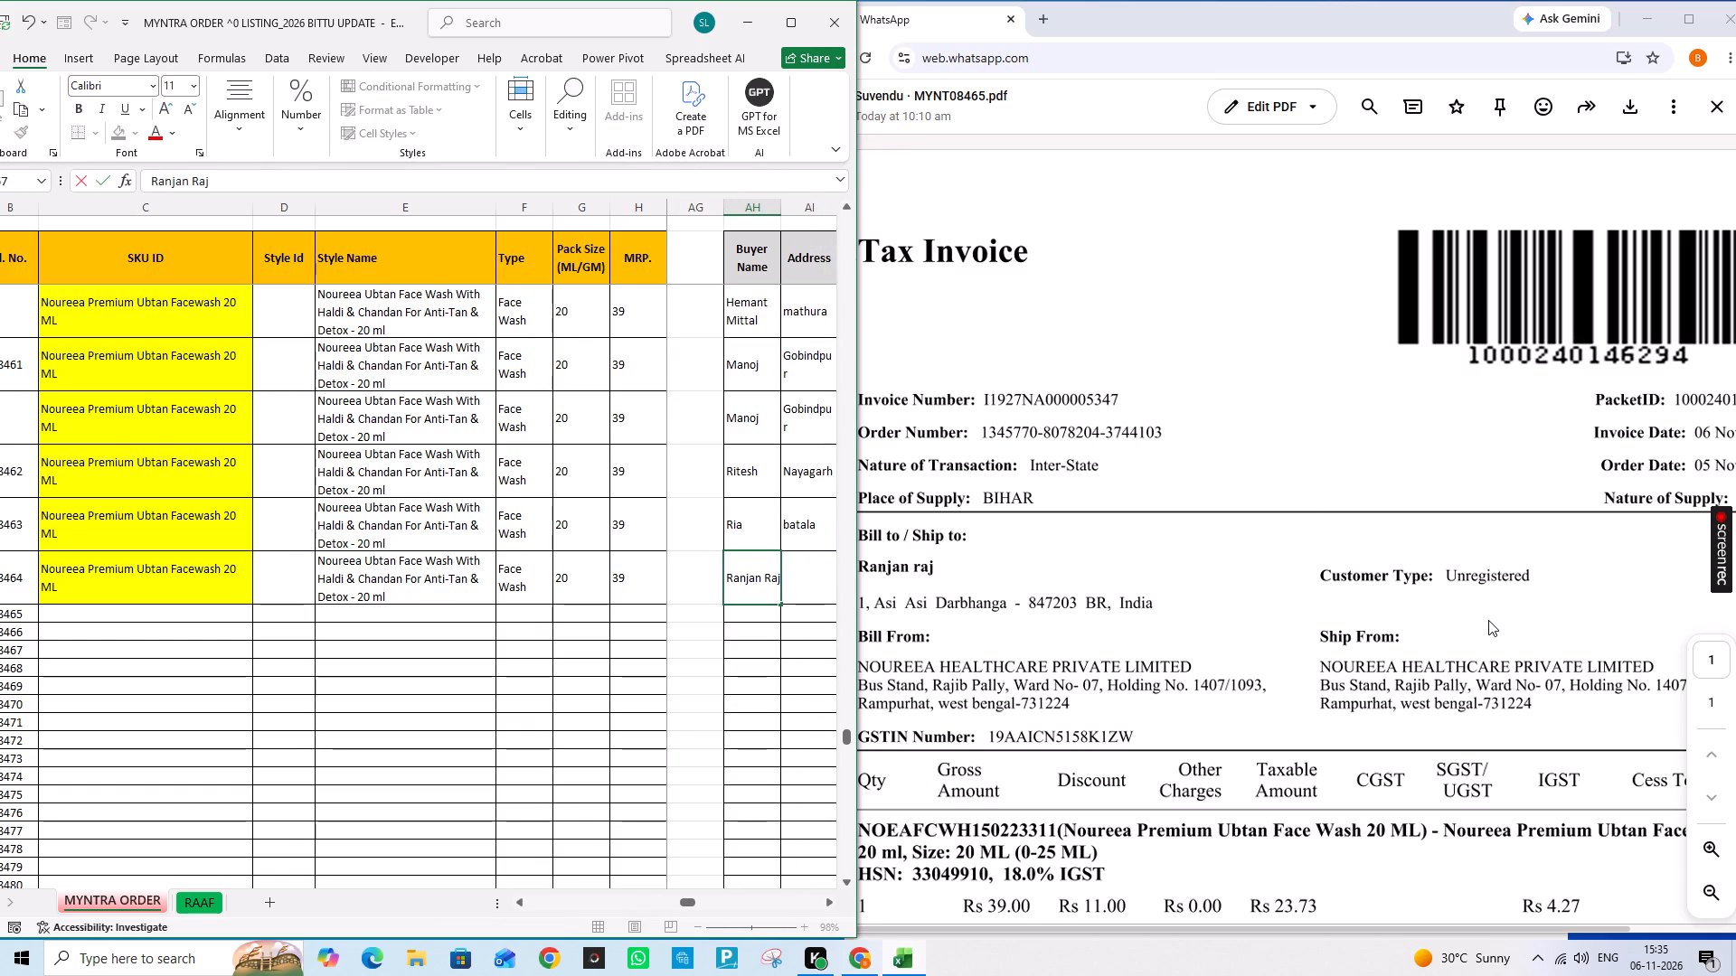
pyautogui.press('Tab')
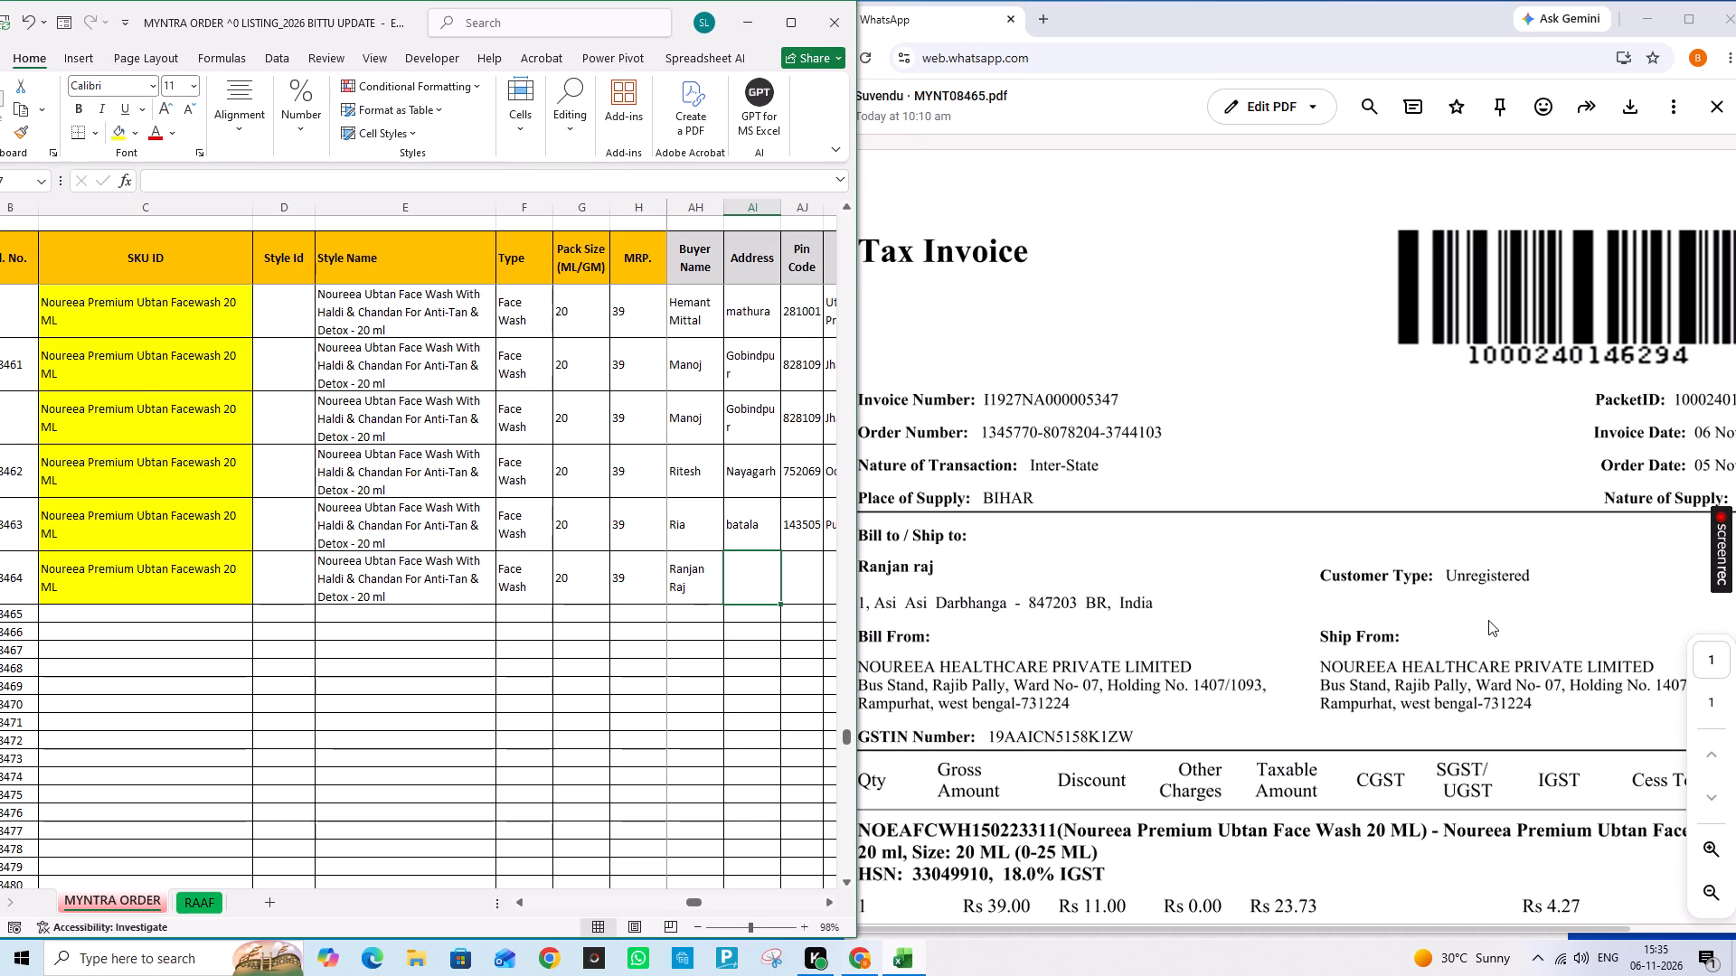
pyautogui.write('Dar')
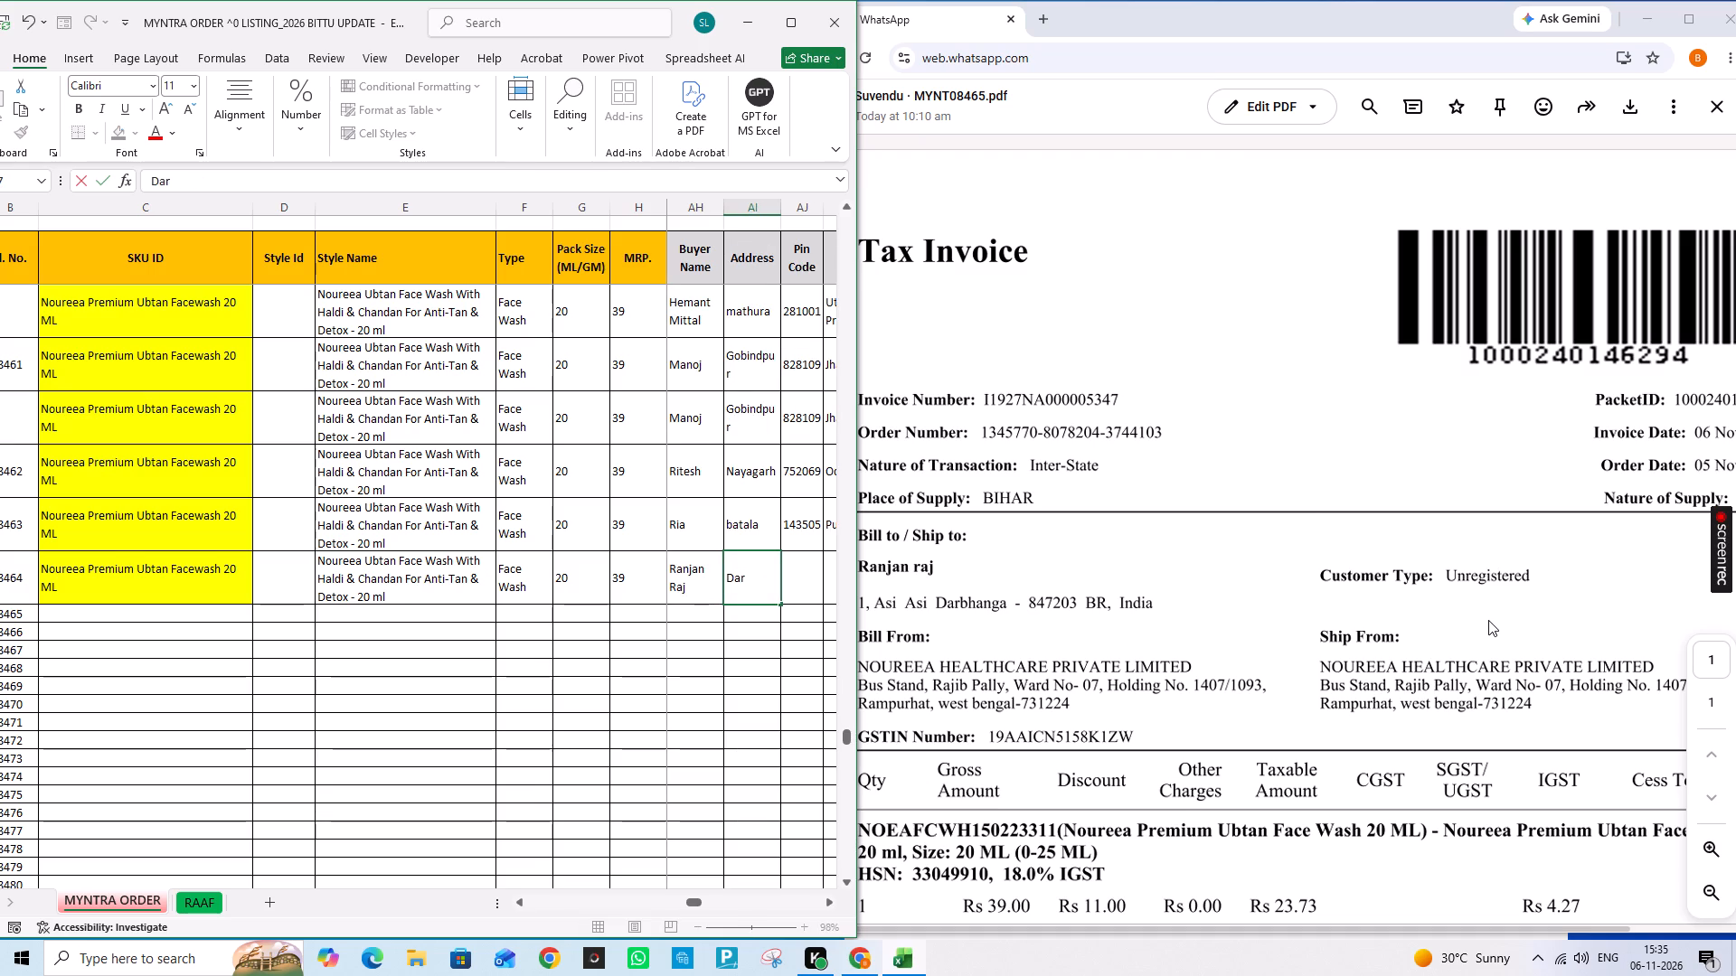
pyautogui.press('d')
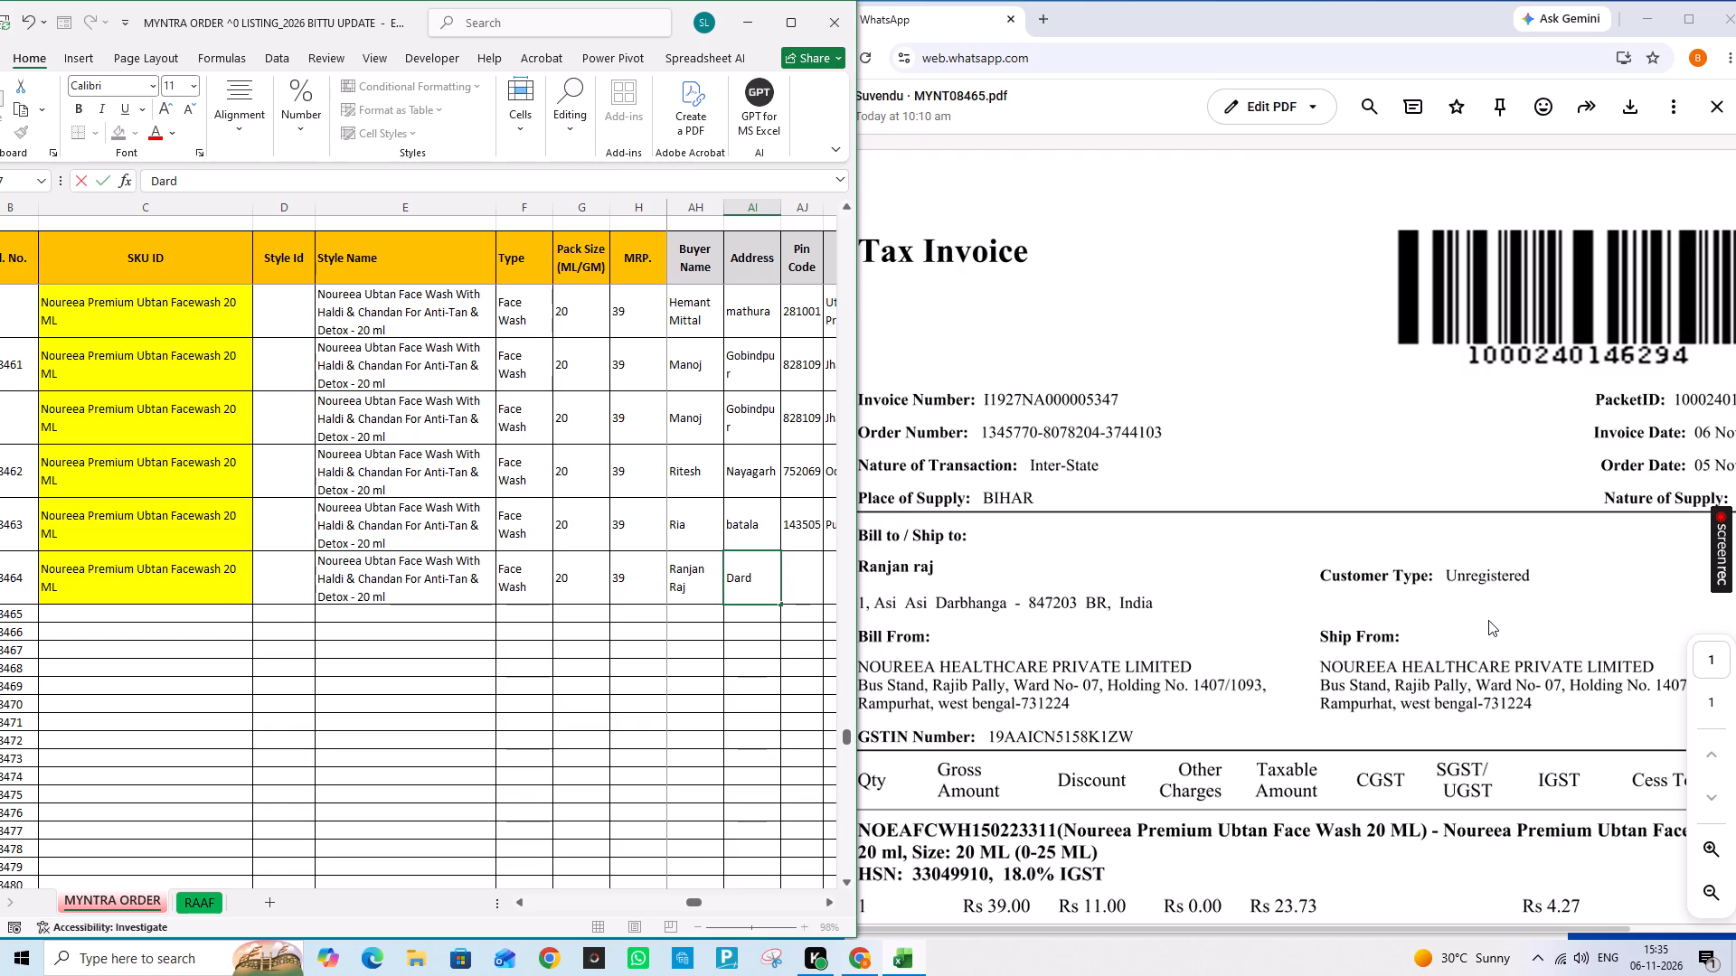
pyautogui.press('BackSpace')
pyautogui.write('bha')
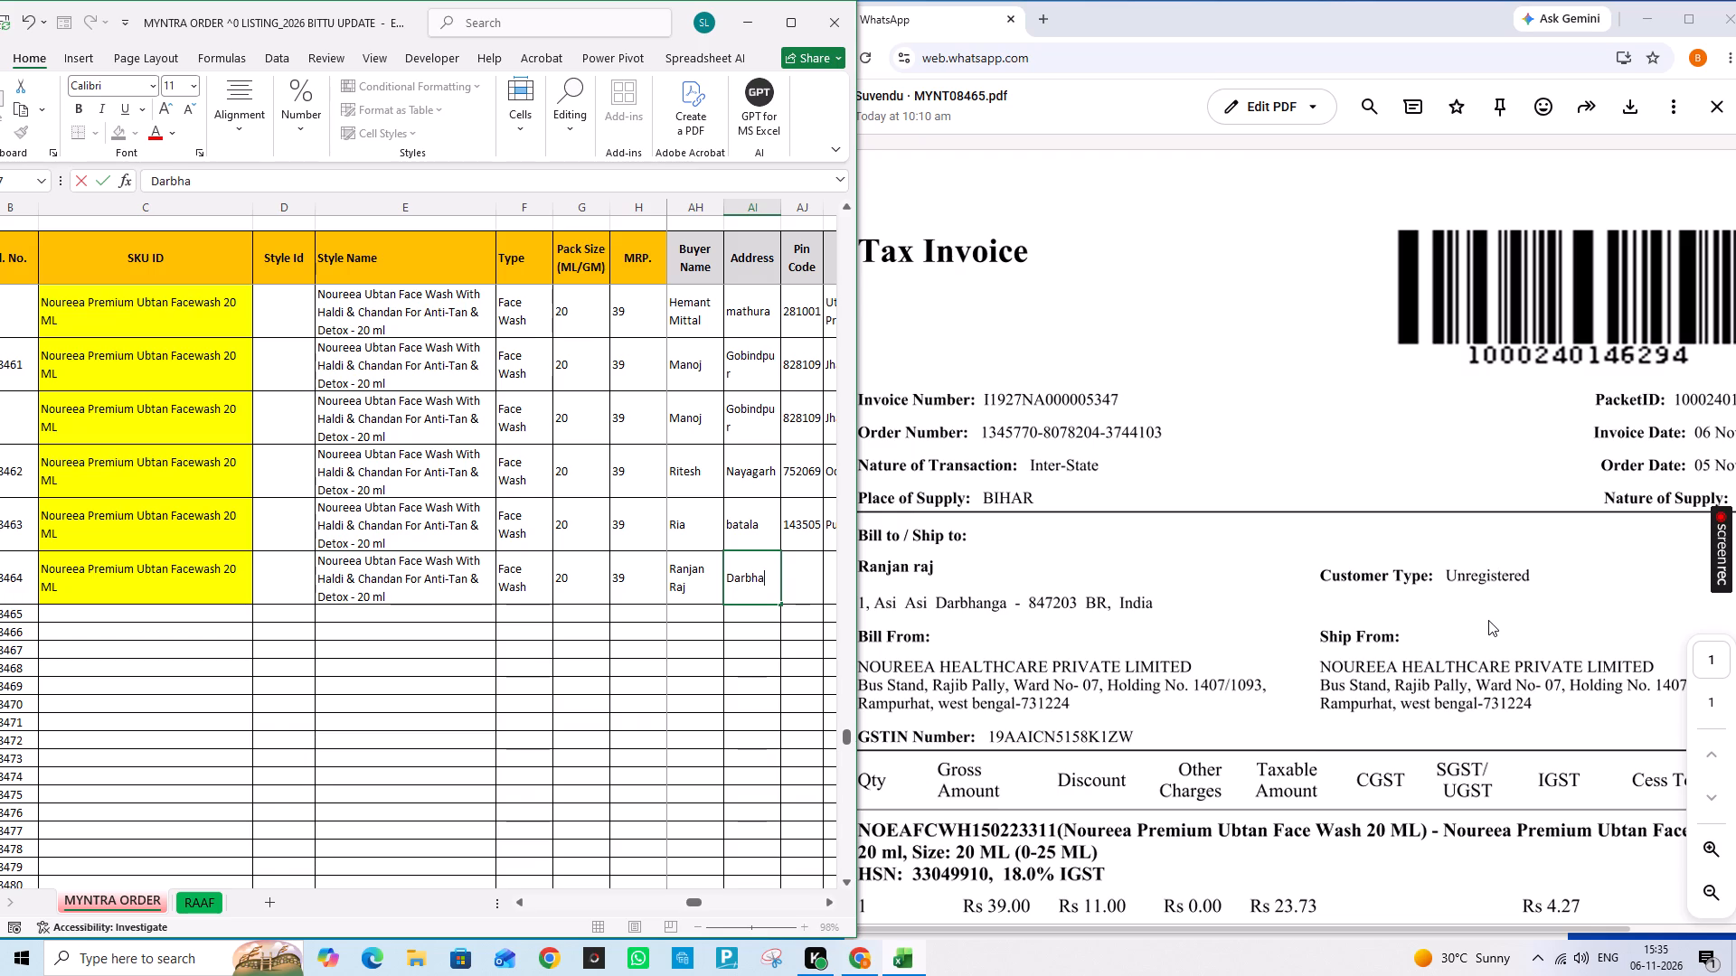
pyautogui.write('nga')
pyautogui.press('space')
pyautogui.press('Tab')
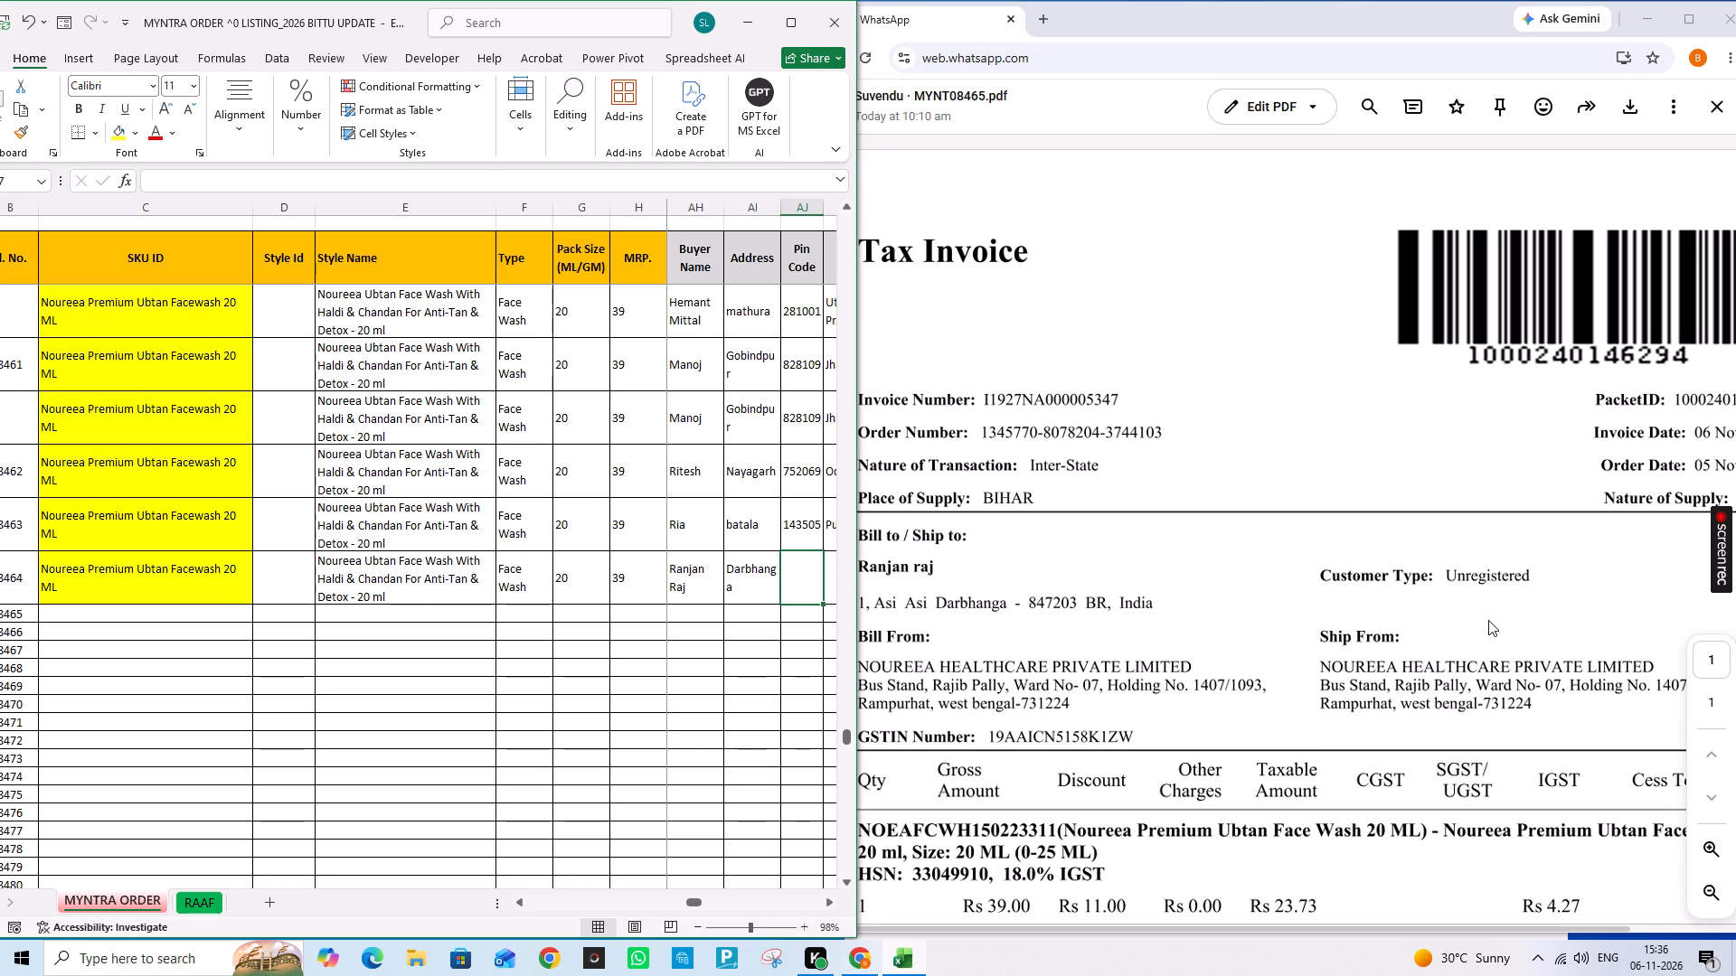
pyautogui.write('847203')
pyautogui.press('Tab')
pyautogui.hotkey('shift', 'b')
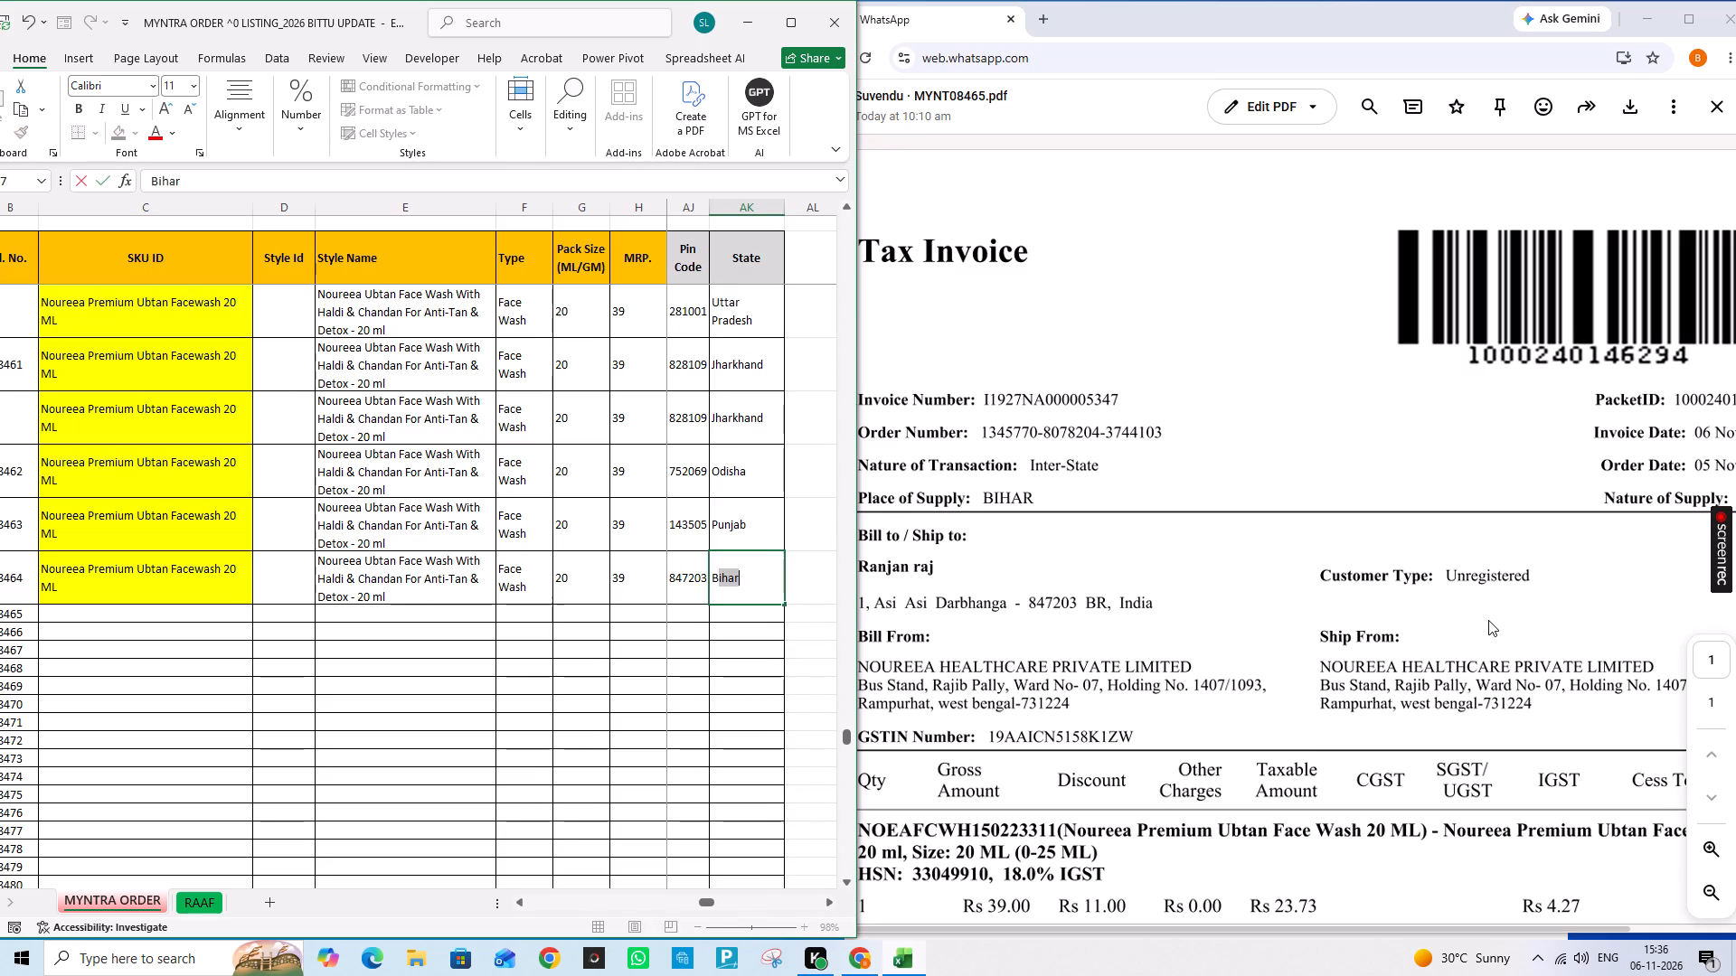
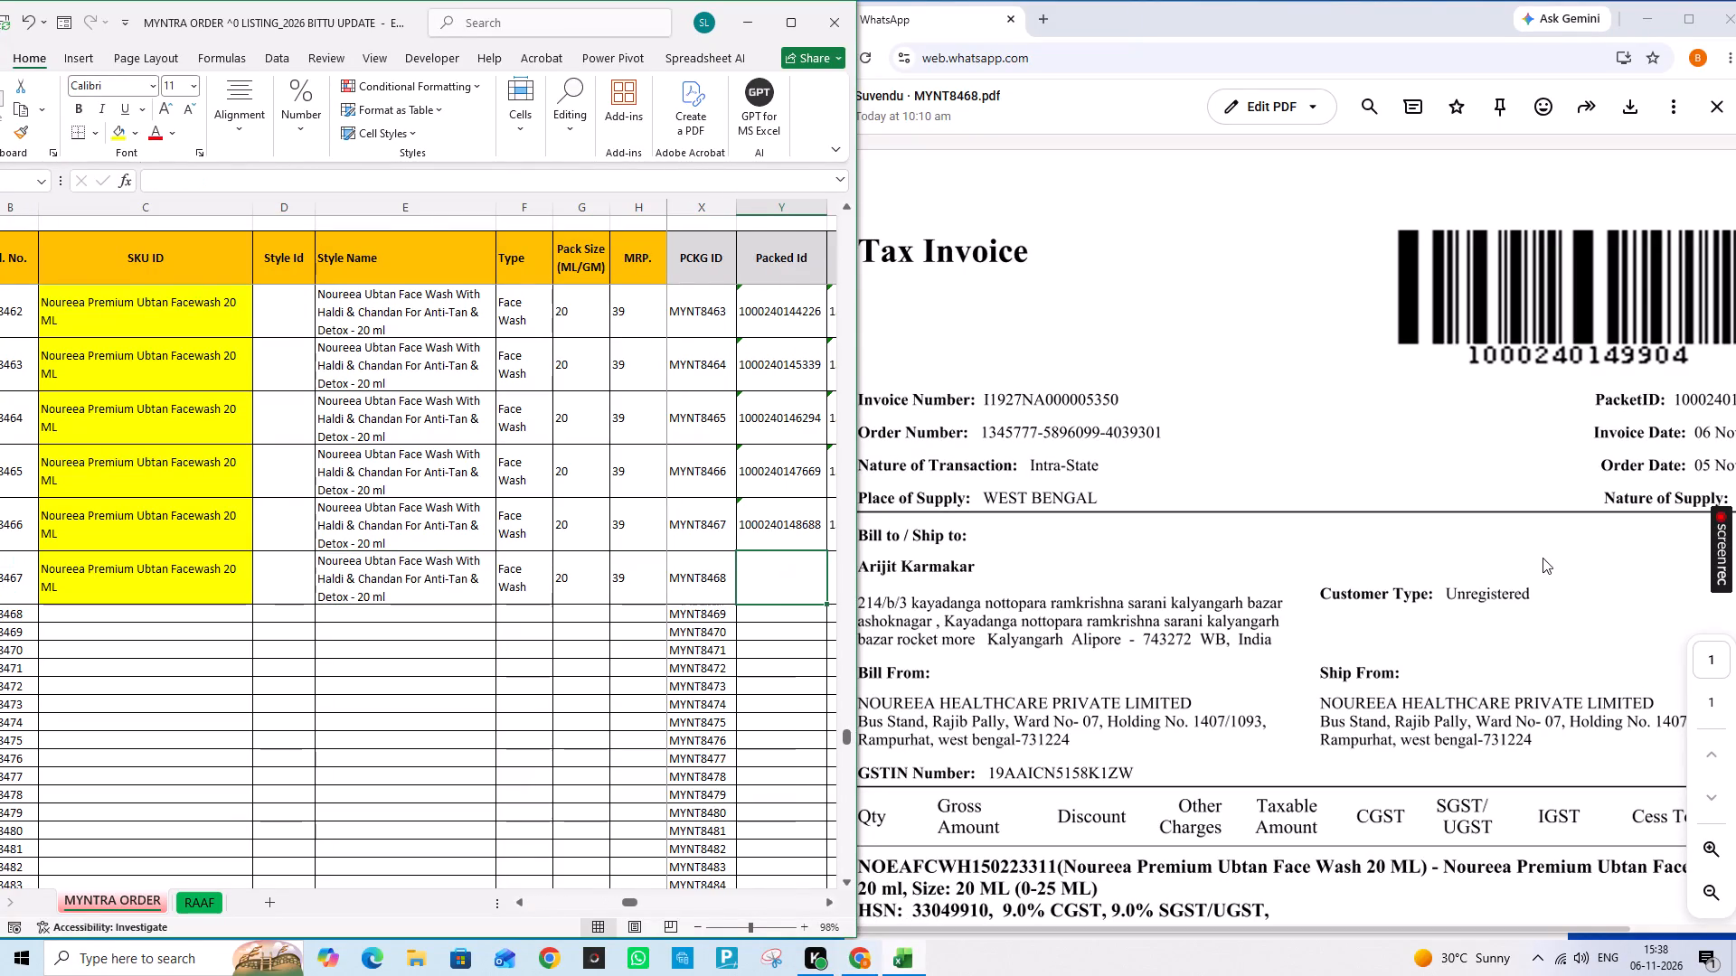
pyautogui.press("'")
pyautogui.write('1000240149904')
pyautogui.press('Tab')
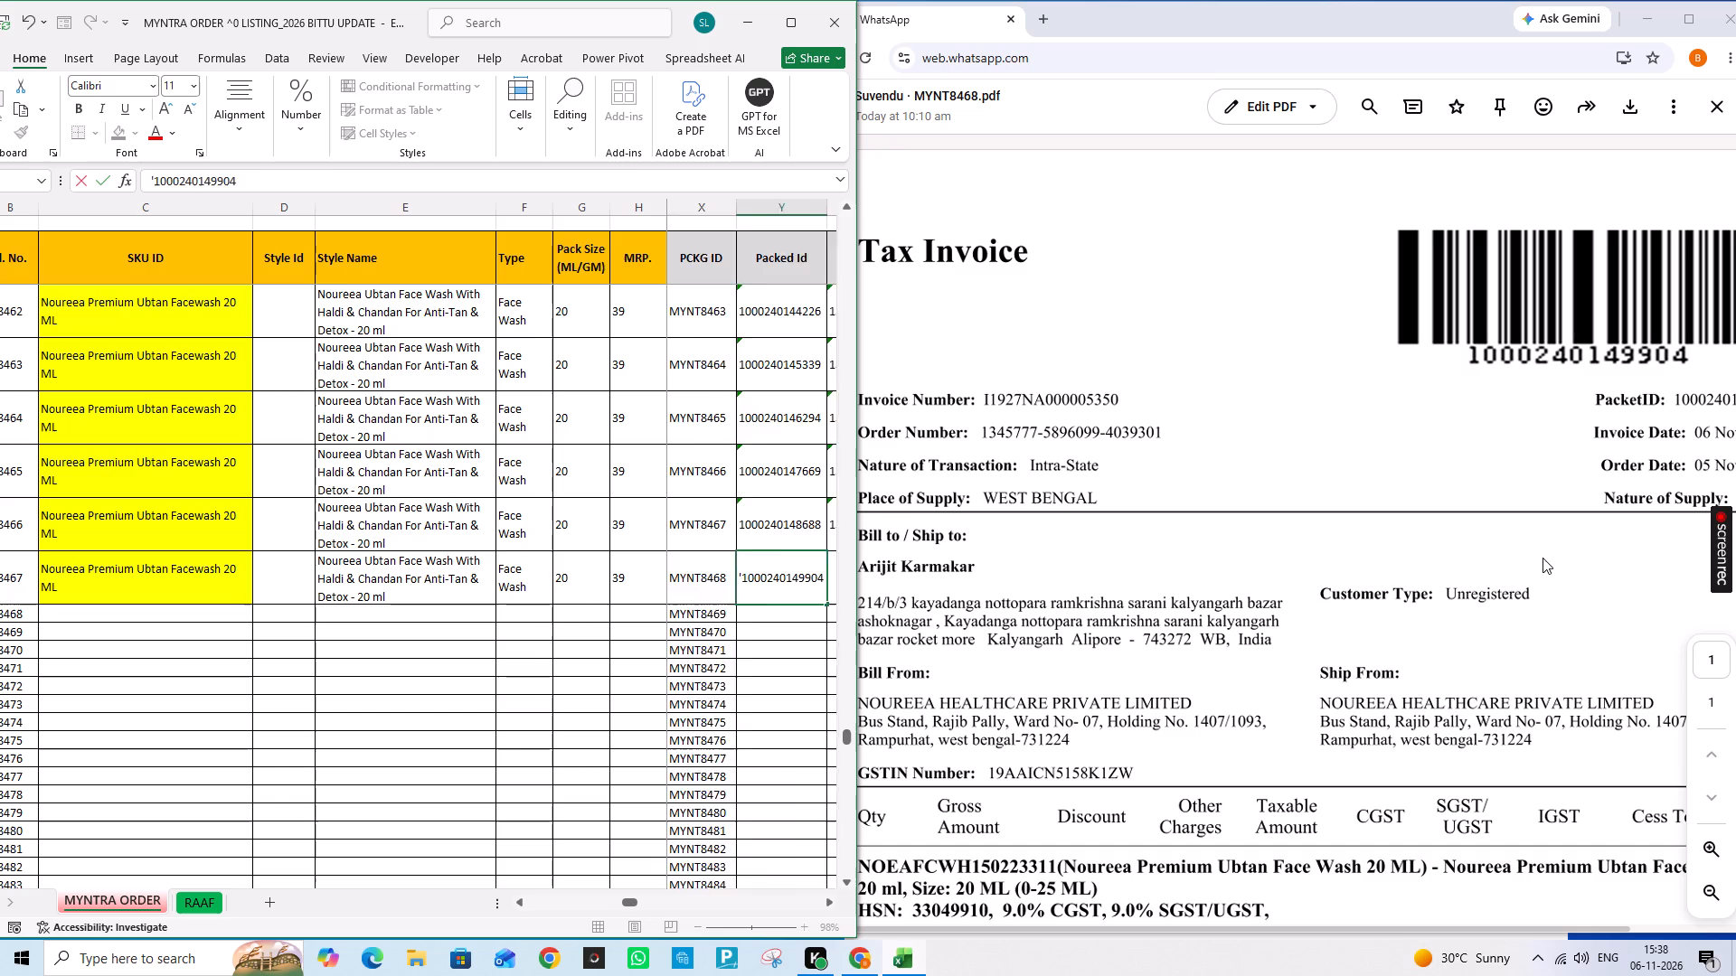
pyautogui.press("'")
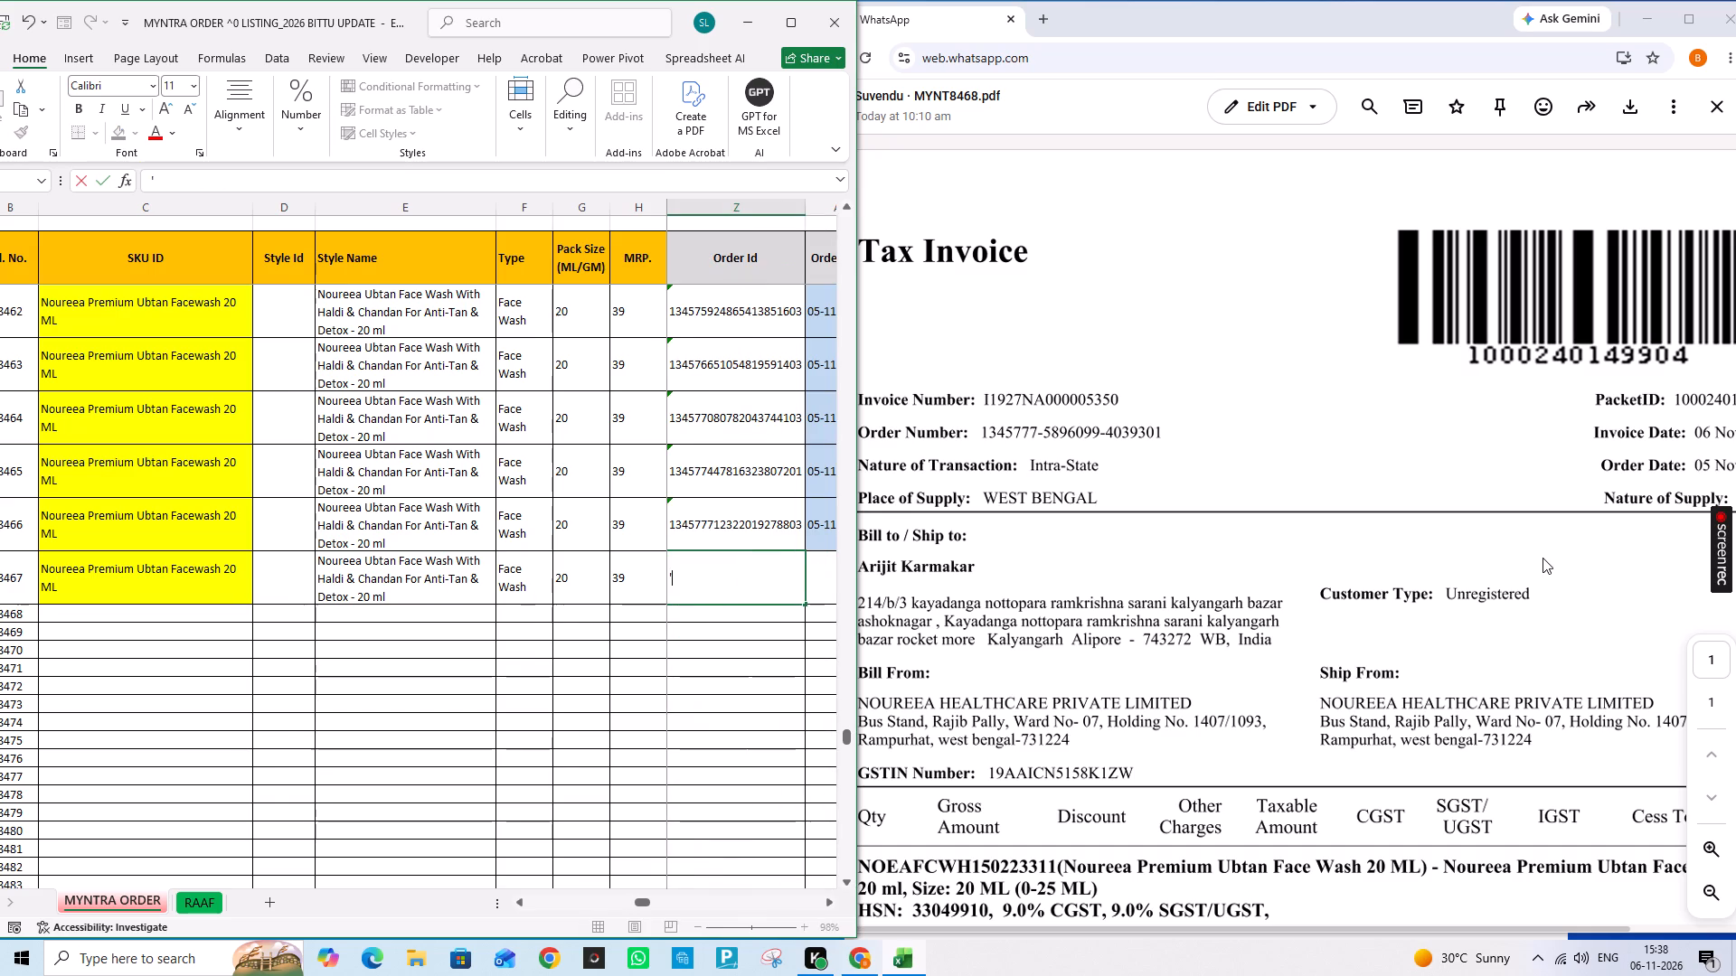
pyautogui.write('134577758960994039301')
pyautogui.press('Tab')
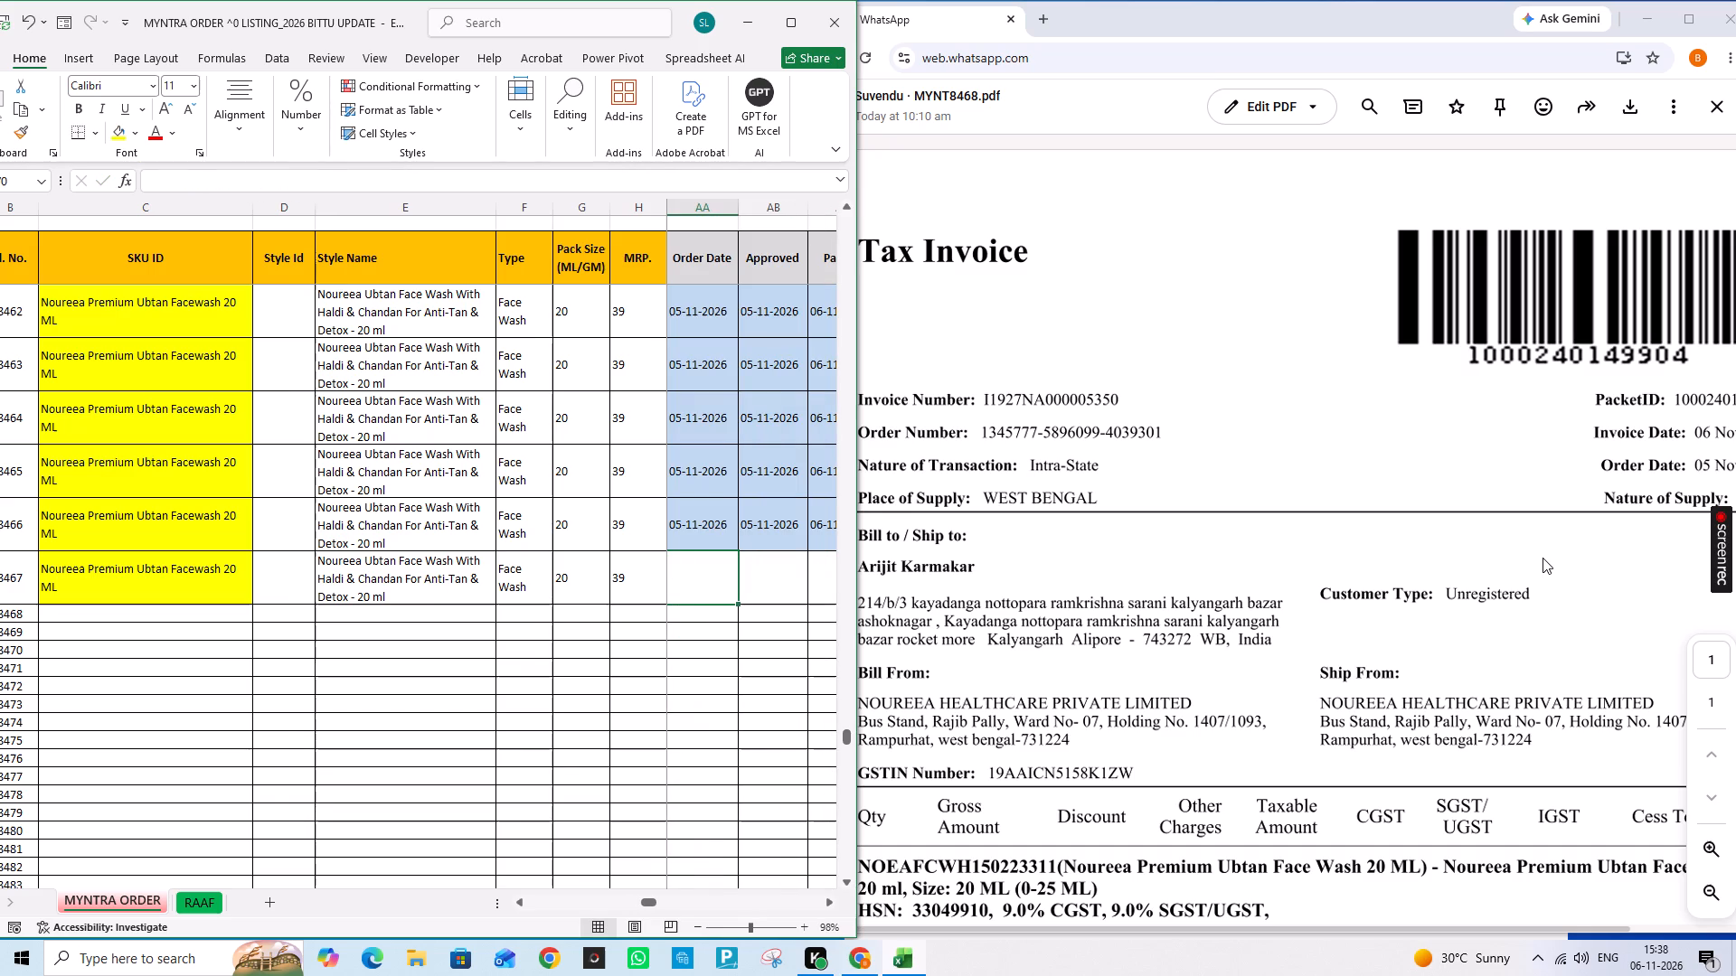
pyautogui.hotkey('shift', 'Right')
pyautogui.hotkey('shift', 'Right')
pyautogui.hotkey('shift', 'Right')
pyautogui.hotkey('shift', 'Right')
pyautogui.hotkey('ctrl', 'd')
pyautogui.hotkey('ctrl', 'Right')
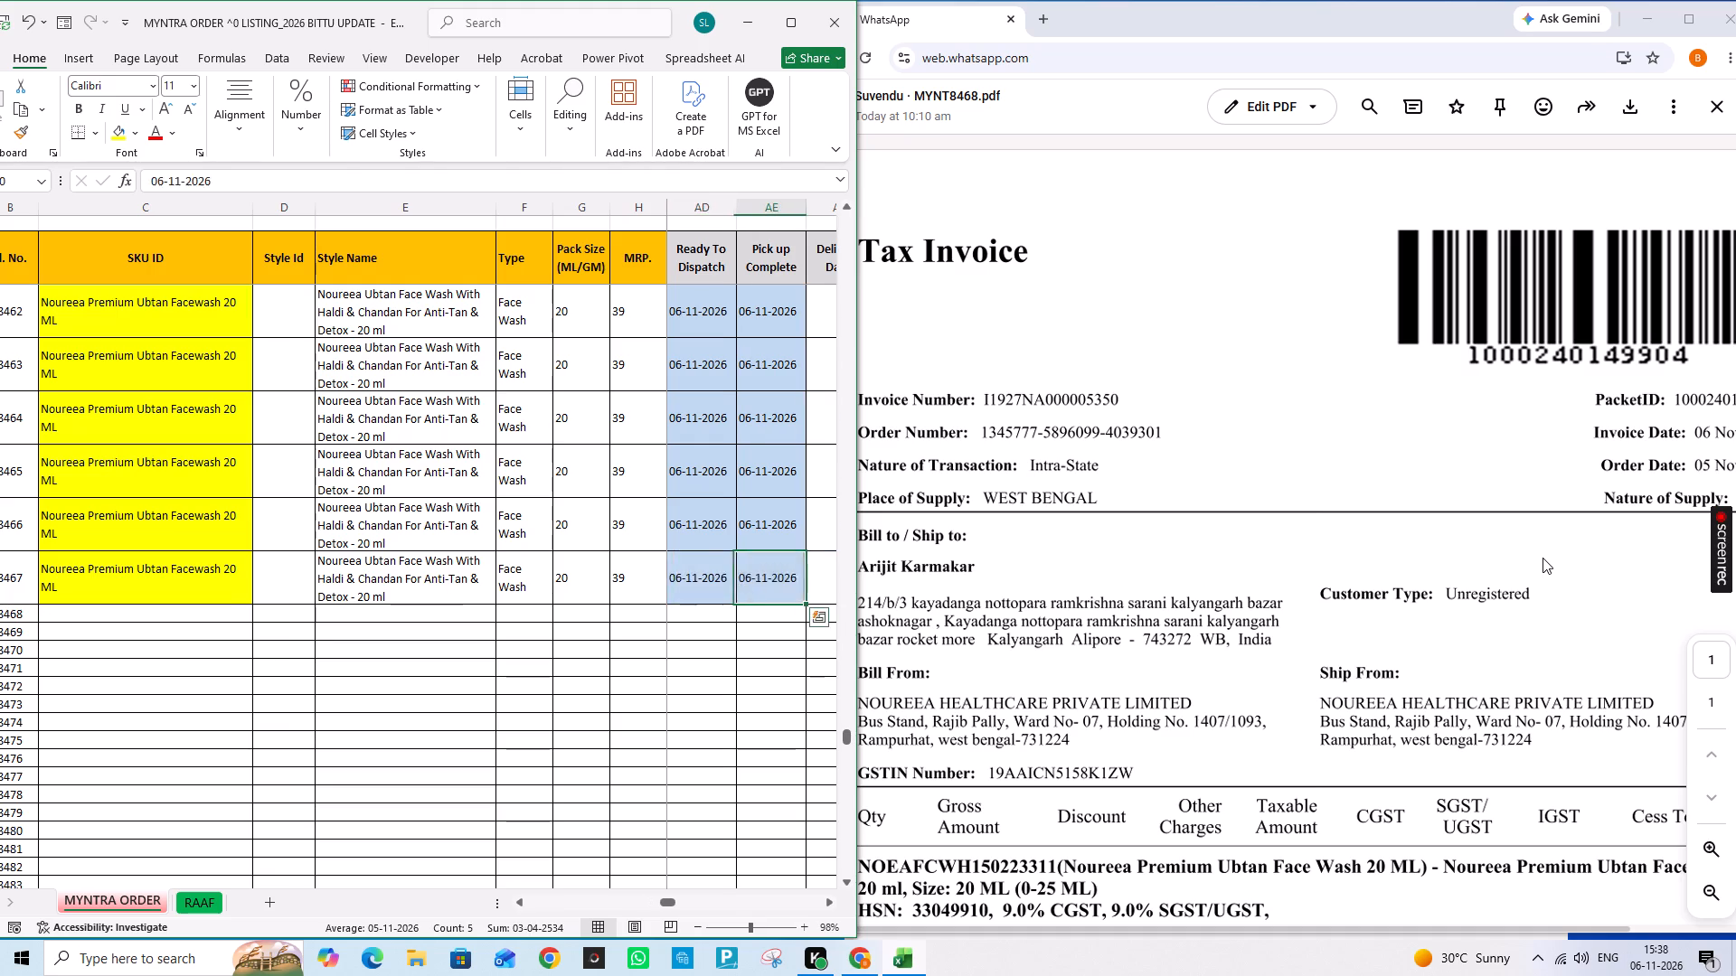
# Enter the buyer's full name from the invoice in the Buyer Name cell of the MYNT8468 row.
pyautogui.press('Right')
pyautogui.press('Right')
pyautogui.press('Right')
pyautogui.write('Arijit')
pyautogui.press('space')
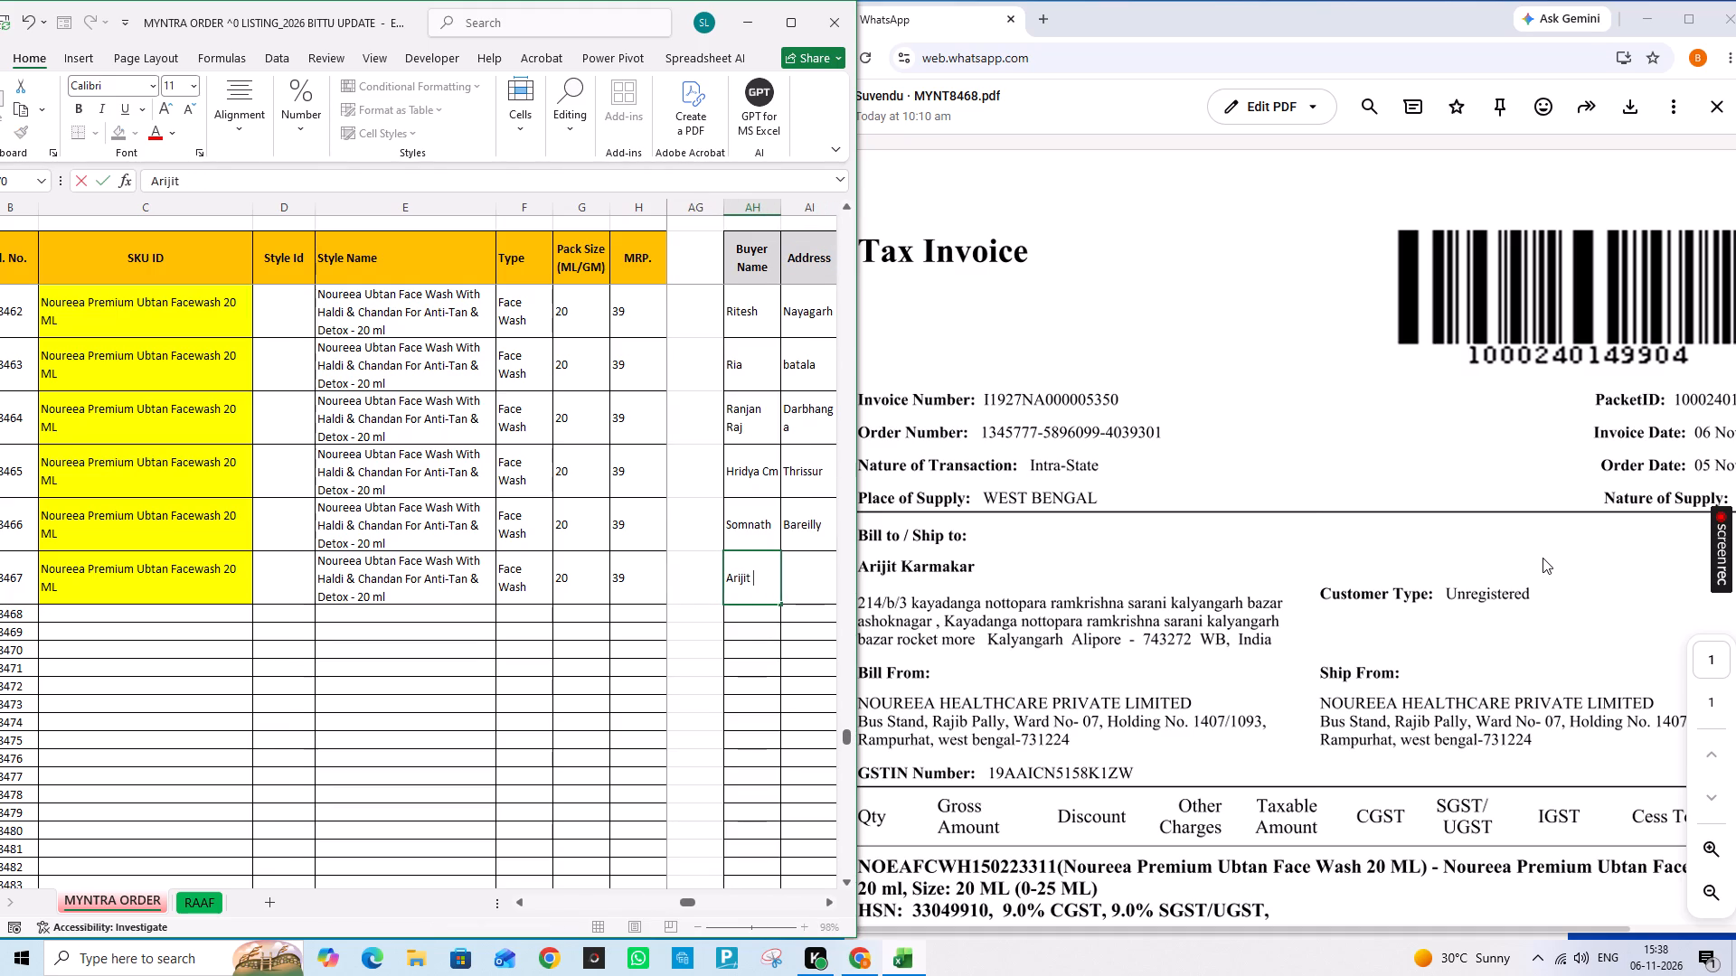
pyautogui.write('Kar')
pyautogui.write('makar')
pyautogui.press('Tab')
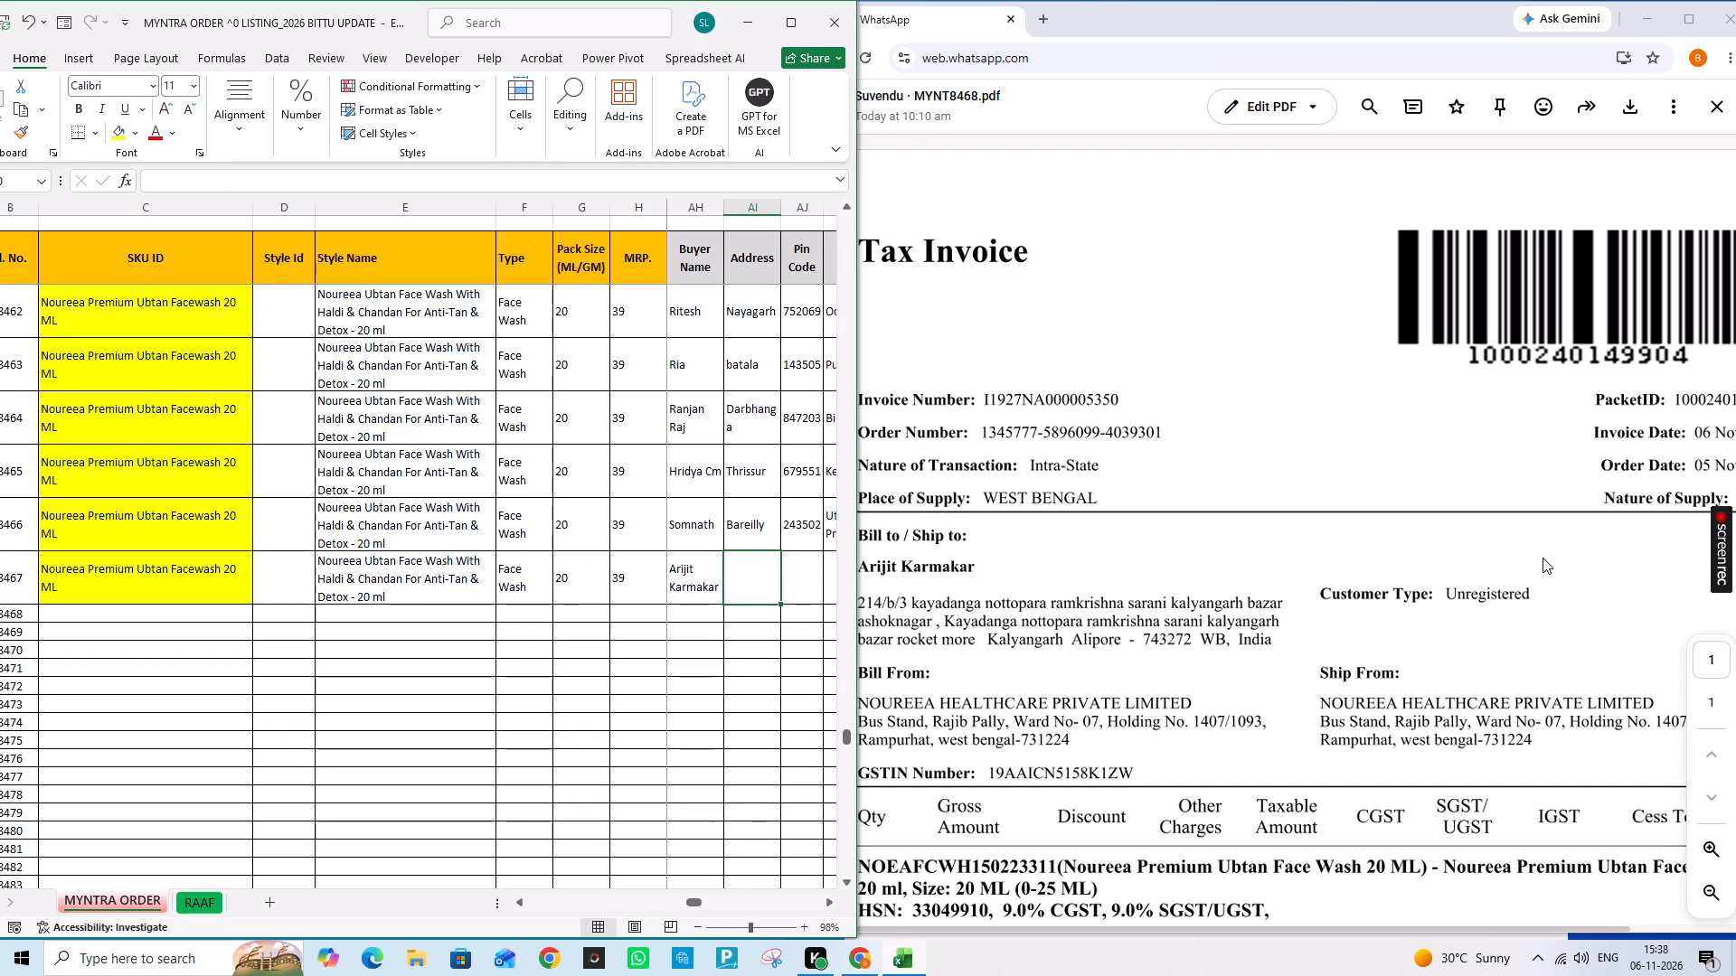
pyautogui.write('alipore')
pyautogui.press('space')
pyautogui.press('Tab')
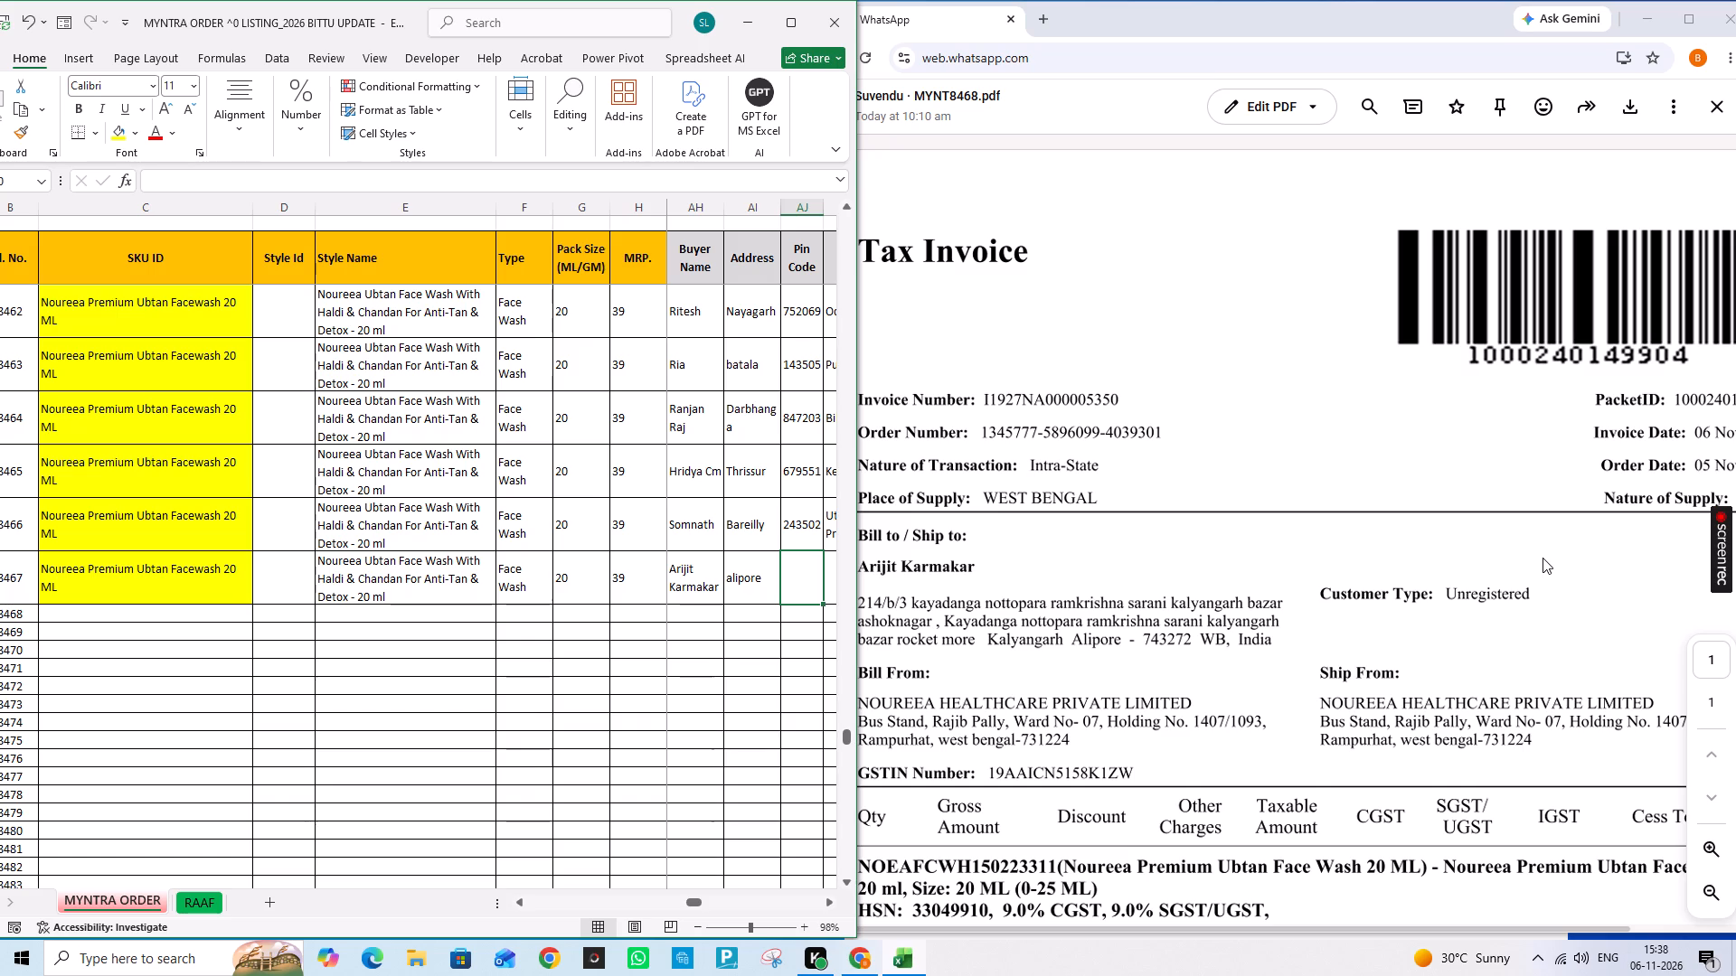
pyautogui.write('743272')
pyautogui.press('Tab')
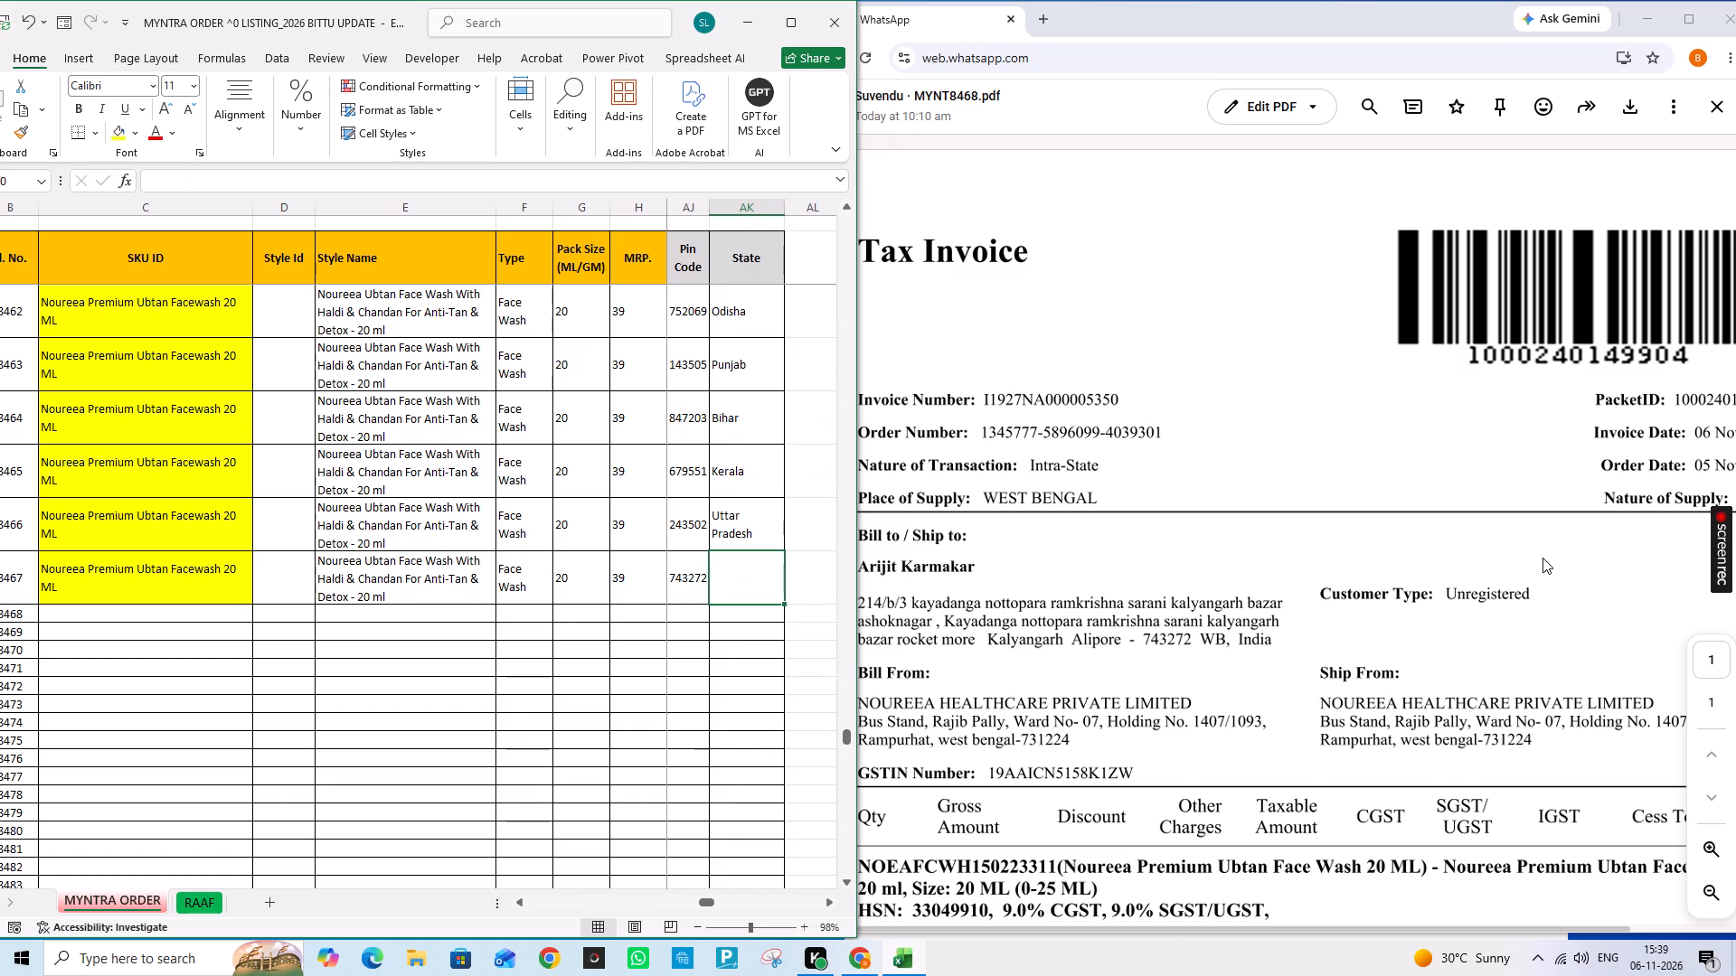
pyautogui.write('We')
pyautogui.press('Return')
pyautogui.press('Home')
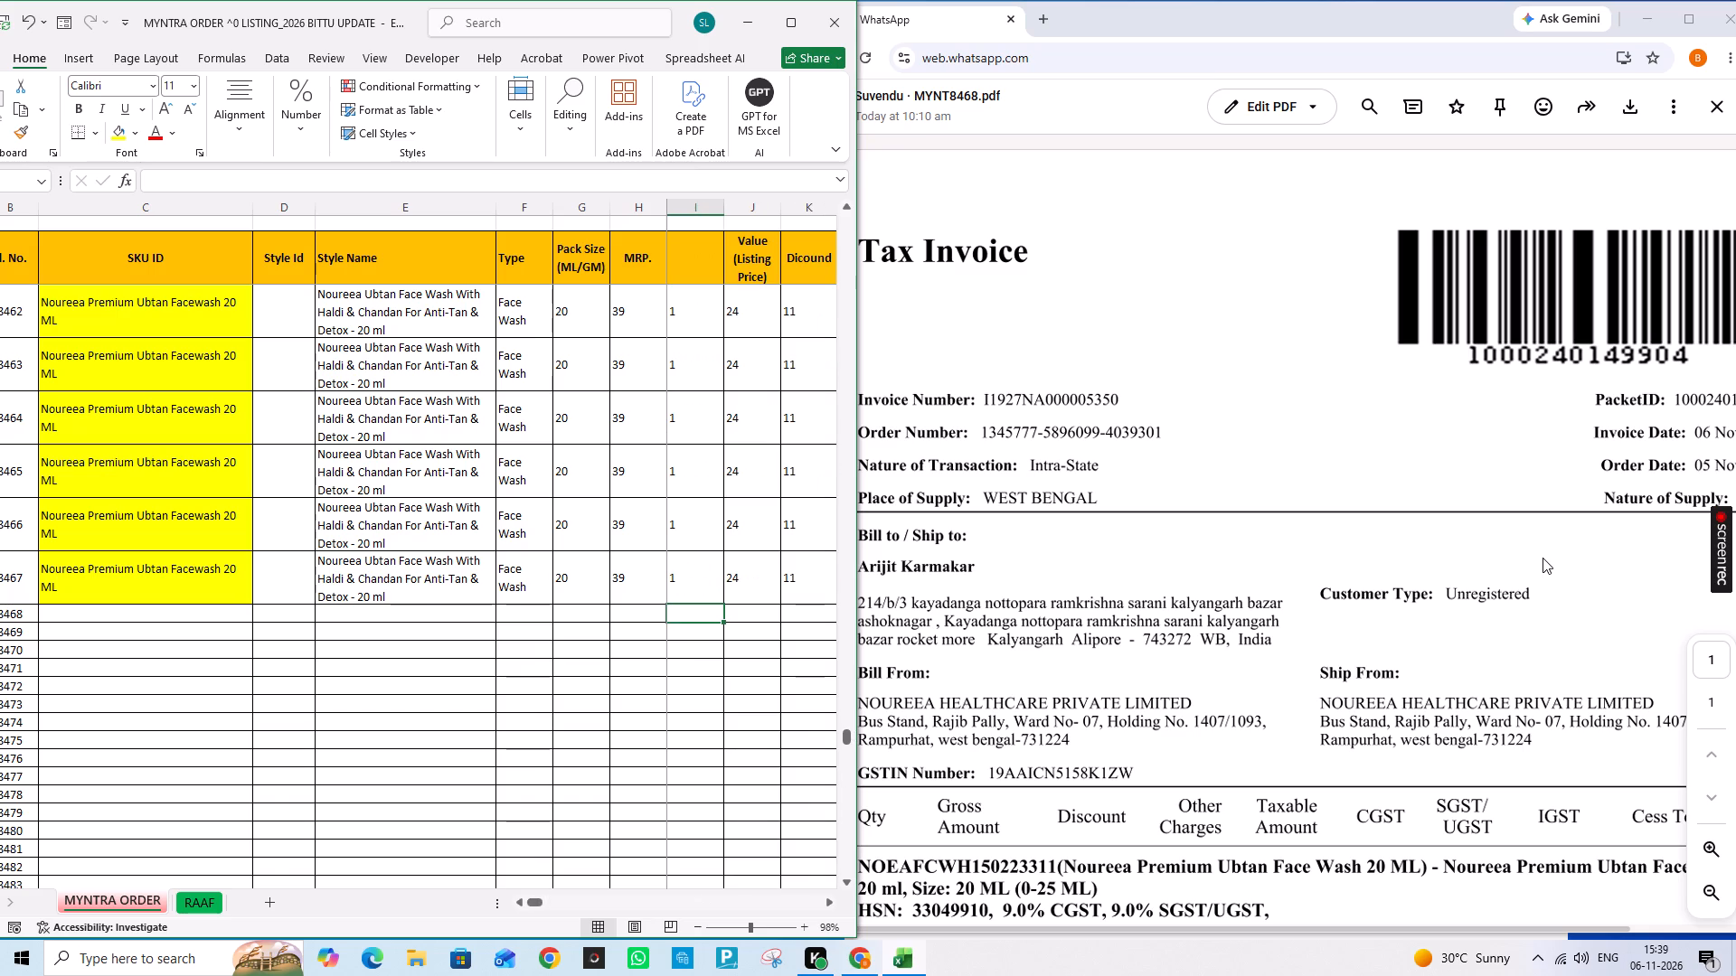
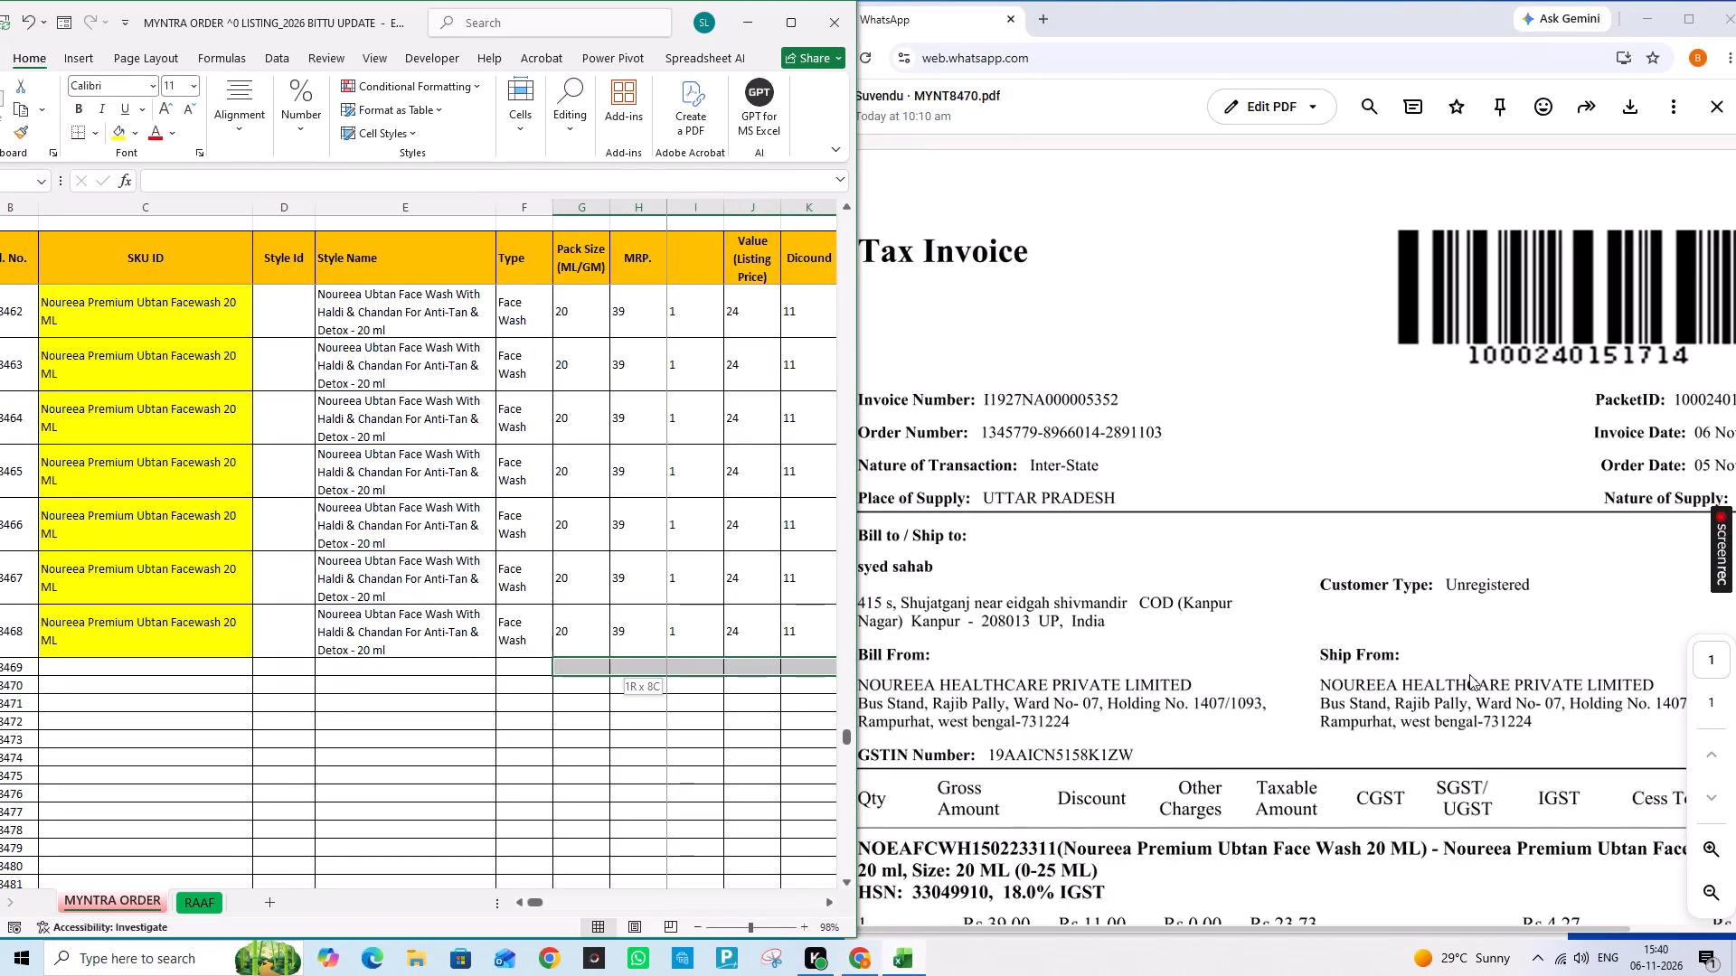
# Fill the MYNT8470 row's product and pricing cells, from SKU ID onward, with the 20 ml Ubtan face wash details from the row above.
pyautogui.hotkey('shift', 'Left')
pyautogui.hotkey('shift', 'Left')
pyautogui.hotkey('shift', 'Left')
pyautogui.hotkey('ctrl', 'd')
# Go to the empty Packed Id cell of the MYNT8470 row.
pyautogui.hotkey('ctrl', 'Right')
pyautogui.press('Right')
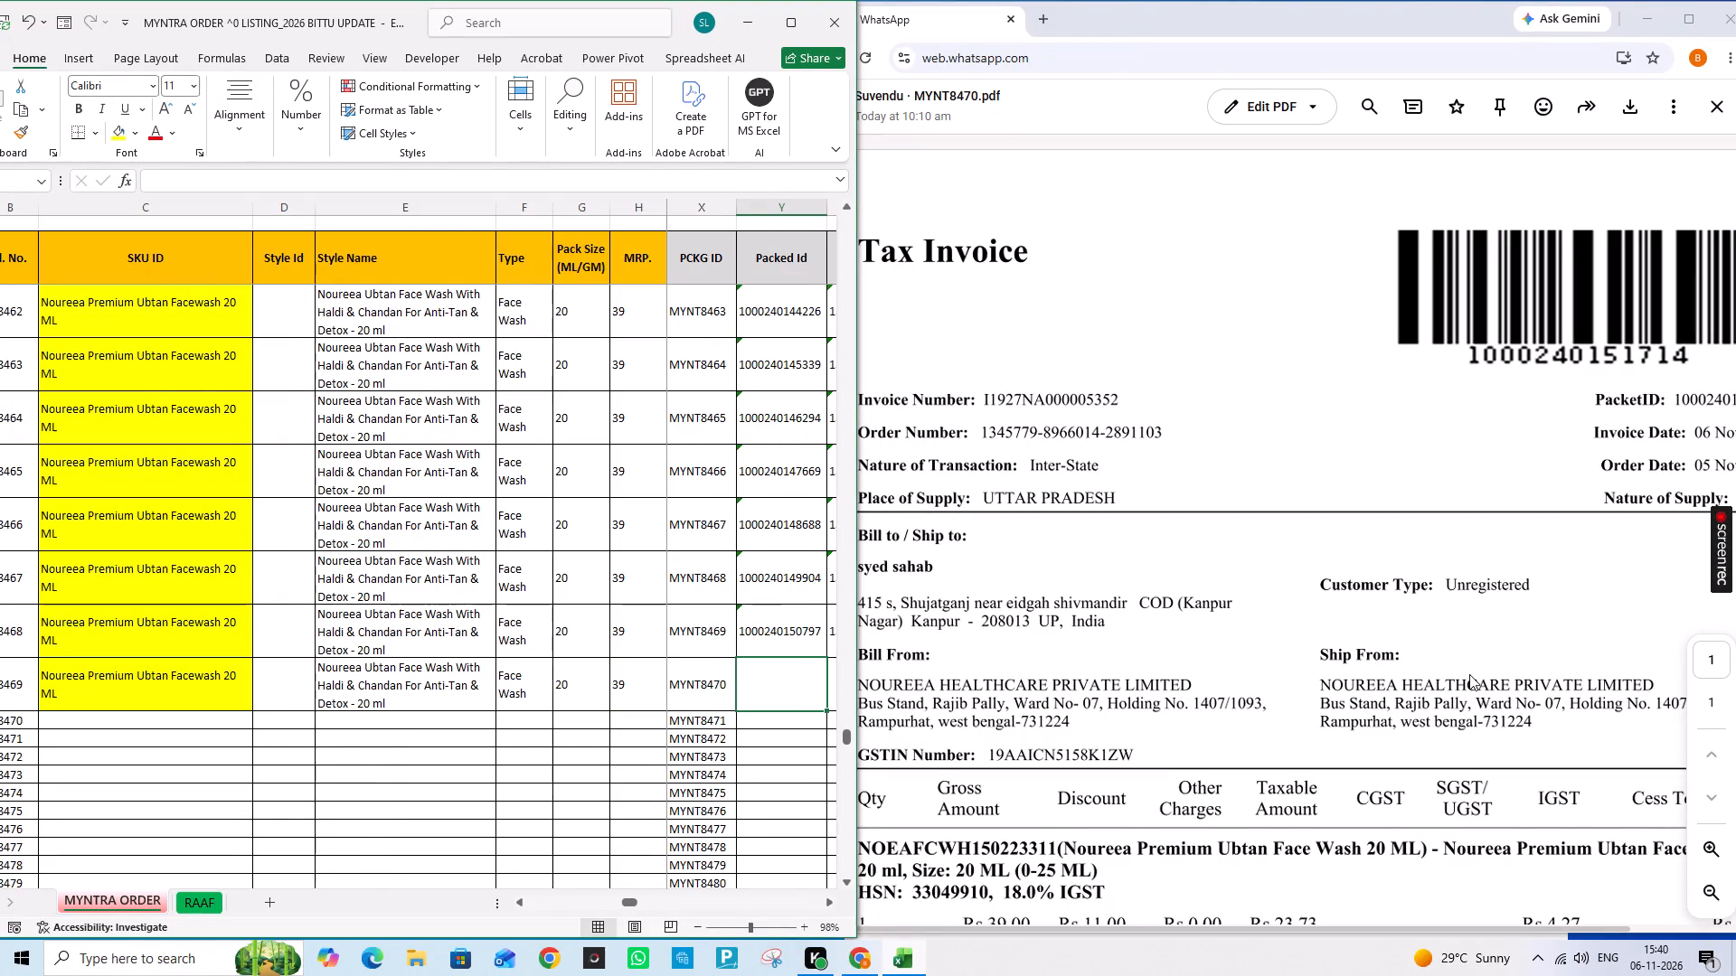
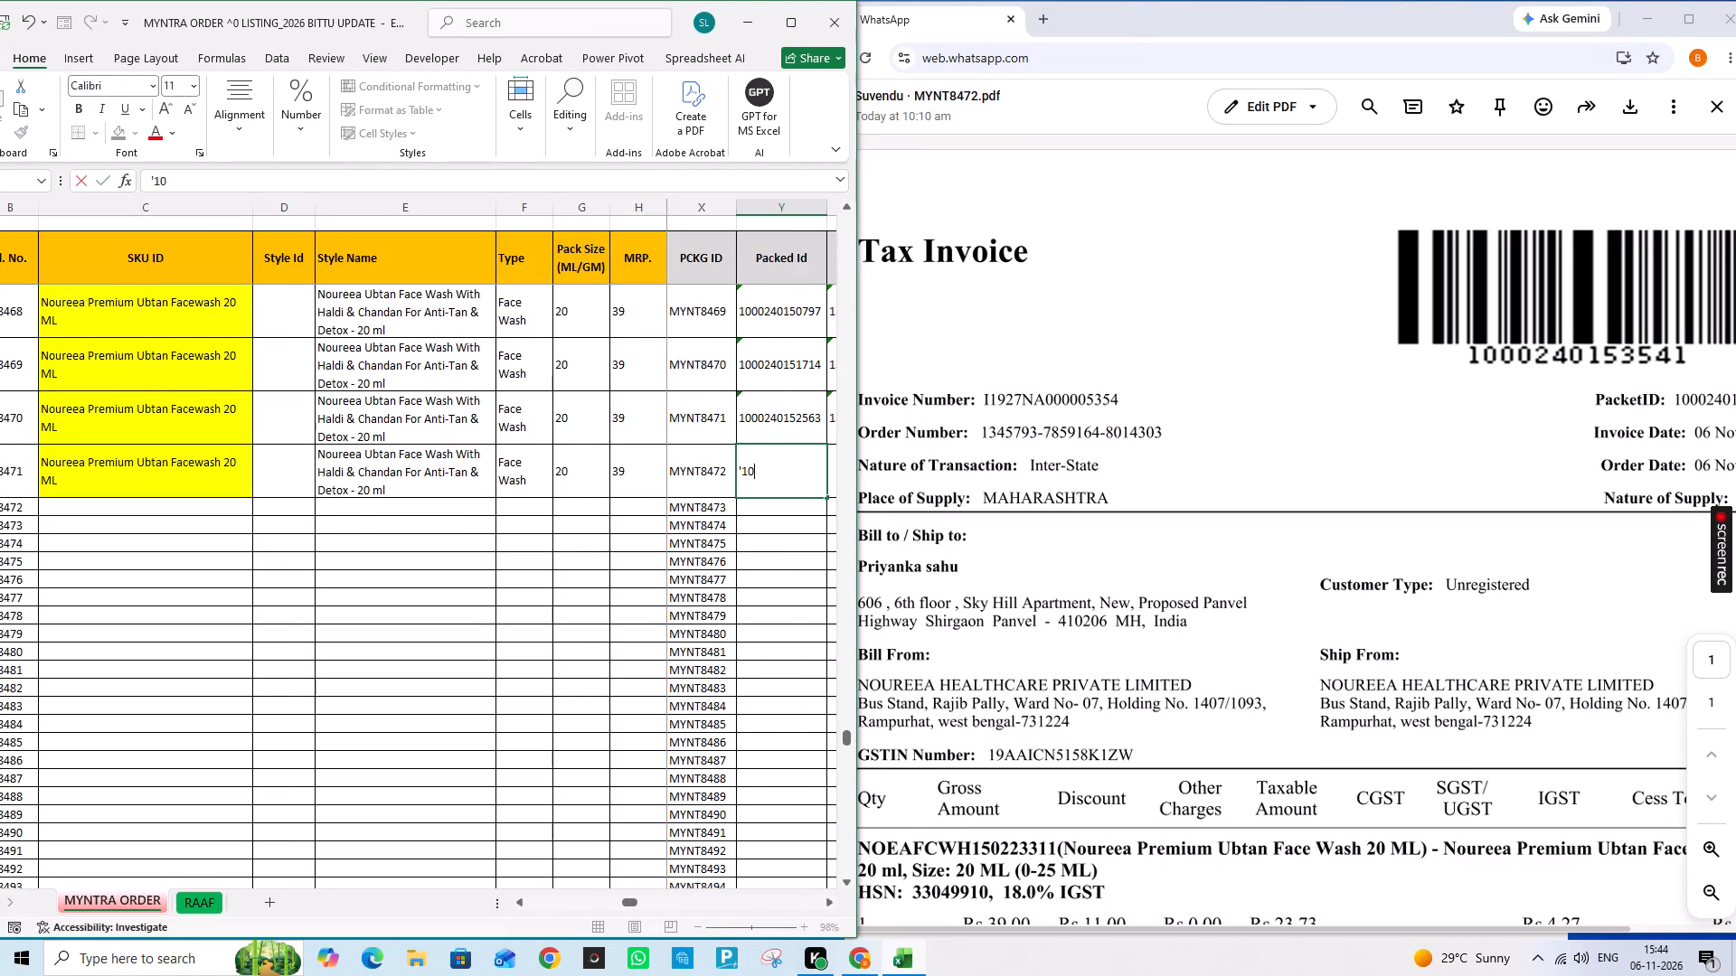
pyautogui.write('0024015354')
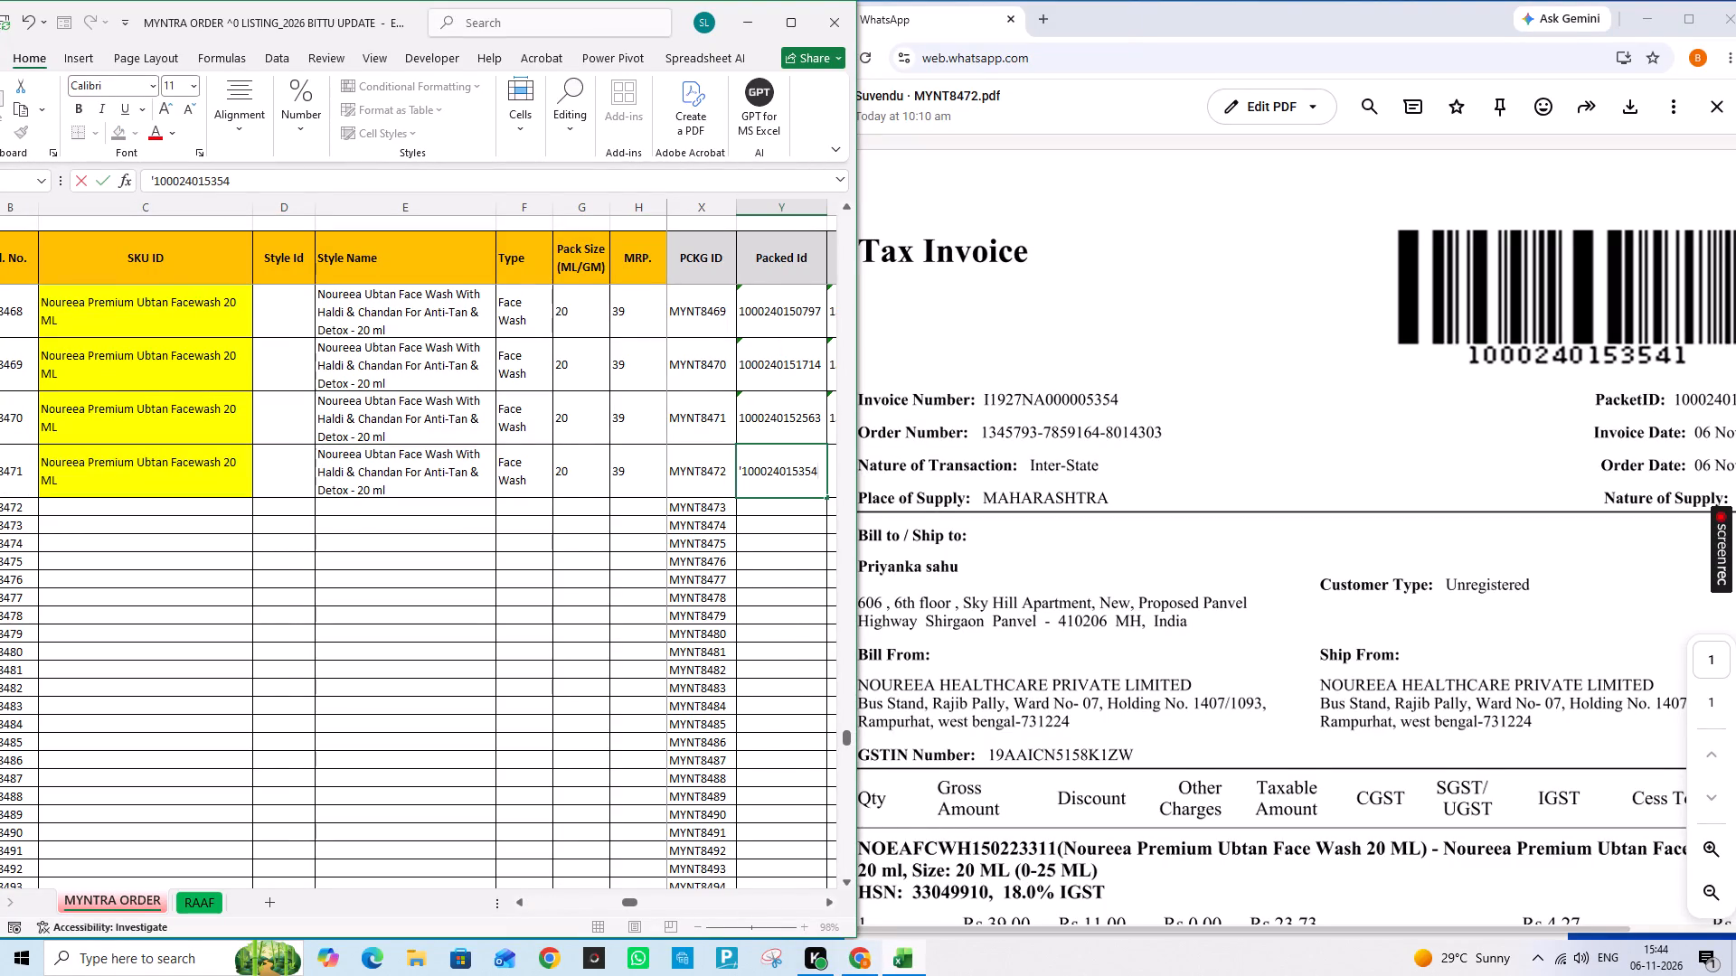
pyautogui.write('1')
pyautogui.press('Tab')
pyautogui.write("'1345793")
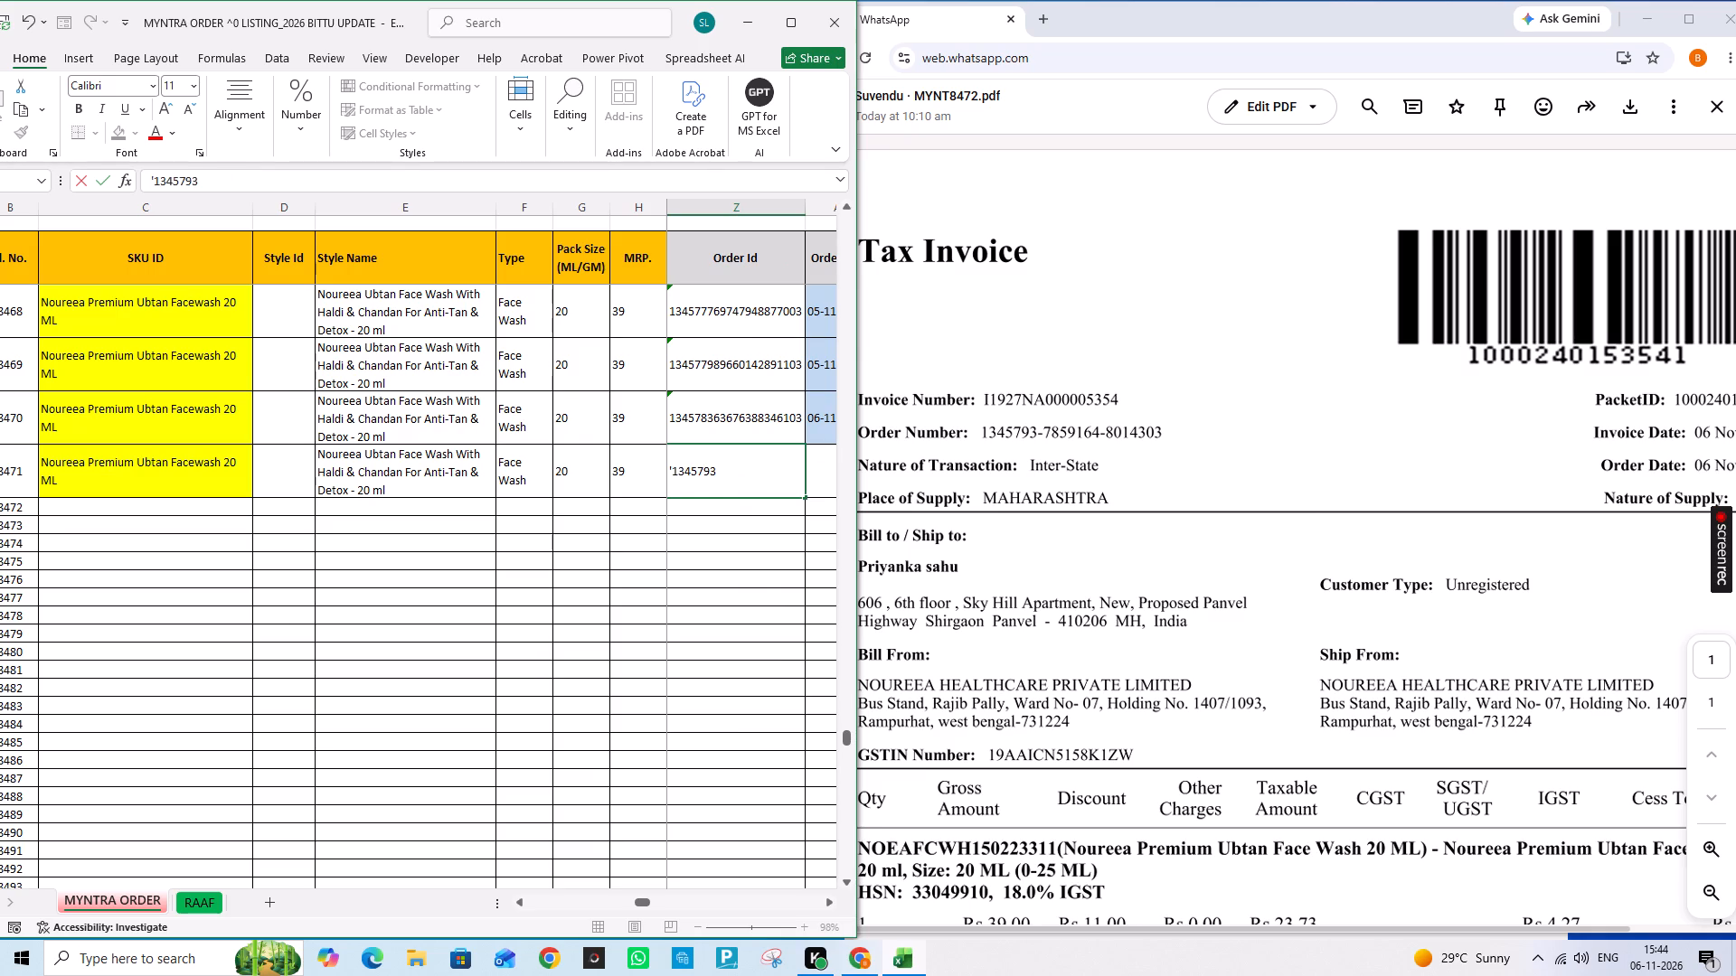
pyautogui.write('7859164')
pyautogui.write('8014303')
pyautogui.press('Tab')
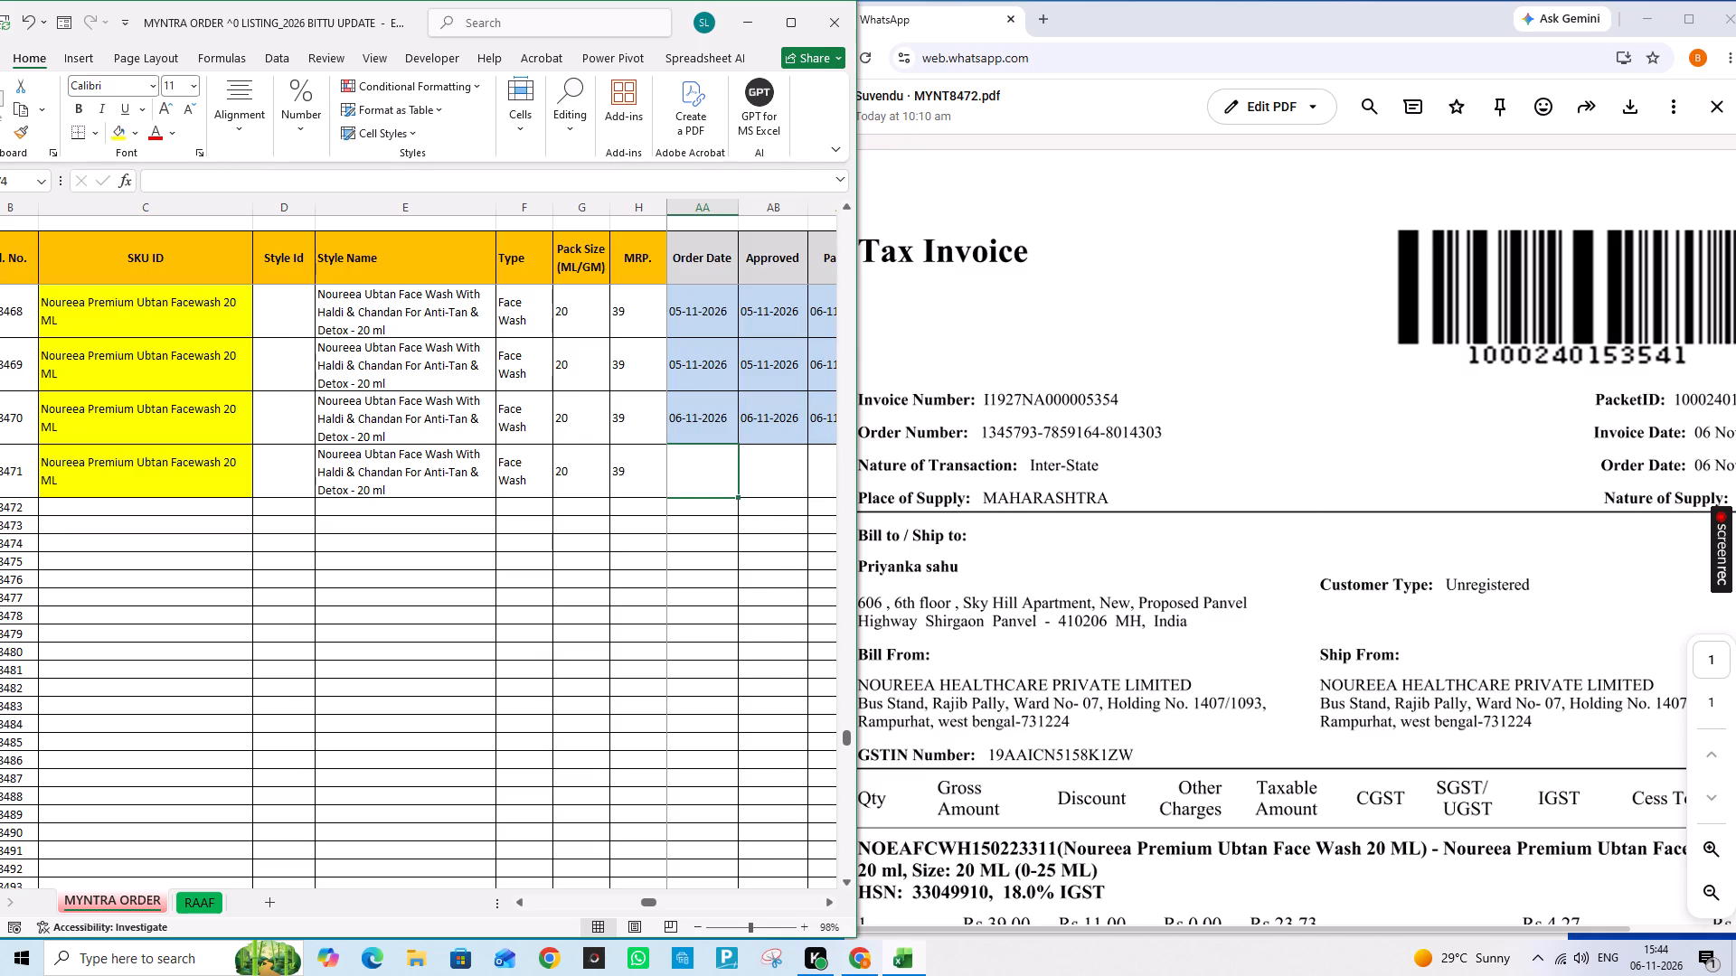
# Fill the 8471 row's date cells, from Order Date through Pick up Complete, with the 06-11-2026 dates from the row above.
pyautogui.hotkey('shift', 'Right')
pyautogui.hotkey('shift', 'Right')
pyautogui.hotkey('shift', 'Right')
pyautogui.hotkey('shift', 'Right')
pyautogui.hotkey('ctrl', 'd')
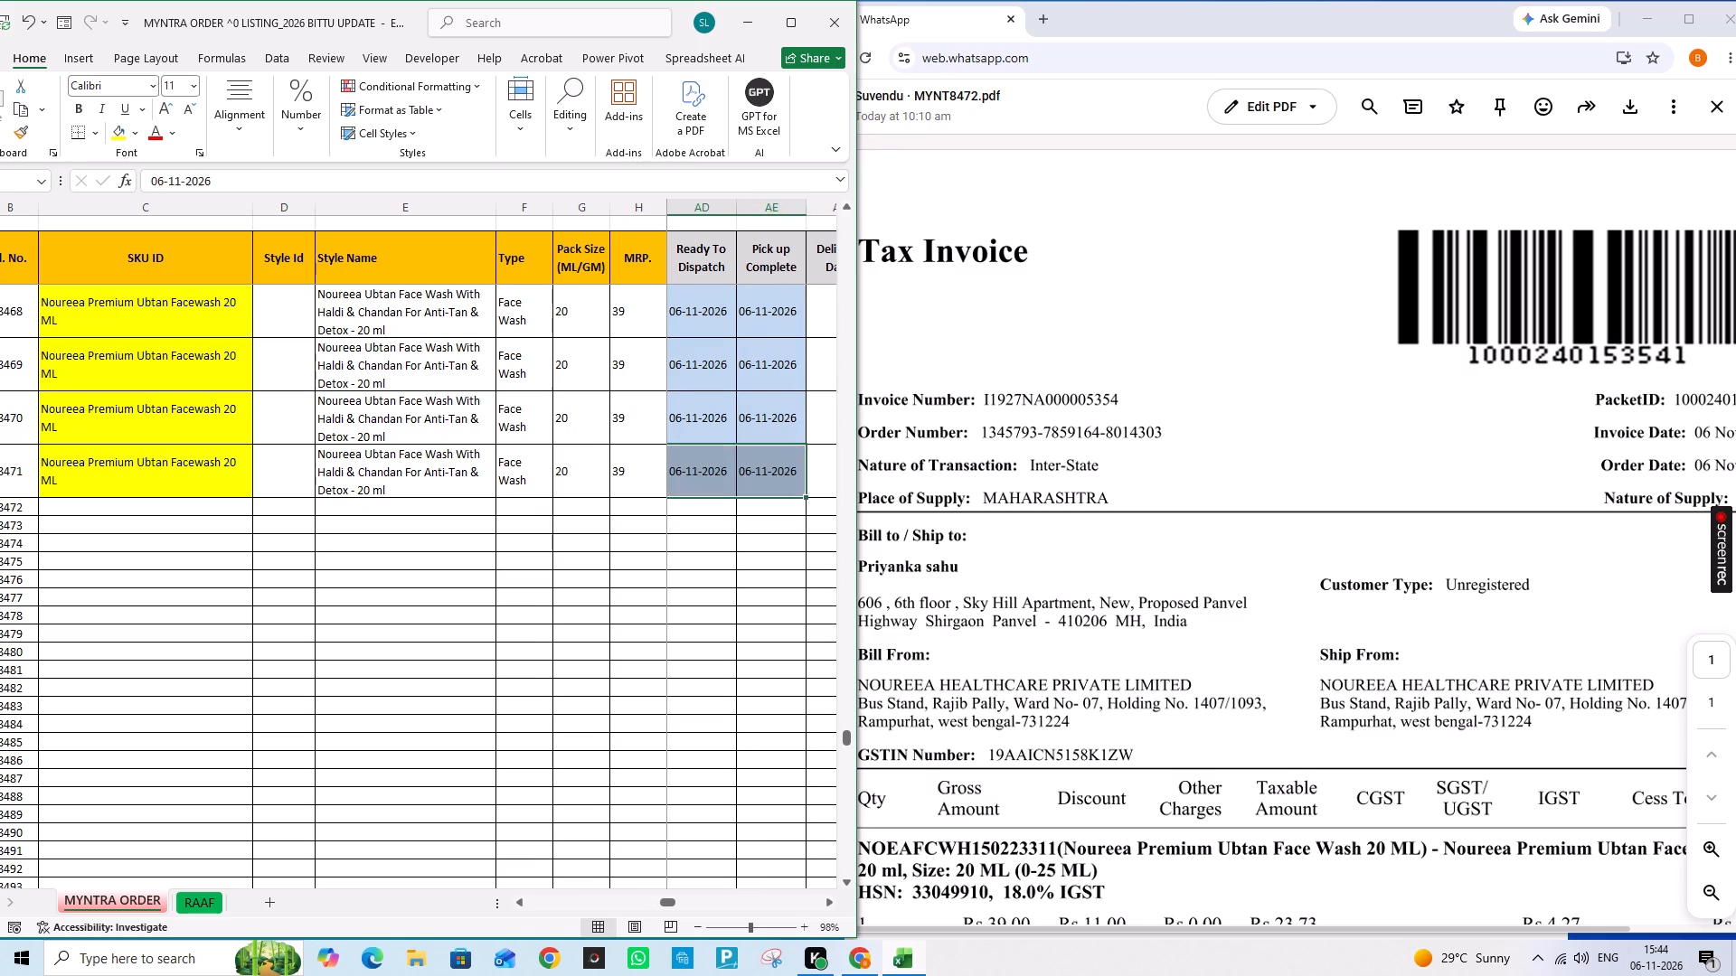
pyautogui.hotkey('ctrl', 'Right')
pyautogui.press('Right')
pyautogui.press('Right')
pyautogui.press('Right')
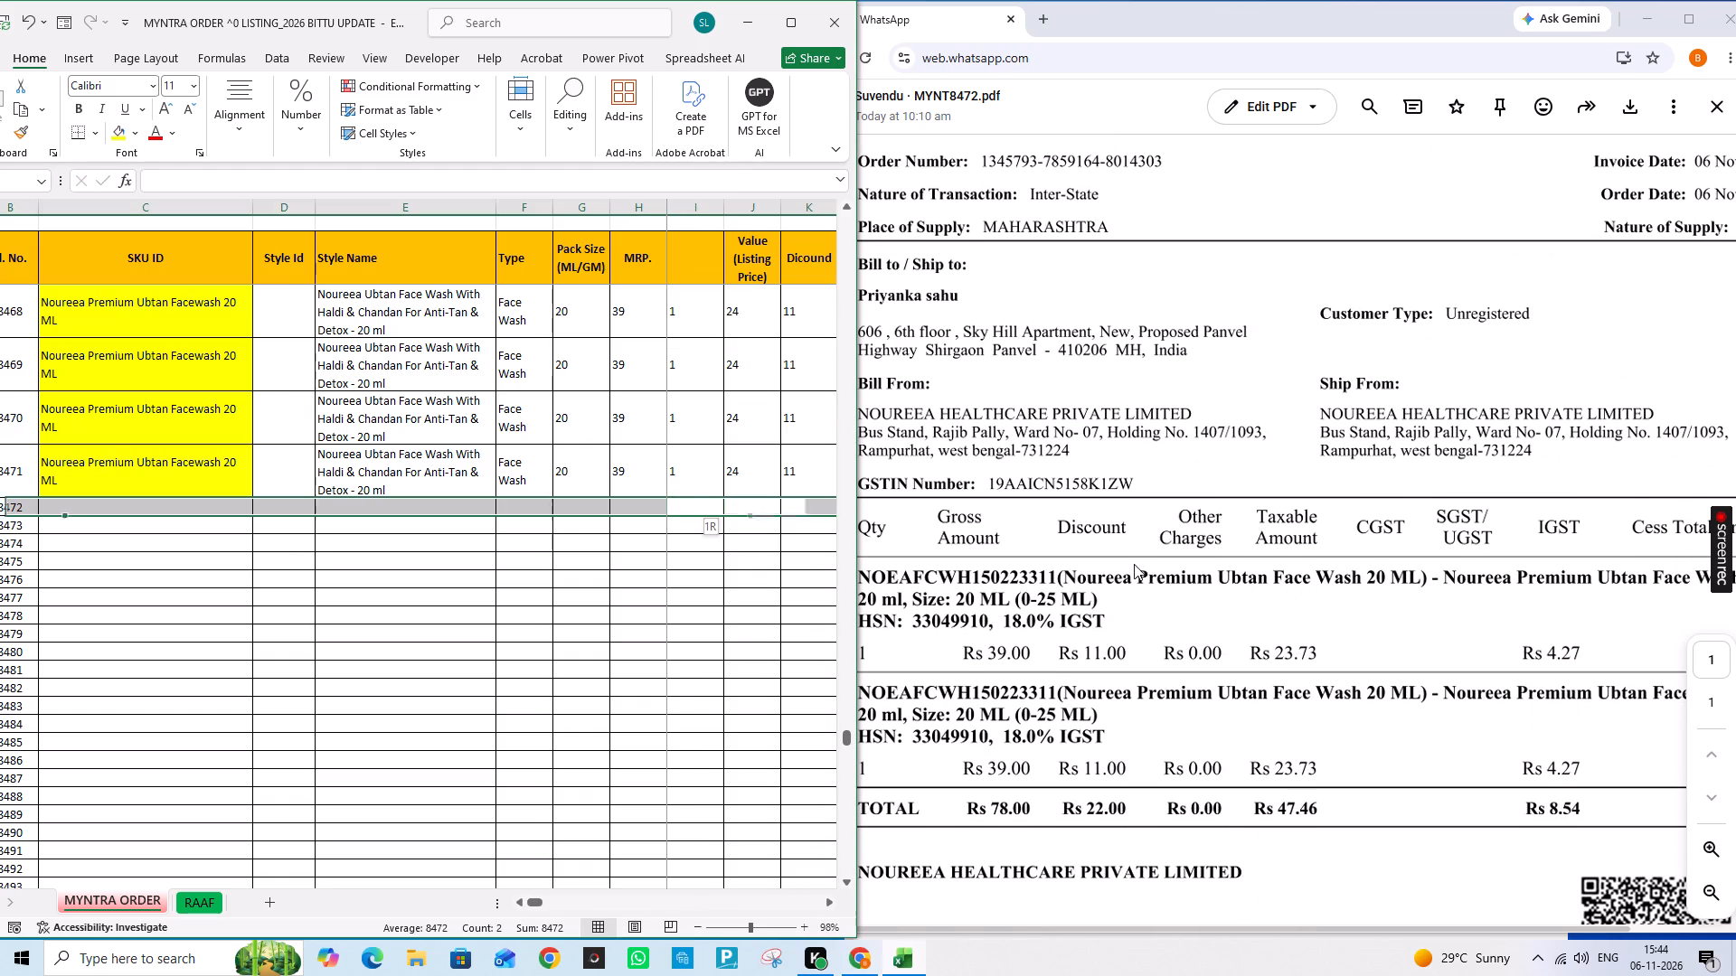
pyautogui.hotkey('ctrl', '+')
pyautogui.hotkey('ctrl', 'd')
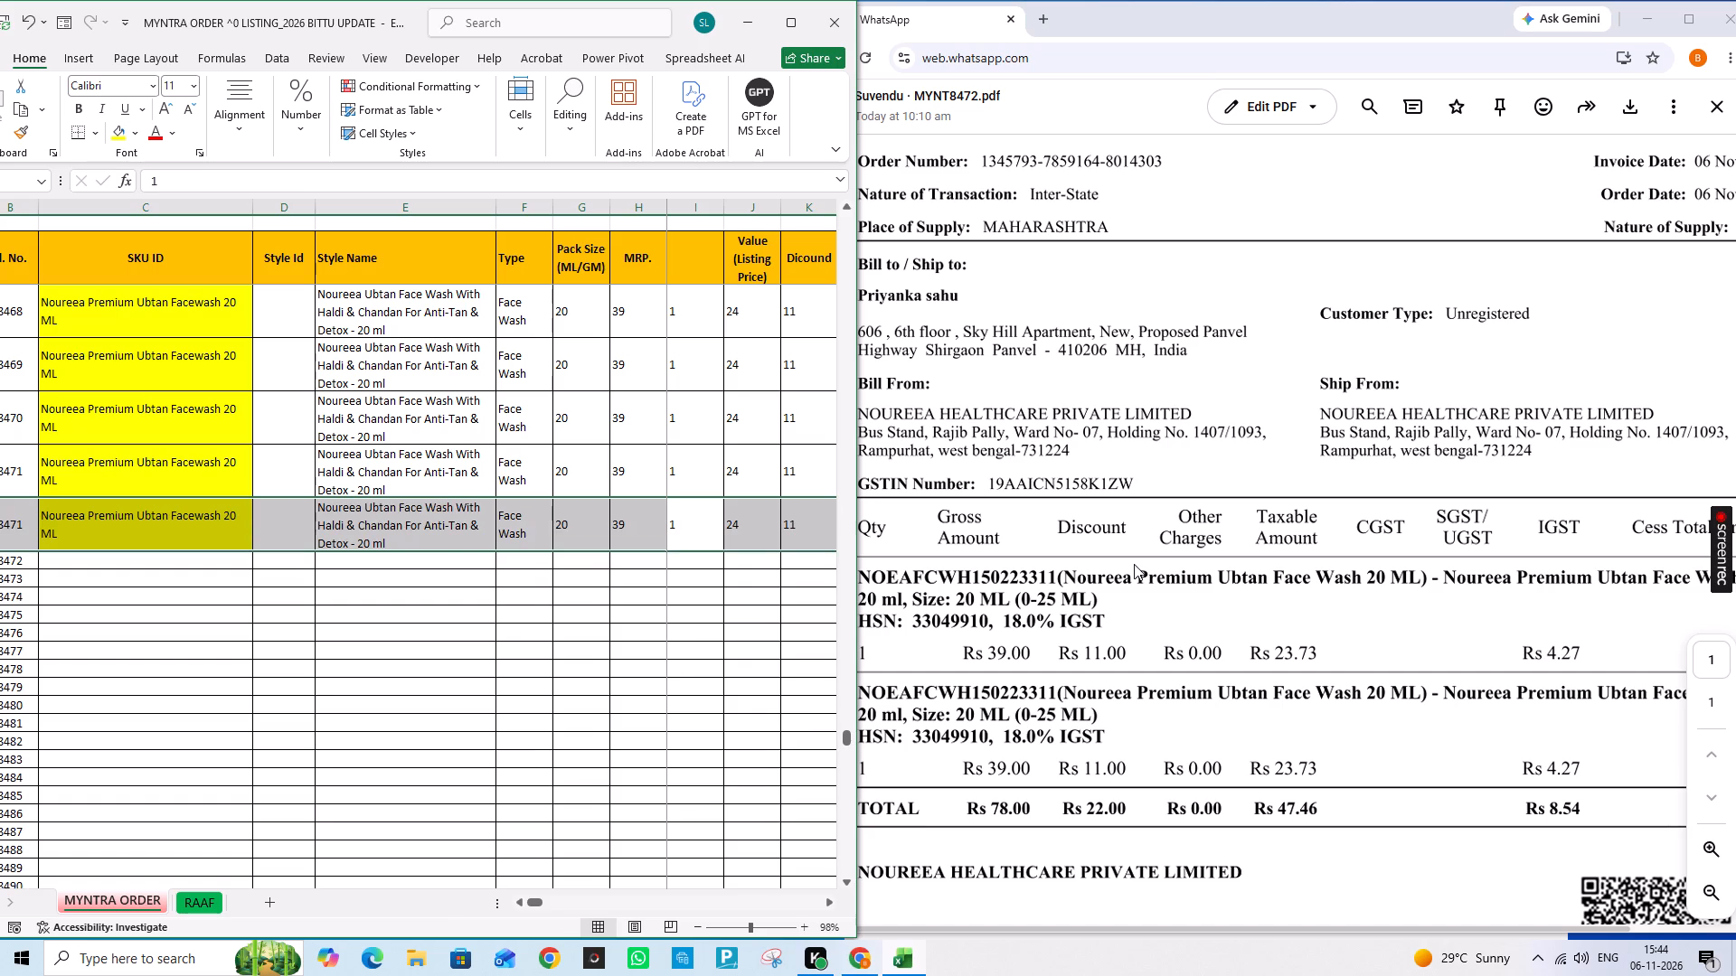
# Clear the duplicated serial number 8471 from the newly inserted face wash row.
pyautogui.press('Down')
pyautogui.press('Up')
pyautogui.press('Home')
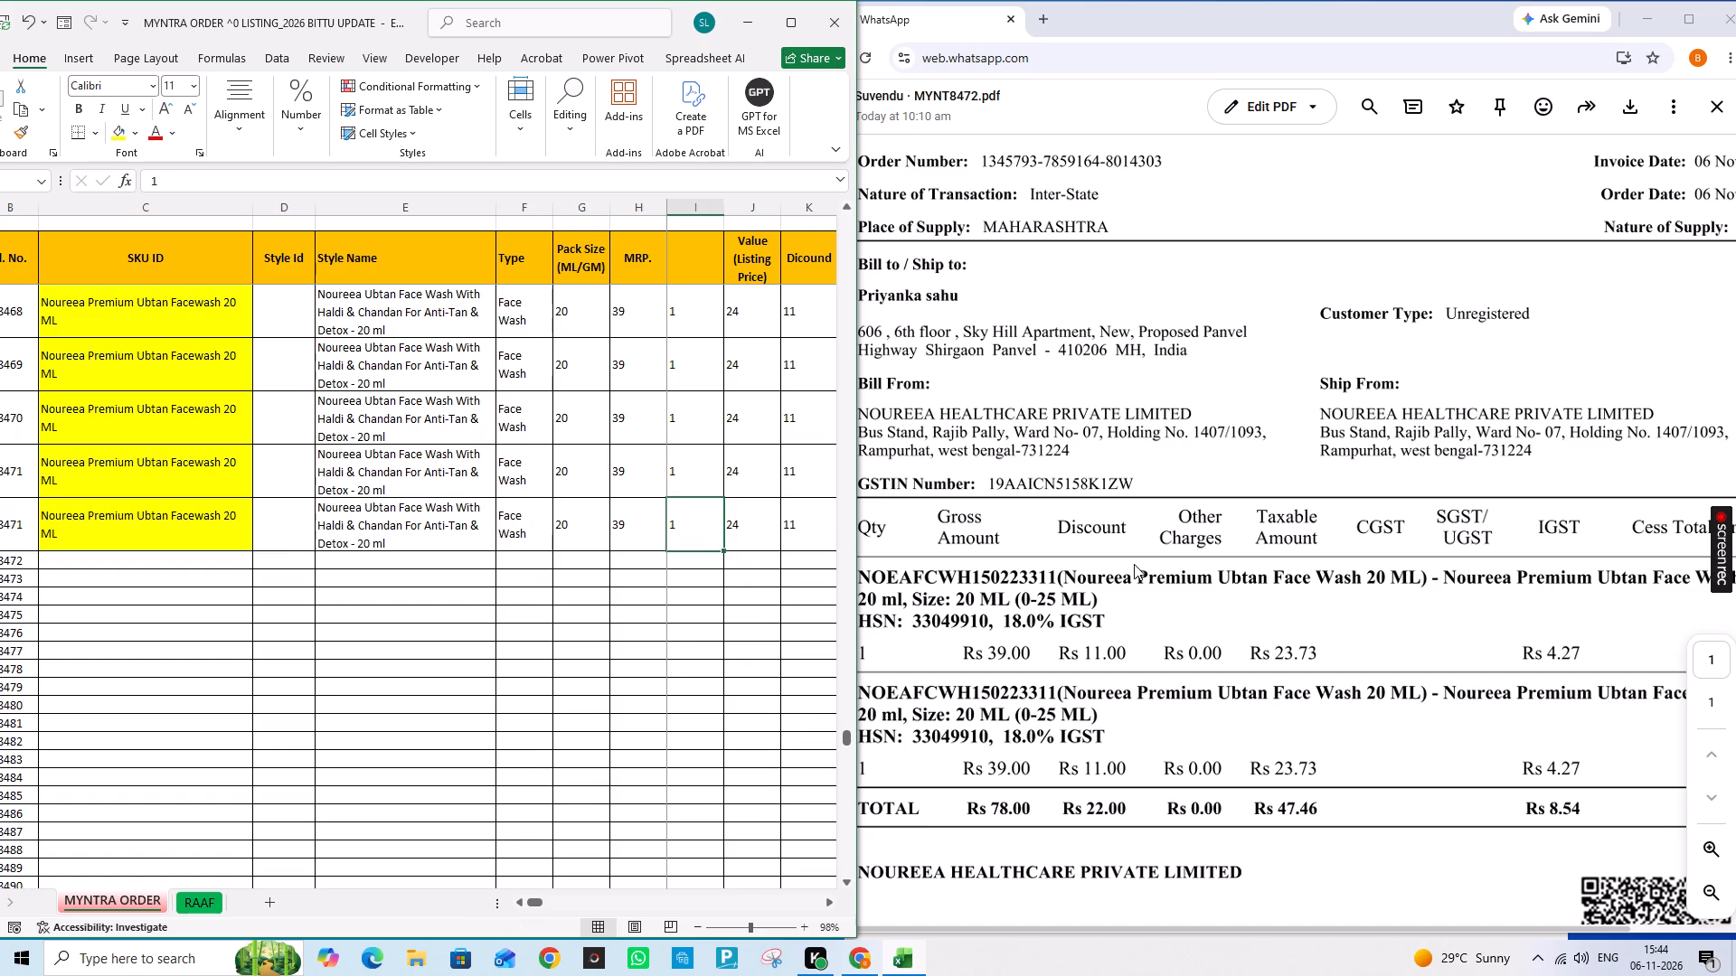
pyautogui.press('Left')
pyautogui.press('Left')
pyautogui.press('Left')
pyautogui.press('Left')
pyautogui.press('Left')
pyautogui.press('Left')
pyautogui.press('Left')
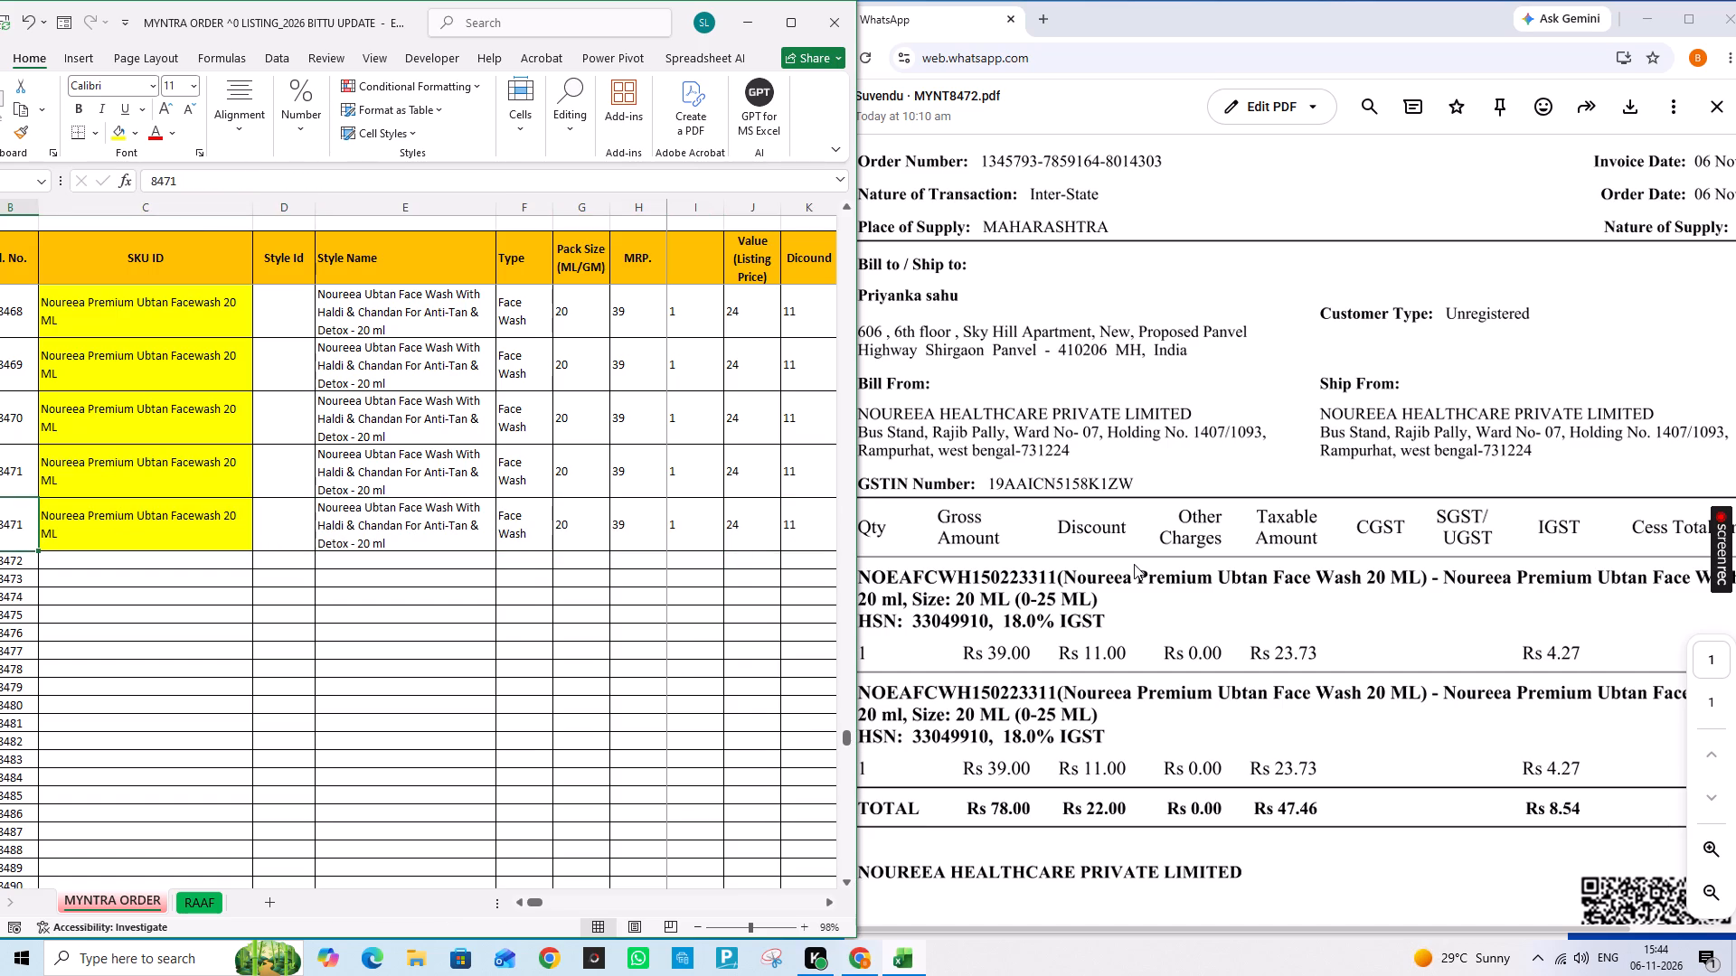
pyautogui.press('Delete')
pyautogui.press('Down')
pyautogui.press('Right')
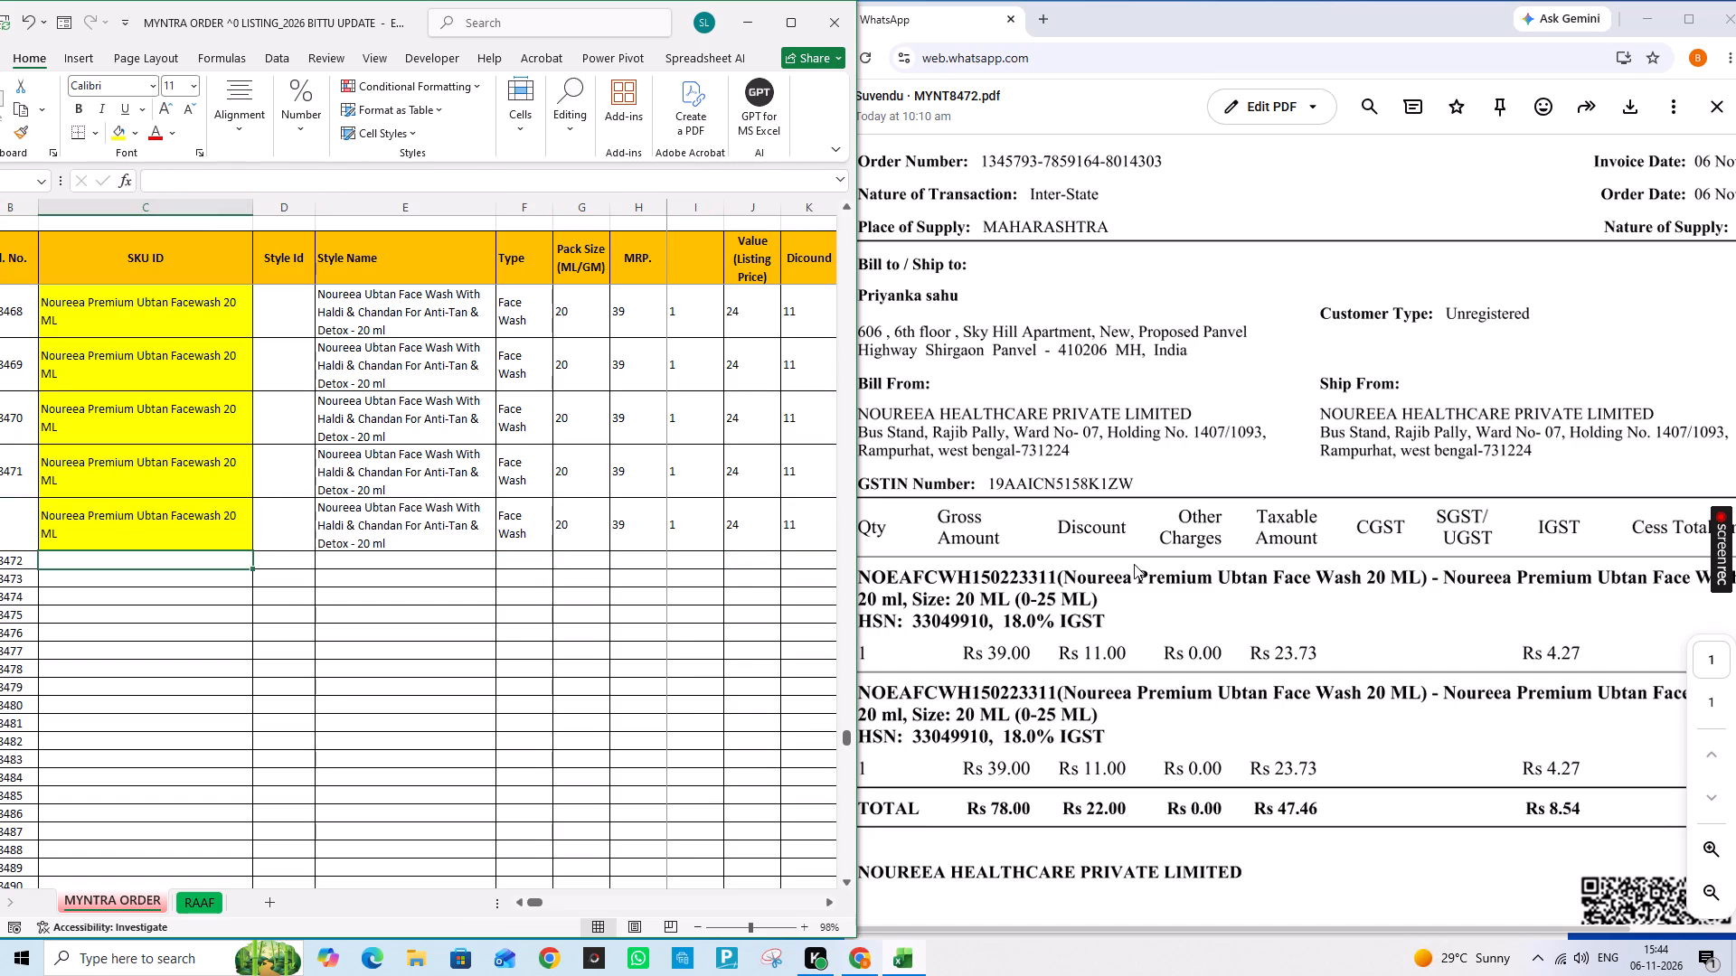
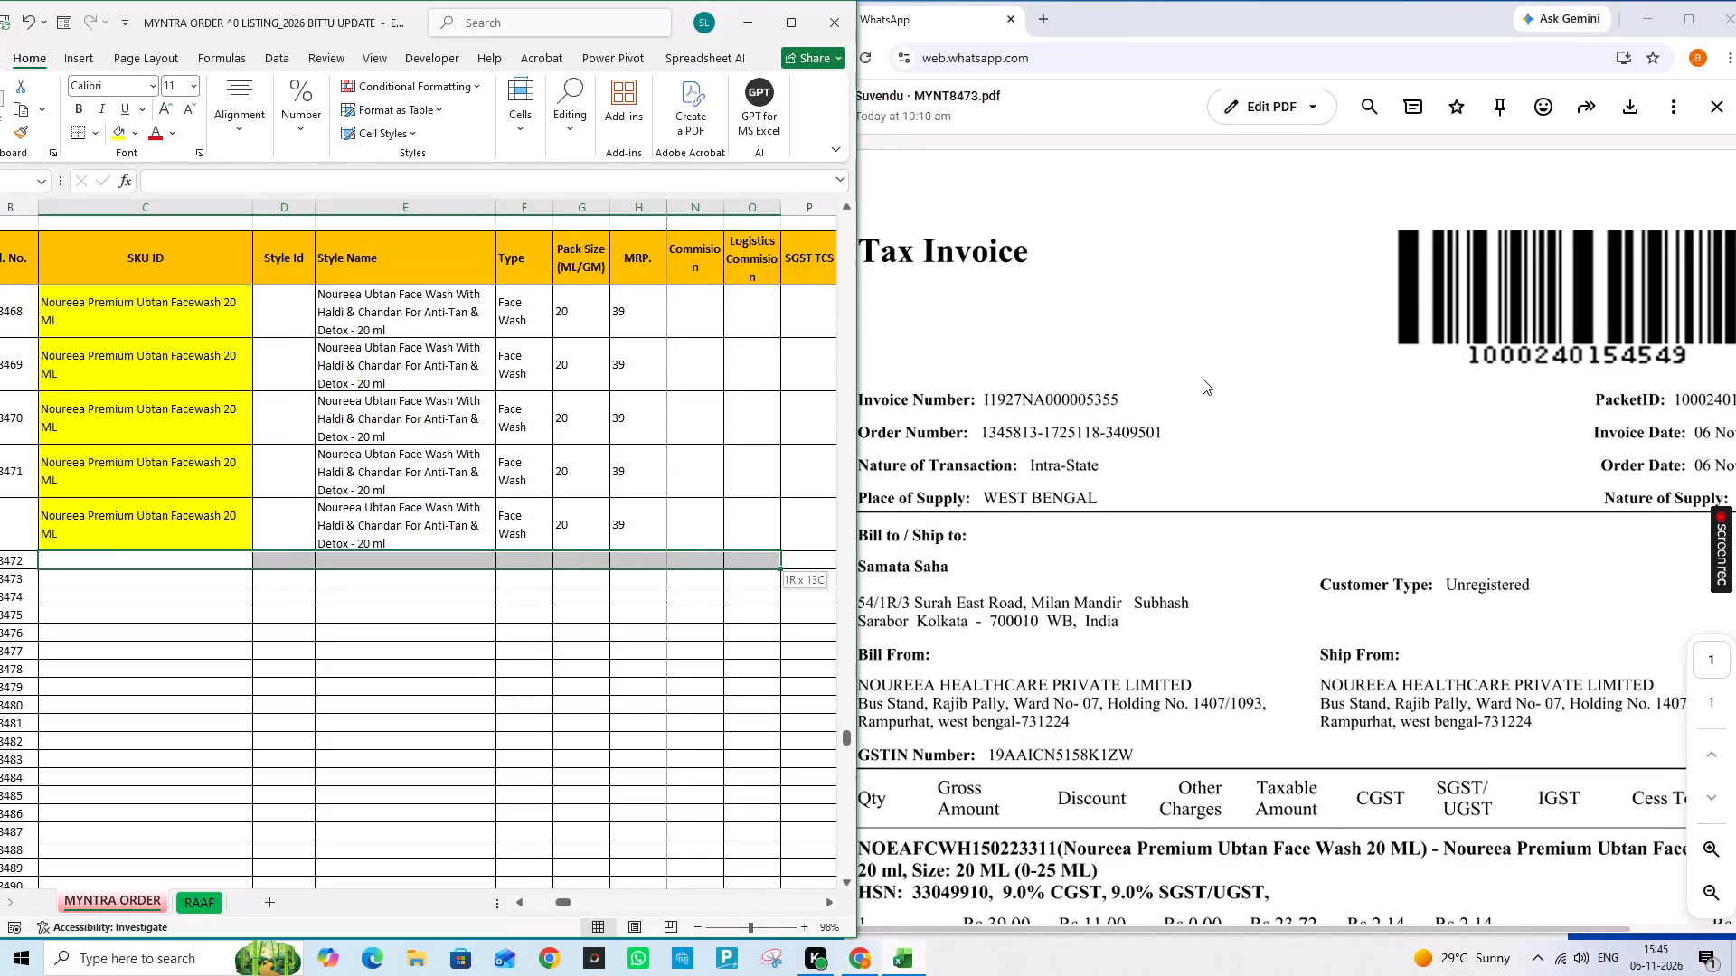
# Fill the product, quantity and price details down from the face wash row above into the MYNT8473 row.
pyautogui.hotkey('ctrl', 'd')
pyautogui.hotkey('ctrl', 'Right')
pyautogui.press('Right')
pyautogui.press('Right')
pyautogui.press('Right')
pyautogui.press('Right')
pyautogui.press('Right')
pyautogui.press('Right')
pyautogui.press('Right')
pyautogui.press('Right')
pyautogui.press('Right')
pyautogui.press('Right')
pyautogui.press('Right')
pyautogui.press('Right')
pyautogui.press('Right')
pyautogui.press('Right')
pyautogui.press('Right')
pyautogui.press('Right')
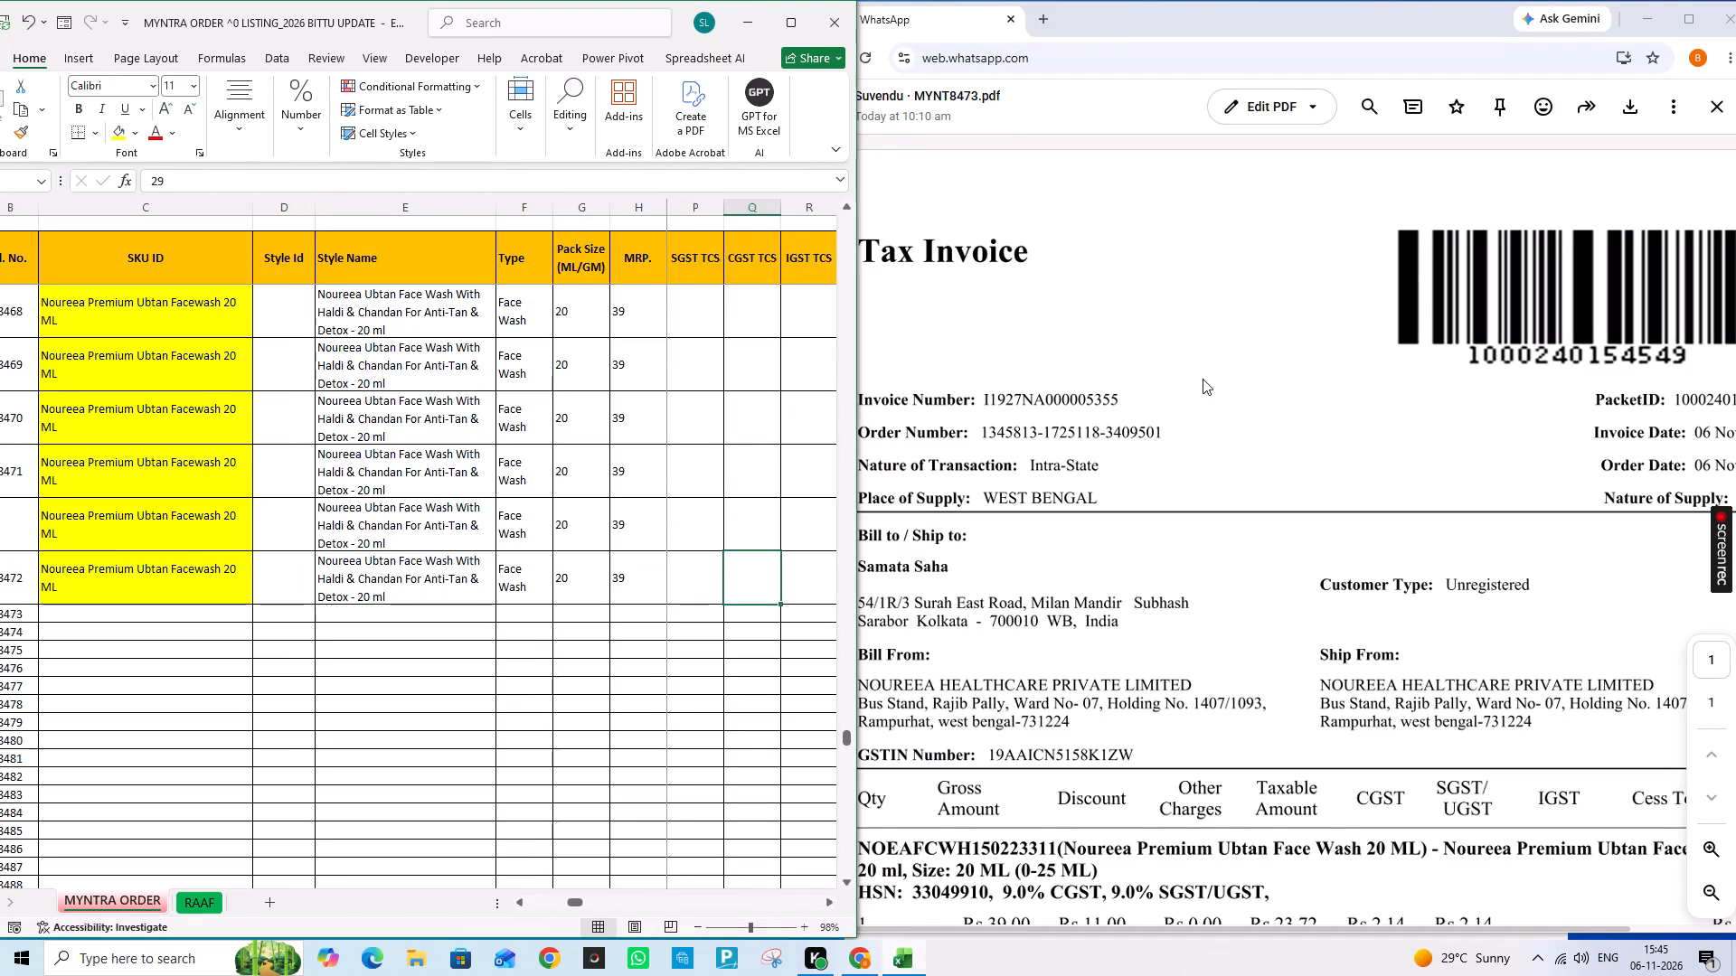
pyautogui.press('Right')
pyautogui.press('Right')
pyautogui.press('Right')
pyautogui.press('Right')
pyautogui.press('Right')
pyautogui.press('Right')
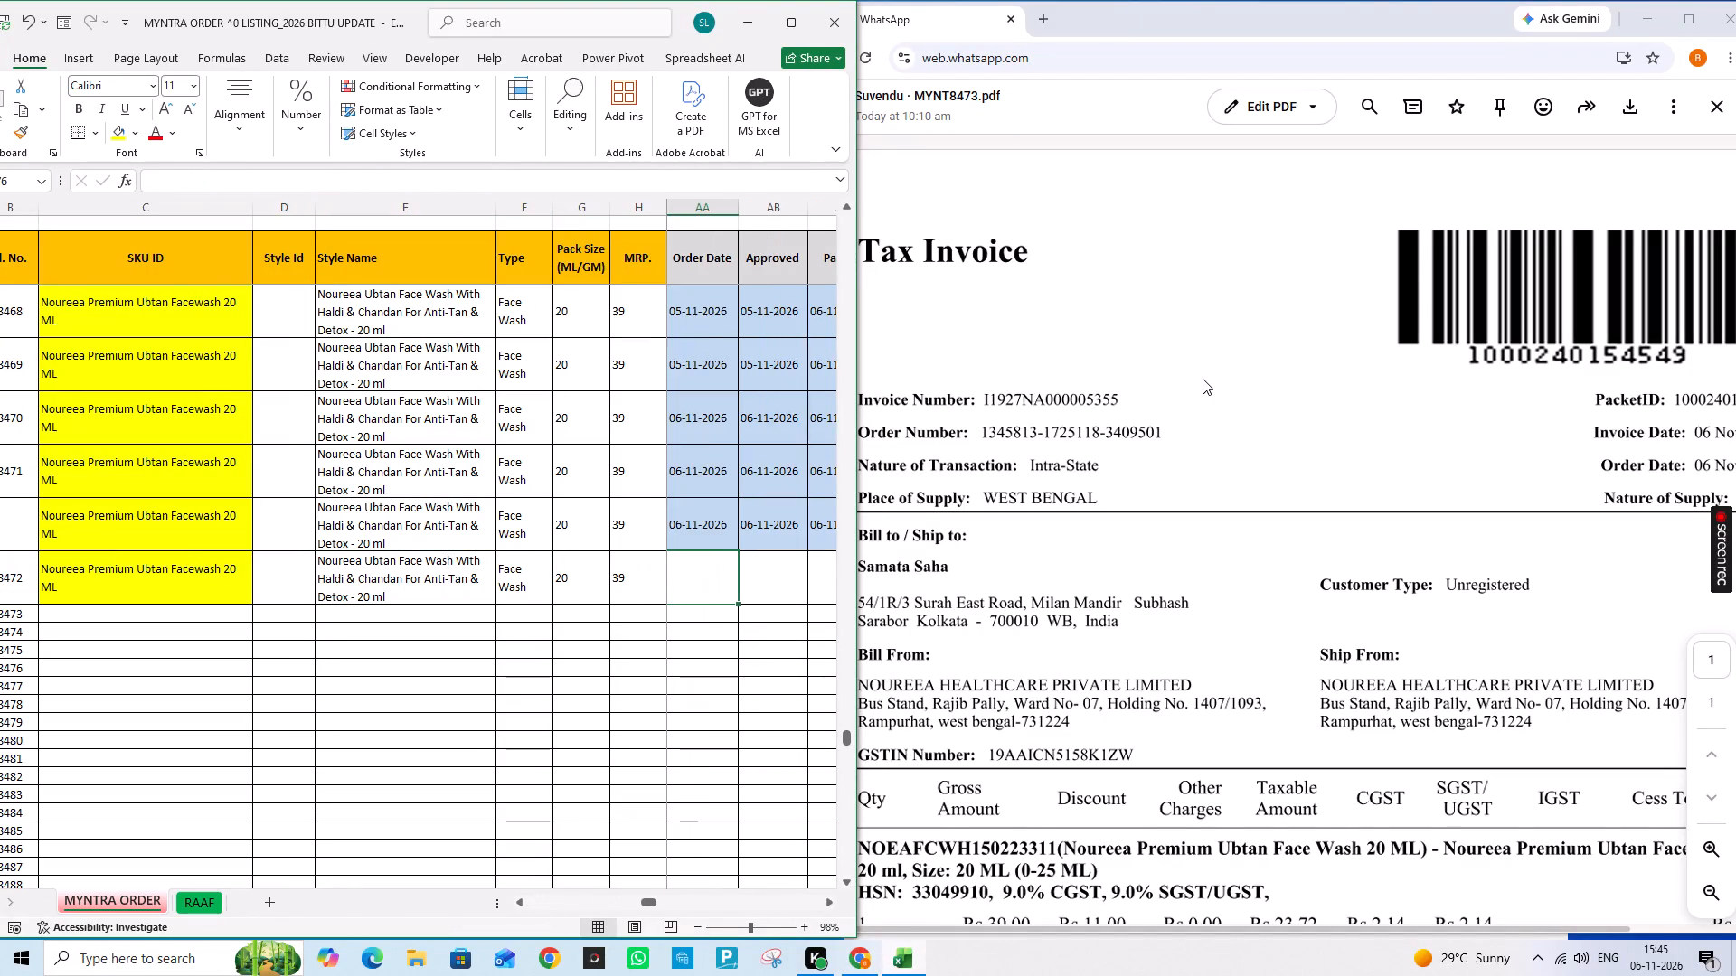
pyautogui.press('Left')
pyautogui.press('Left')
pyautogui.press('Left')
pyautogui.press('Left')
pyautogui.press('Right')
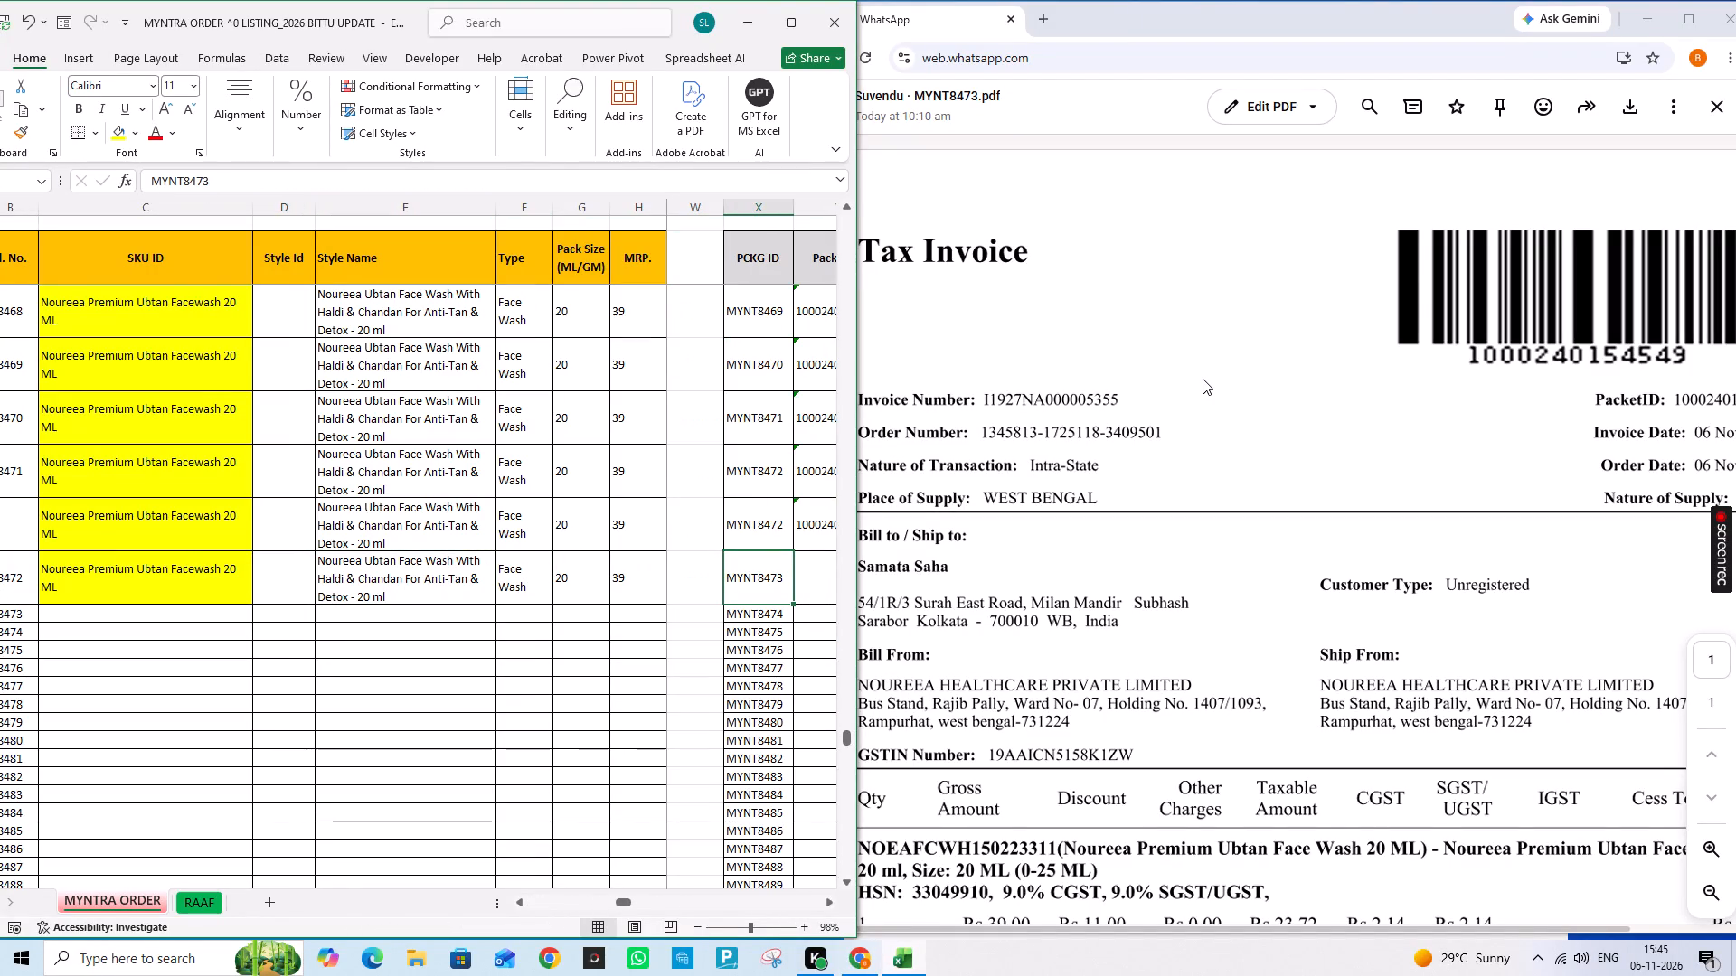
pyautogui.press('Right')
pyautogui.press("'")
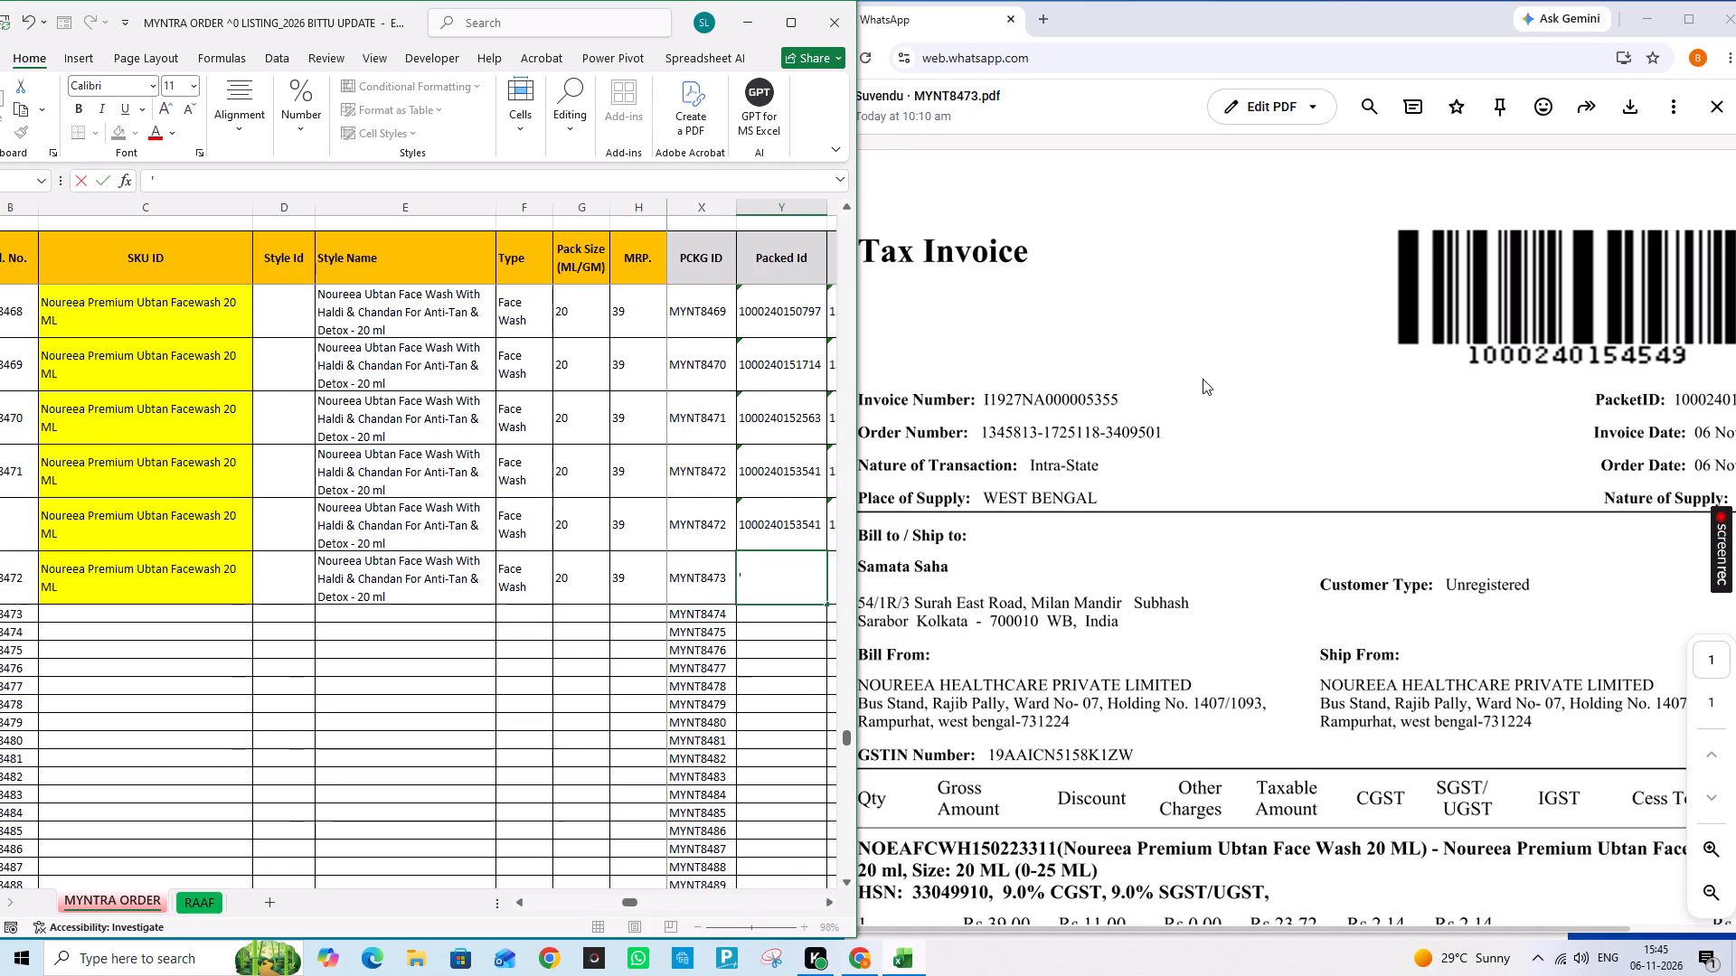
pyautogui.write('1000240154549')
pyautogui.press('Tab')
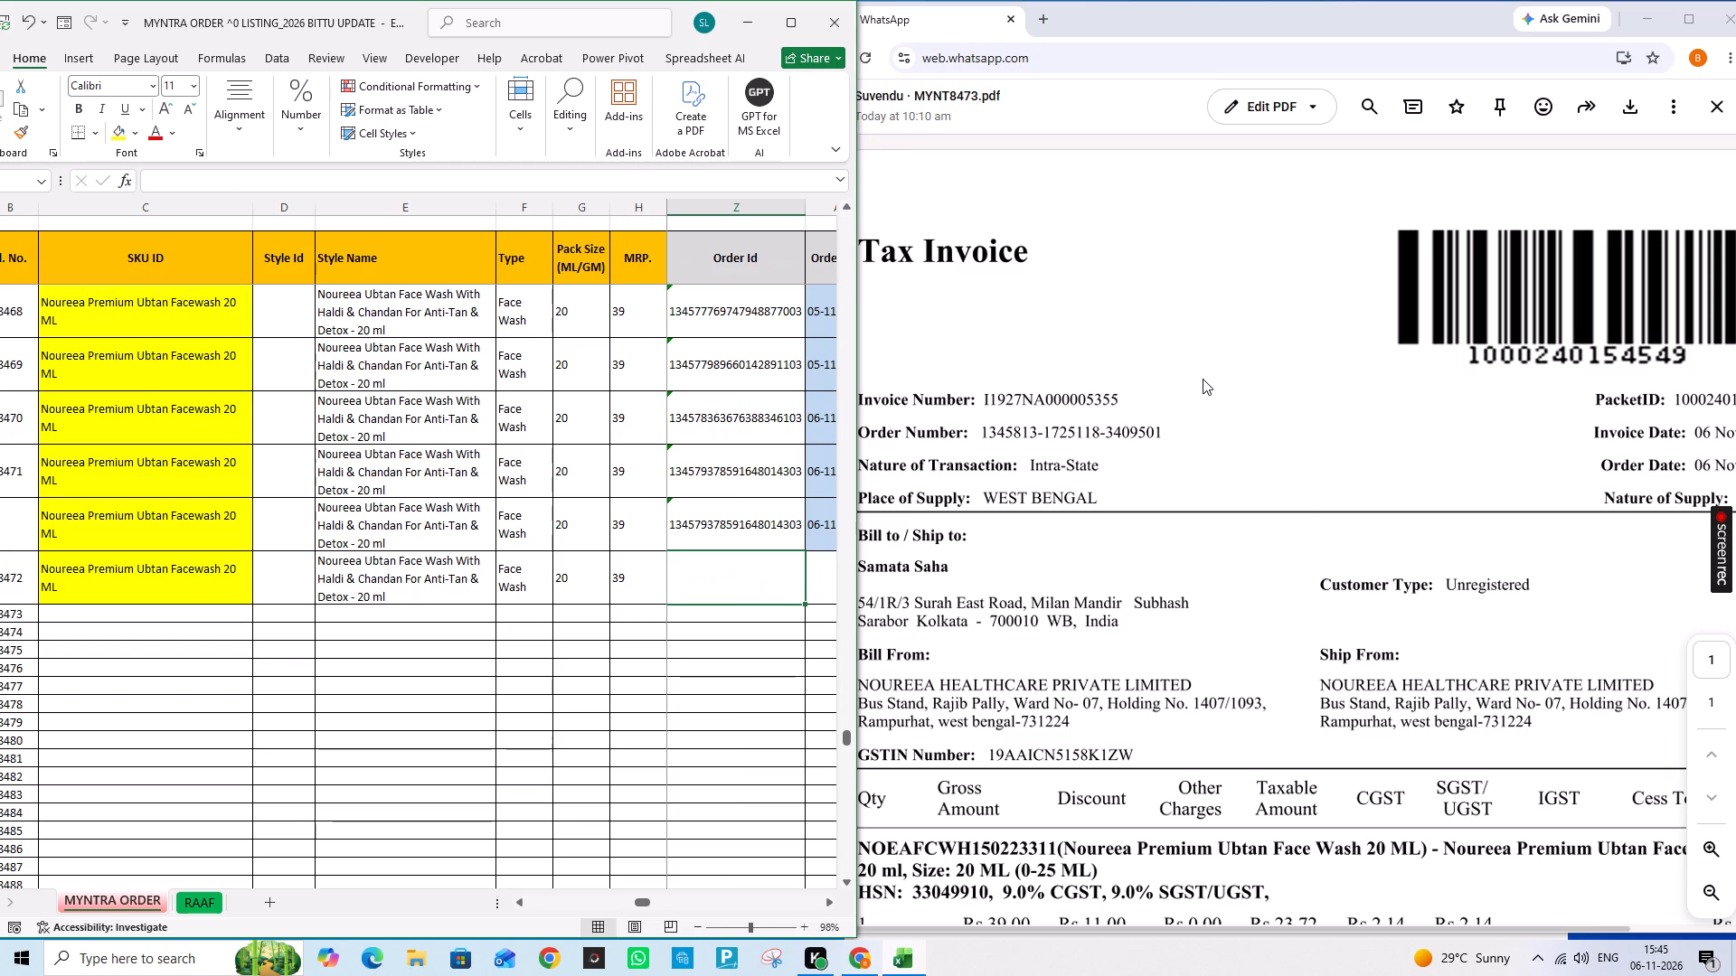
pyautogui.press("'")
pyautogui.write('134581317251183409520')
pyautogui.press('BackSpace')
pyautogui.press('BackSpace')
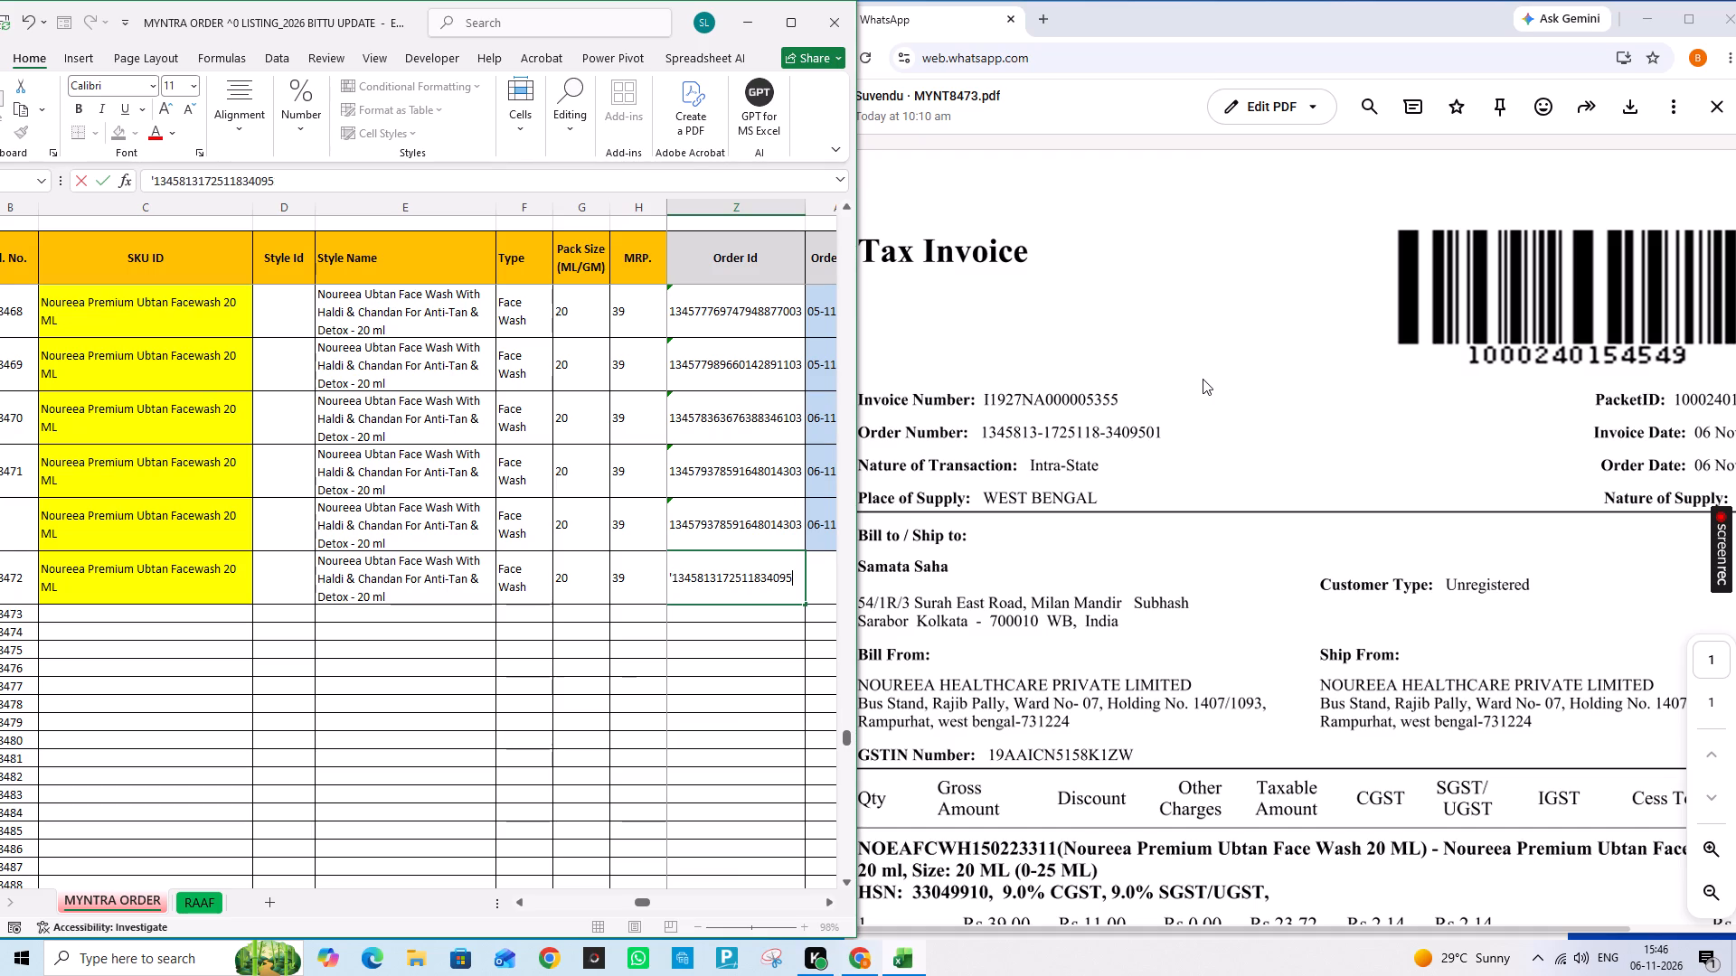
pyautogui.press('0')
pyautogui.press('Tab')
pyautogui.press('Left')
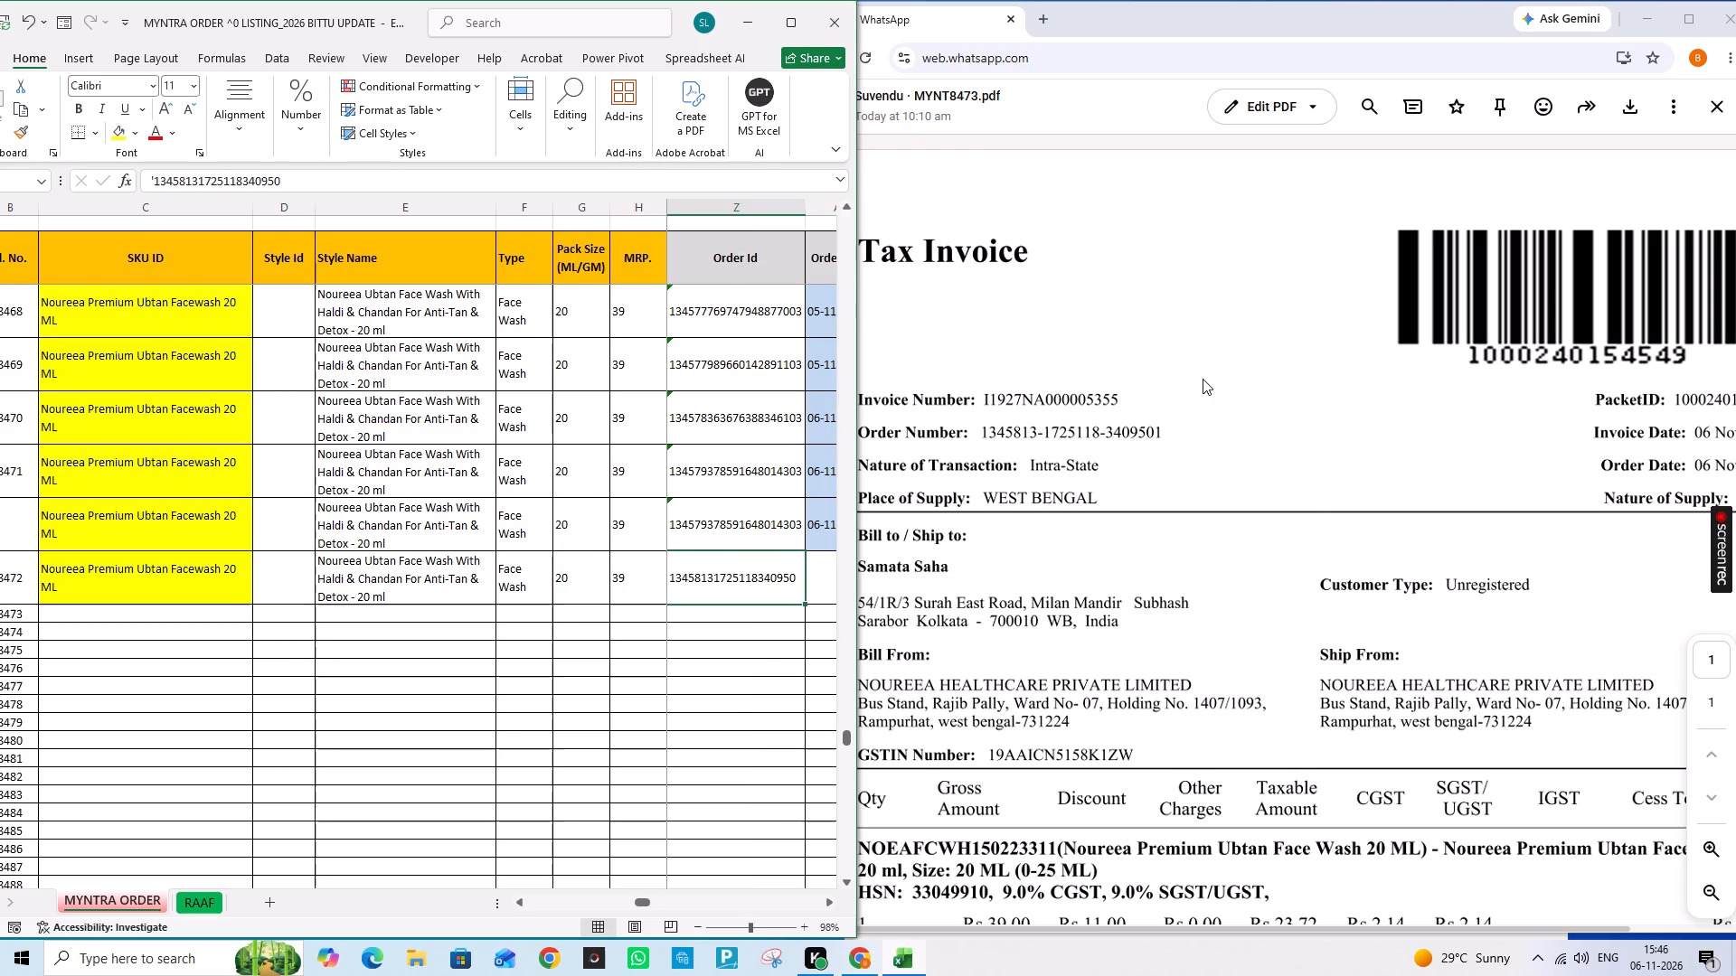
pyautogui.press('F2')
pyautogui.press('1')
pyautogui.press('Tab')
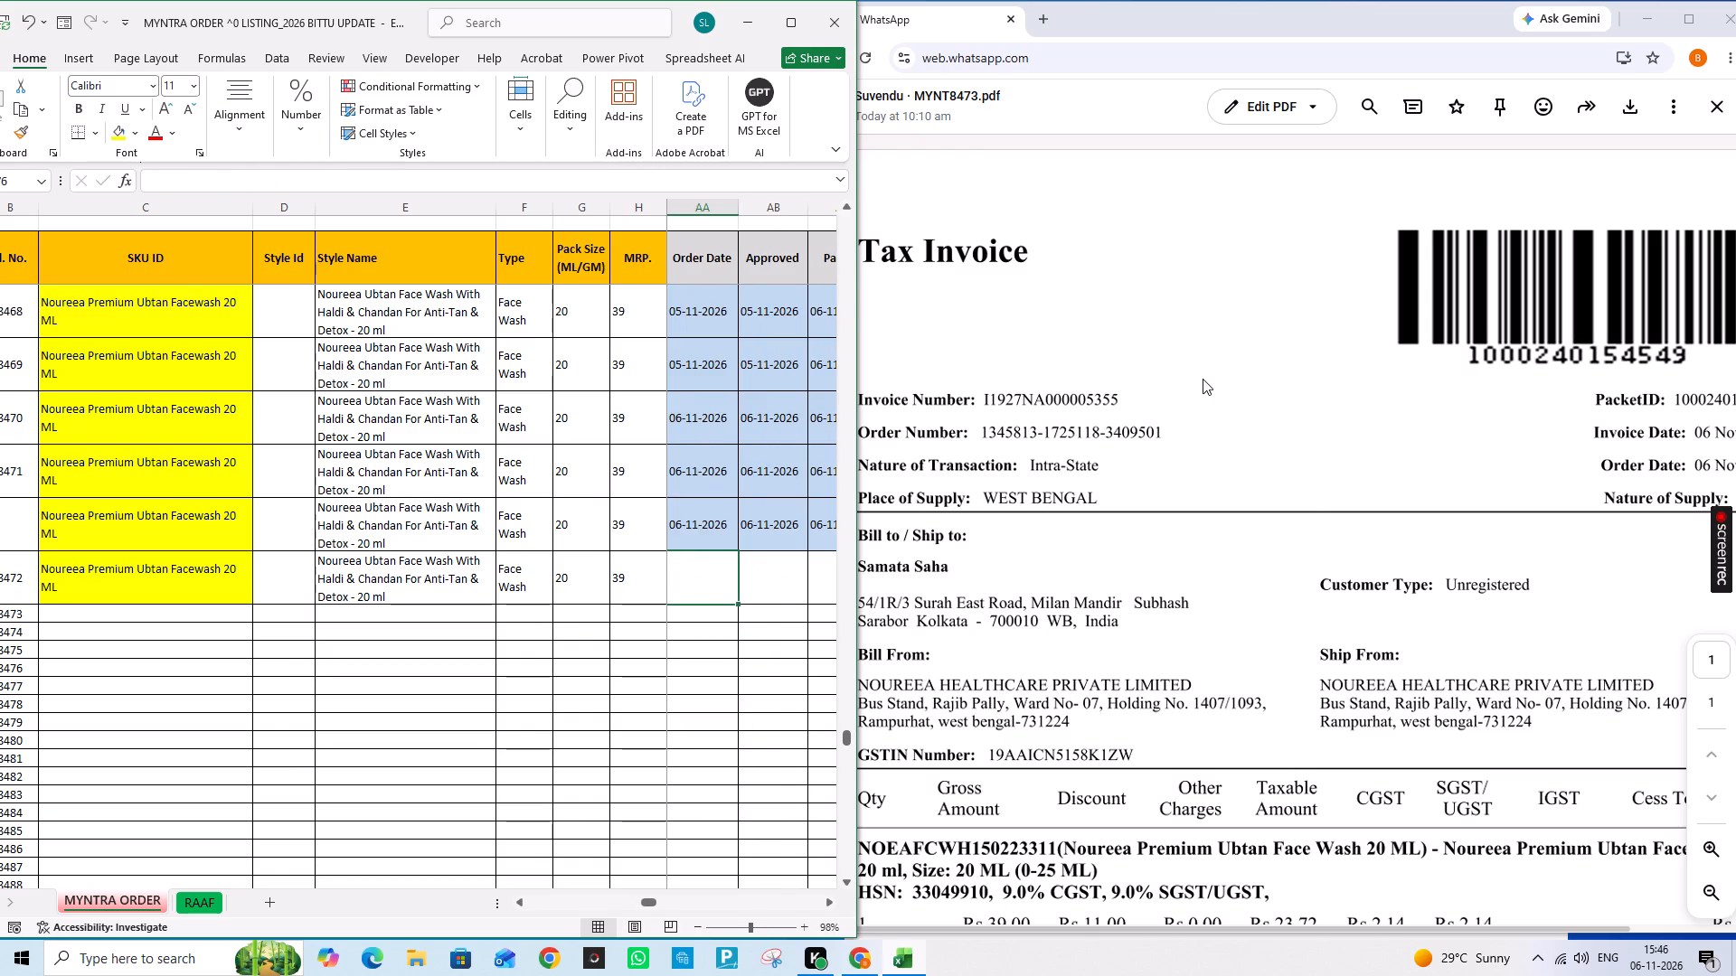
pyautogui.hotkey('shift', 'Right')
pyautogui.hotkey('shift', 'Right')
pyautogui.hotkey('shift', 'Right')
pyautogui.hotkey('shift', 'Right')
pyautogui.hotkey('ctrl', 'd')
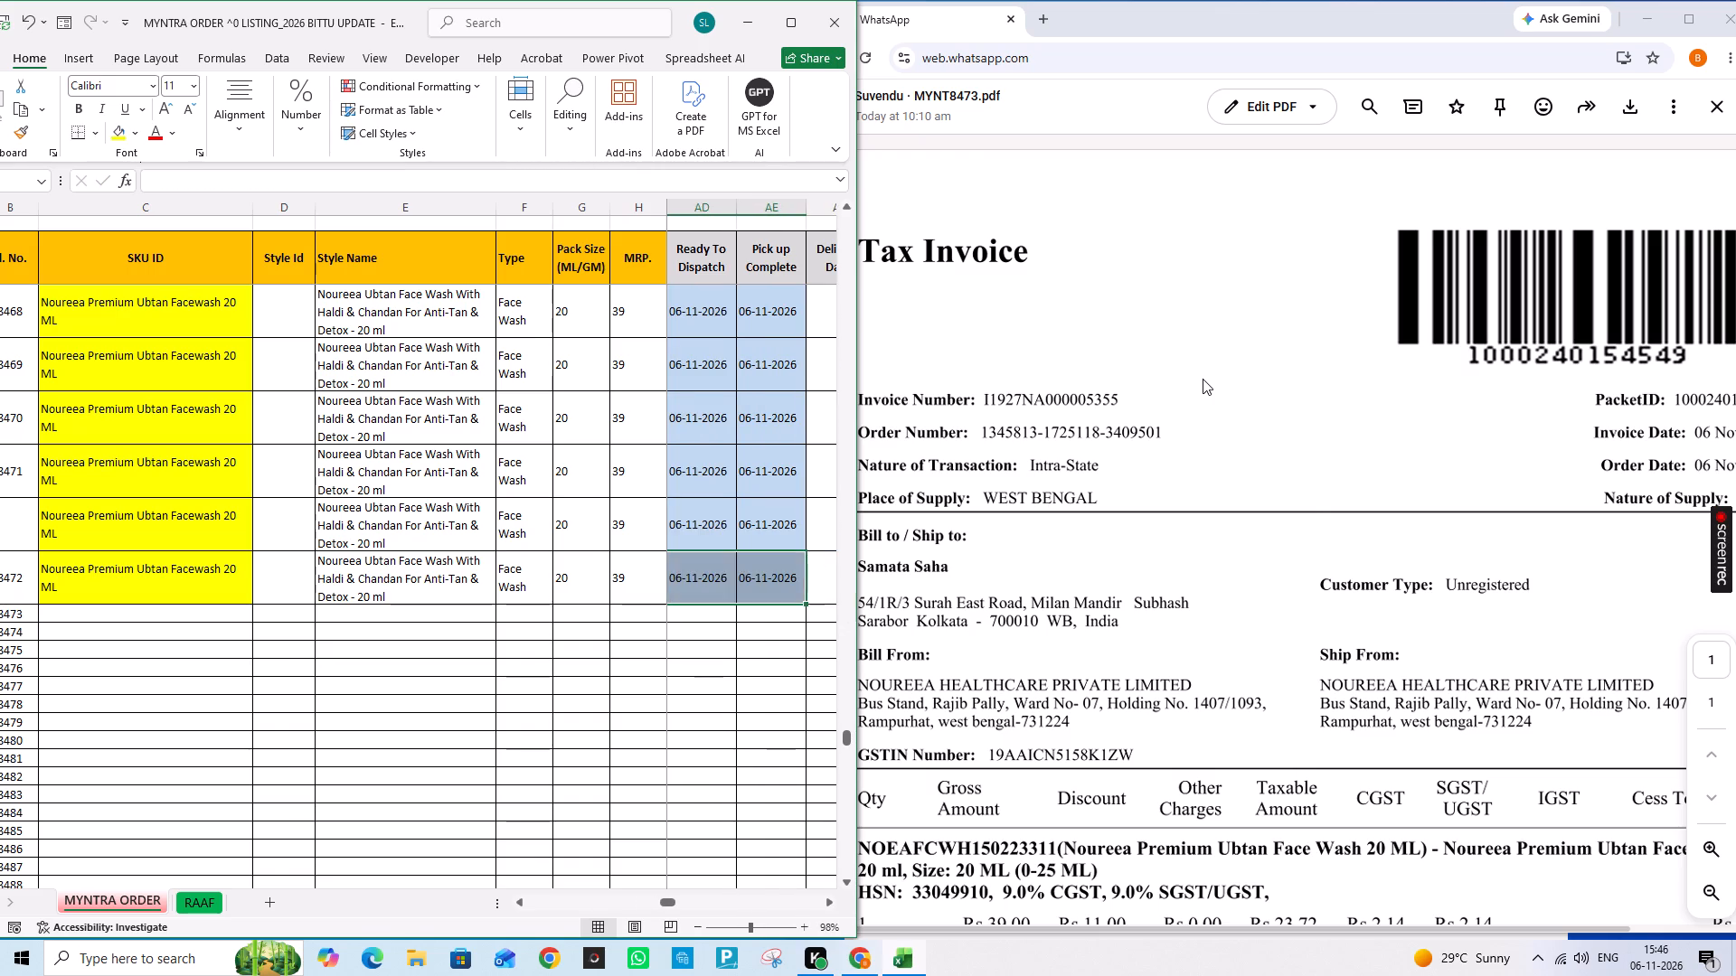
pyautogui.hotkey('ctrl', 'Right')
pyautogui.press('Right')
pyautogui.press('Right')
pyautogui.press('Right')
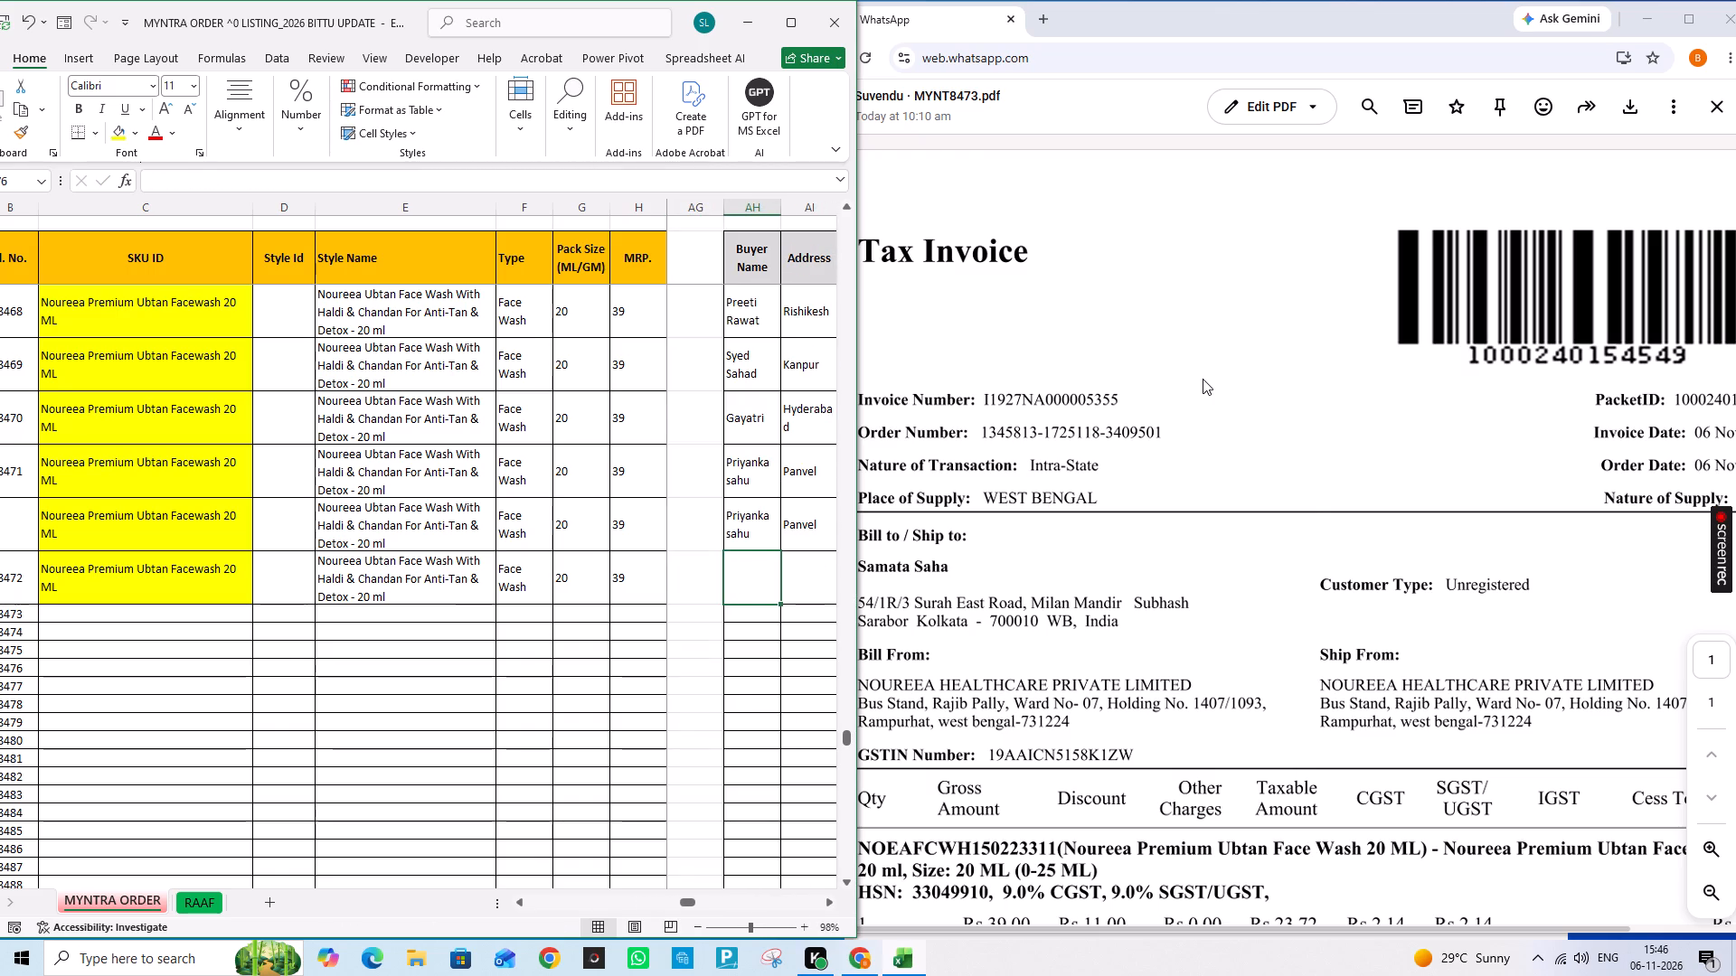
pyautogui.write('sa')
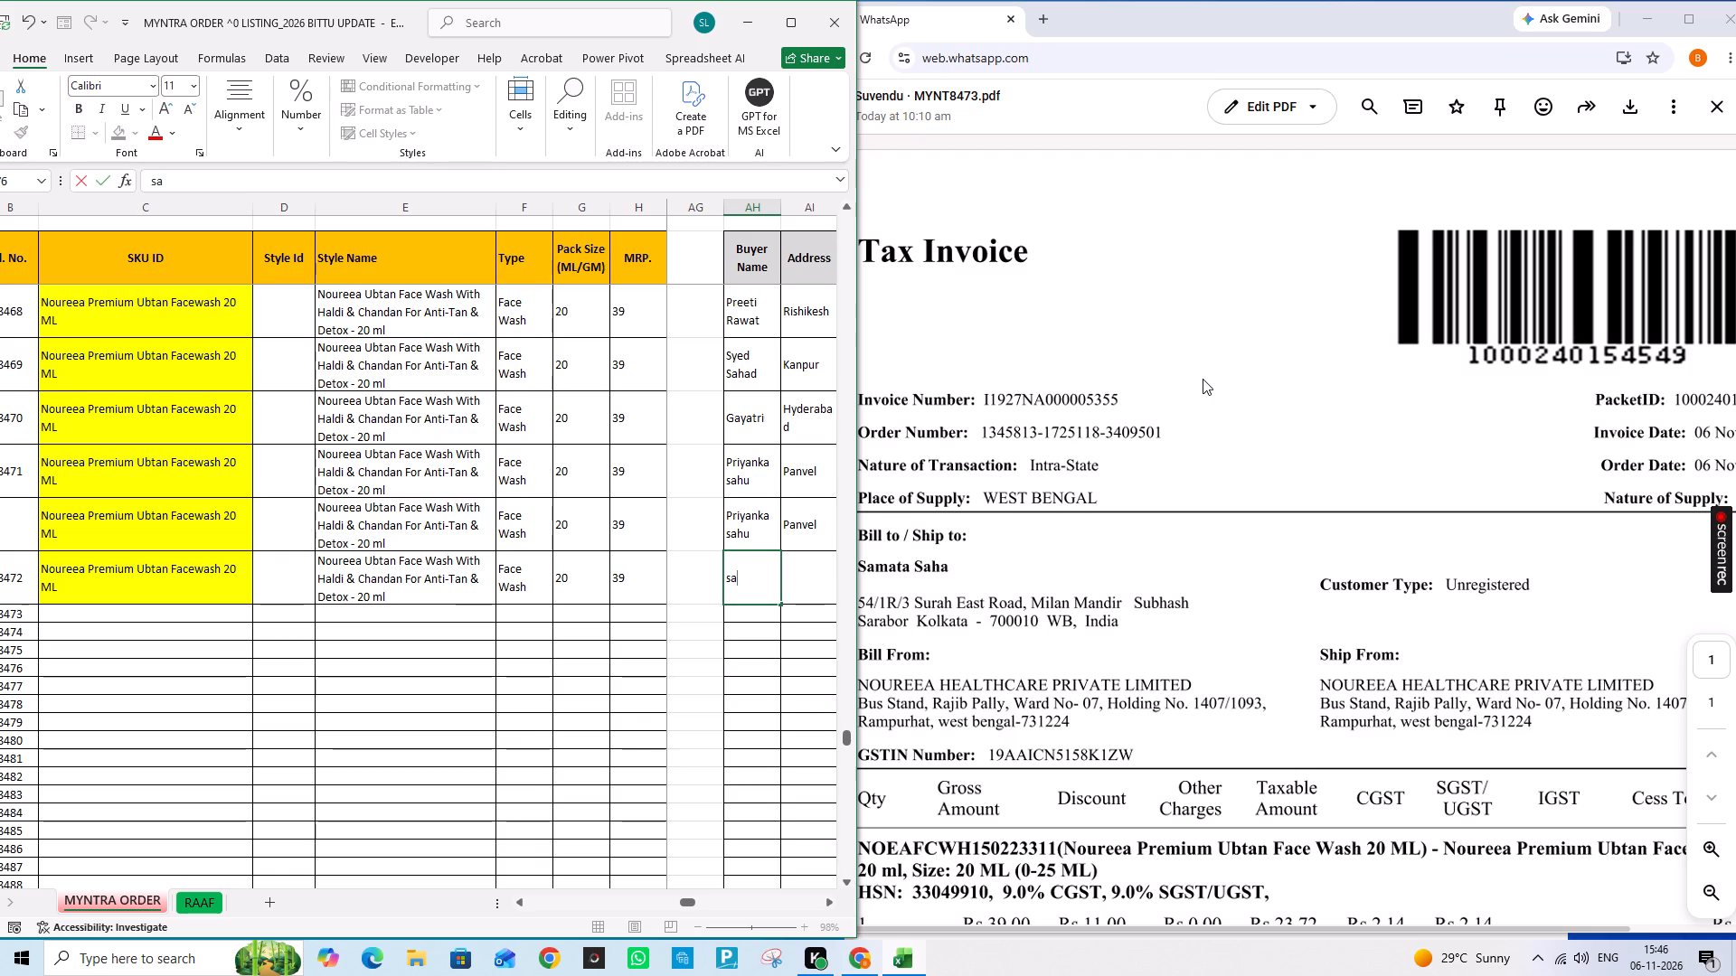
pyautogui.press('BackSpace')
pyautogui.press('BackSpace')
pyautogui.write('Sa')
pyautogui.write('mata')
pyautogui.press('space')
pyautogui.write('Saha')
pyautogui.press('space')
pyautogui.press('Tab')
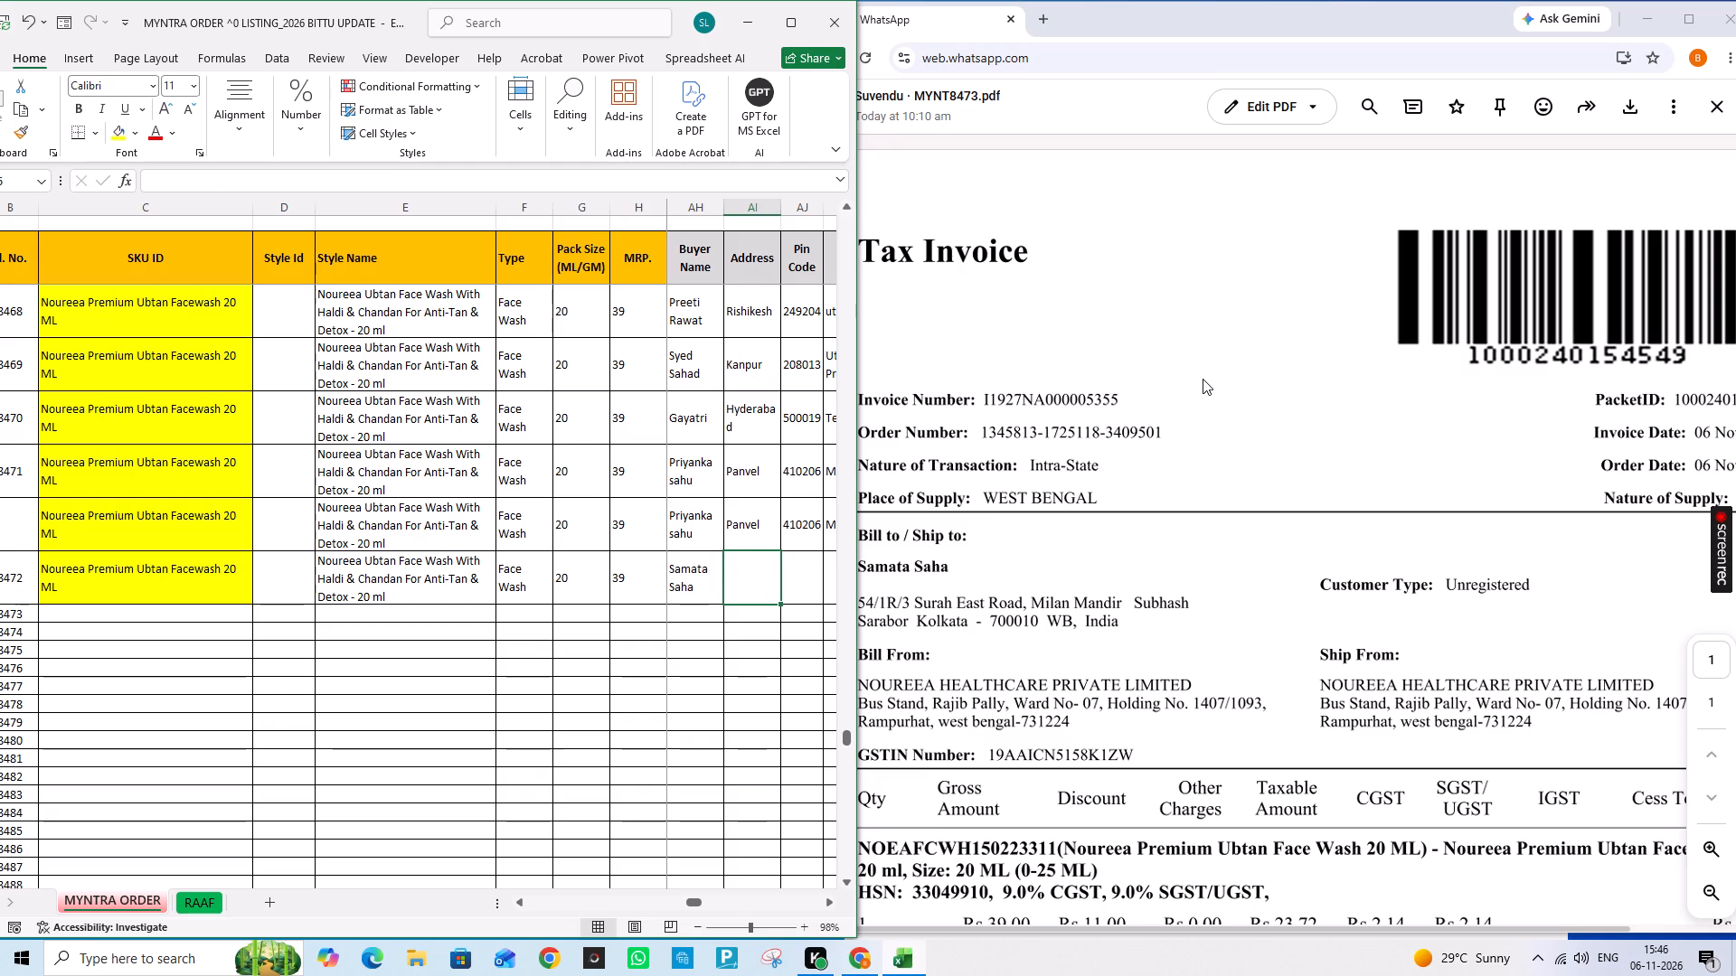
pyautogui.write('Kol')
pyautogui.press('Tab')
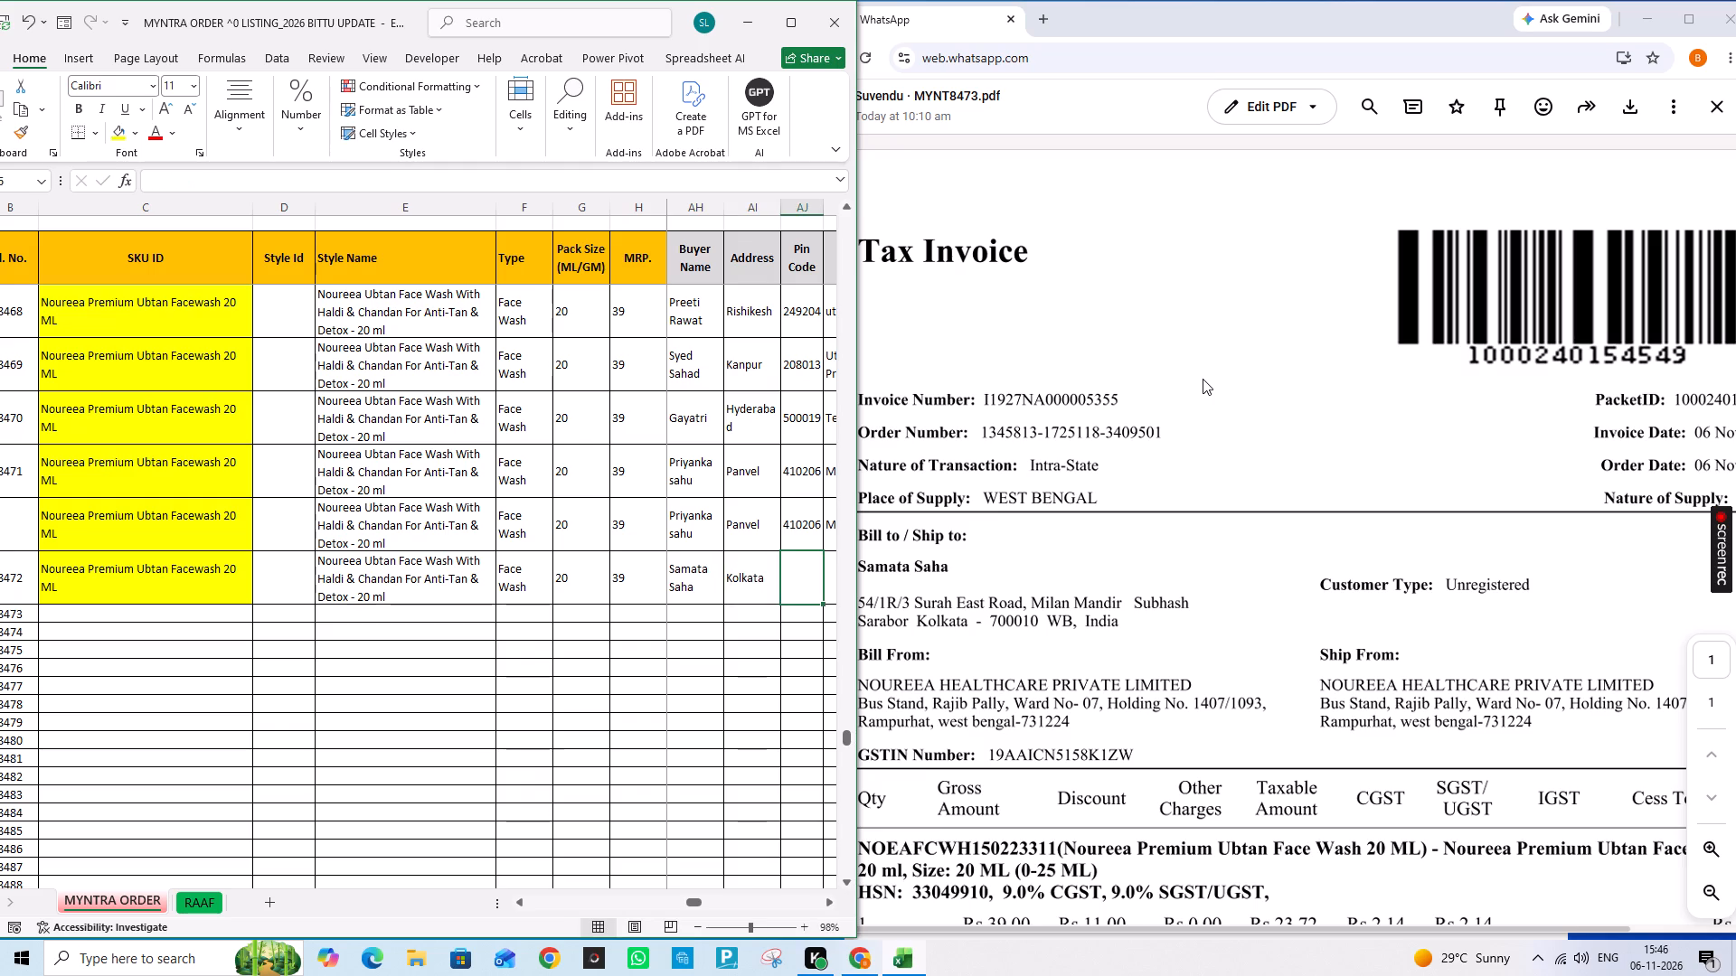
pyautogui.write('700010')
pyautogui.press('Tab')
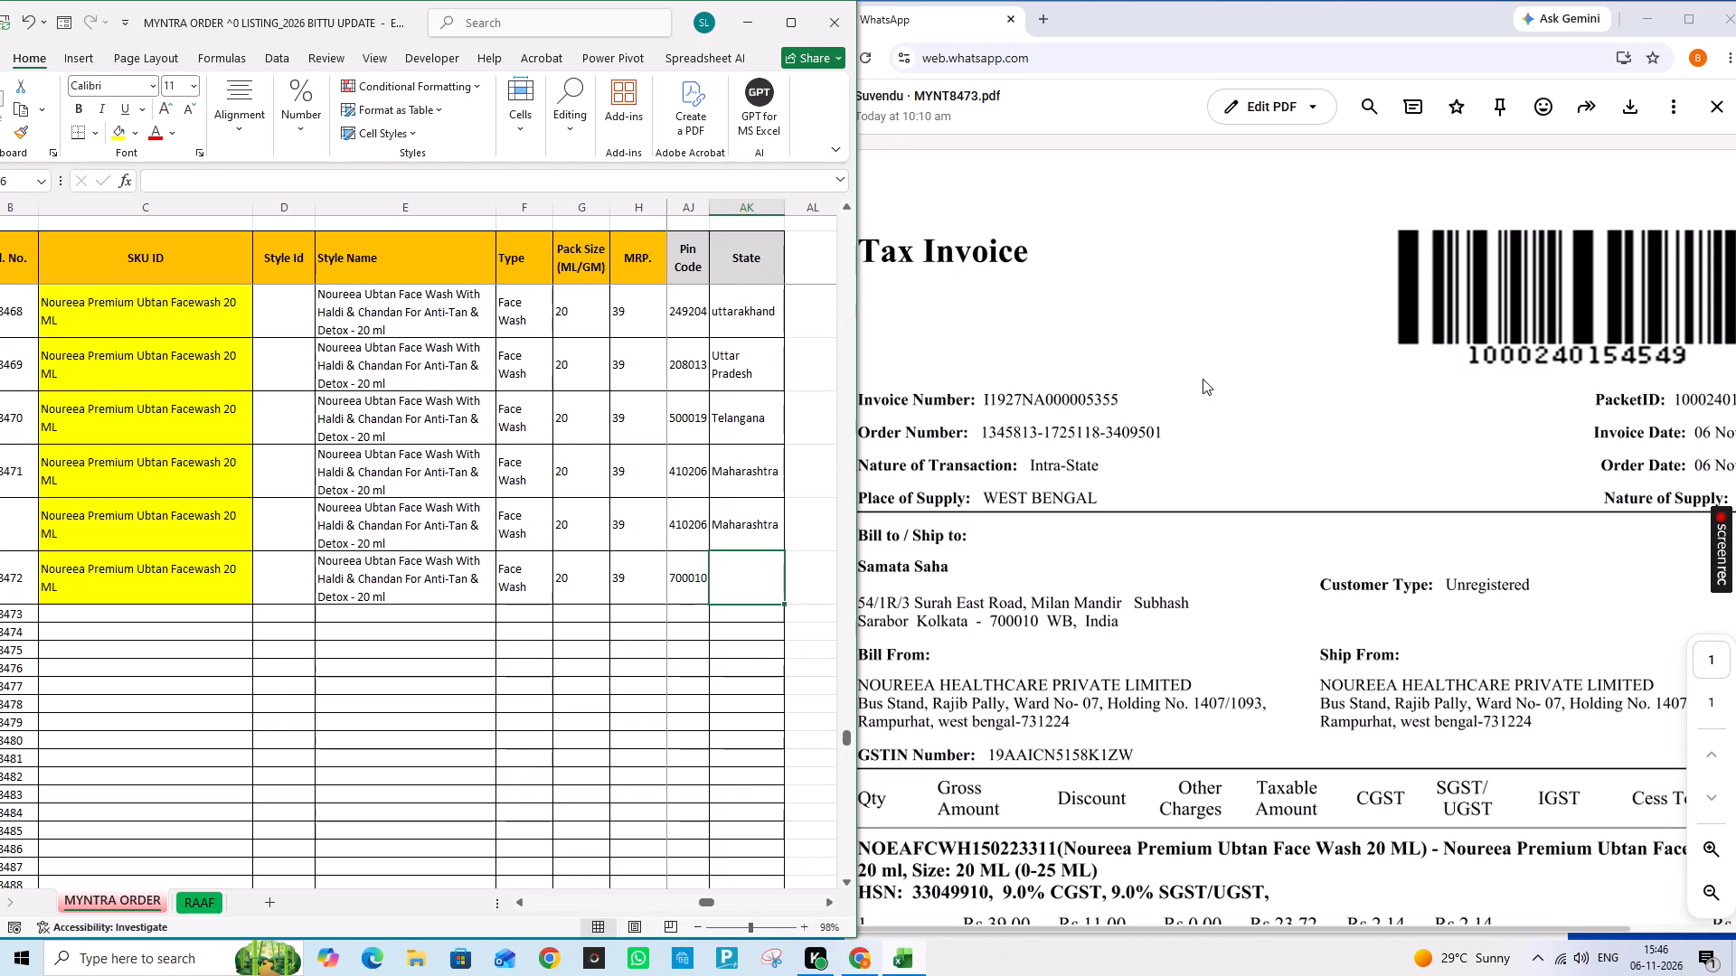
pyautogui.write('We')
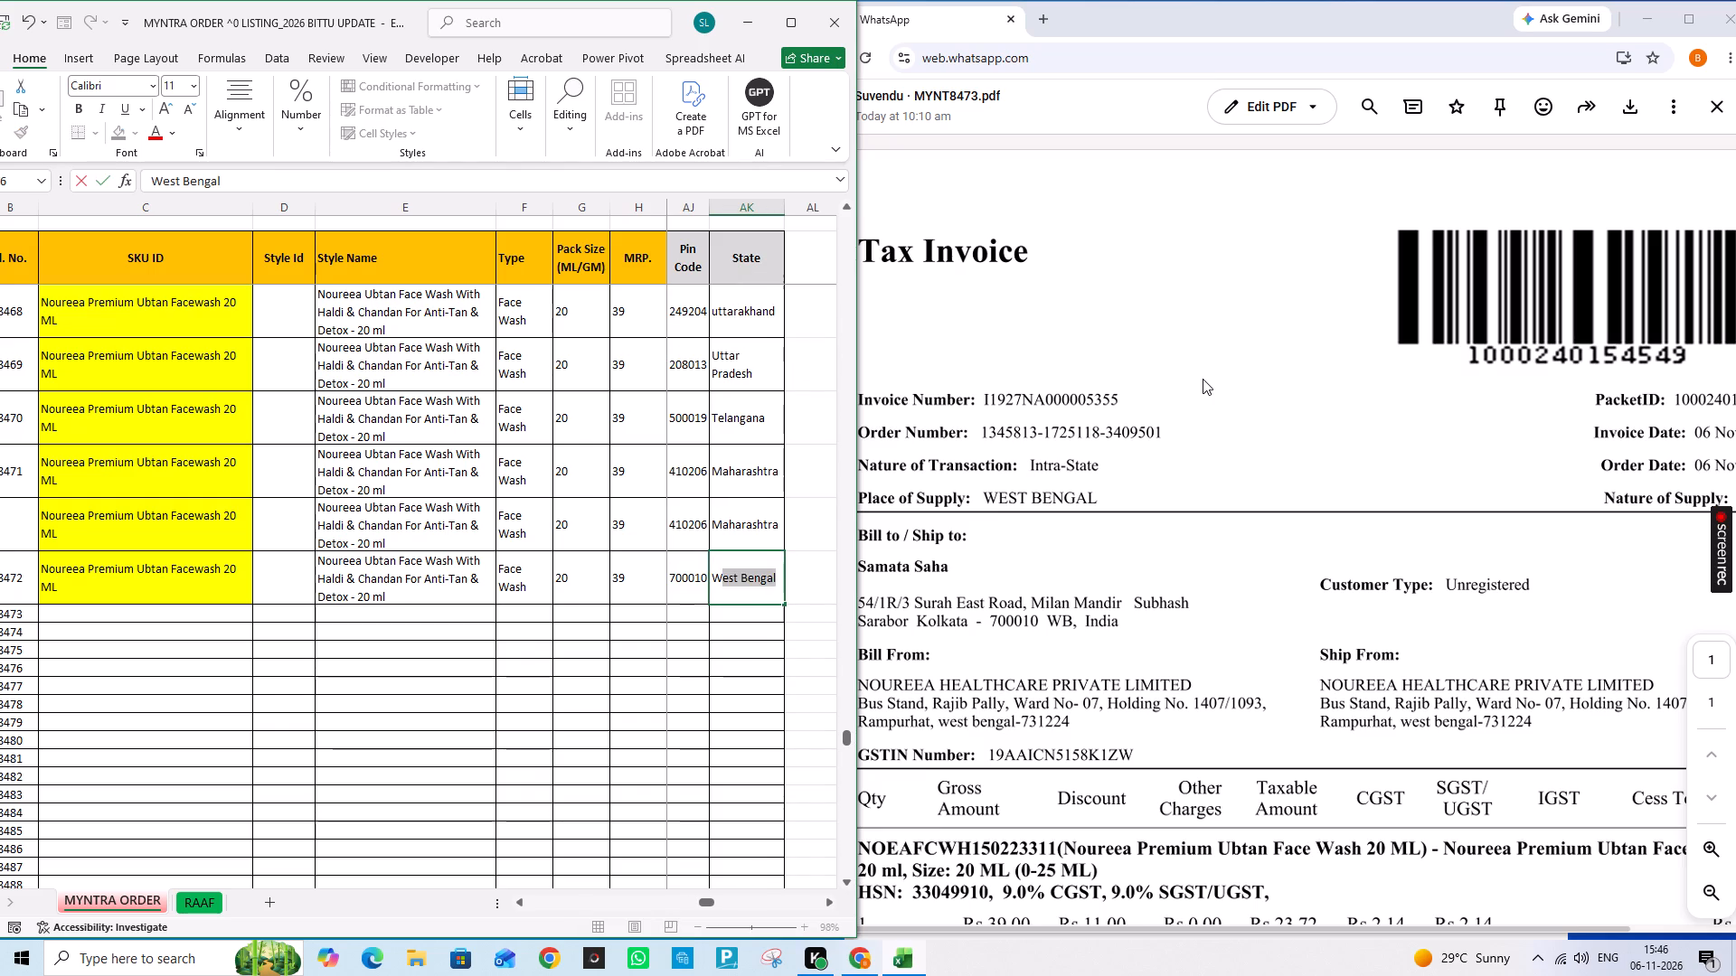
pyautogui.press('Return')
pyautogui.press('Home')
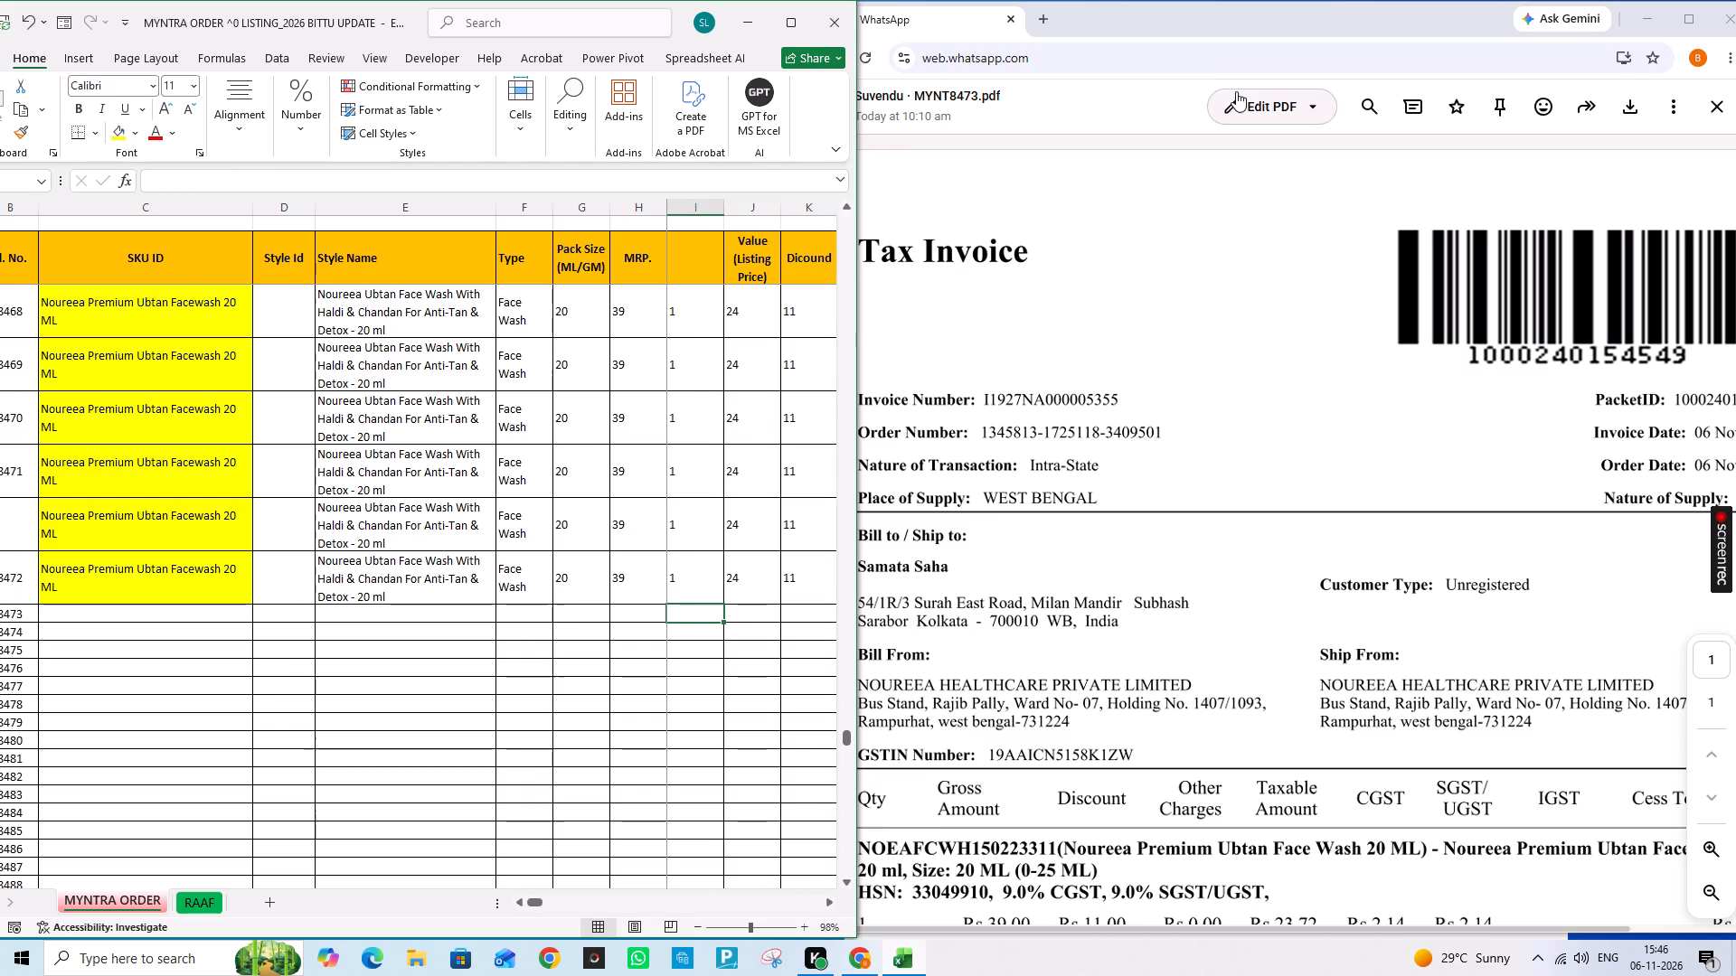
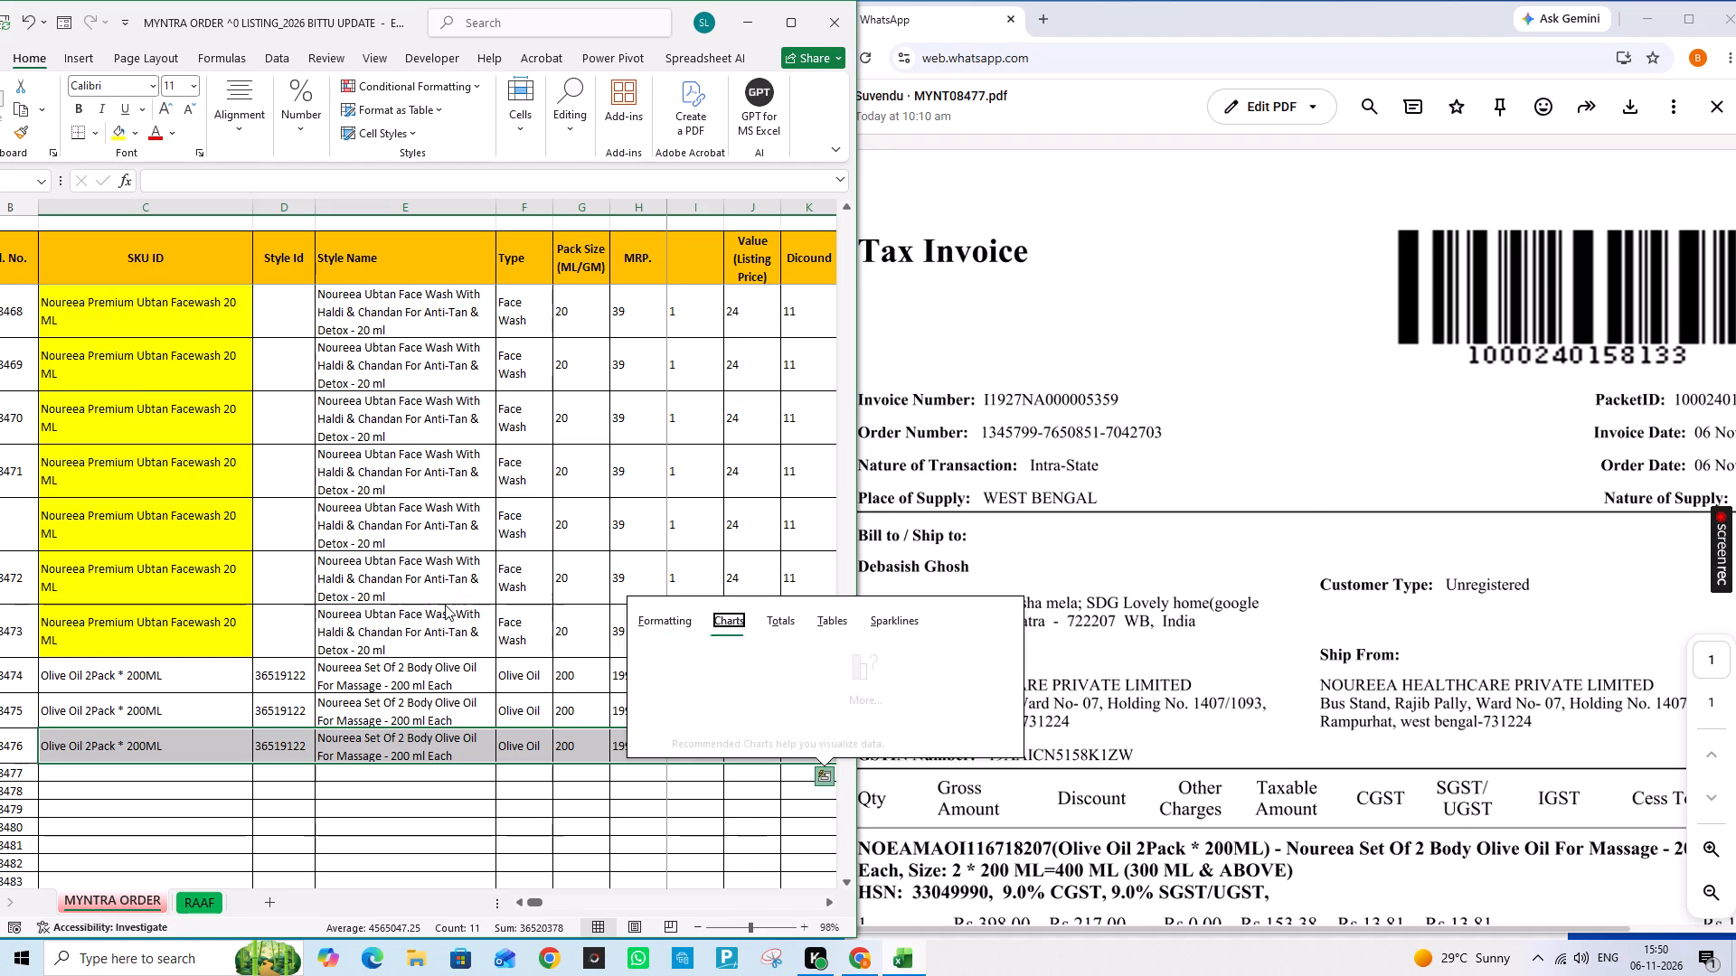
pyautogui.press('Escape')
pyautogui.press('Right')
pyautogui.press('Right')
pyautogui.press('Right')
pyautogui.press('Right')
pyautogui.hotkey('ctrl', 'Right')
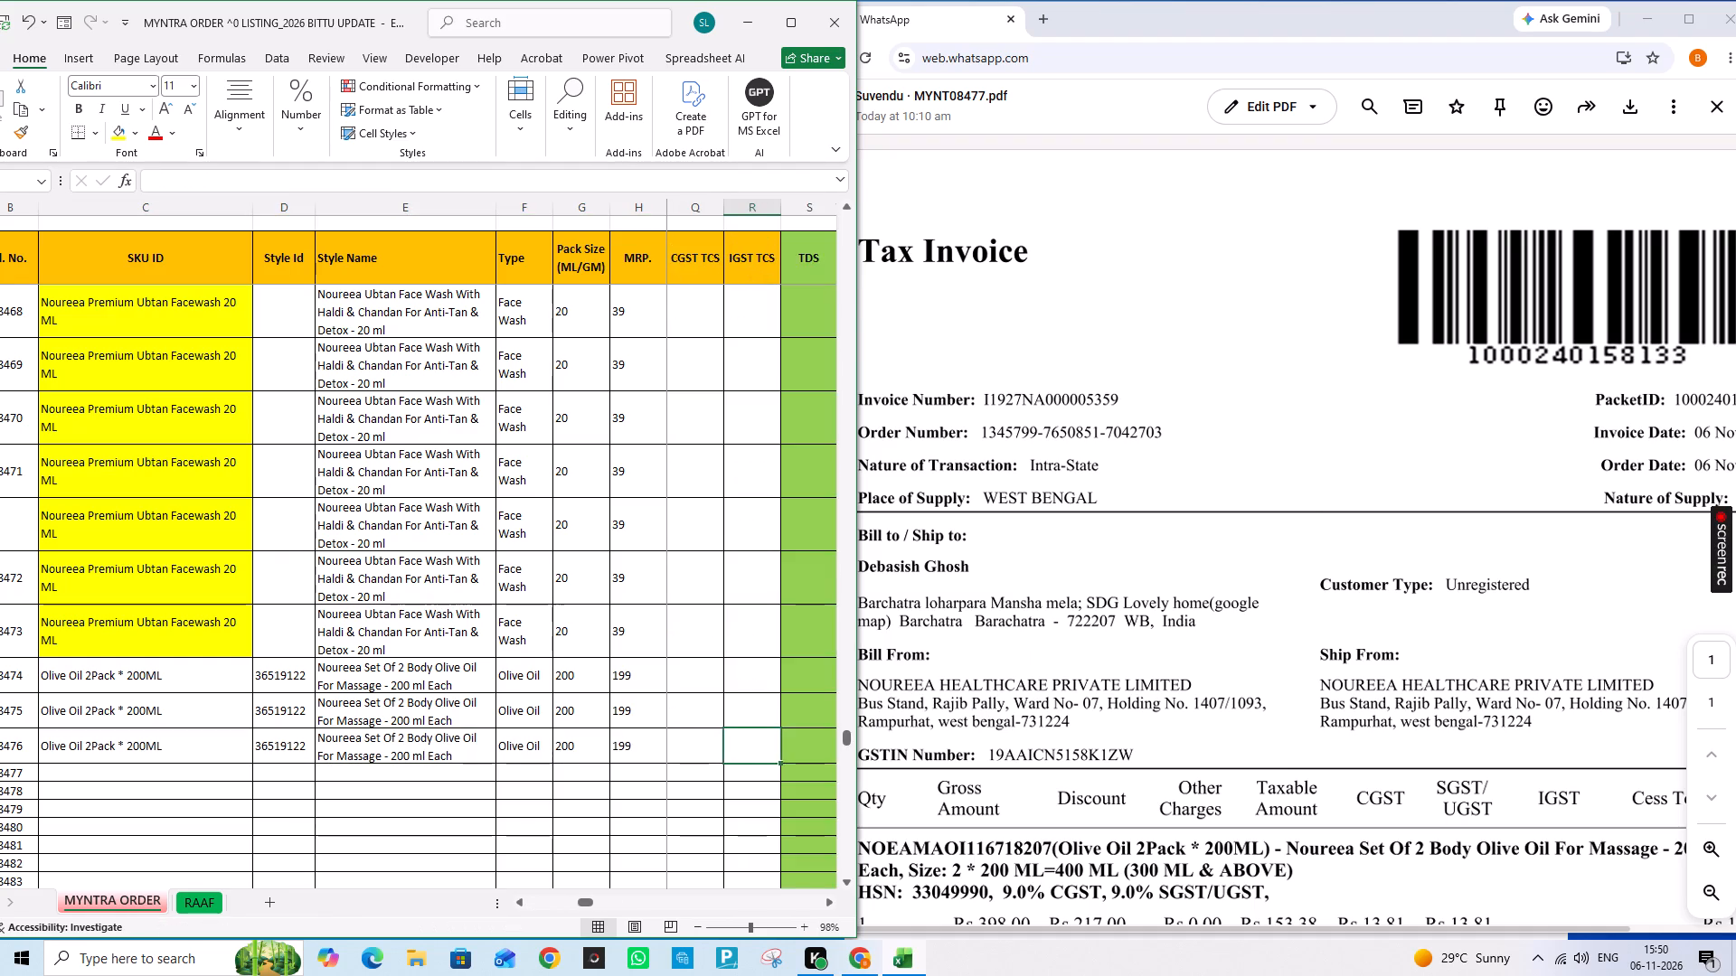
pyautogui.press('Right')
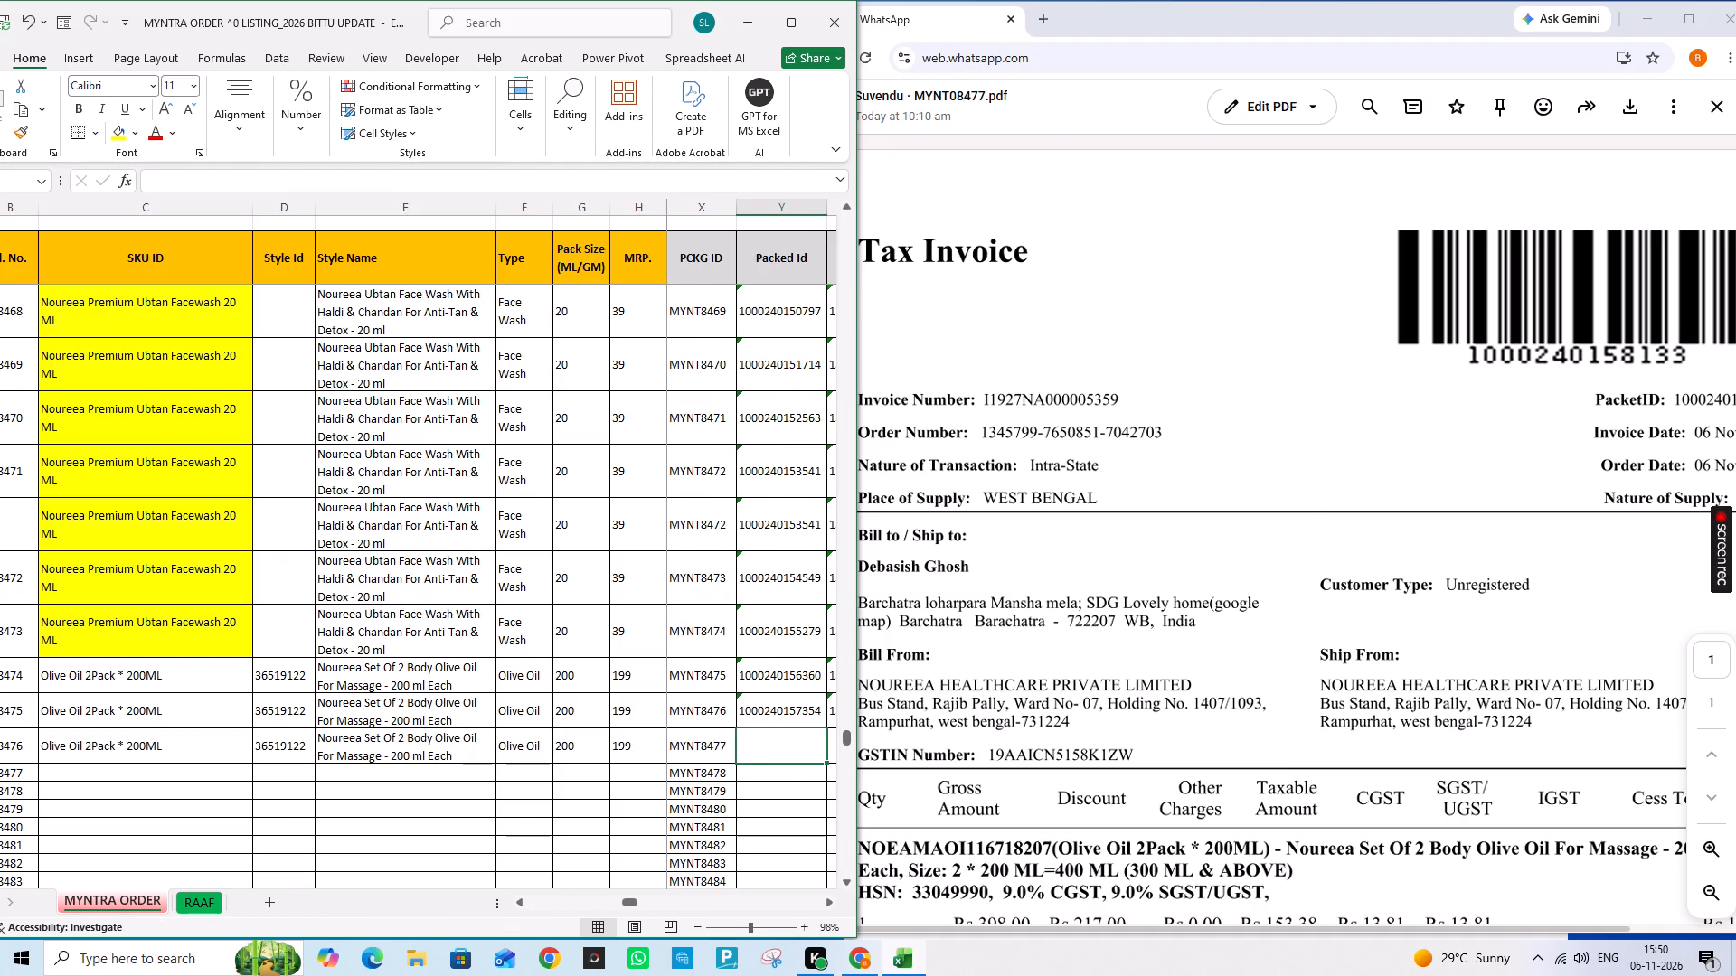
pyautogui.press("'")
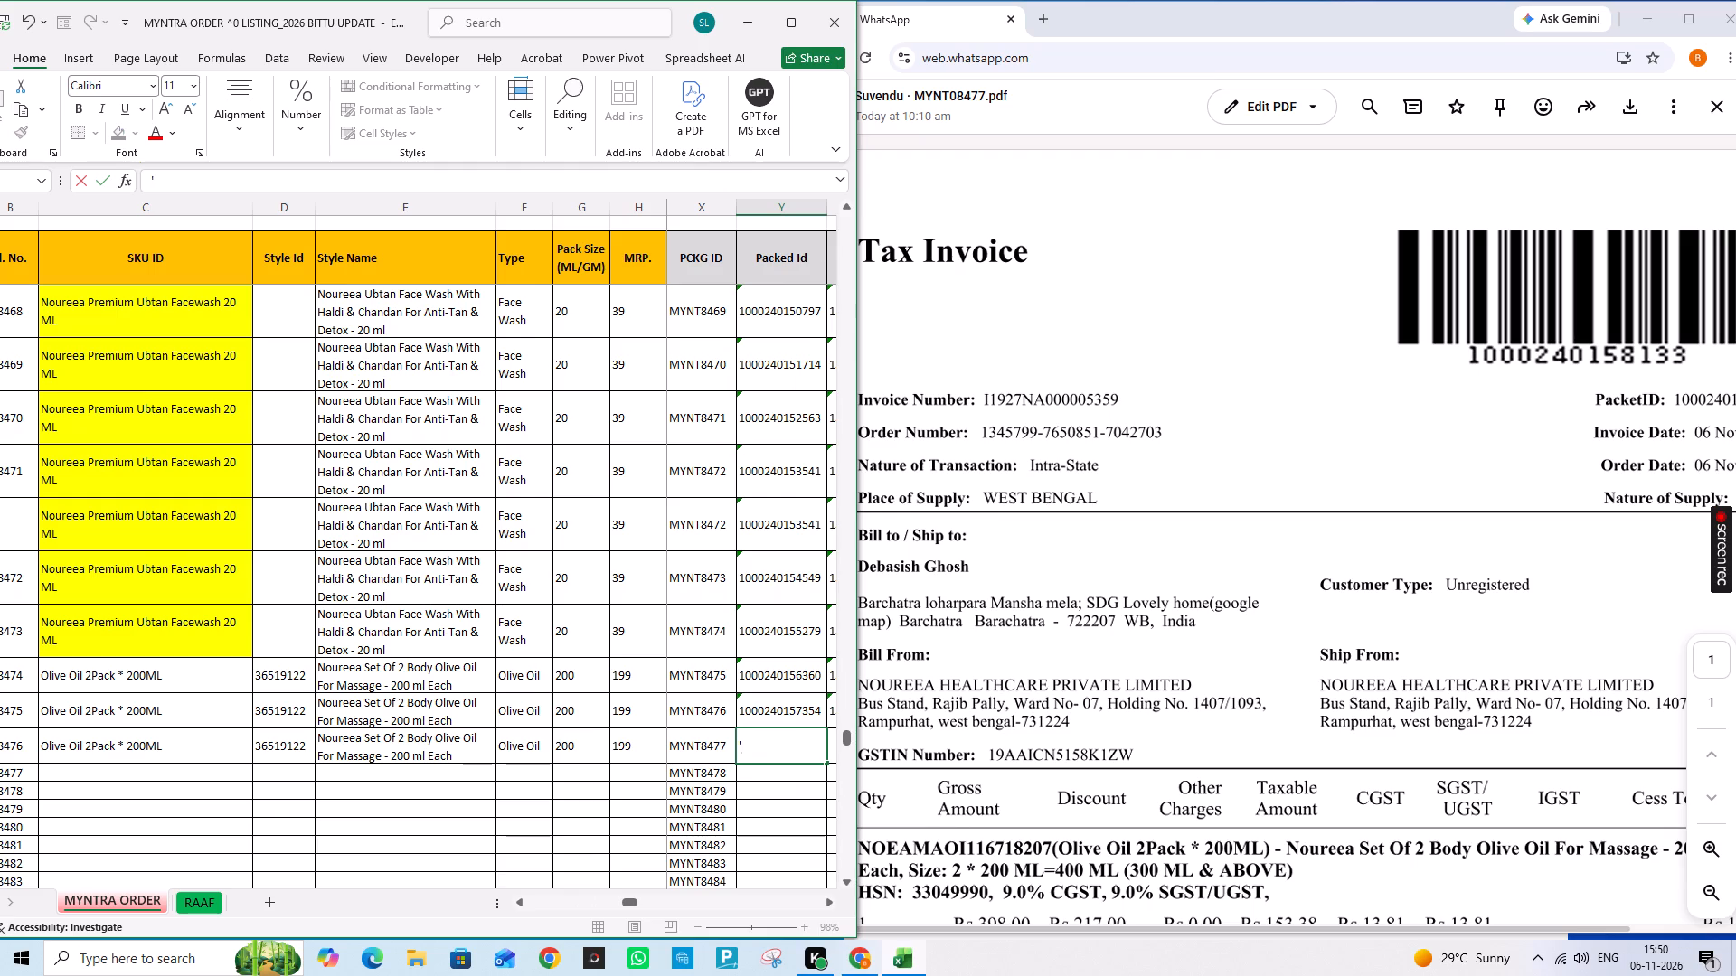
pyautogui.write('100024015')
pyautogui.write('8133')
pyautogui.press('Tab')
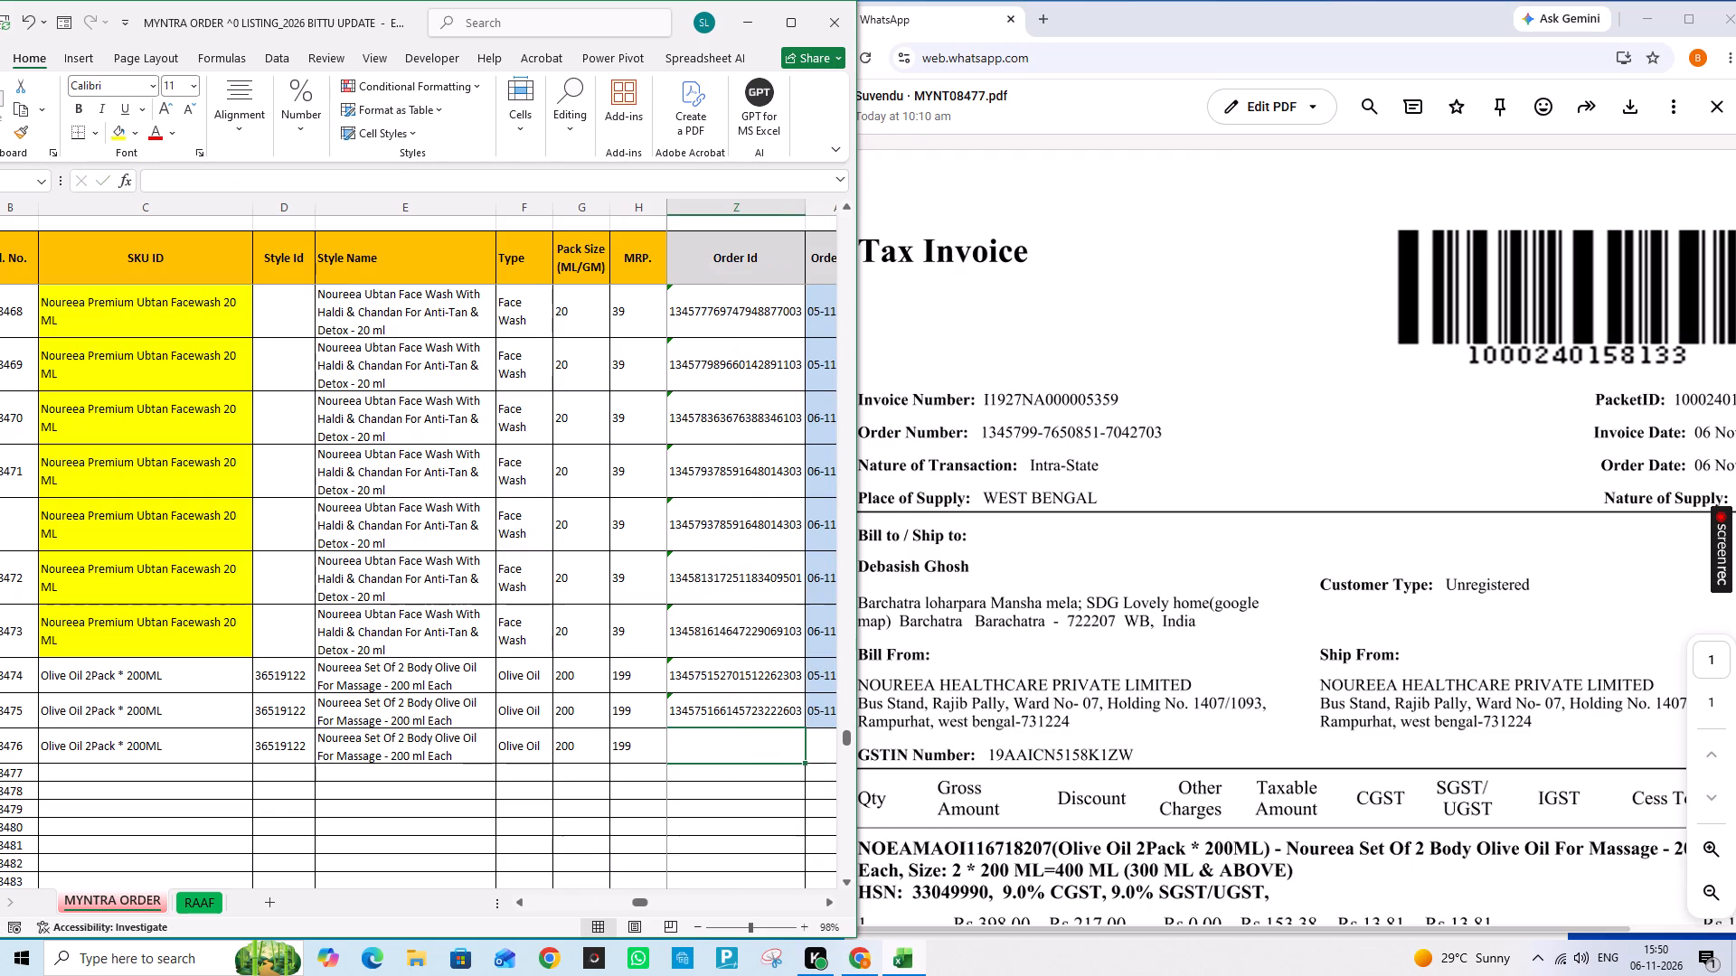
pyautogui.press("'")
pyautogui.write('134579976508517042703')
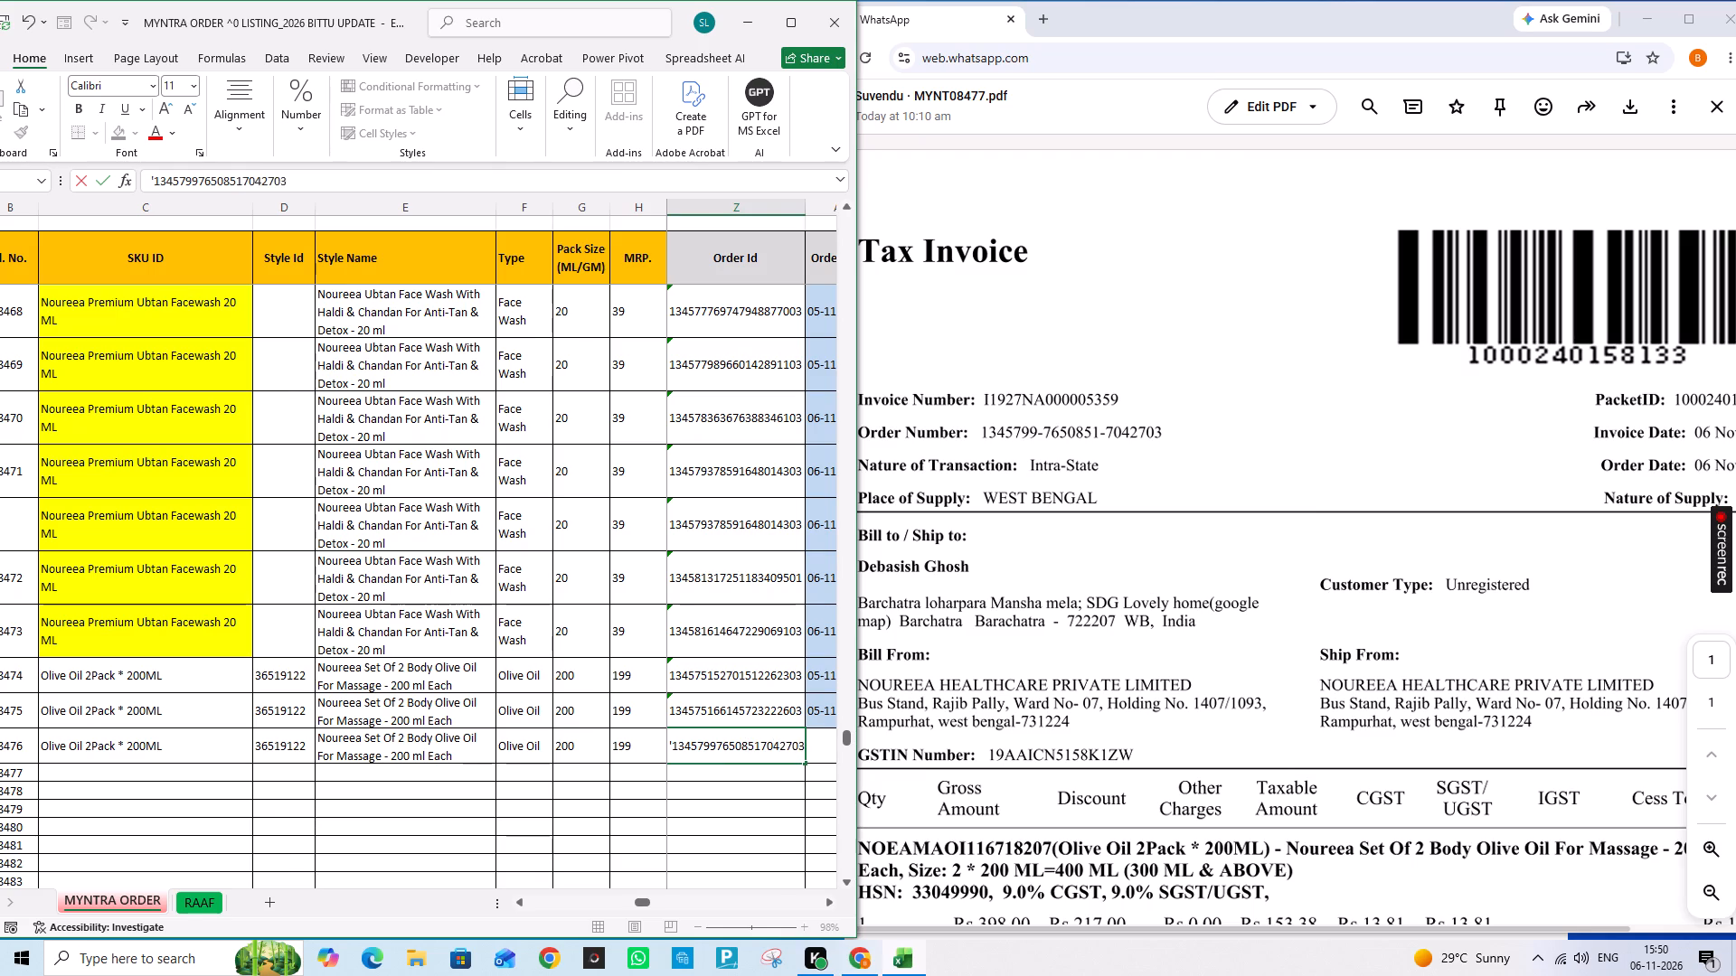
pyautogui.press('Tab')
# Fill the MYNT8477 row's five dates, Order Date through Pick up Complete, with 06-11-2026 copied from the Packed date above.
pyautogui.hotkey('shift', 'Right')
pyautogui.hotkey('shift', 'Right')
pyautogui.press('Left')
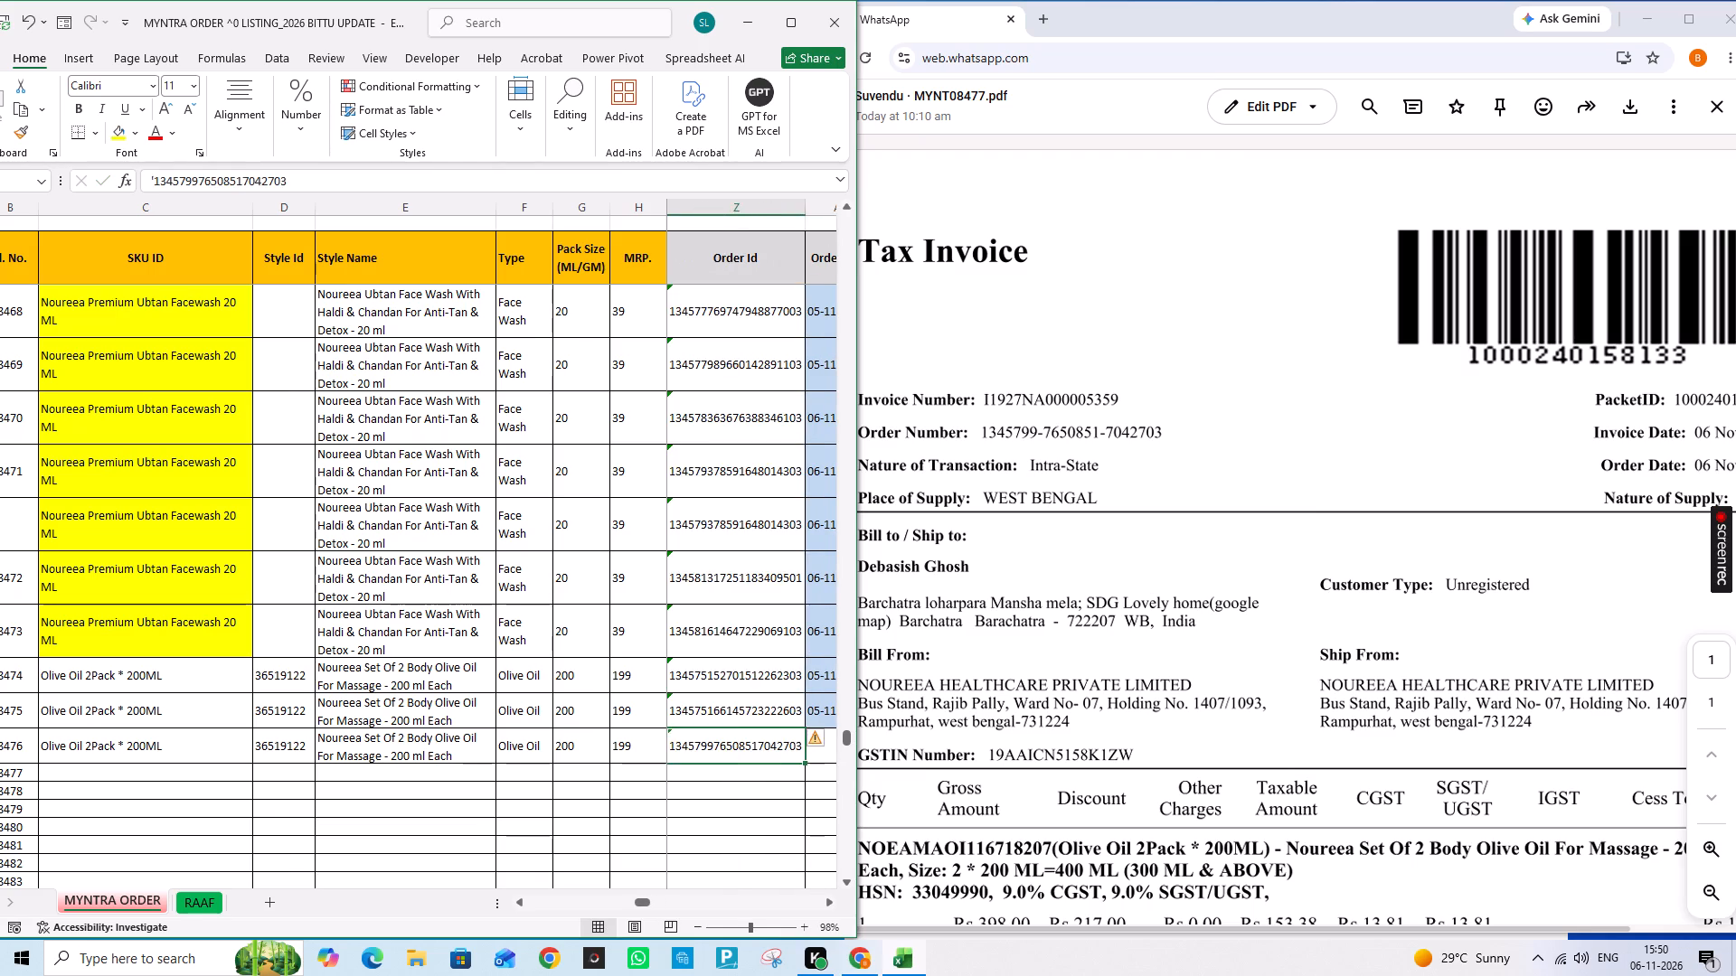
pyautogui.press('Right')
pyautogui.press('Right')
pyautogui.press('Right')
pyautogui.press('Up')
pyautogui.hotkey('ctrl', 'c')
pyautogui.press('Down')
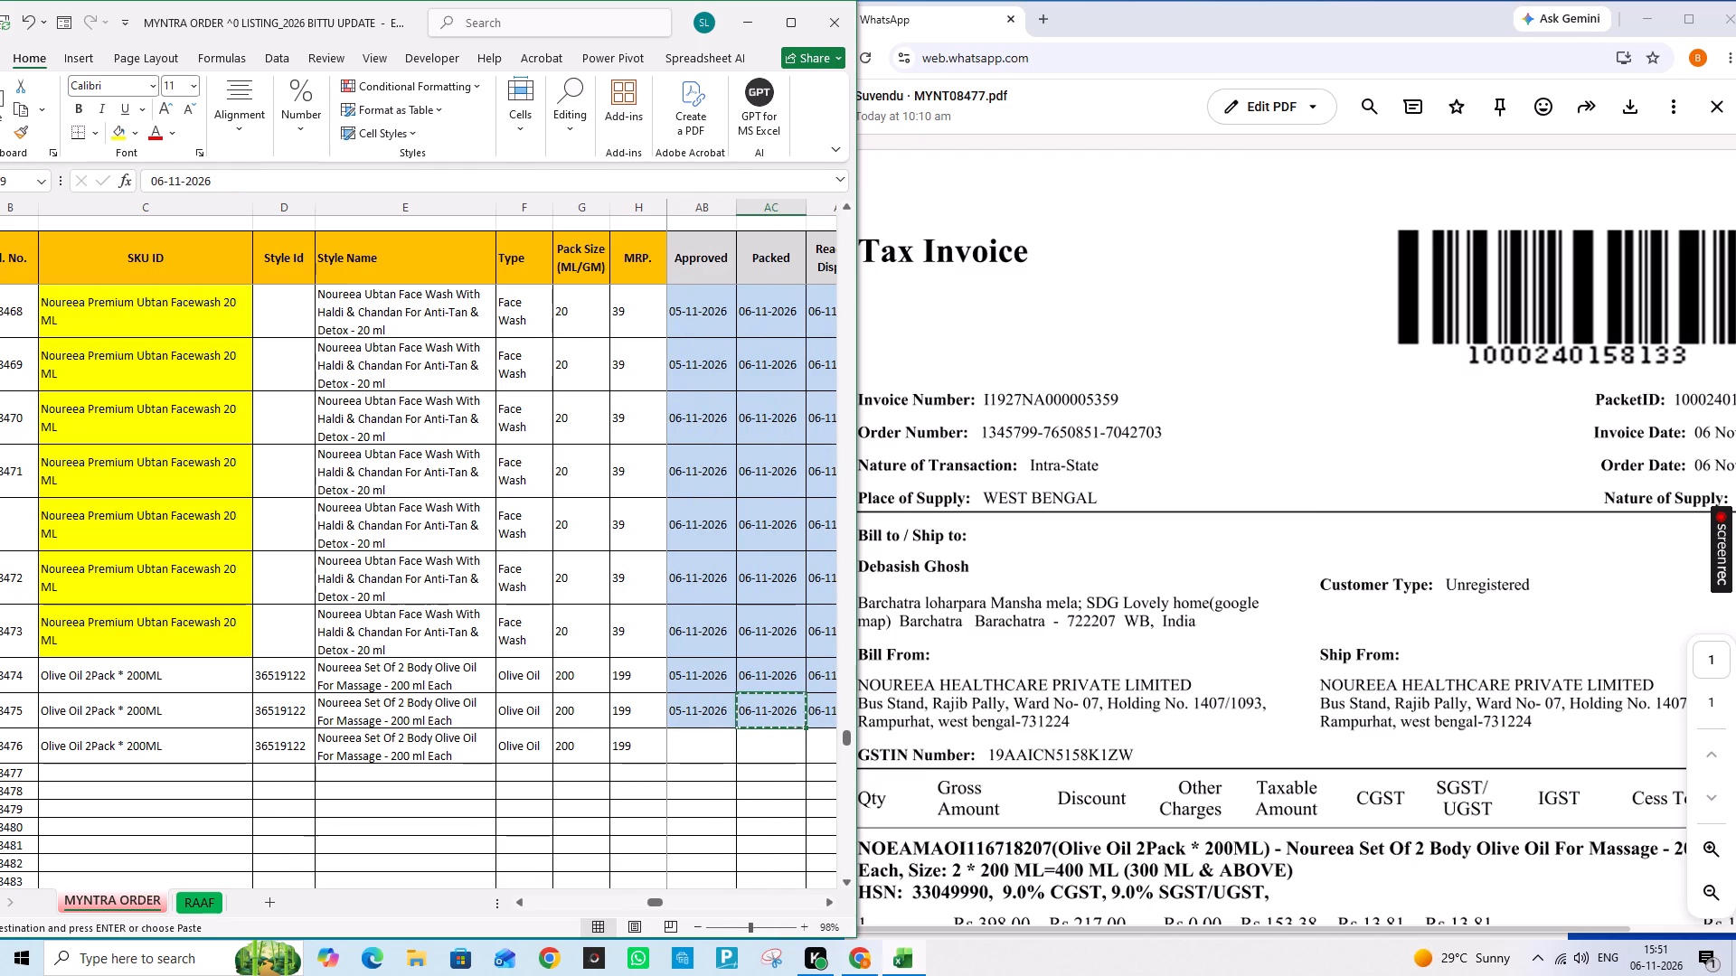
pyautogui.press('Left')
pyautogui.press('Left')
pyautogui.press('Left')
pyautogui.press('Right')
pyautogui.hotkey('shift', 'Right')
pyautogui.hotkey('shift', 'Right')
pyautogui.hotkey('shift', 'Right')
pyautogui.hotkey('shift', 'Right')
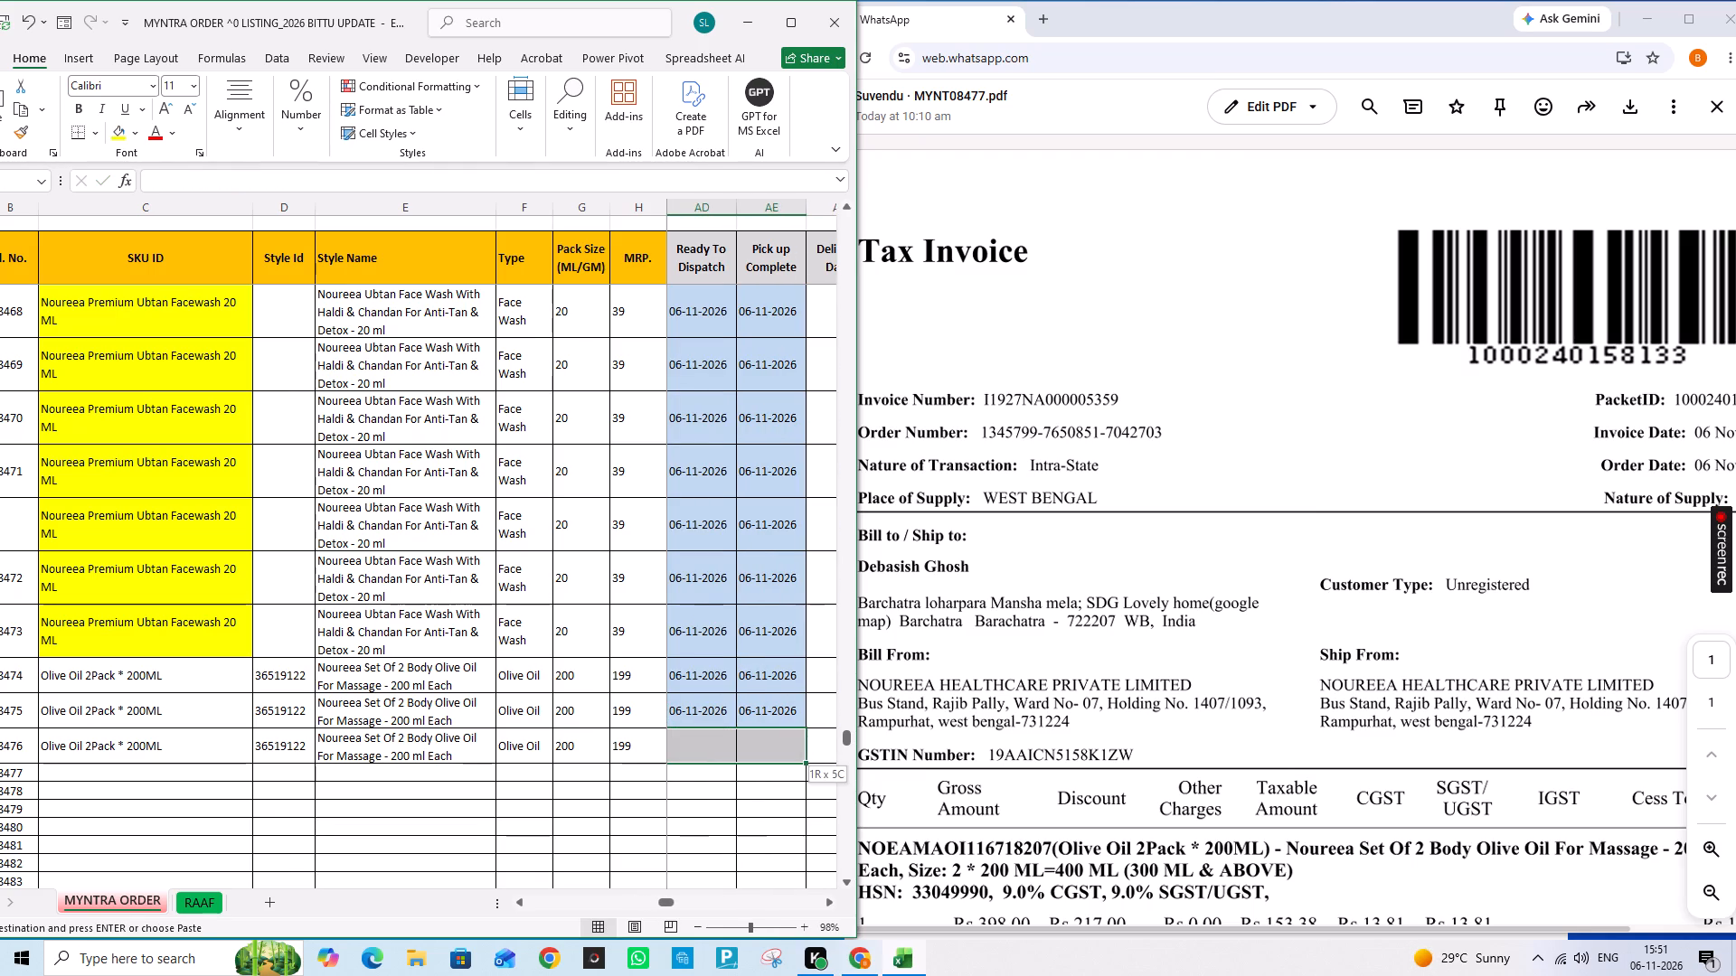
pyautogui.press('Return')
# Enter the buyer's name from the tax invoice in the MYNT8477 row.
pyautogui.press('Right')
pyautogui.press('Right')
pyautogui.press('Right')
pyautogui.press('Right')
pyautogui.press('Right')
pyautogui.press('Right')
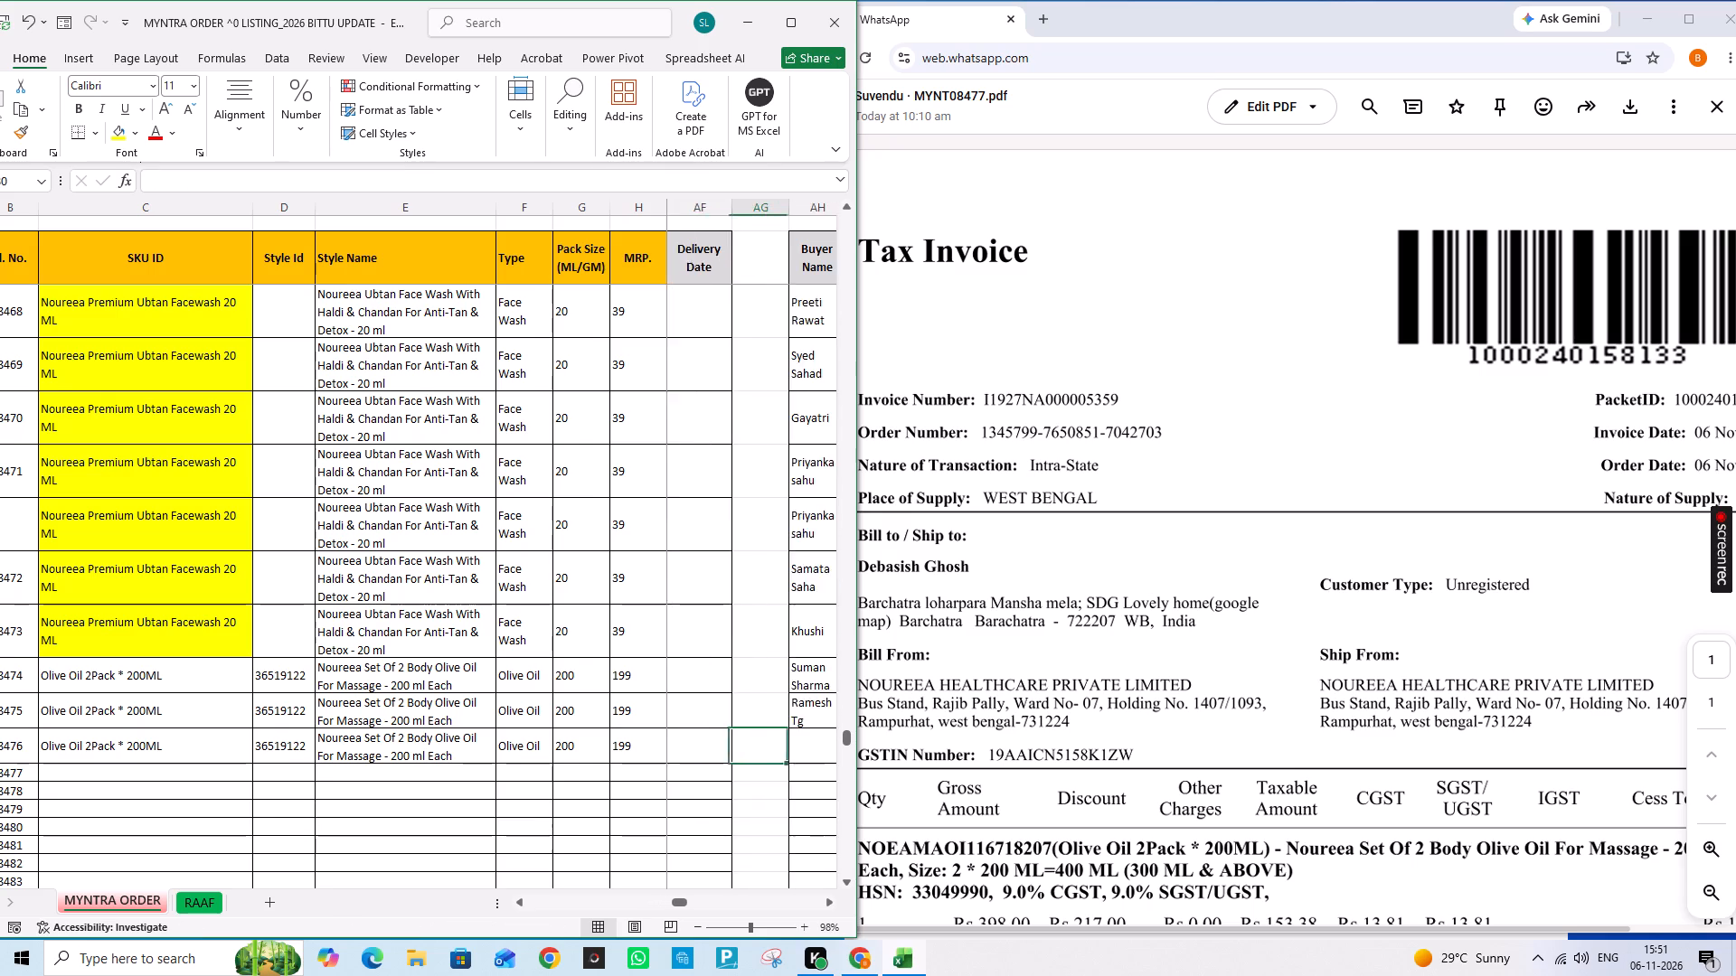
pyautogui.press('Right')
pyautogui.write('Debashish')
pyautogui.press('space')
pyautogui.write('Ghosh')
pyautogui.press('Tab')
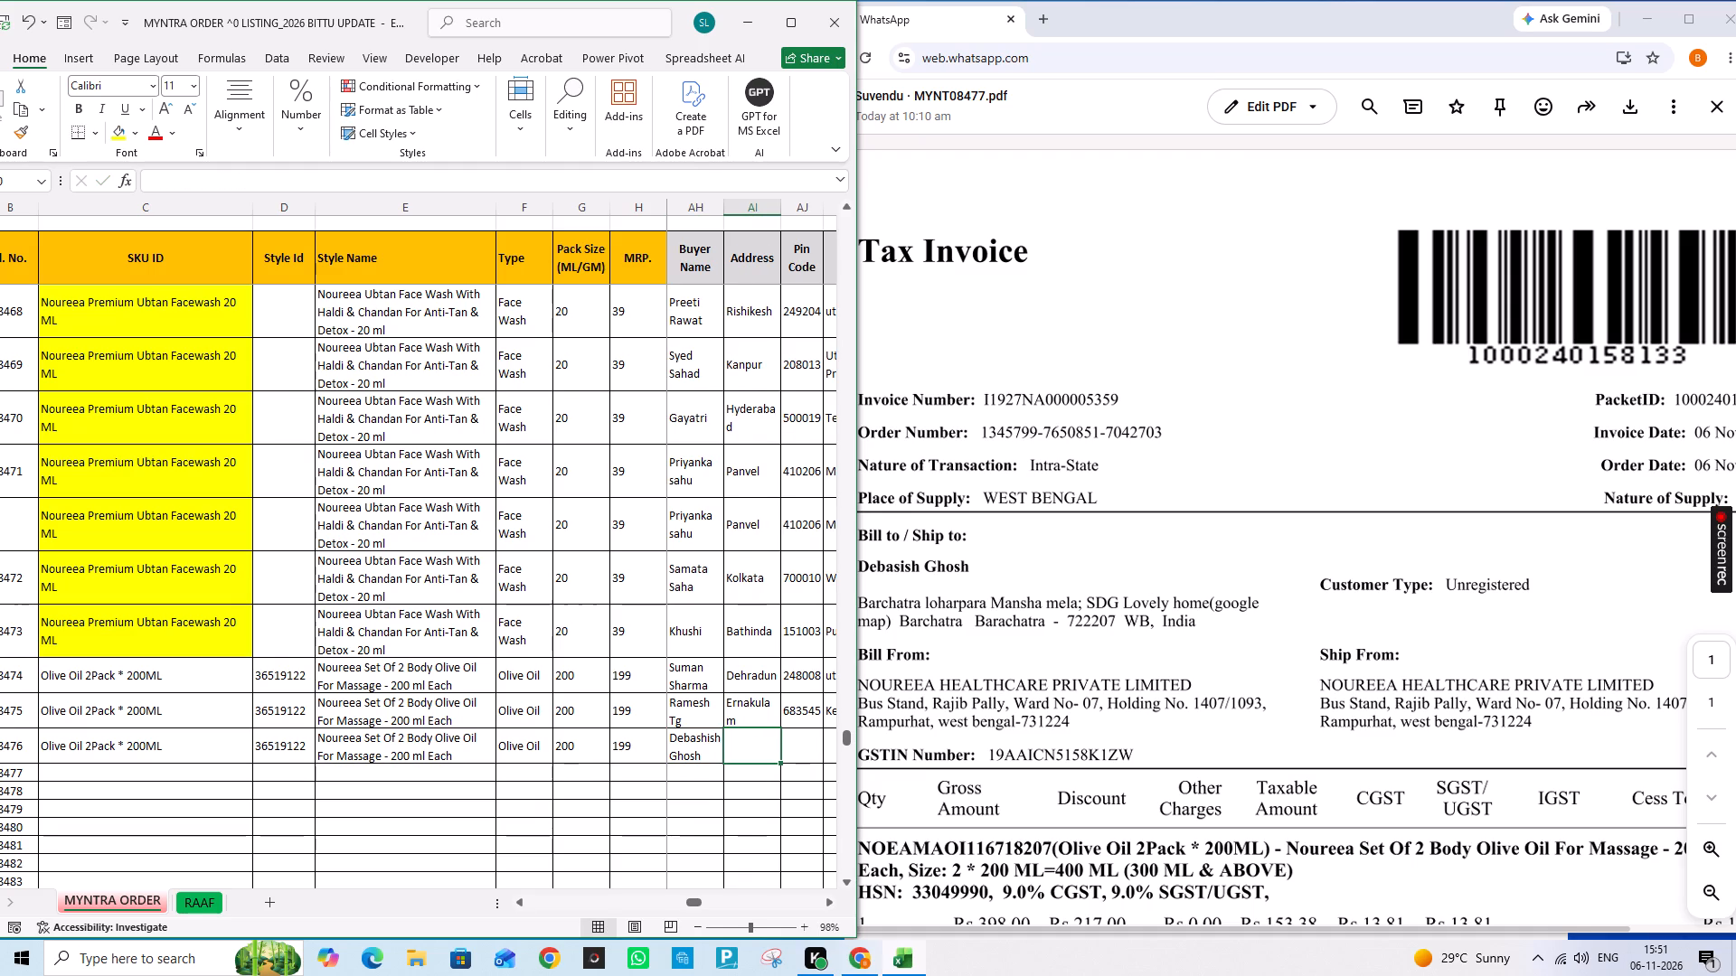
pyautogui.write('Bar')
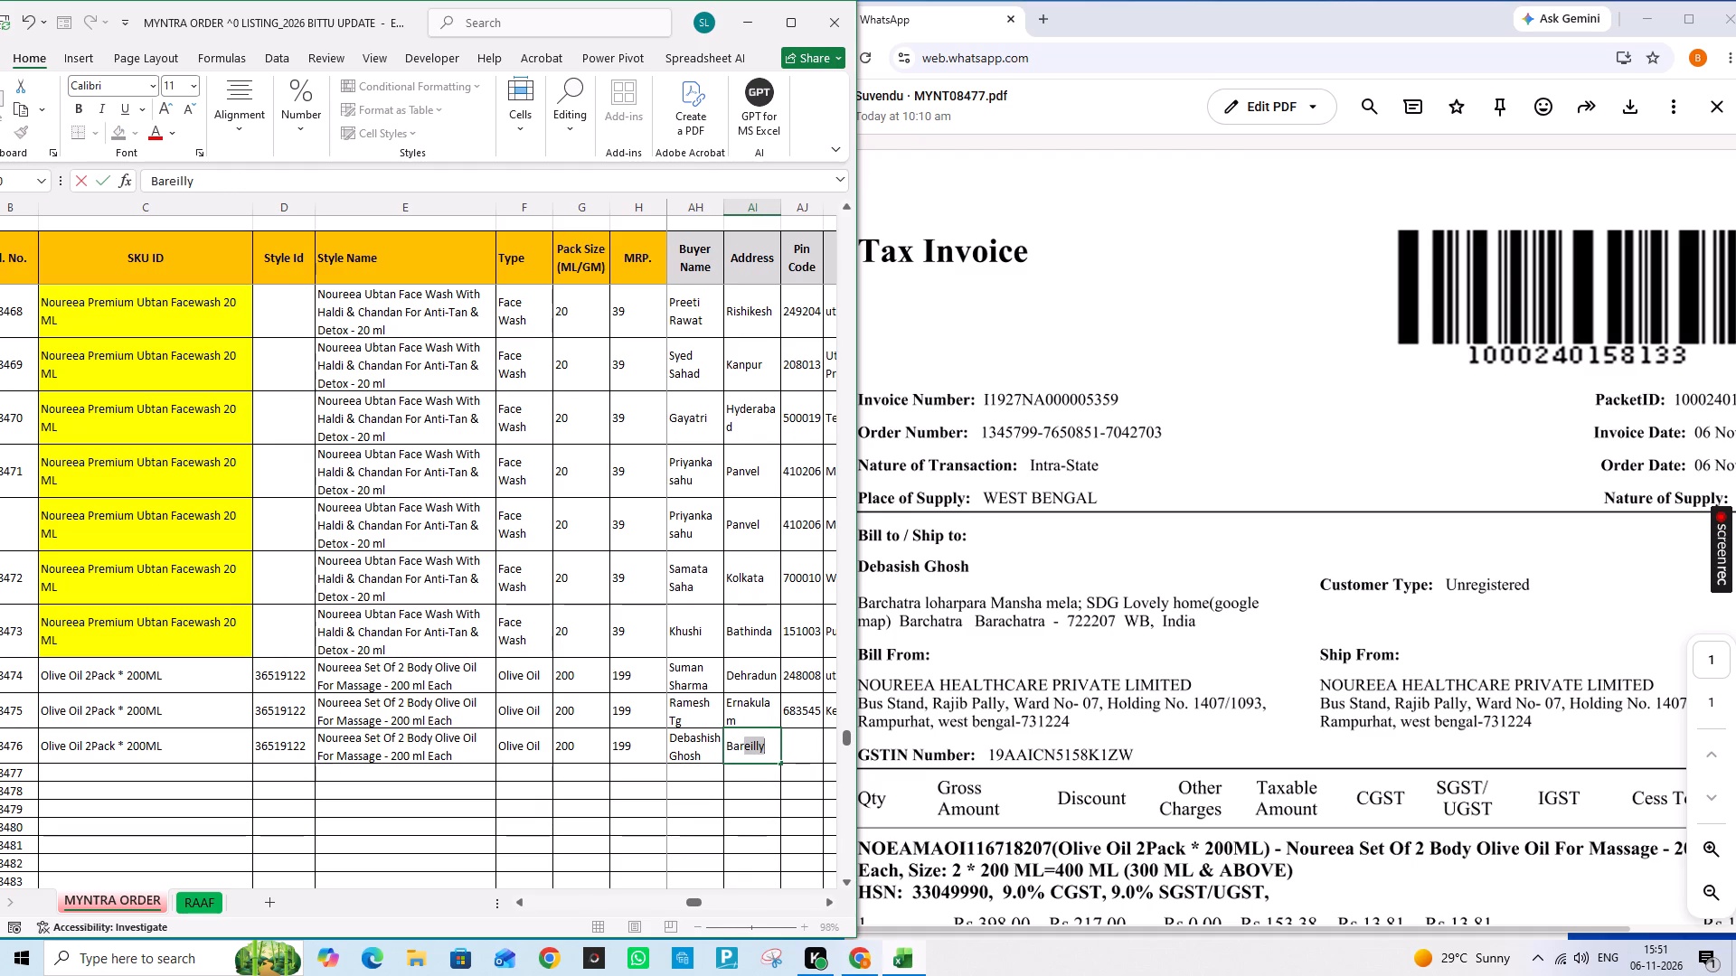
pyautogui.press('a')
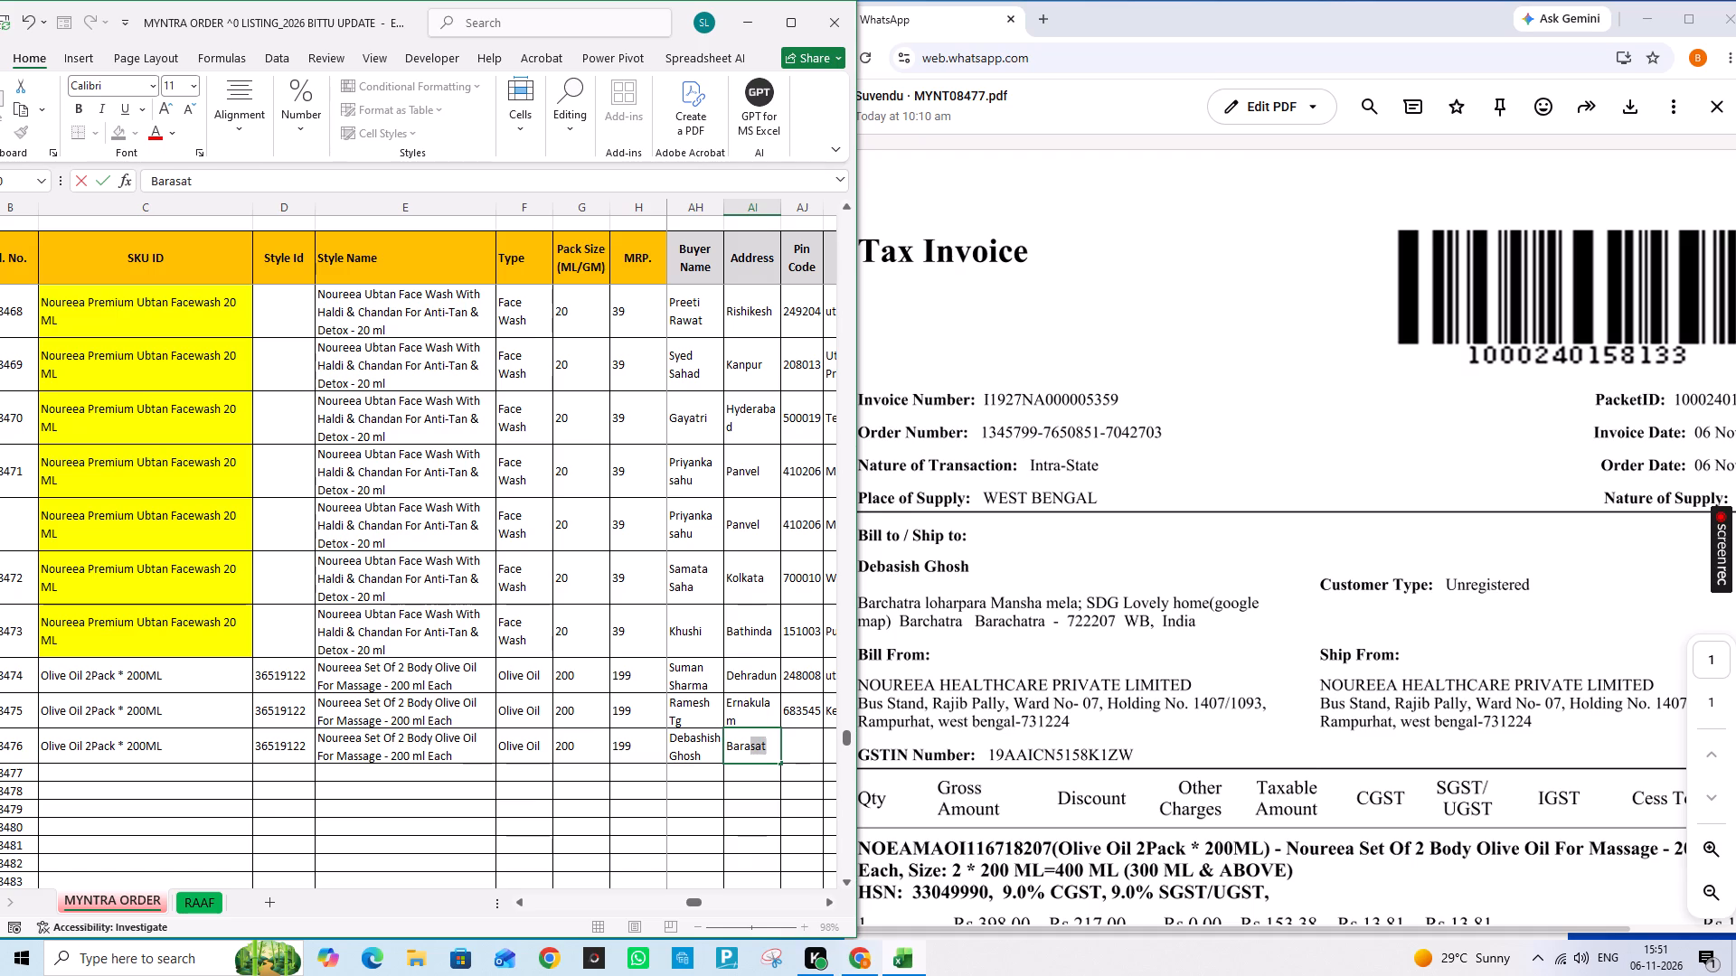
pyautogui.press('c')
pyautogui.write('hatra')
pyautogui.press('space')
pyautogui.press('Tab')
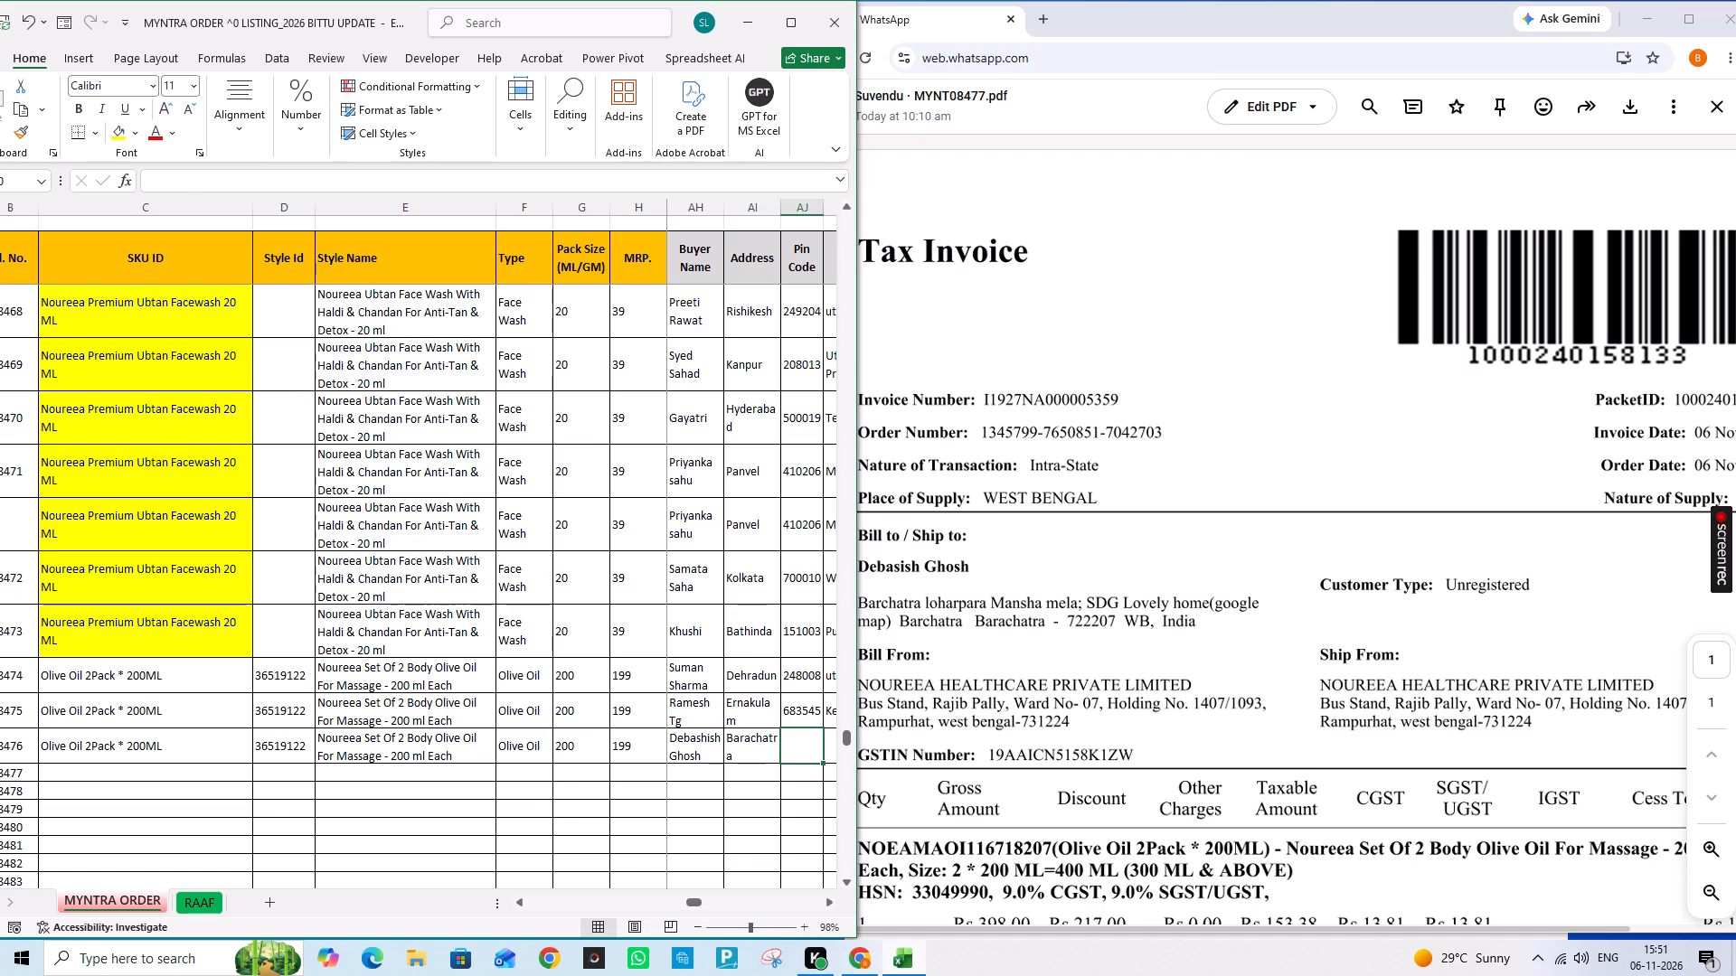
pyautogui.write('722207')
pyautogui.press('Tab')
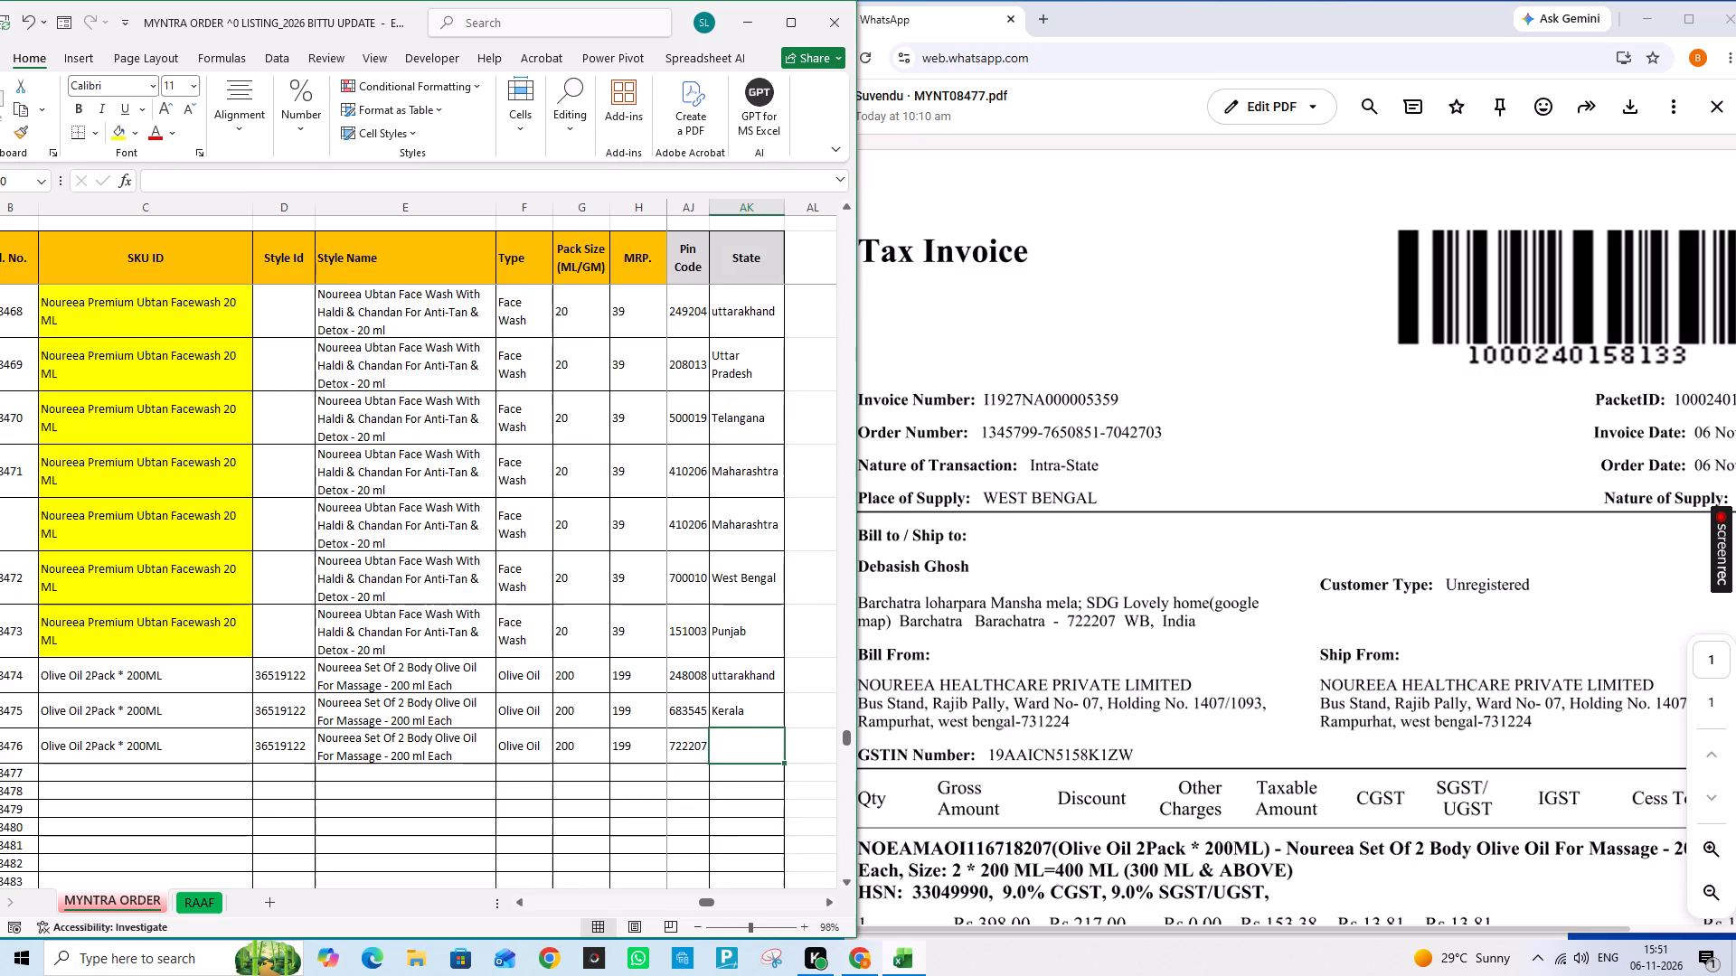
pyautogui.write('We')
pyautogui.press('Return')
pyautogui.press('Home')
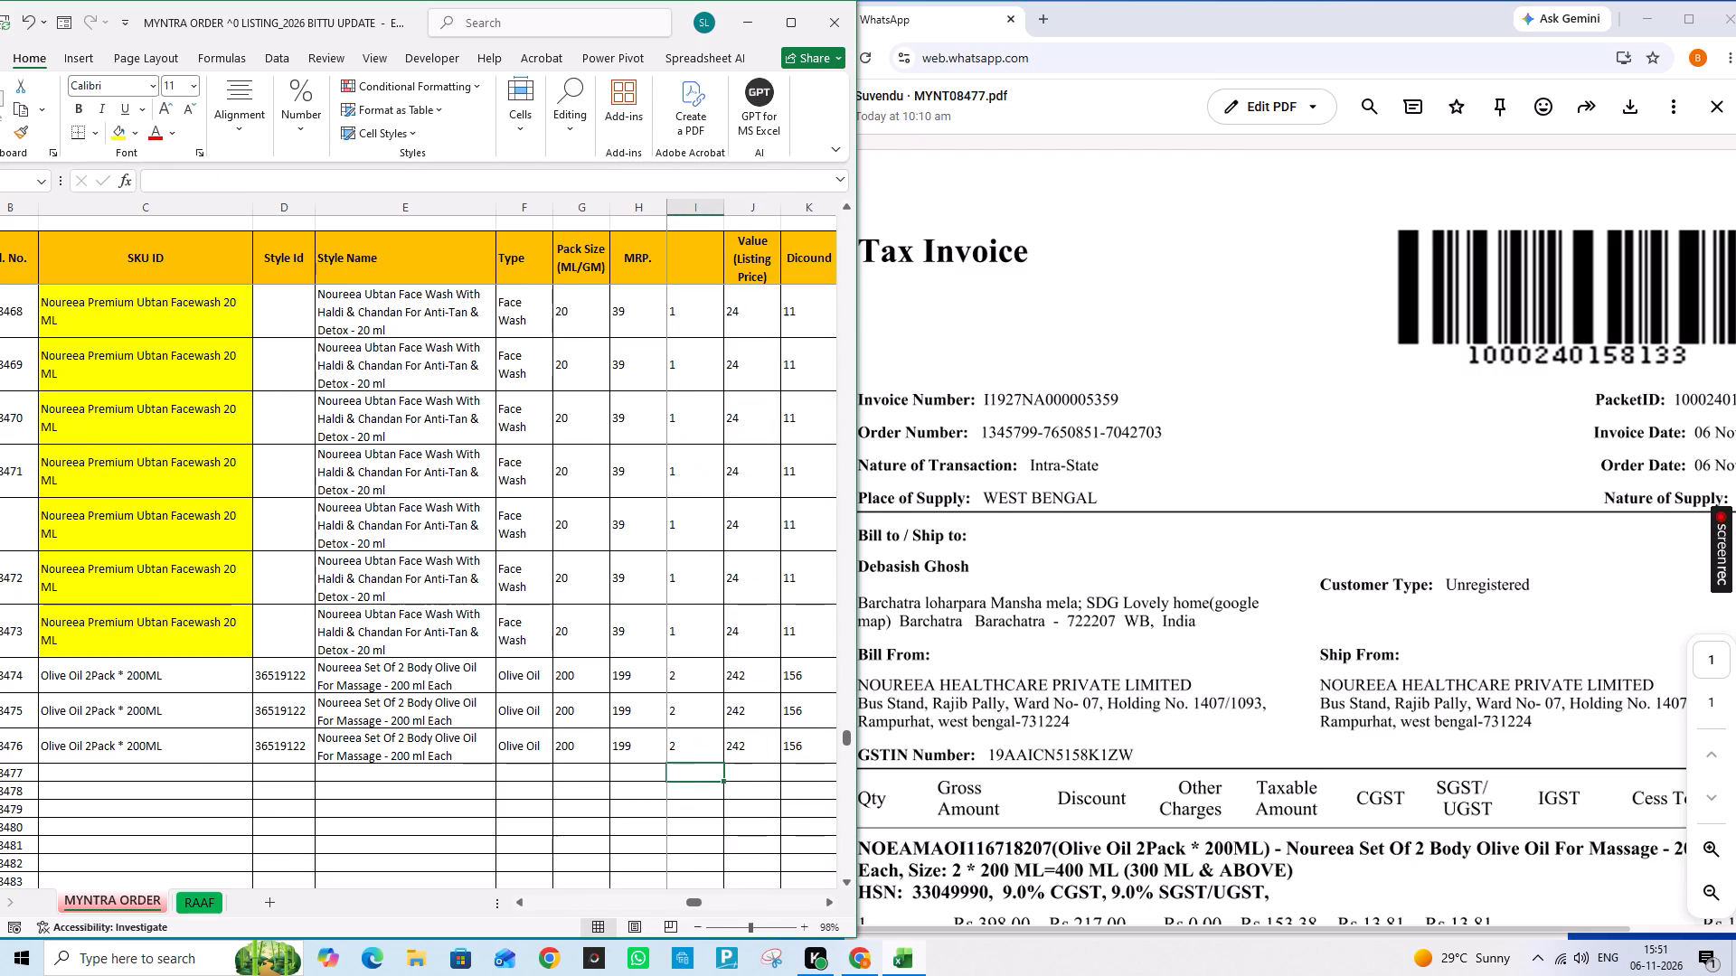
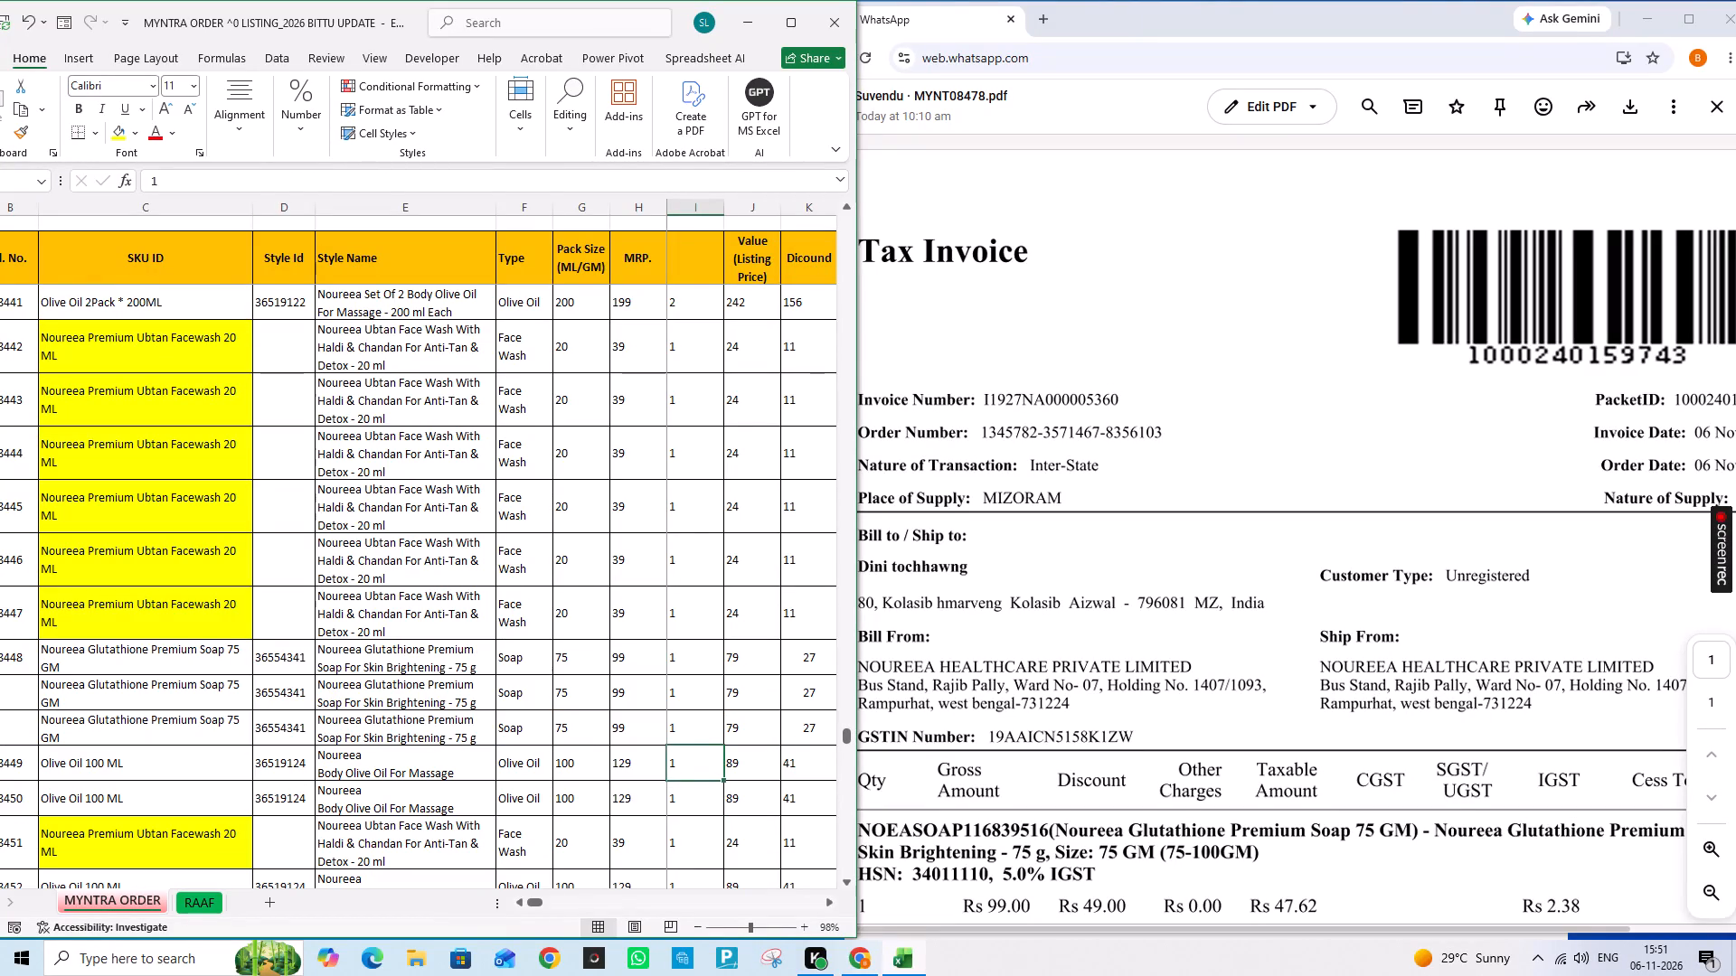
# Copy the Noureea Glutathione Premium Soap 75 GM details, SKU ID through GT Charge, from an earlier soap row into the MYNT8478 row.
pyautogui.hotkey('shift', 'Right')
pyautogui.hotkey('shift', 'Right')
pyautogui.hotkey('shift', 'Right')
pyautogui.hotkey('shift', 'Right')
pyautogui.hotkey('shift', 'Right')
pyautogui.hotkey('shift', 'Right')
pyautogui.hotkey('shift', 'Right')
pyautogui.hotkey('shift', 'Right')
pyautogui.hotkey('shift', 'Right')
pyautogui.hotkey('shift', 'Right')
pyautogui.hotkey('shift', 'Right')
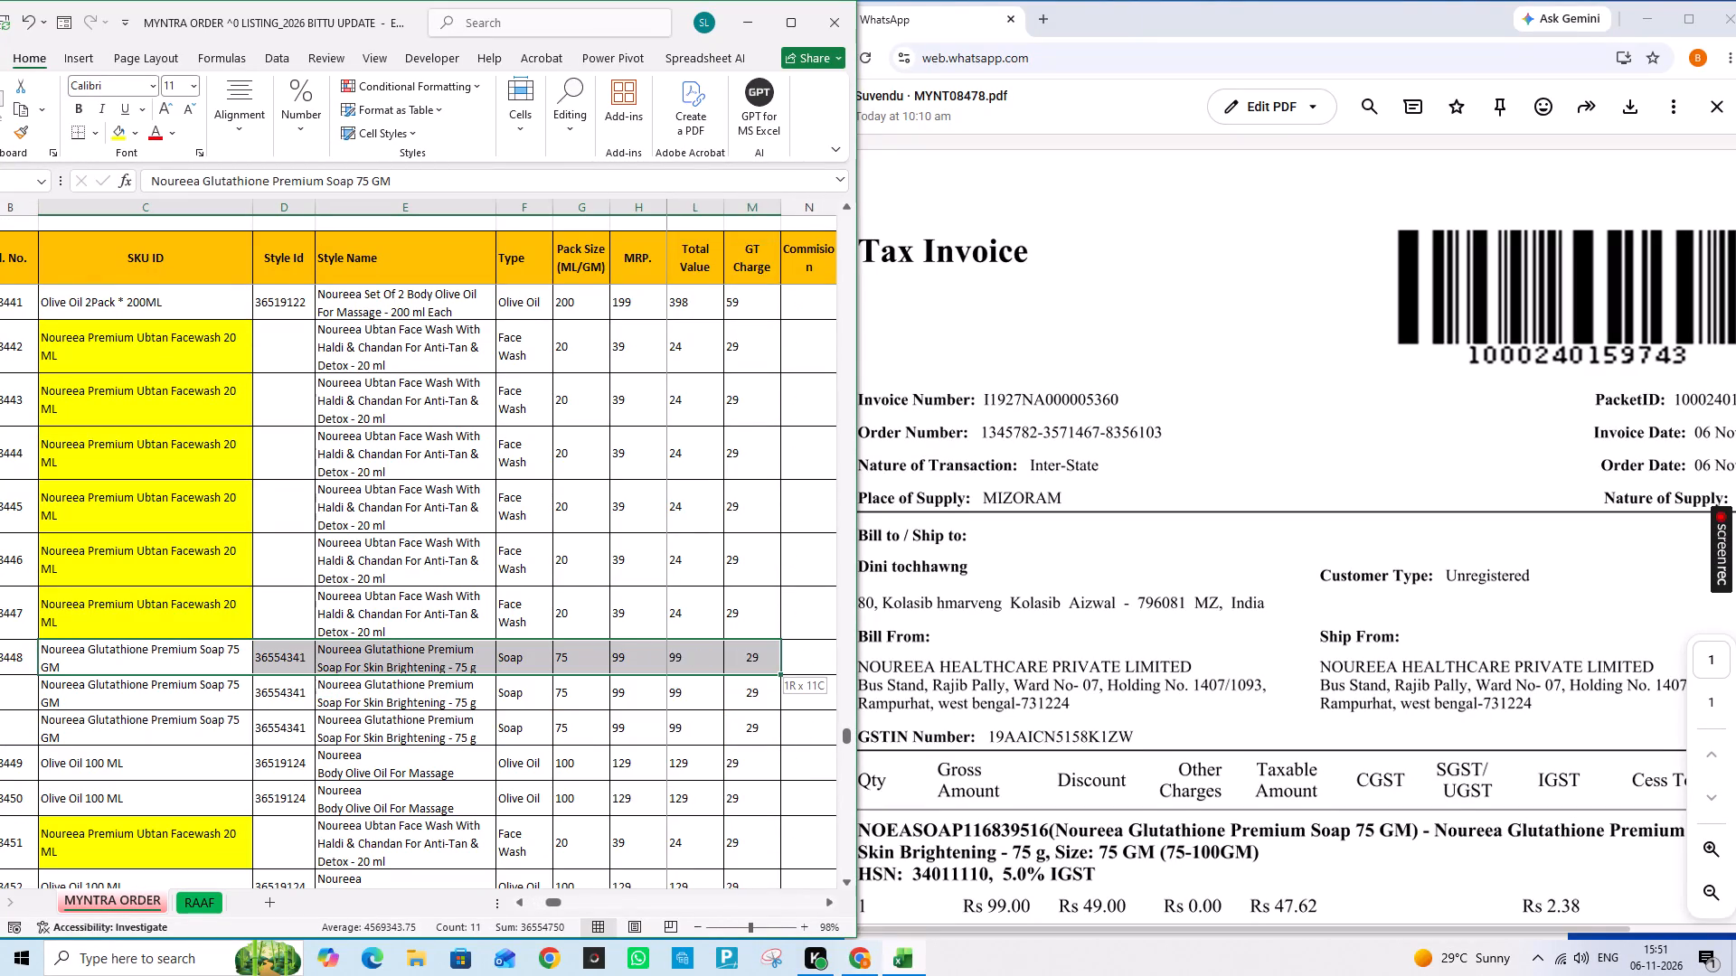
pyautogui.hotkey('ctrl', 'c')
pyautogui.press('pagedown')
pyautogui.press('pagedown')
pyautogui.press('pagedown')
pyautogui.press('pagedown')
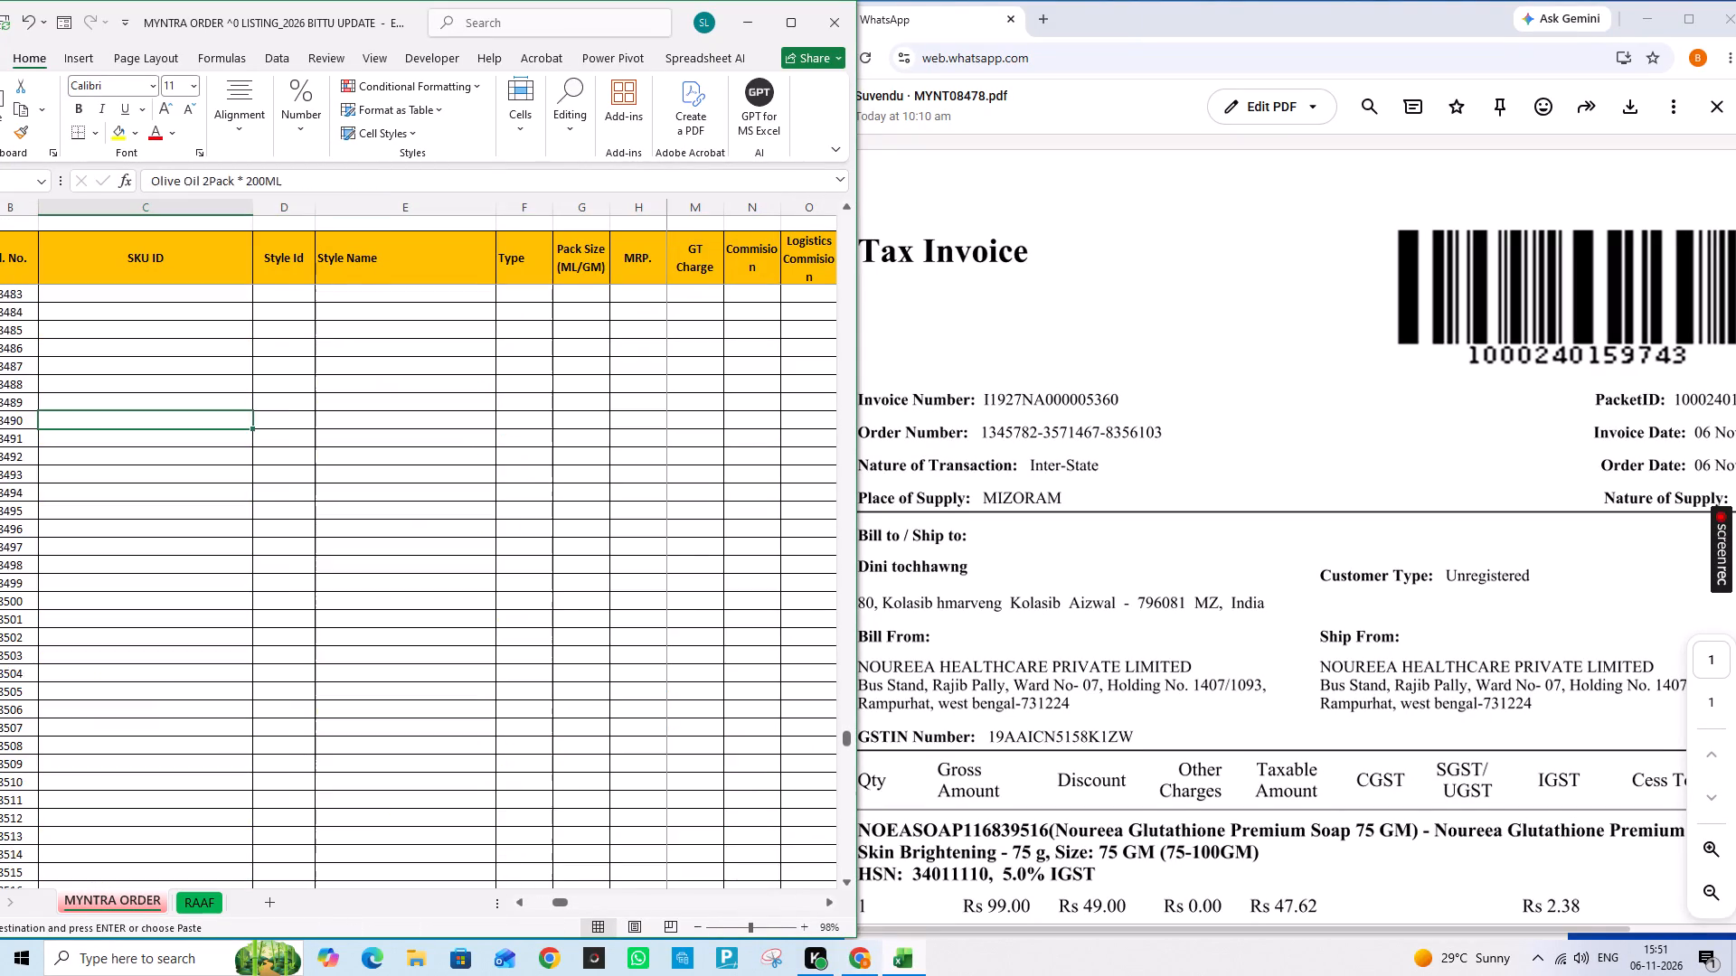
pyautogui.press('pagedown')
pyautogui.press('pageup')
pyautogui.press('pageup')
pyautogui.press('Down')
pyautogui.press('Down')
pyautogui.press('Down')
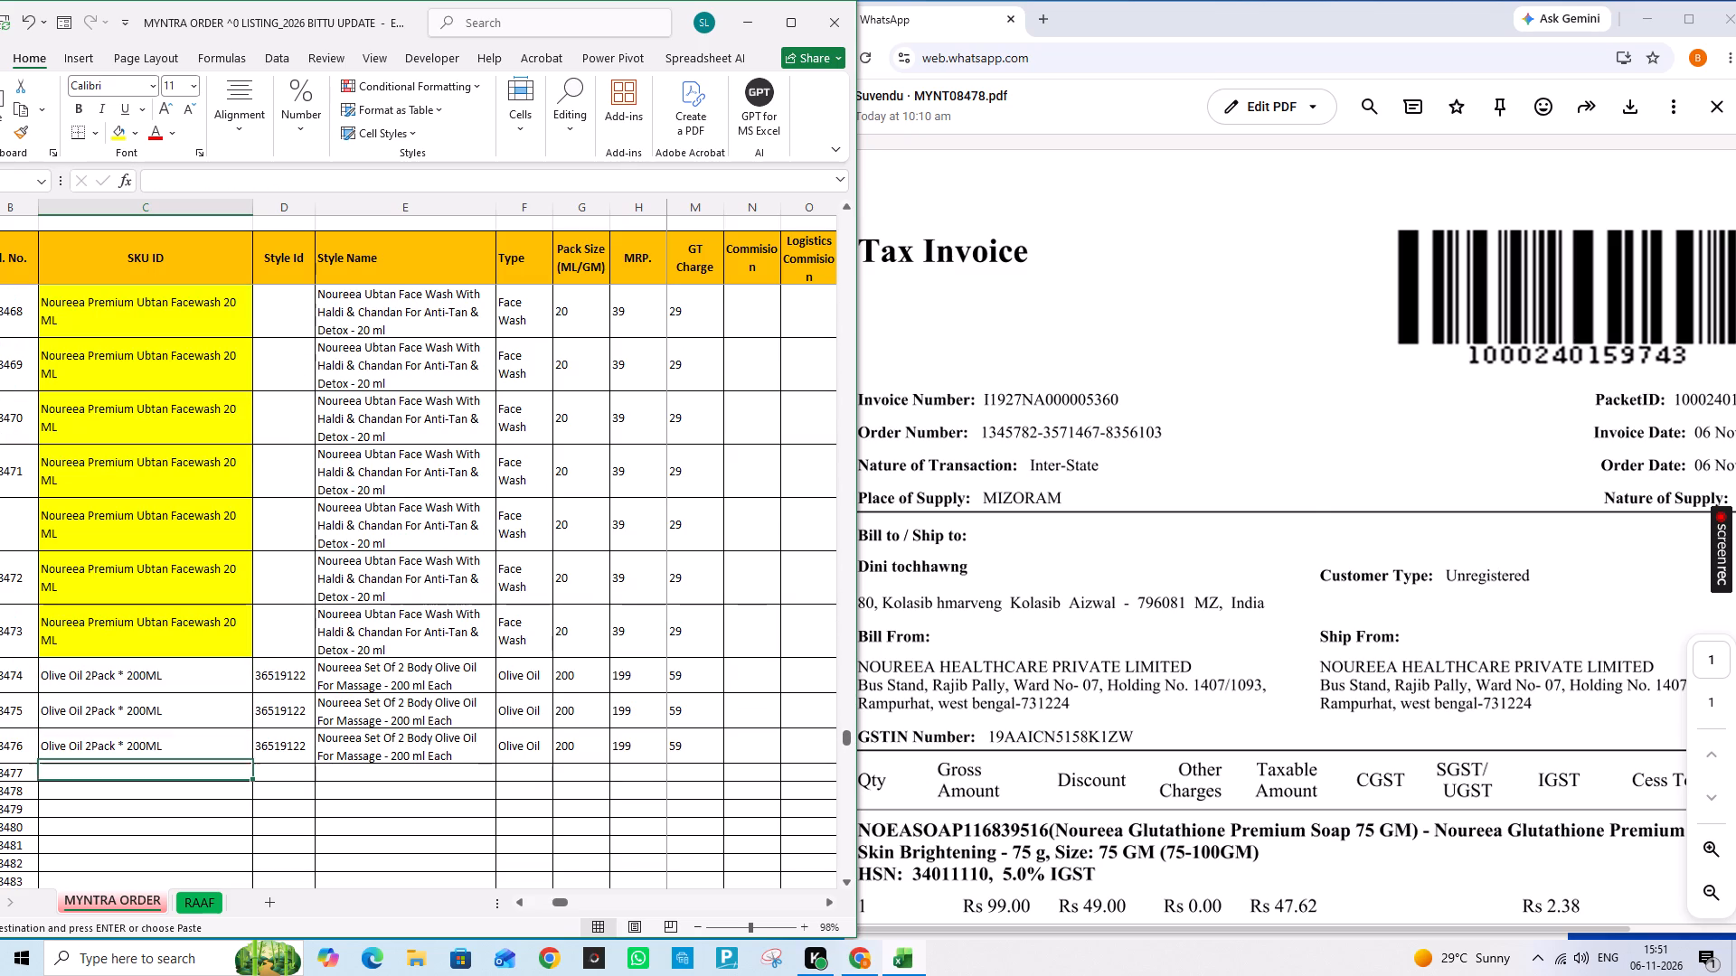
pyautogui.press('Return')
pyautogui.press('Right')
pyautogui.press('Right')
pyautogui.press('Right')
pyautogui.press('Right')
pyautogui.press('Right')
pyautogui.press('Right')
pyautogui.press('Right')
pyautogui.press('Right')
pyautogui.press('Right')
pyautogui.press('Right')
pyautogui.press('Right')
pyautogui.press('Right')
pyautogui.press('Right')
pyautogui.press('Right')
pyautogui.press('Right')
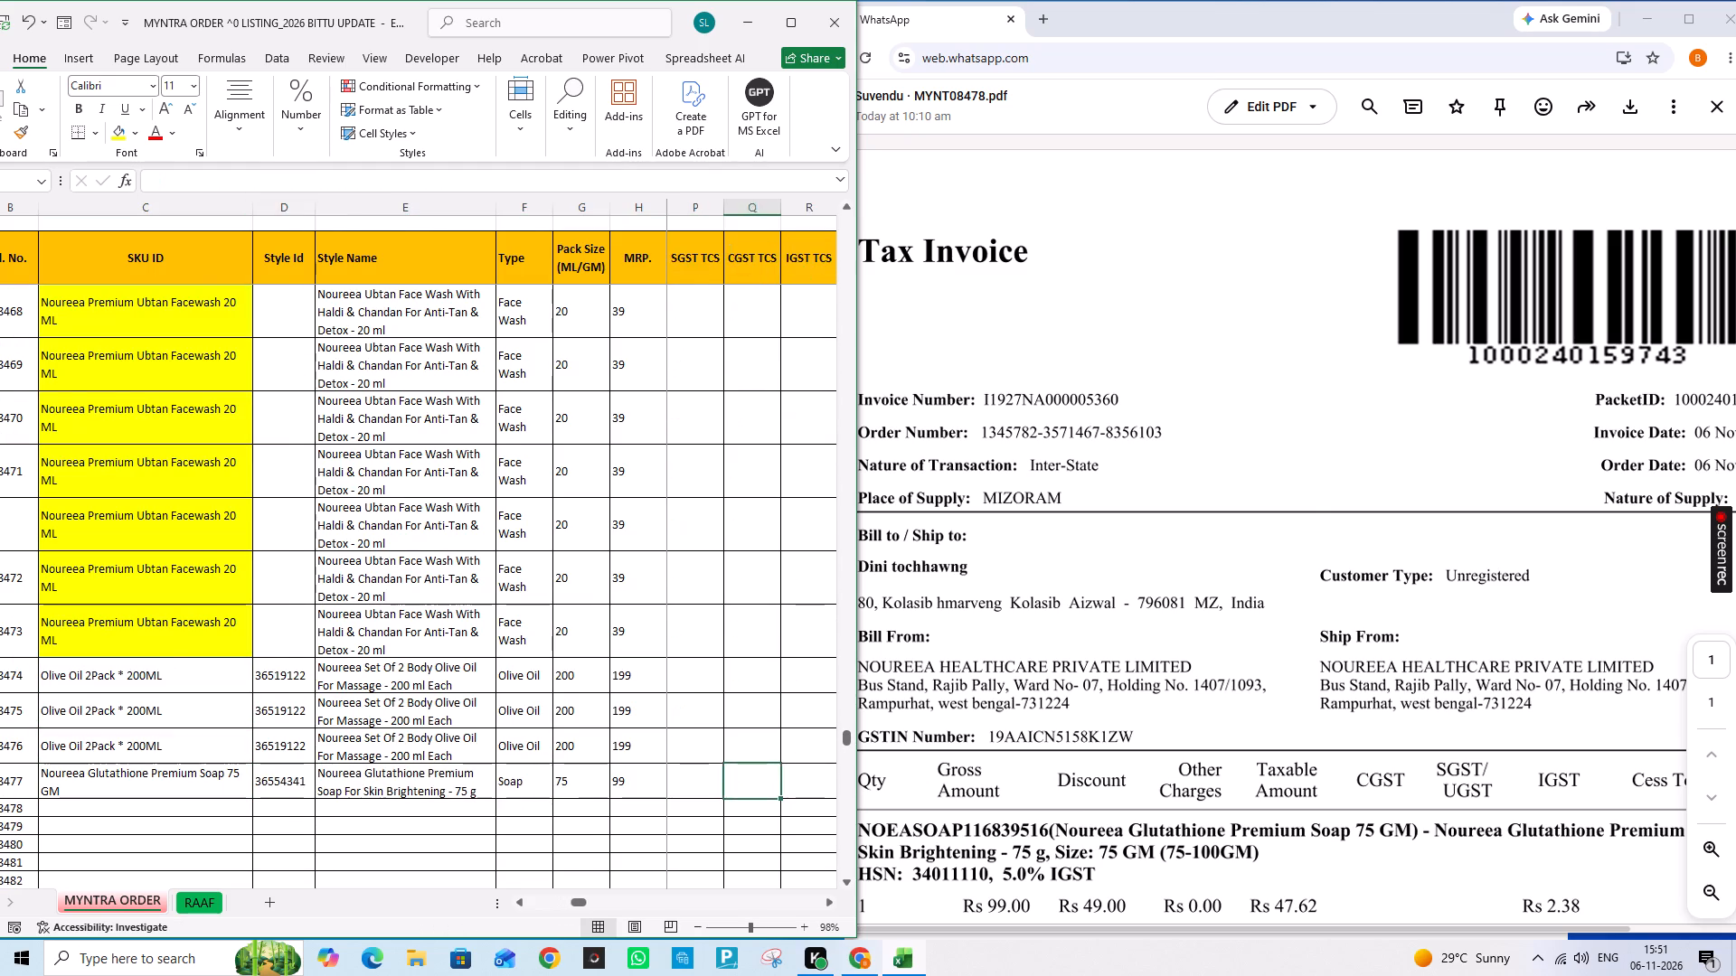
pyautogui.press('Right')
pyautogui.press('Right')
pyautogui.press('Right')
pyautogui.press('Right')
pyautogui.press('Right')
pyautogui.press('Right')
pyautogui.press('Right')
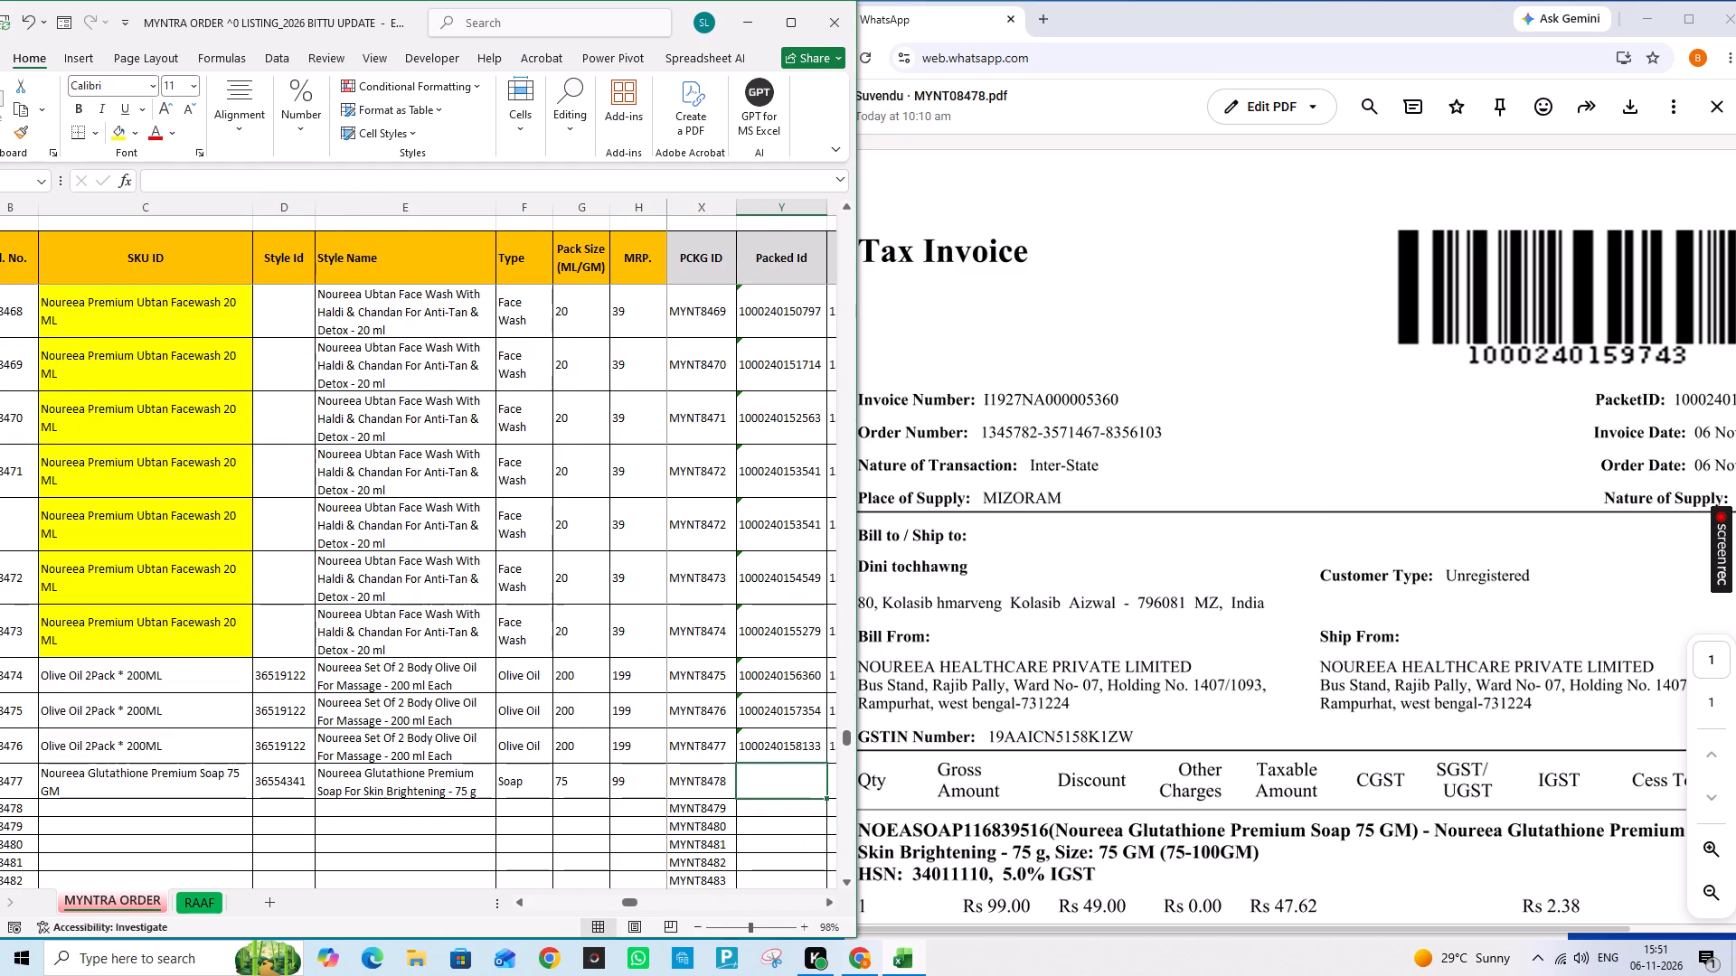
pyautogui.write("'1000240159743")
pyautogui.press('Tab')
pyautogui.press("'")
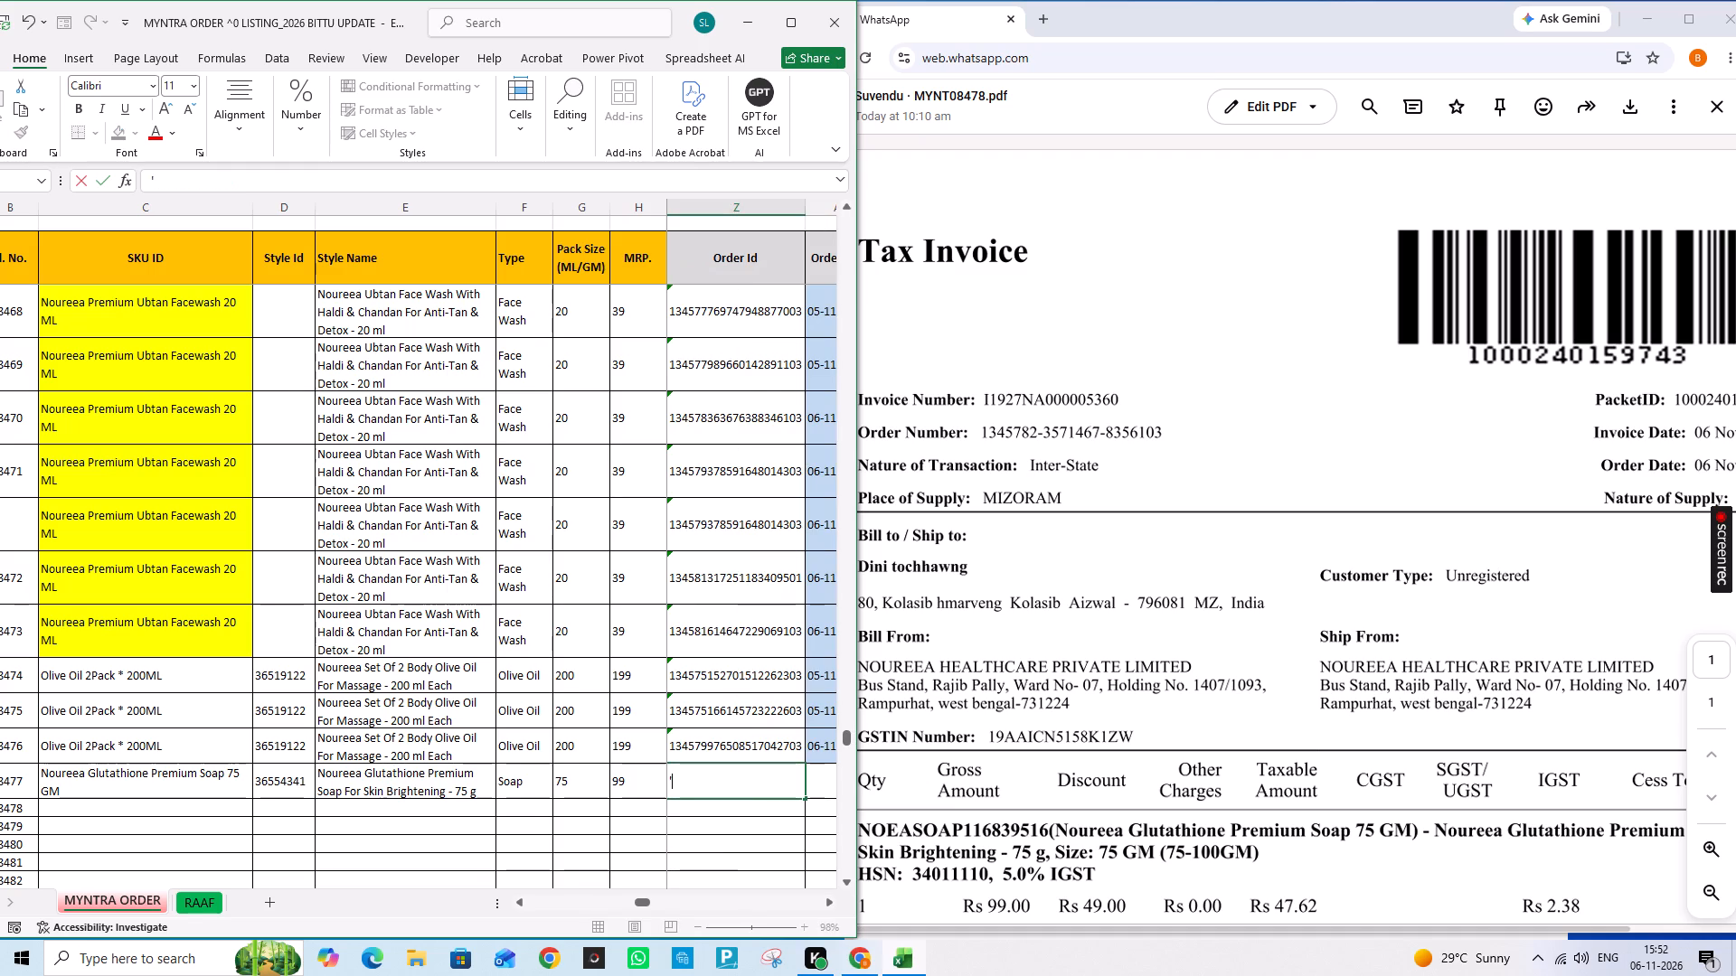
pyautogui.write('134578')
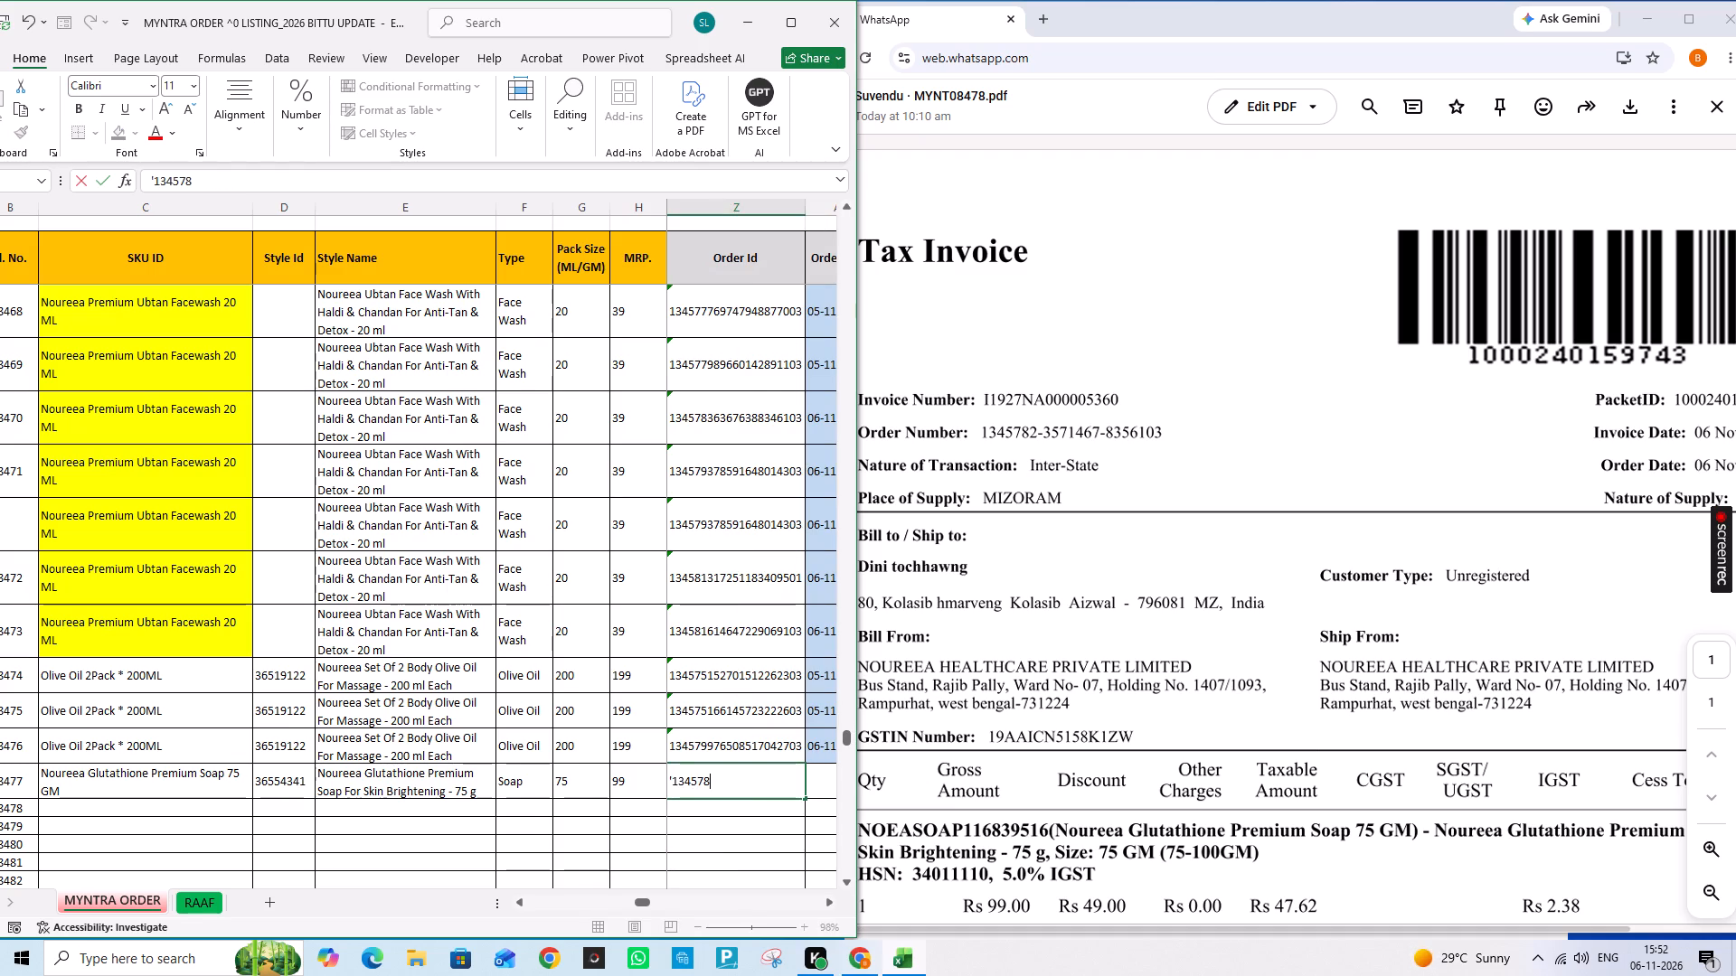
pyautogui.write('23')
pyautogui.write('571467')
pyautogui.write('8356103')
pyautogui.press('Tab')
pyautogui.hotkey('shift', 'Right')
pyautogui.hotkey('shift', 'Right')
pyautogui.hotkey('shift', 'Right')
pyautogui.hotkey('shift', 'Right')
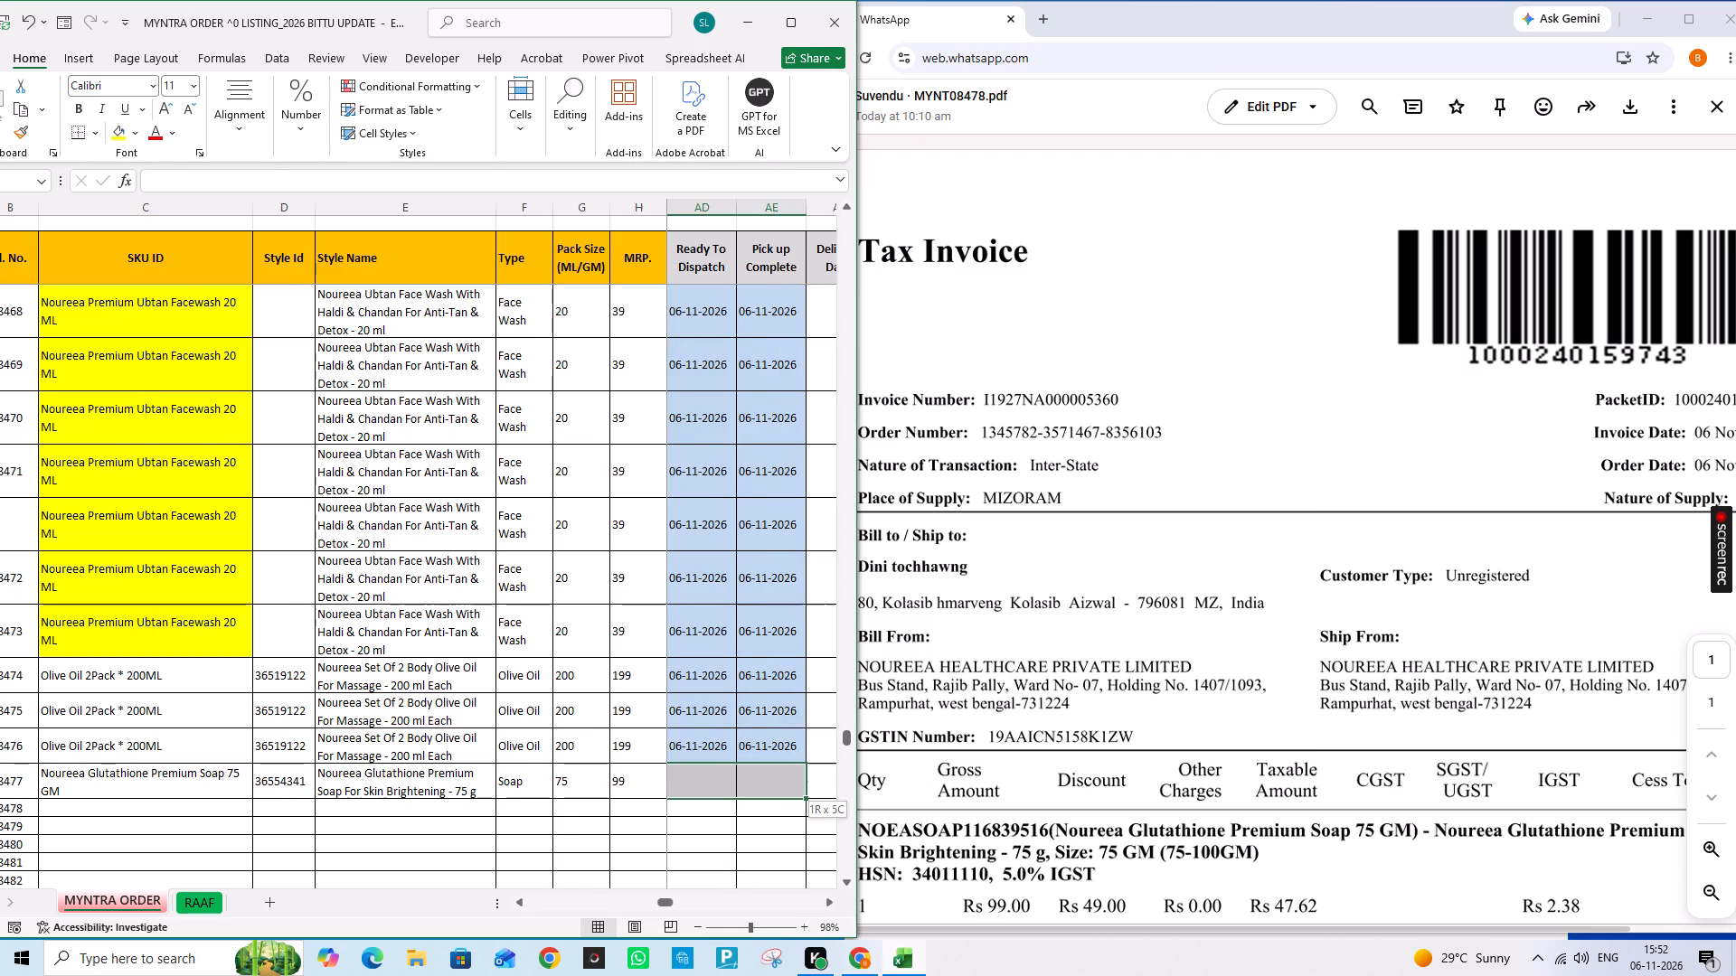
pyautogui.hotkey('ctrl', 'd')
# Enter the buyer's name from the tax invoice in the MYNT8478 row.
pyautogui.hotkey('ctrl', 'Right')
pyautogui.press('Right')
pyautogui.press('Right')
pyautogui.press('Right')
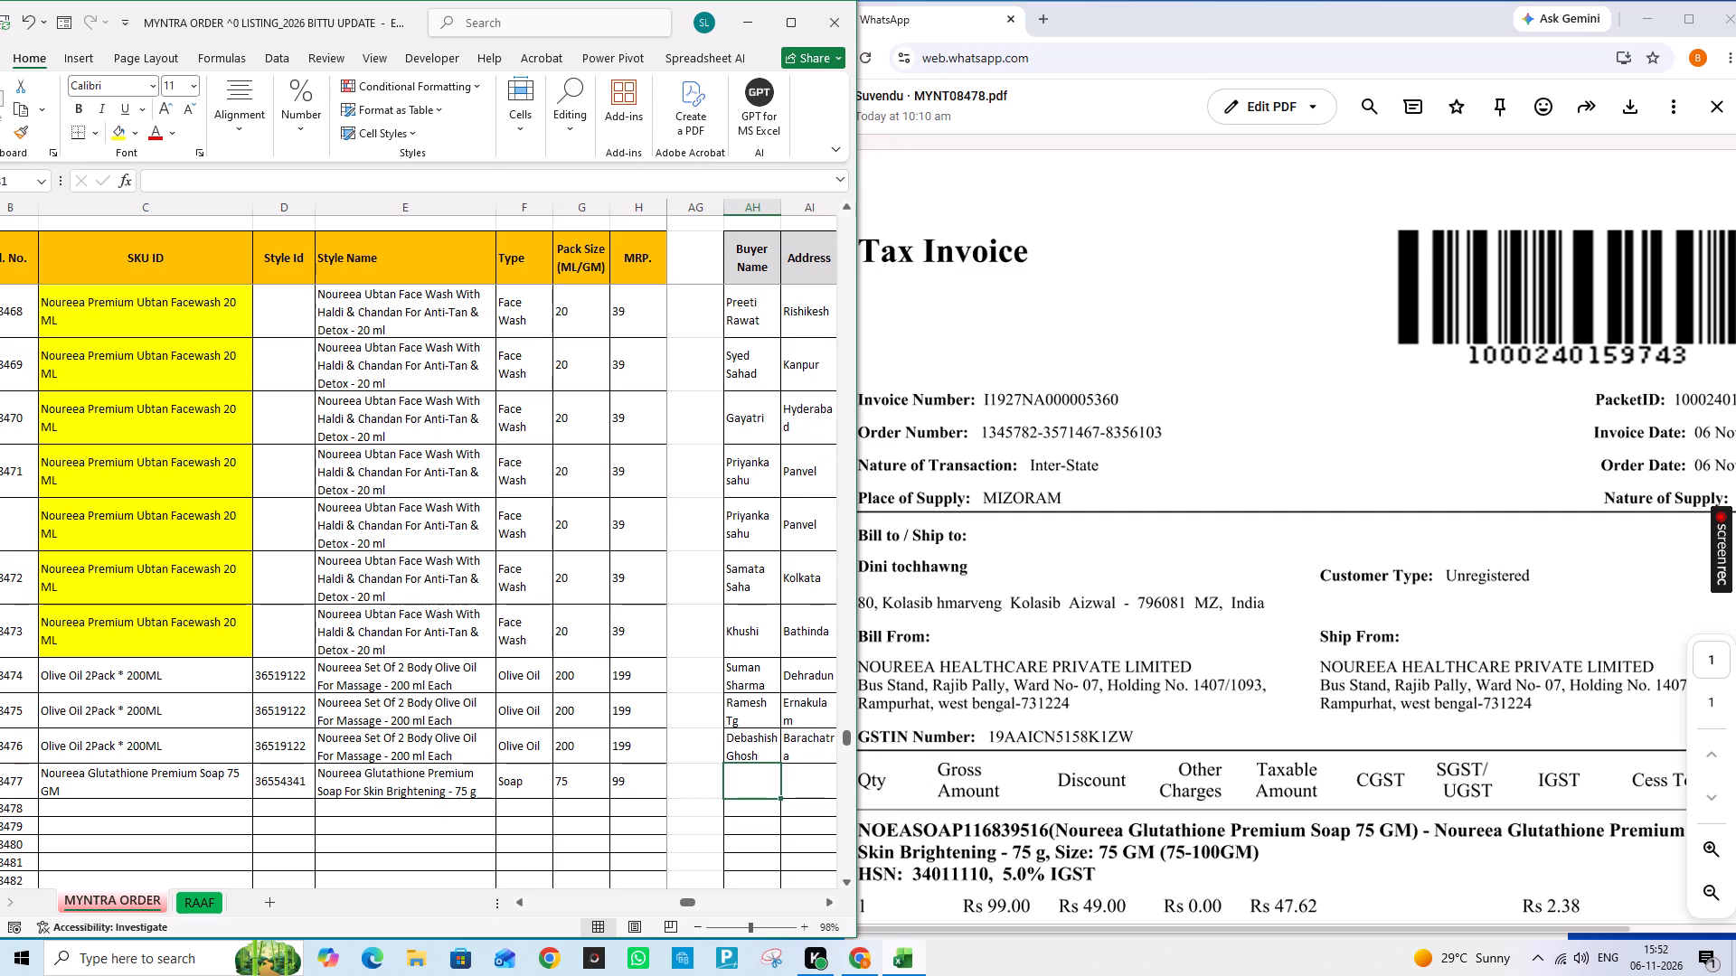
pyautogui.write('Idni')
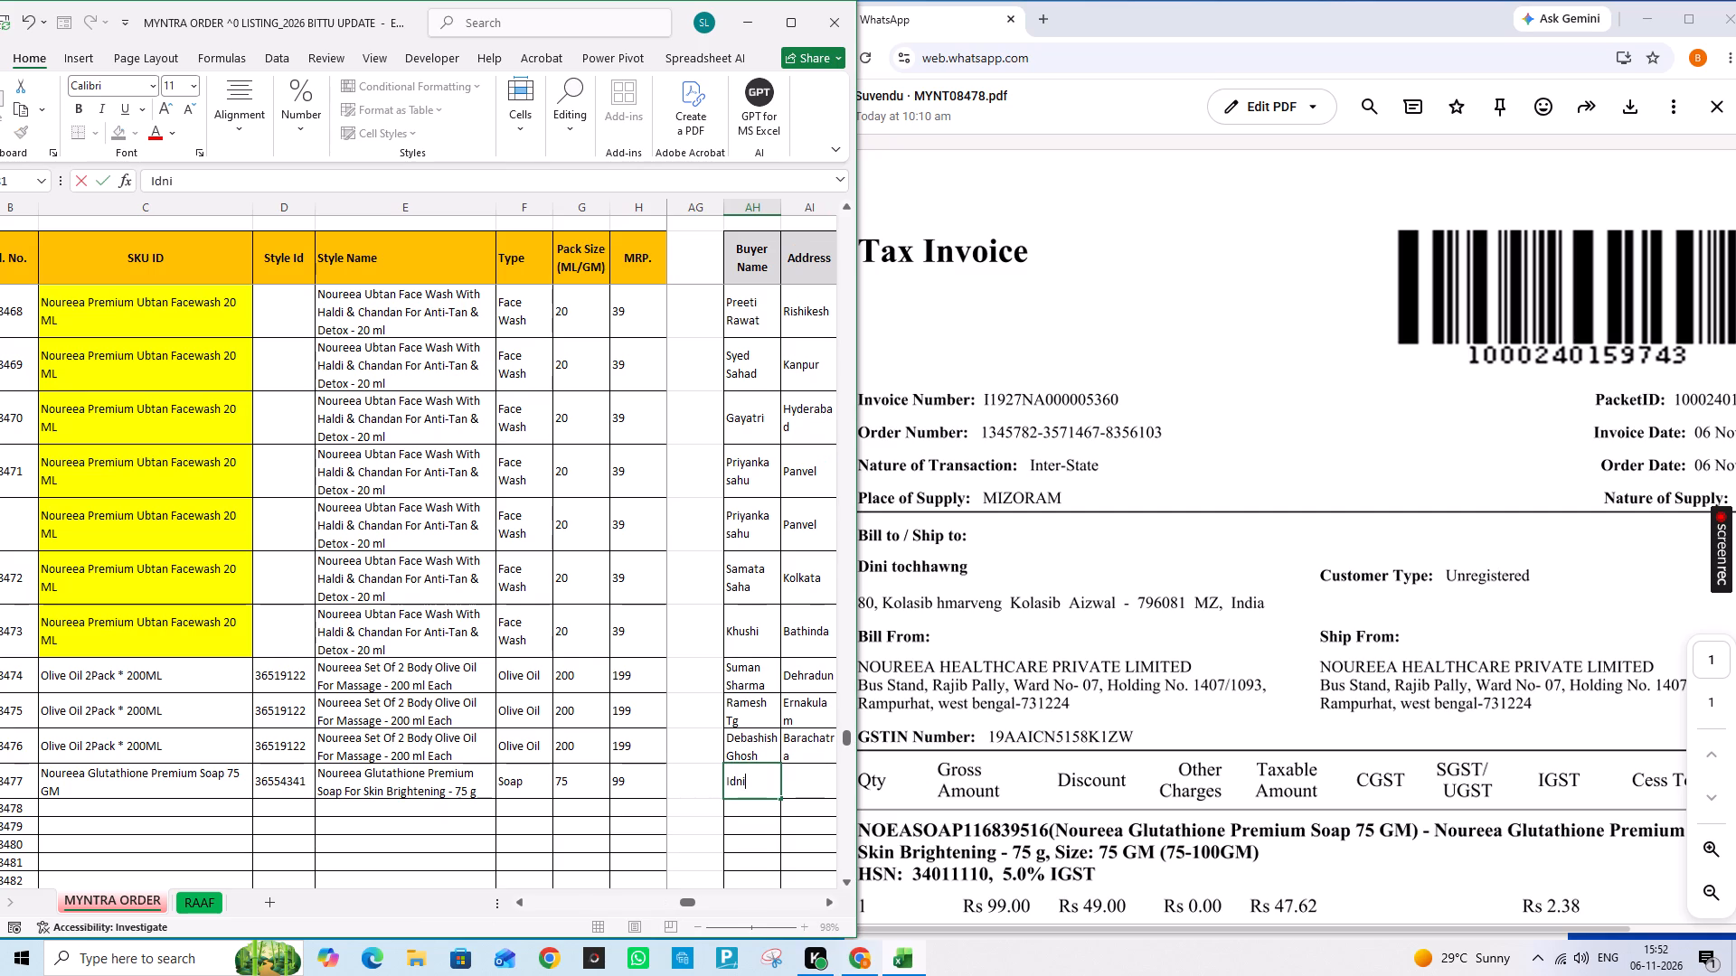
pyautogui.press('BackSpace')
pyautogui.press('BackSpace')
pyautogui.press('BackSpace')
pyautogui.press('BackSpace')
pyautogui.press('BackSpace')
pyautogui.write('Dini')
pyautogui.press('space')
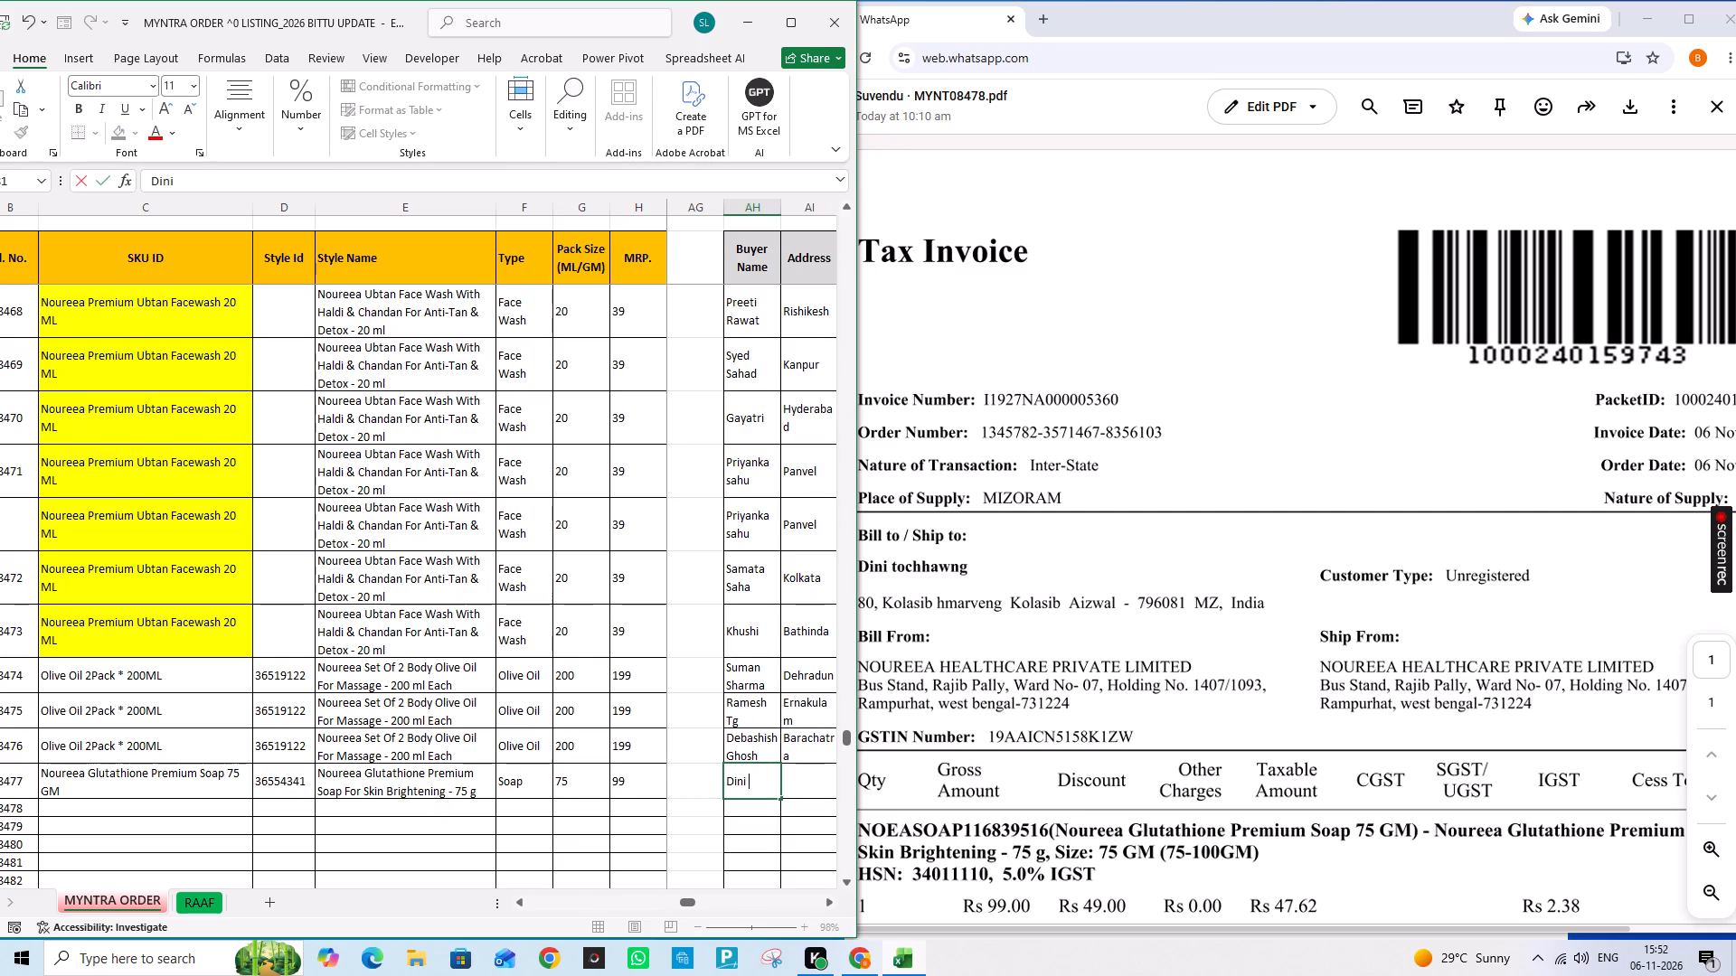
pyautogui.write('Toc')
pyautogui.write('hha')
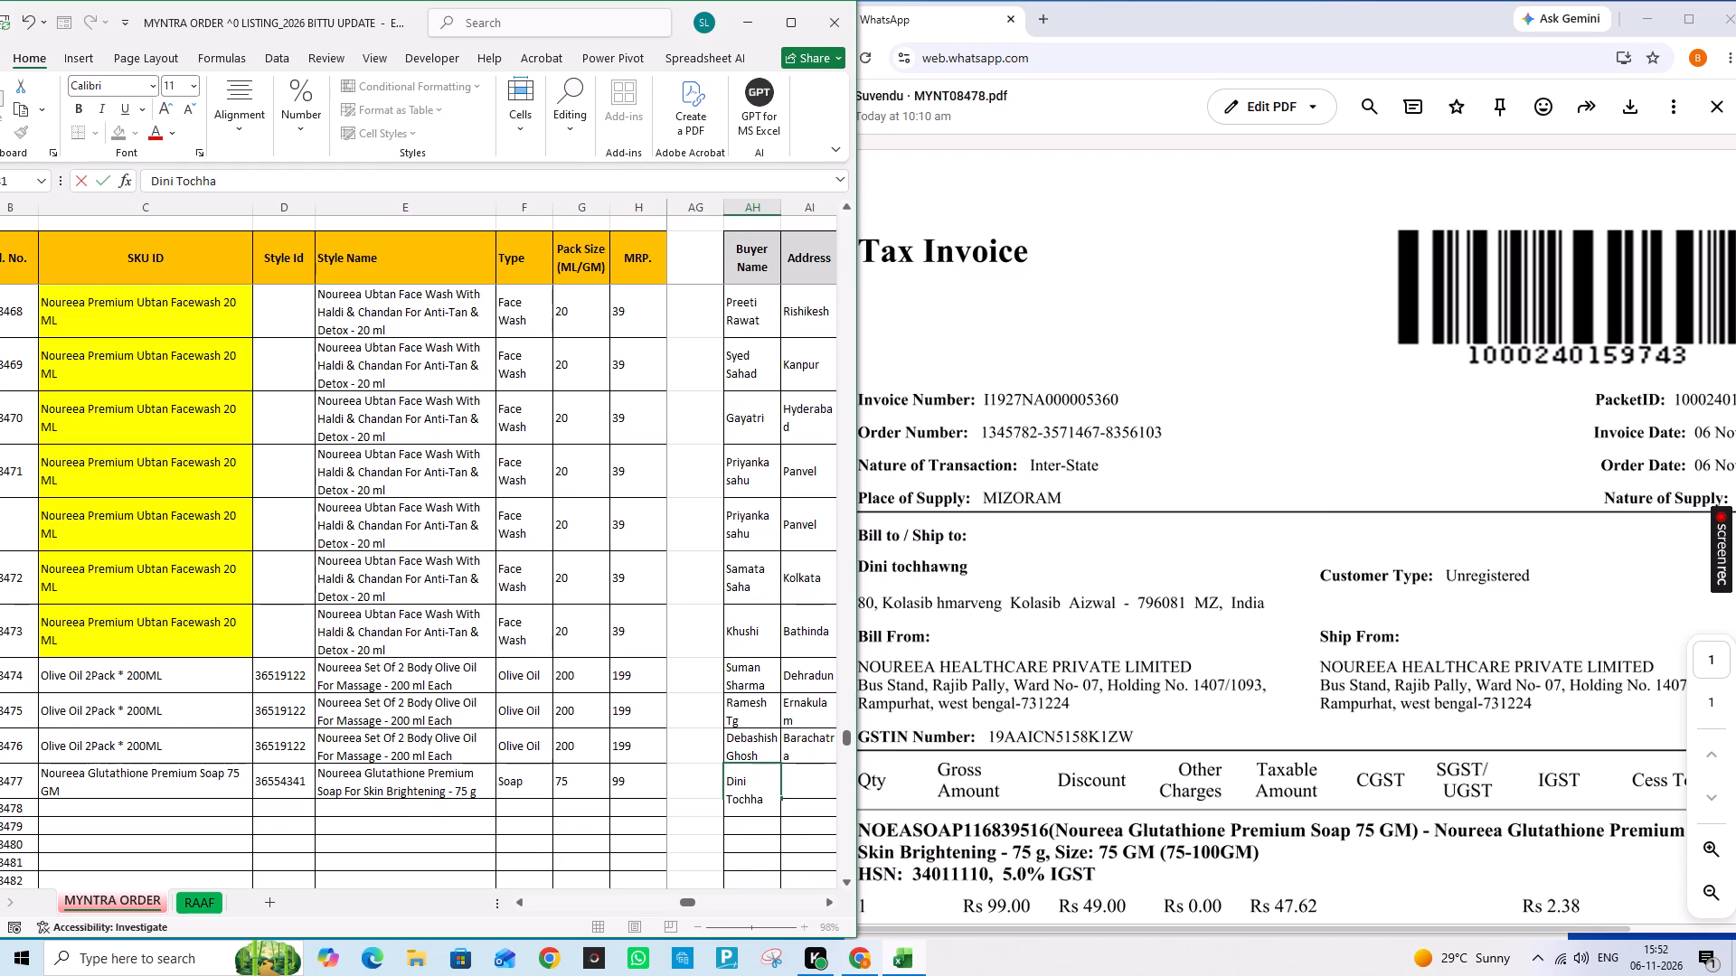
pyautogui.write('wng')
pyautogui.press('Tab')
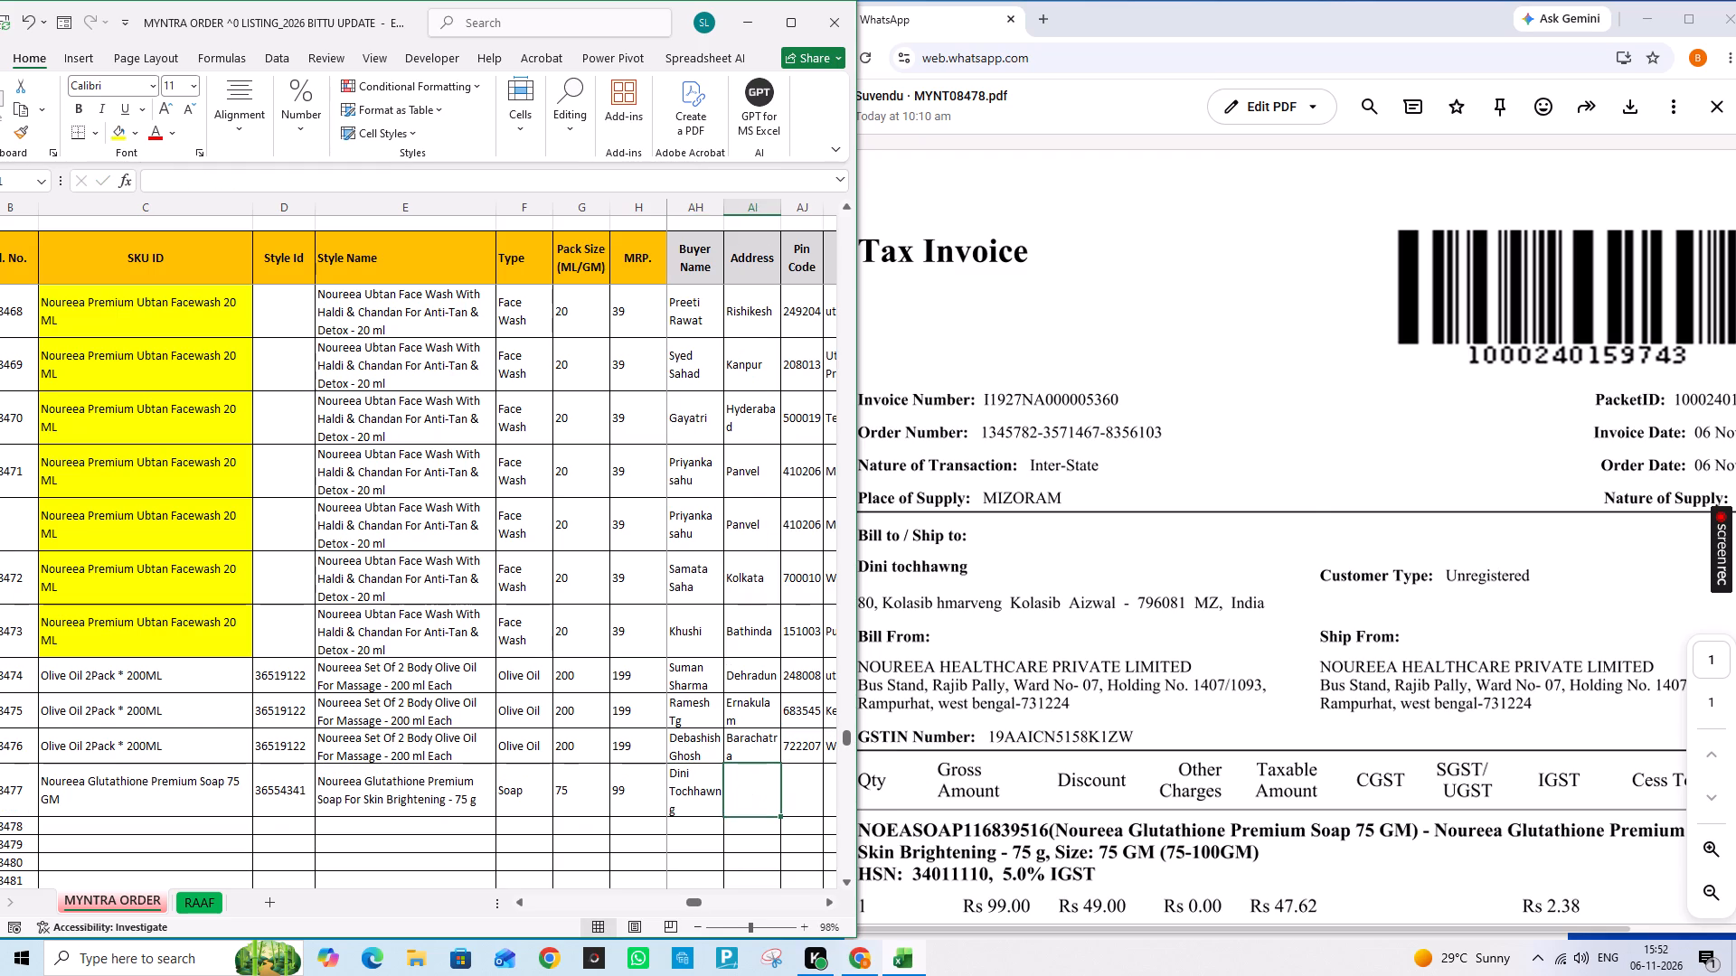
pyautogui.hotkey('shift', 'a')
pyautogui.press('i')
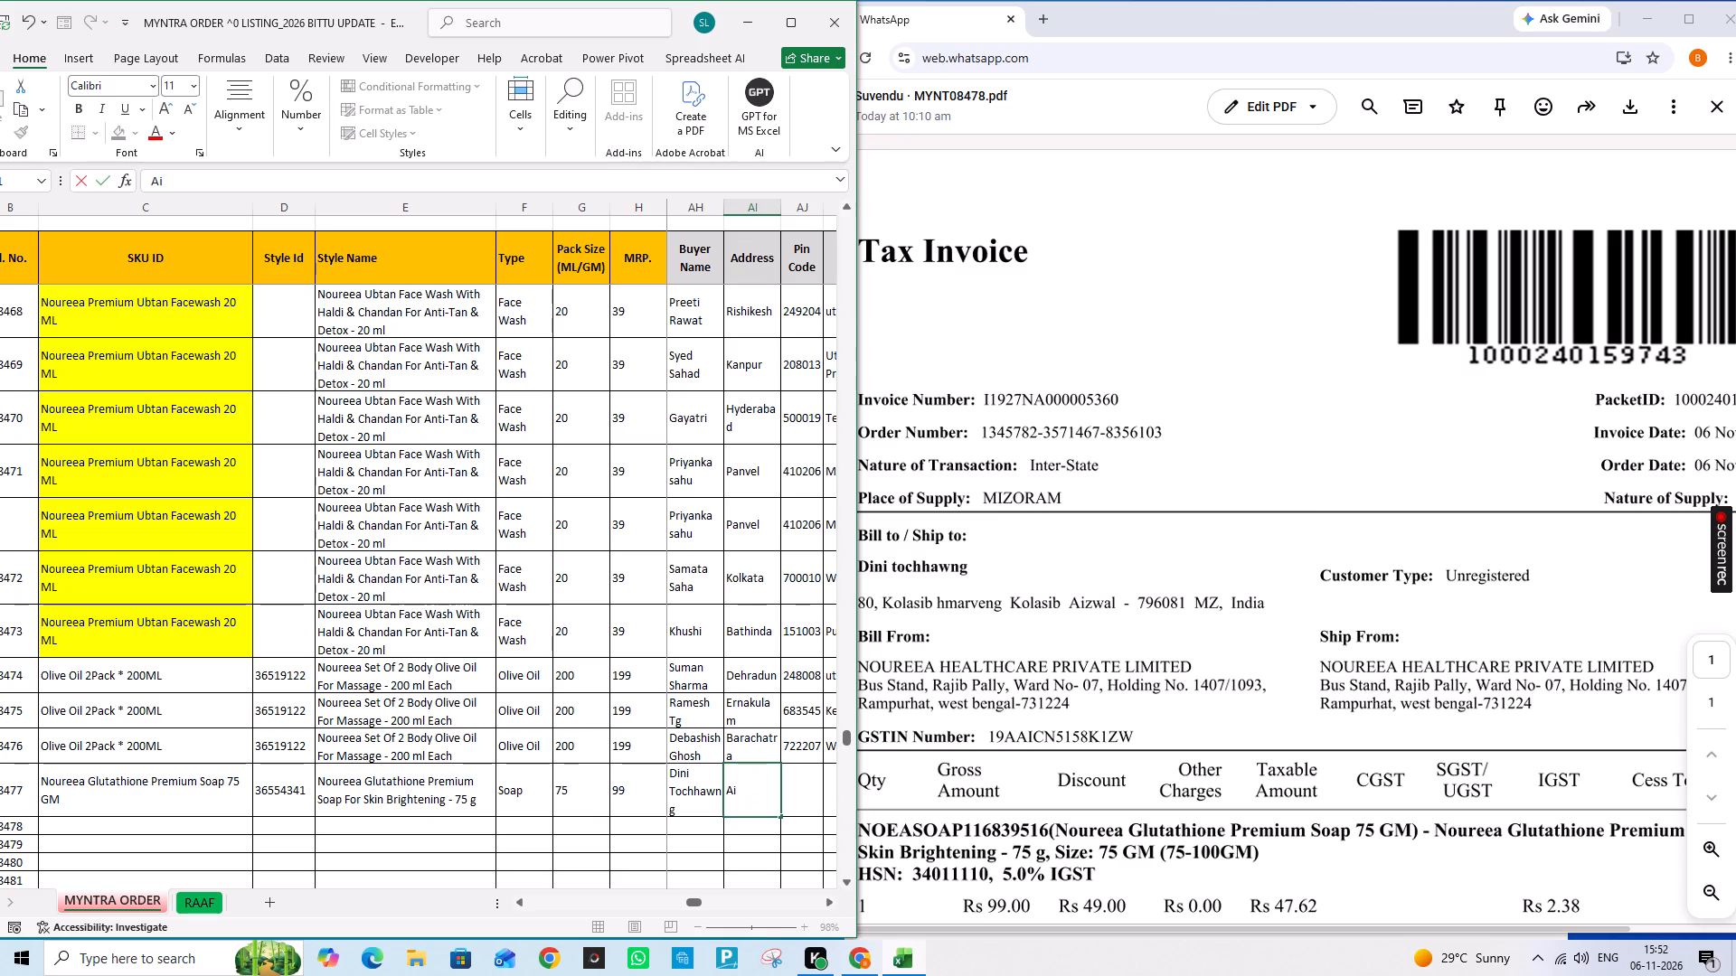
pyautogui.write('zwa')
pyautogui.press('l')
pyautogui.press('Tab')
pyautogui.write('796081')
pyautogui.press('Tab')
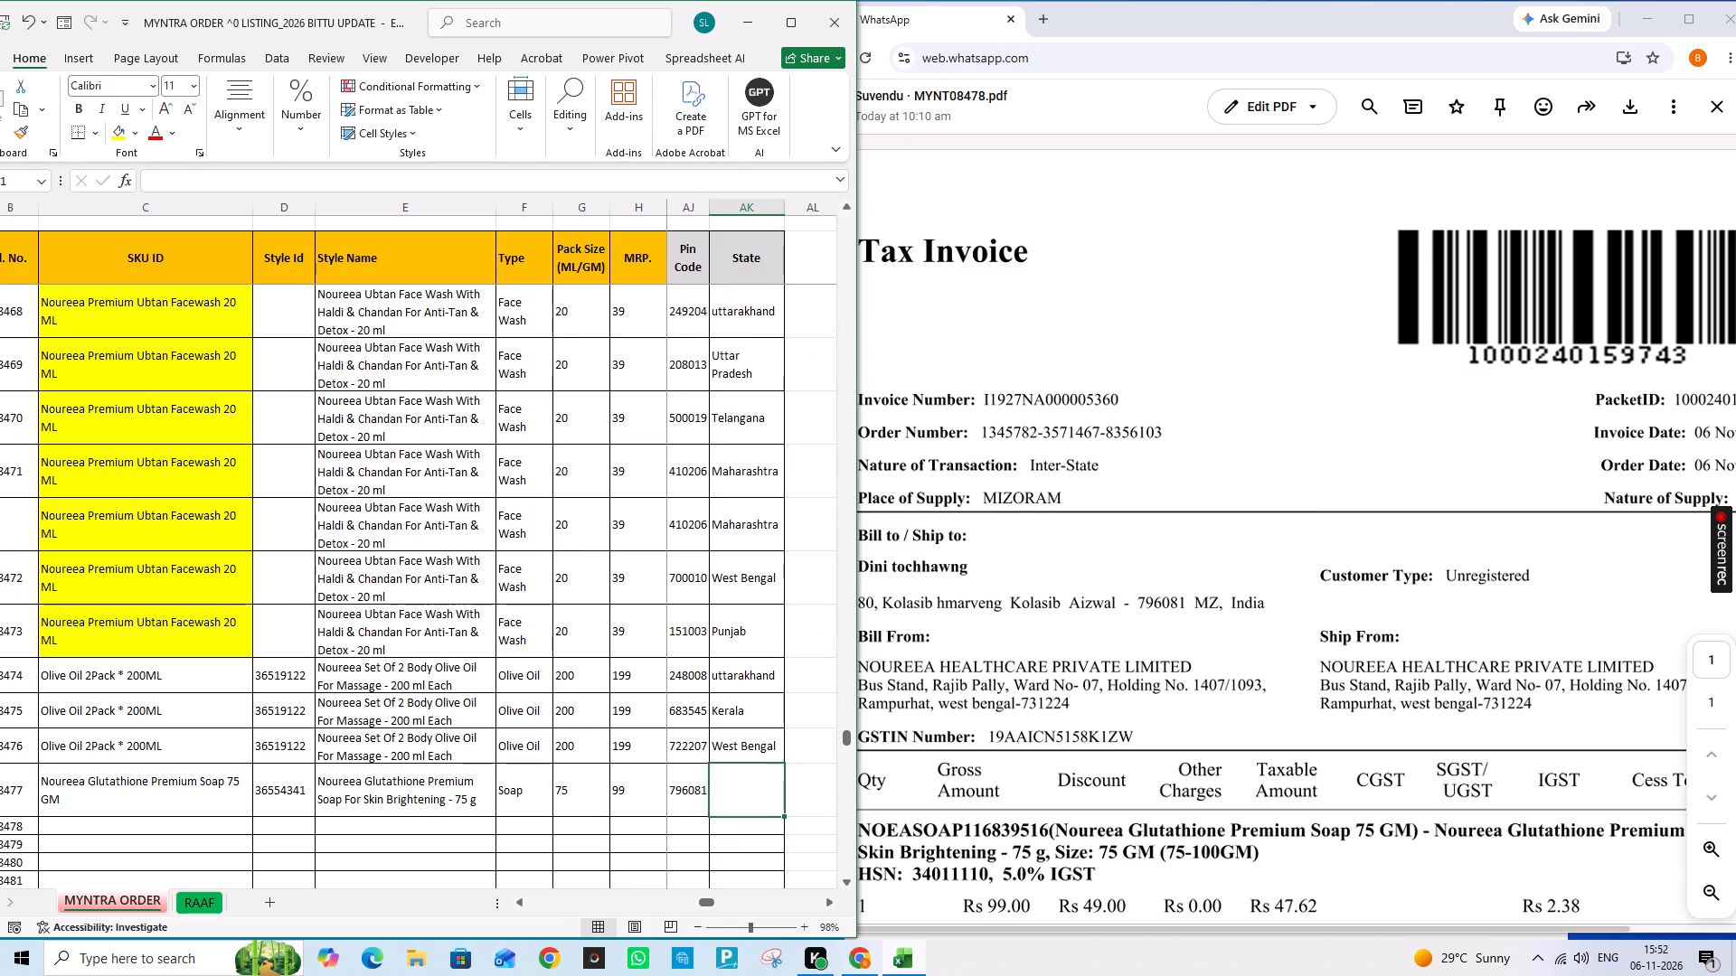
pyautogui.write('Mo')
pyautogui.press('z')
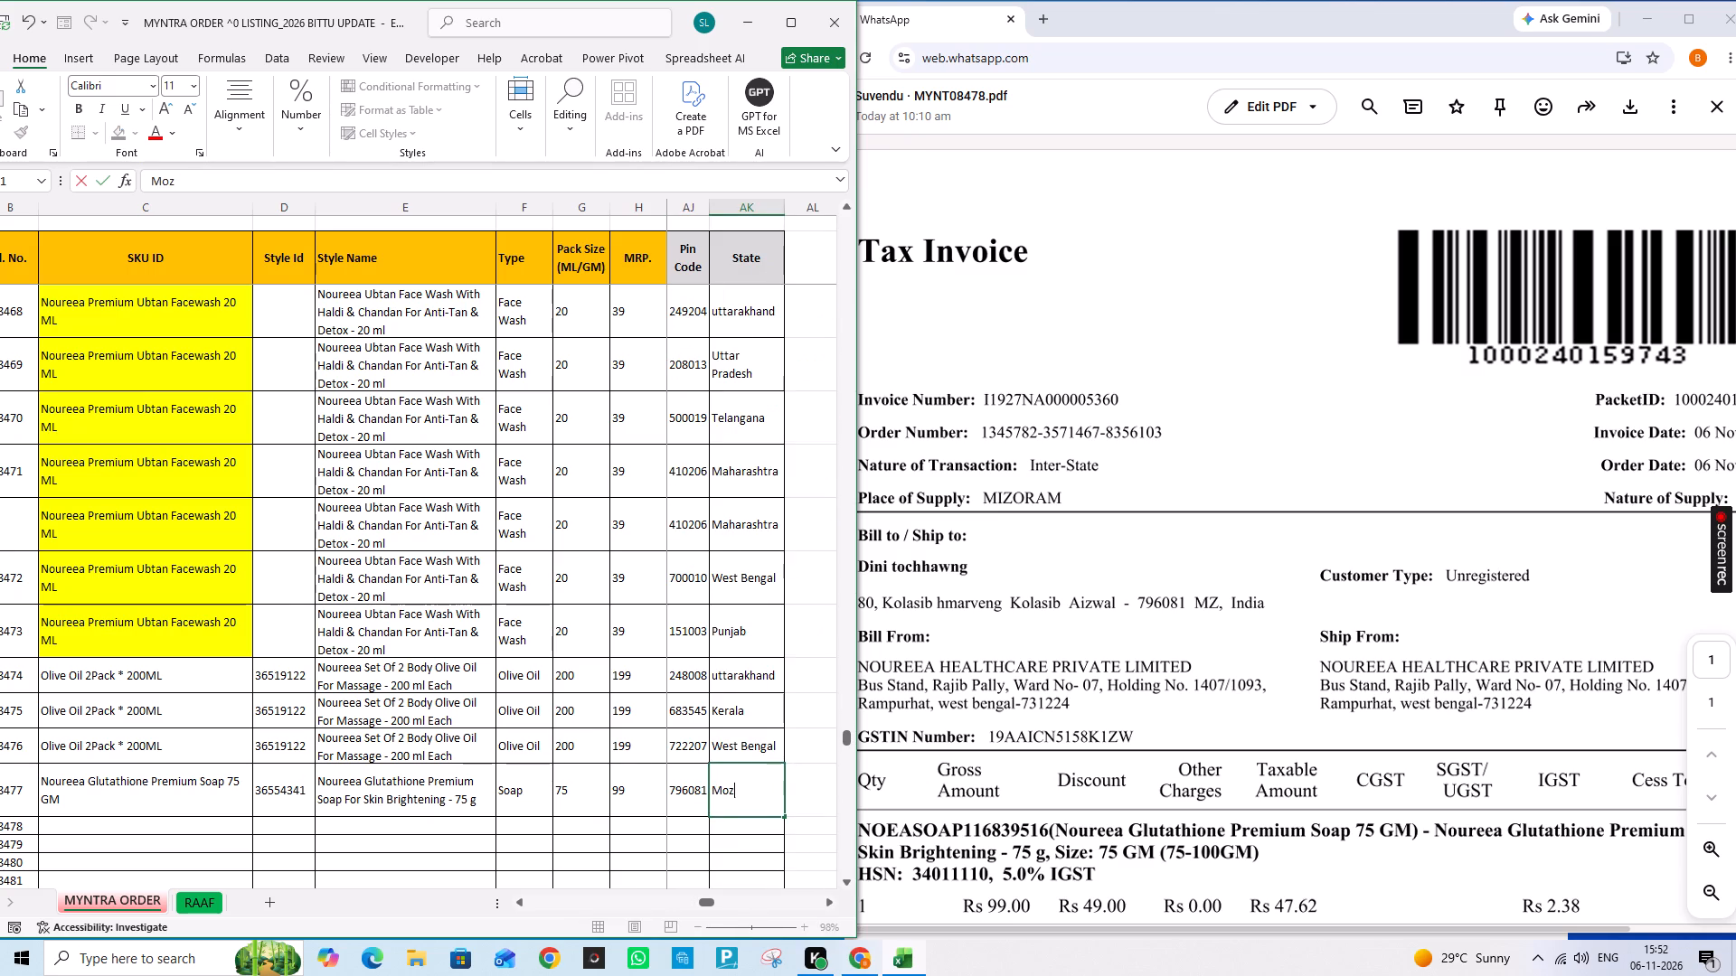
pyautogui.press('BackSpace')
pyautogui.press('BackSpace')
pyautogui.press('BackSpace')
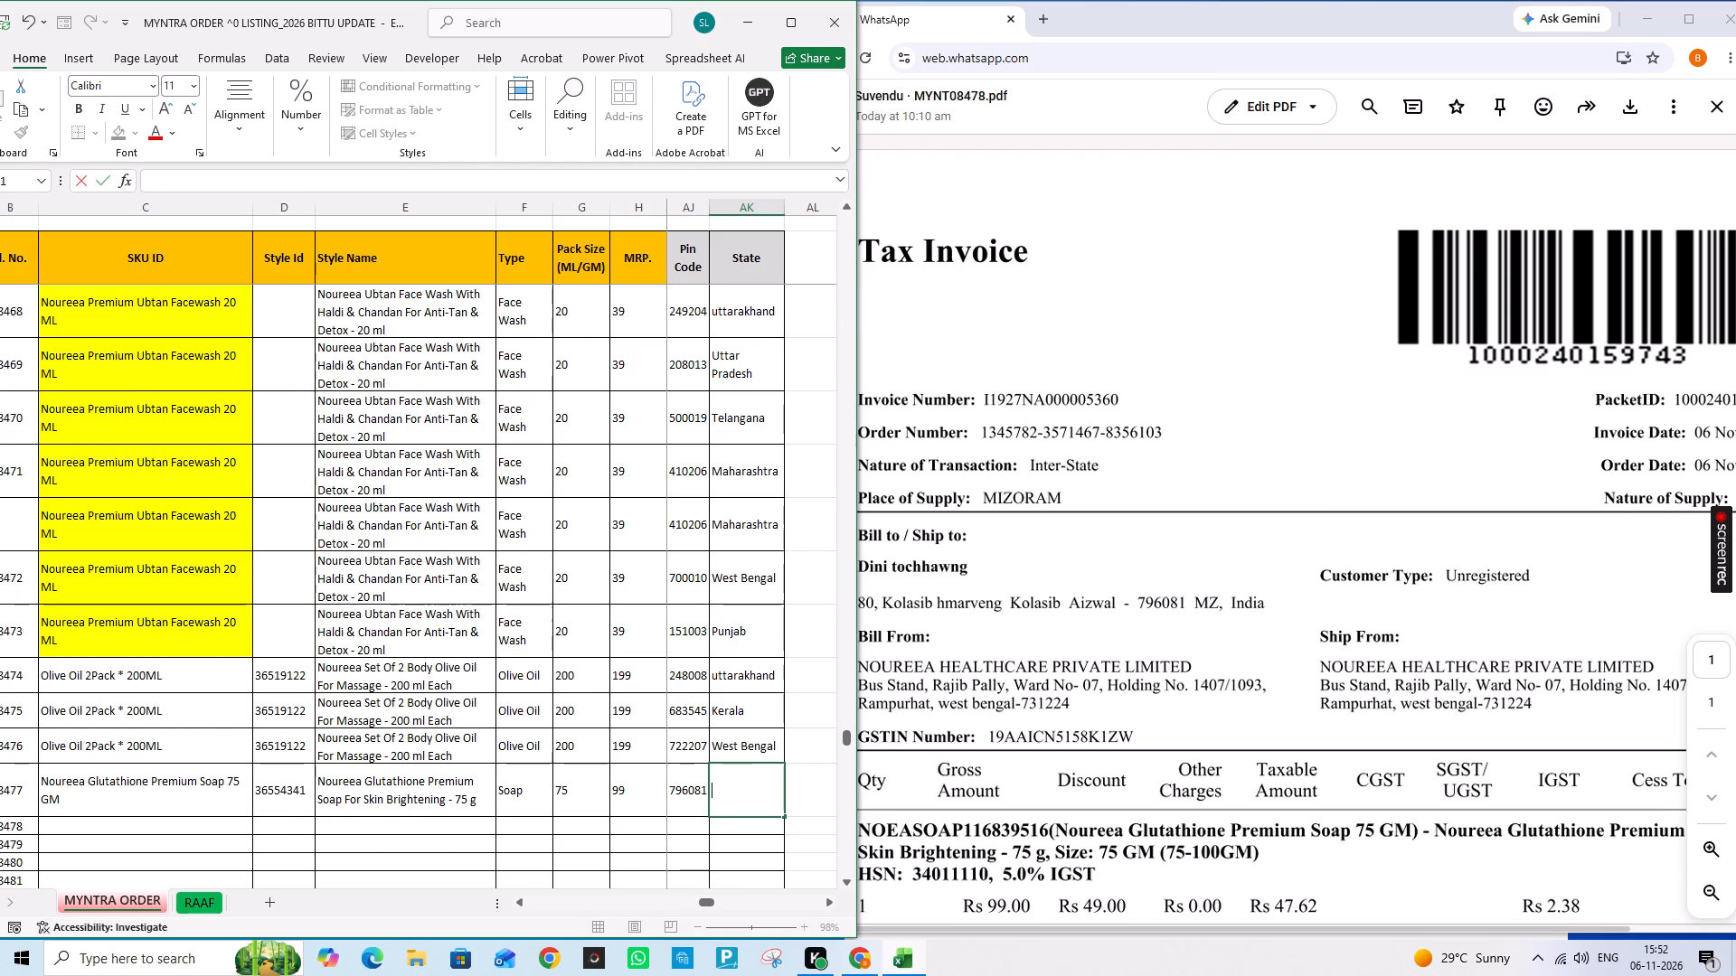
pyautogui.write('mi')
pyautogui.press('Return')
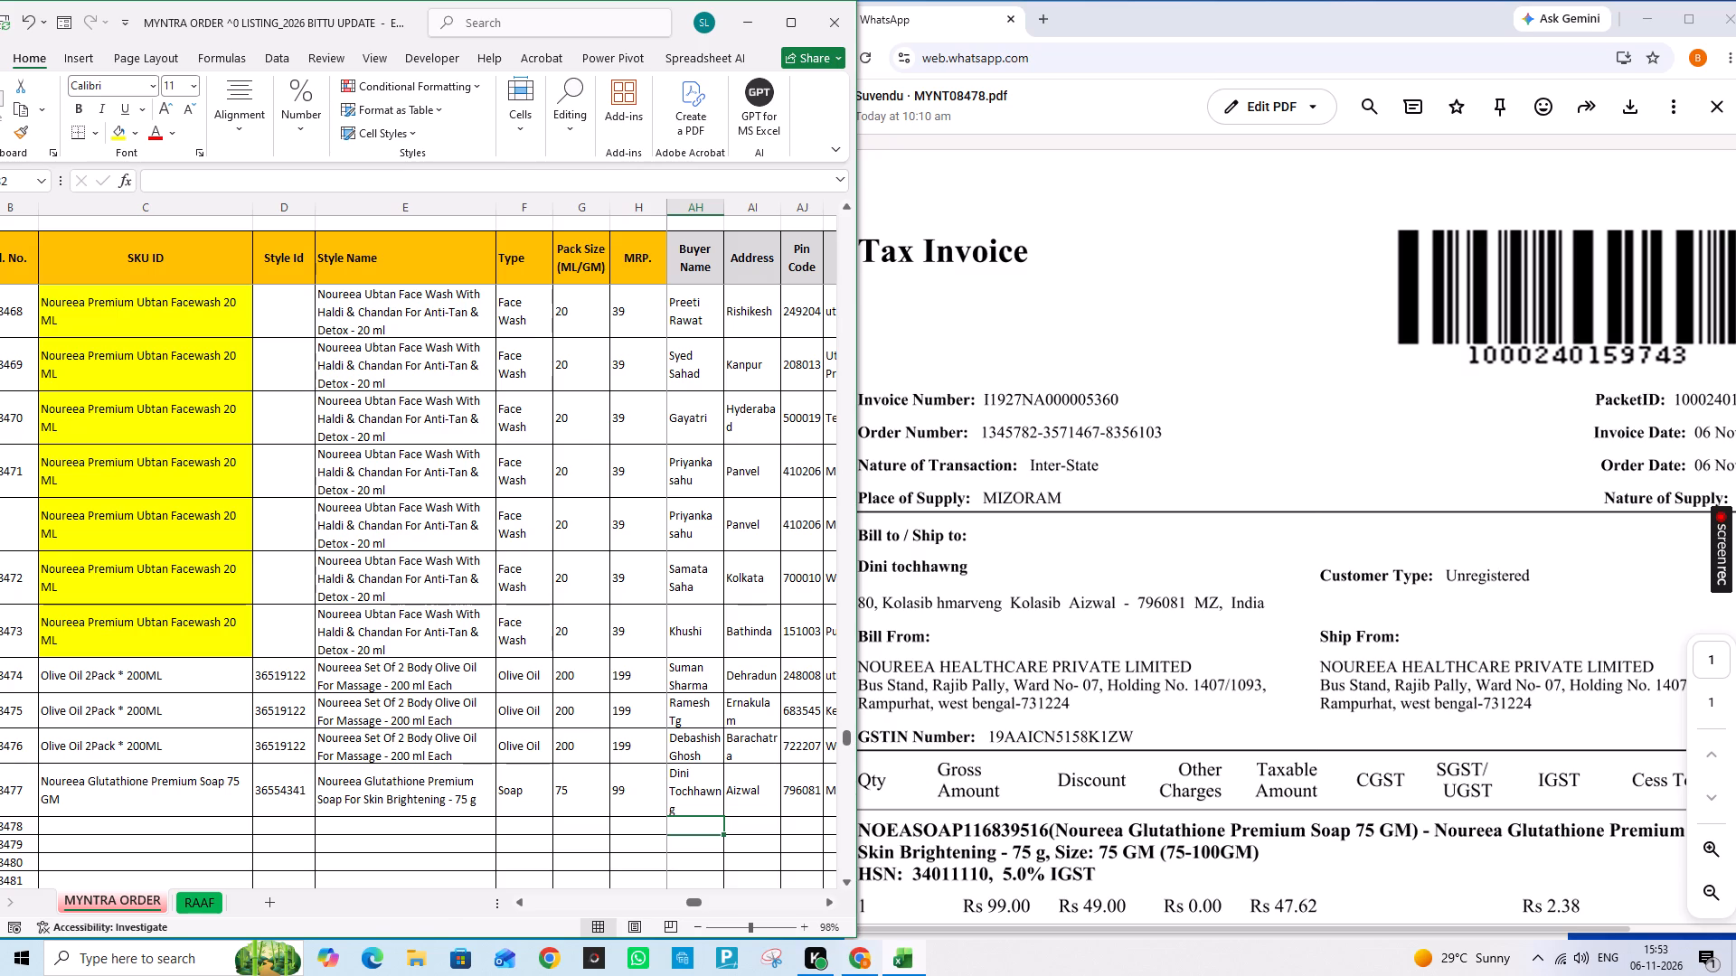
# Save the MYNTRA ORDER workbook.
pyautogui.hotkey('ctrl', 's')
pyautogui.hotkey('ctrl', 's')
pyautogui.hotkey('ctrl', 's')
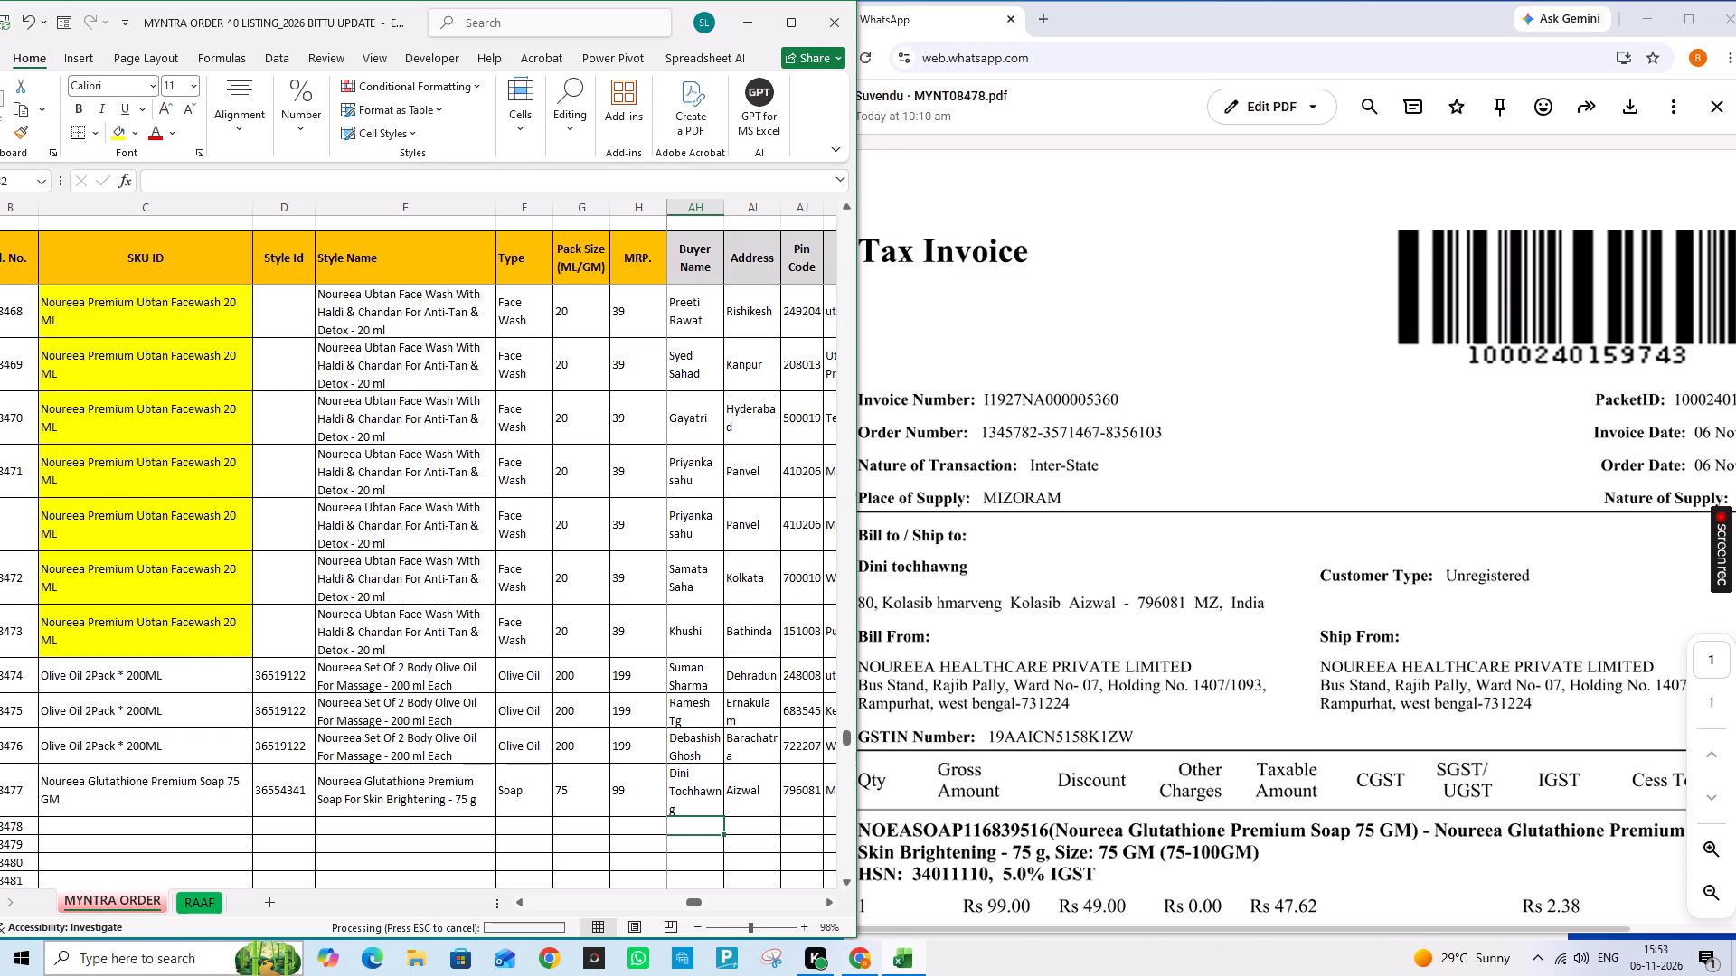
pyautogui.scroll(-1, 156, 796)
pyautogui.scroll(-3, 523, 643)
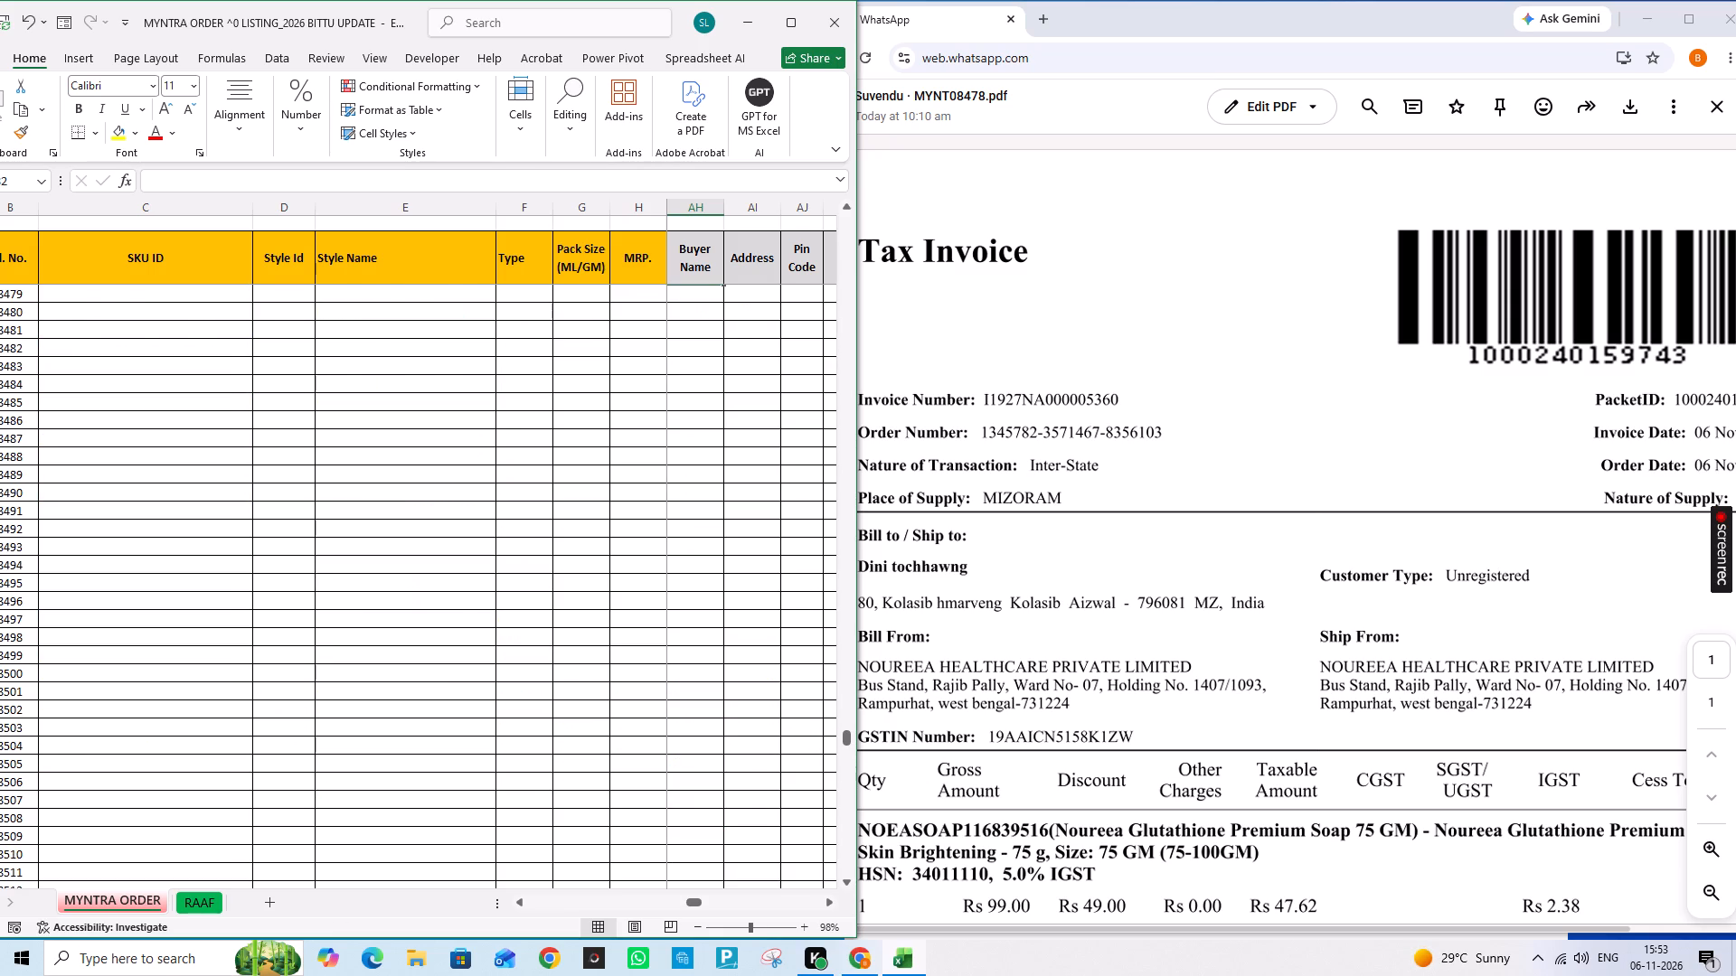
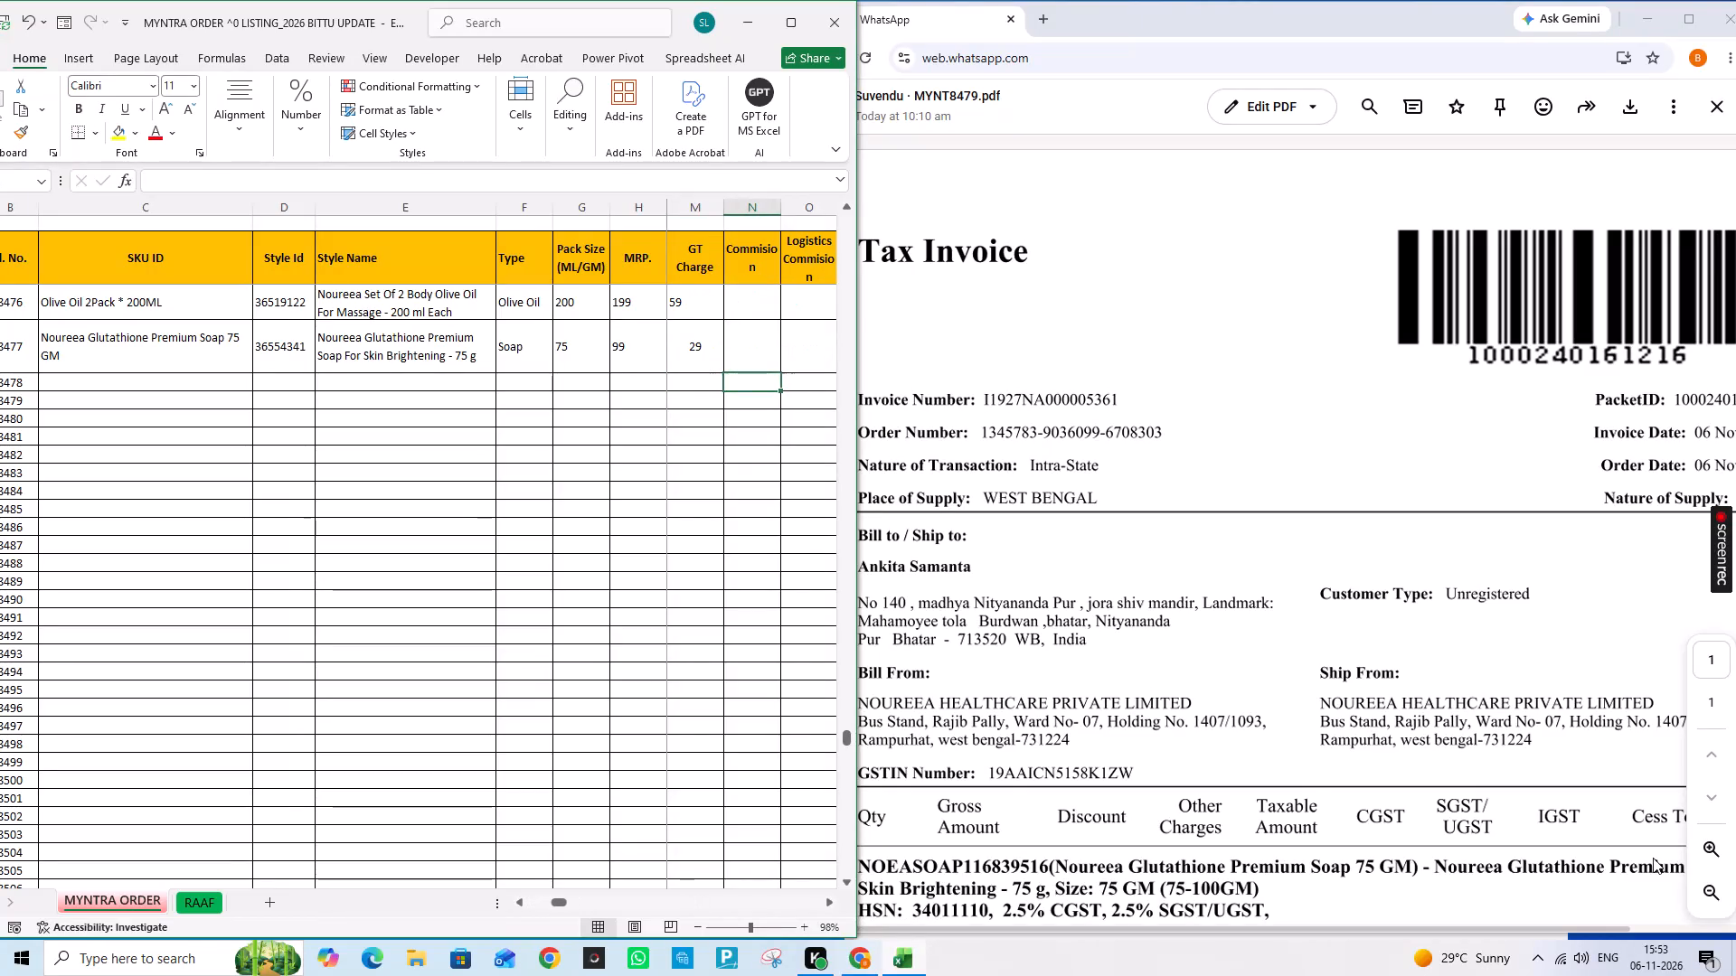
# Fill the MYNT8479 row from SKU ID through Commision with the glutathione soap details from the row above.
pyautogui.hotkey('shift', 'Left')
pyautogui.hotkey('shift', 'Left')
pyautogui.hotkey('shift', 'Left')
pyautogui.hotkey('shift', 'Left')
pyautogui.hotkey('shift', 'Left')
pyautogui.hotkey('shift', 'Left')
pyautogui.hotkey('shift', 'Left')
pyautogui.hotkey('shift', 'Left')
pyautogui.hotkey('shift', 'Left')
pyautogui.hotkey('shift', 'Left')
pyautogui.hotkey('shift', 'Left')
pyautogui.hotkey('shift', 'Left')
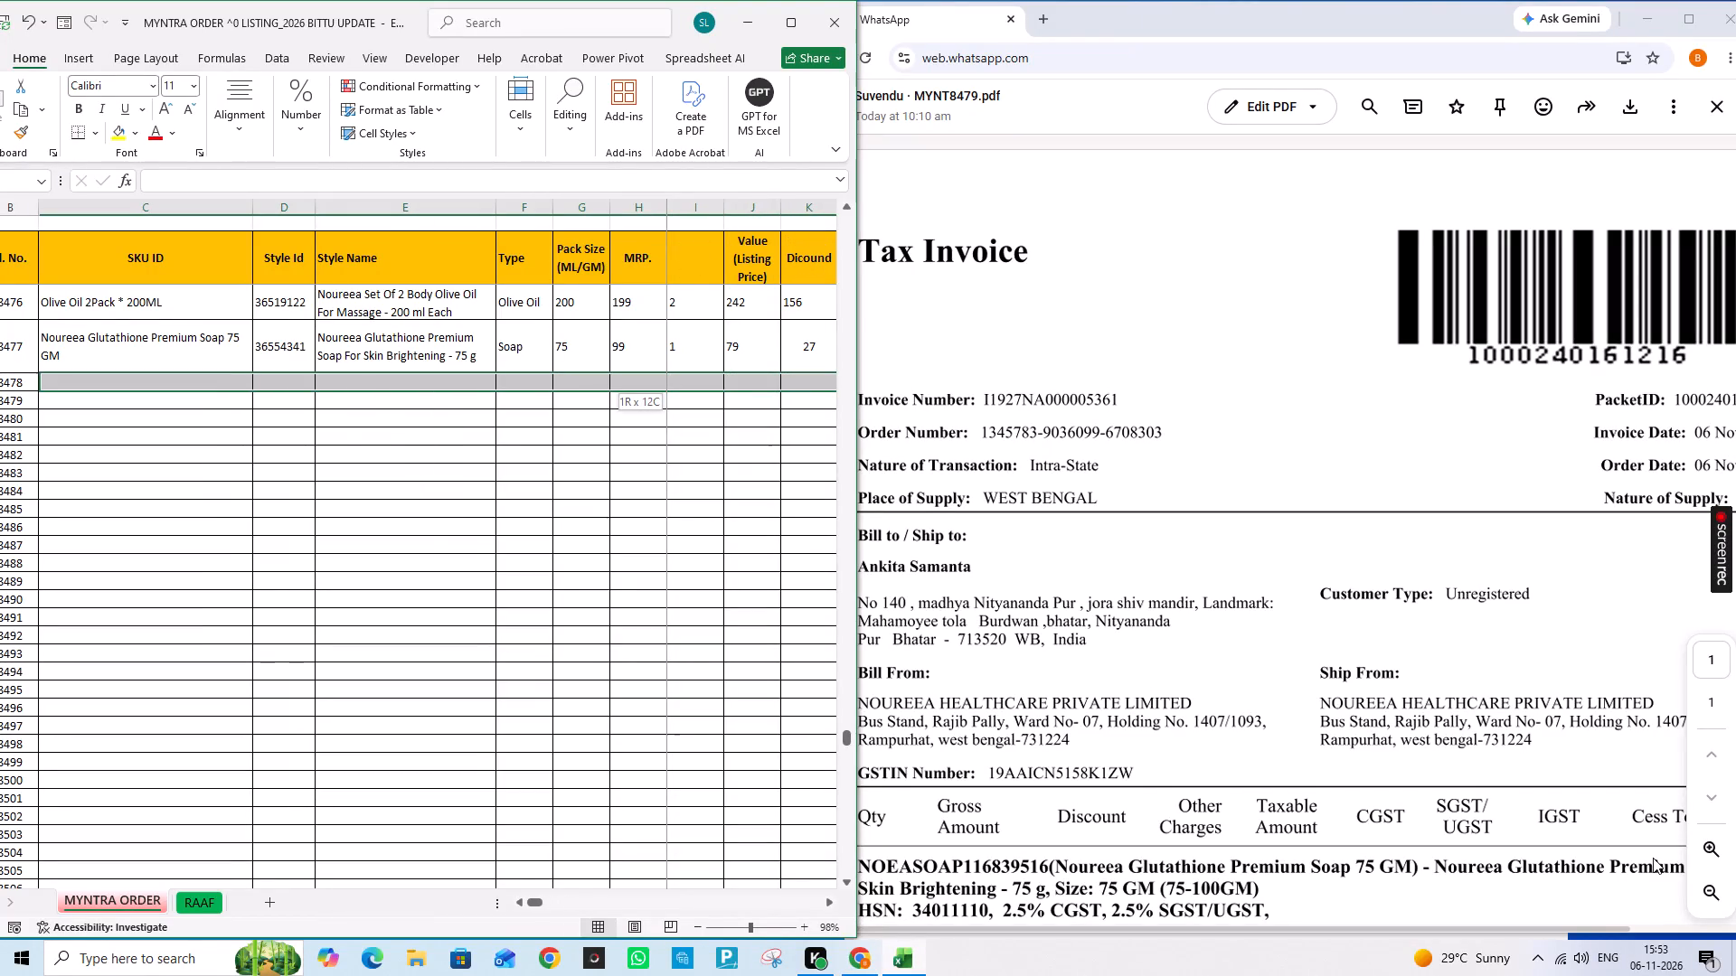
pyautogui.hotkey('ctrl', 'd')
pyautogui.hotkey('ctrl', 'Right')
pyautogui.press('Right')
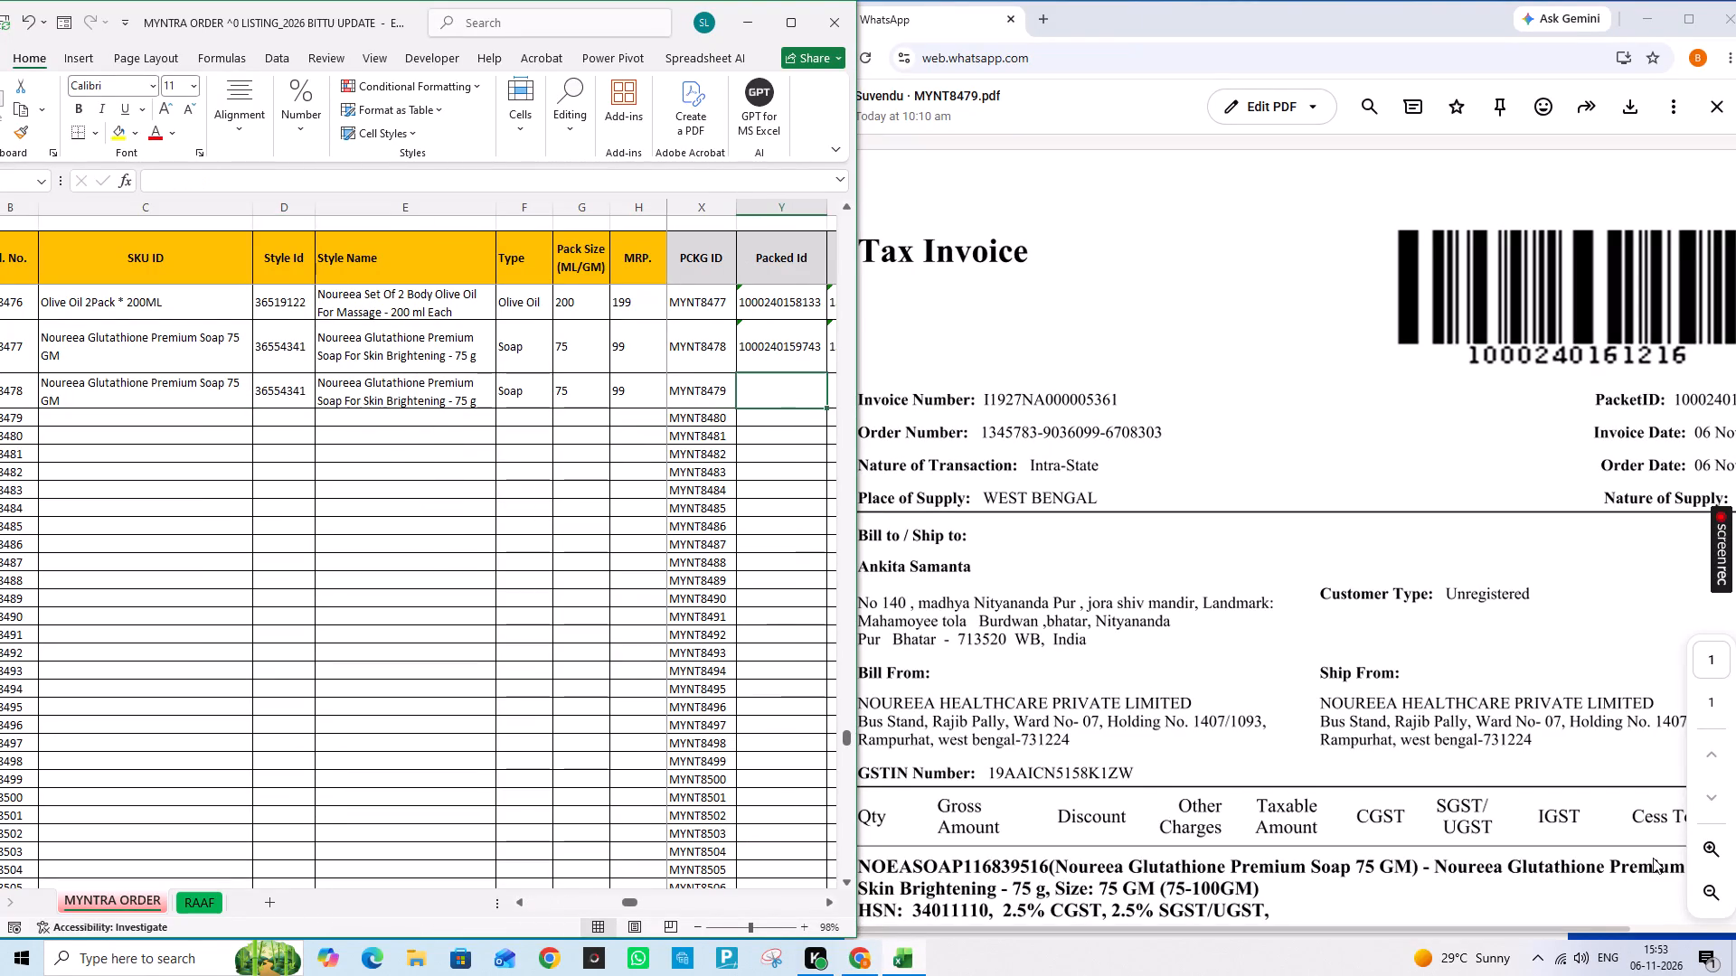
pyautogui.press("'")
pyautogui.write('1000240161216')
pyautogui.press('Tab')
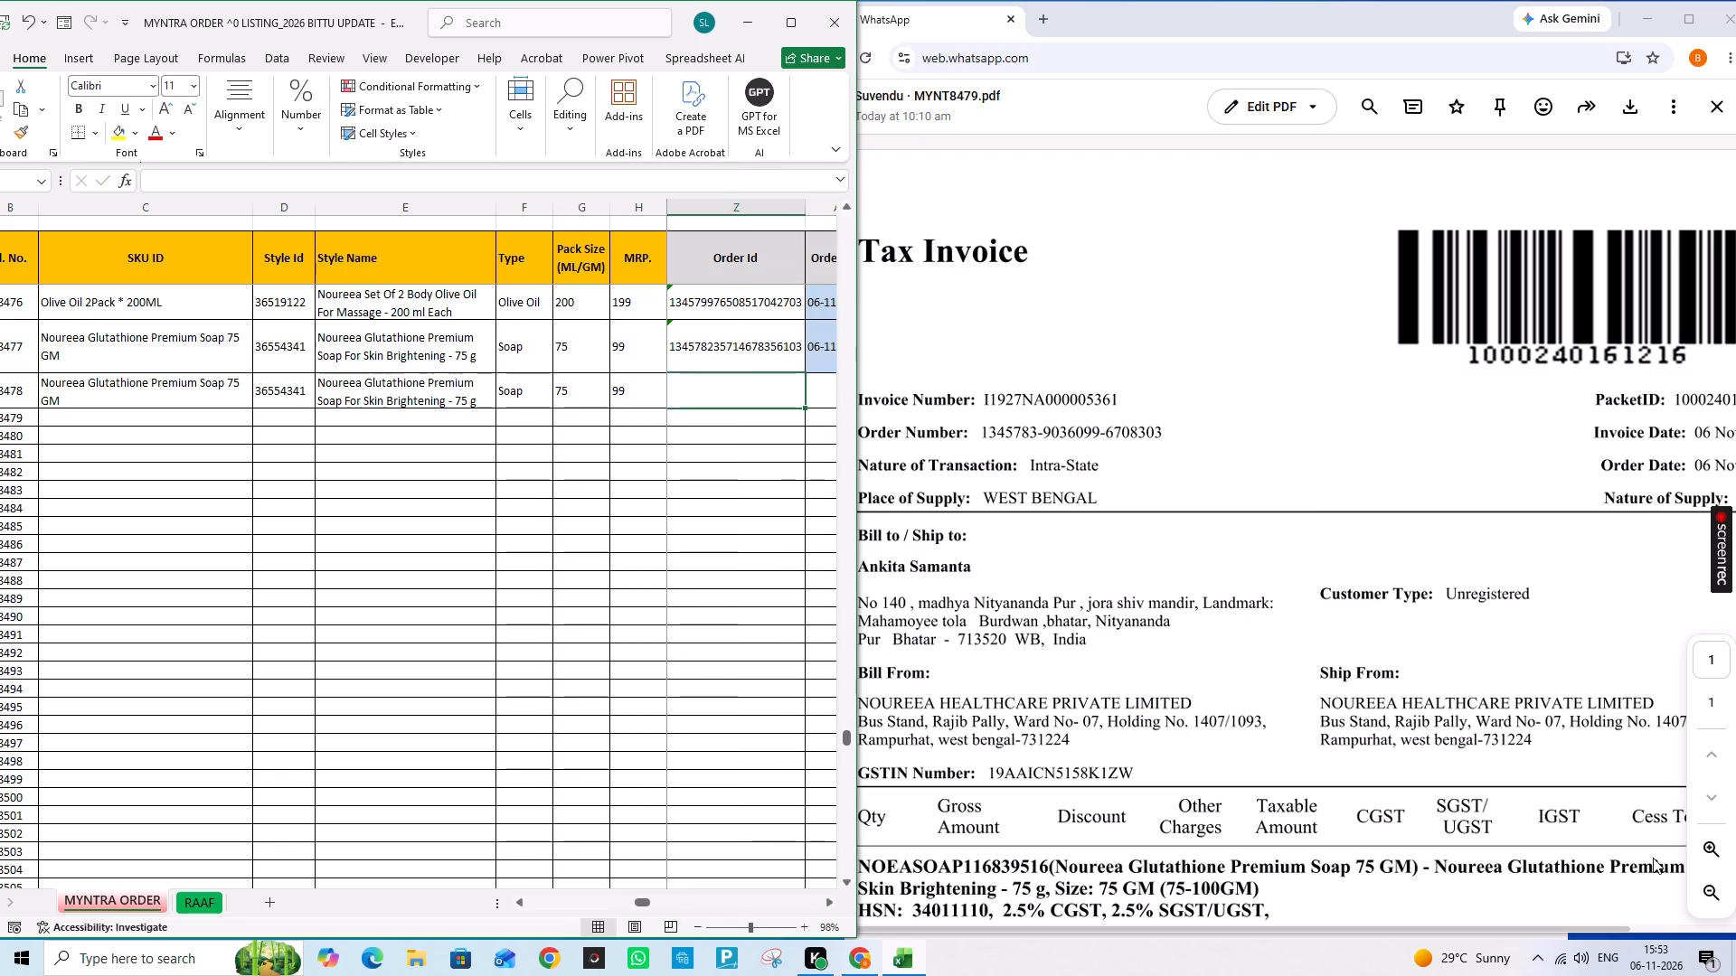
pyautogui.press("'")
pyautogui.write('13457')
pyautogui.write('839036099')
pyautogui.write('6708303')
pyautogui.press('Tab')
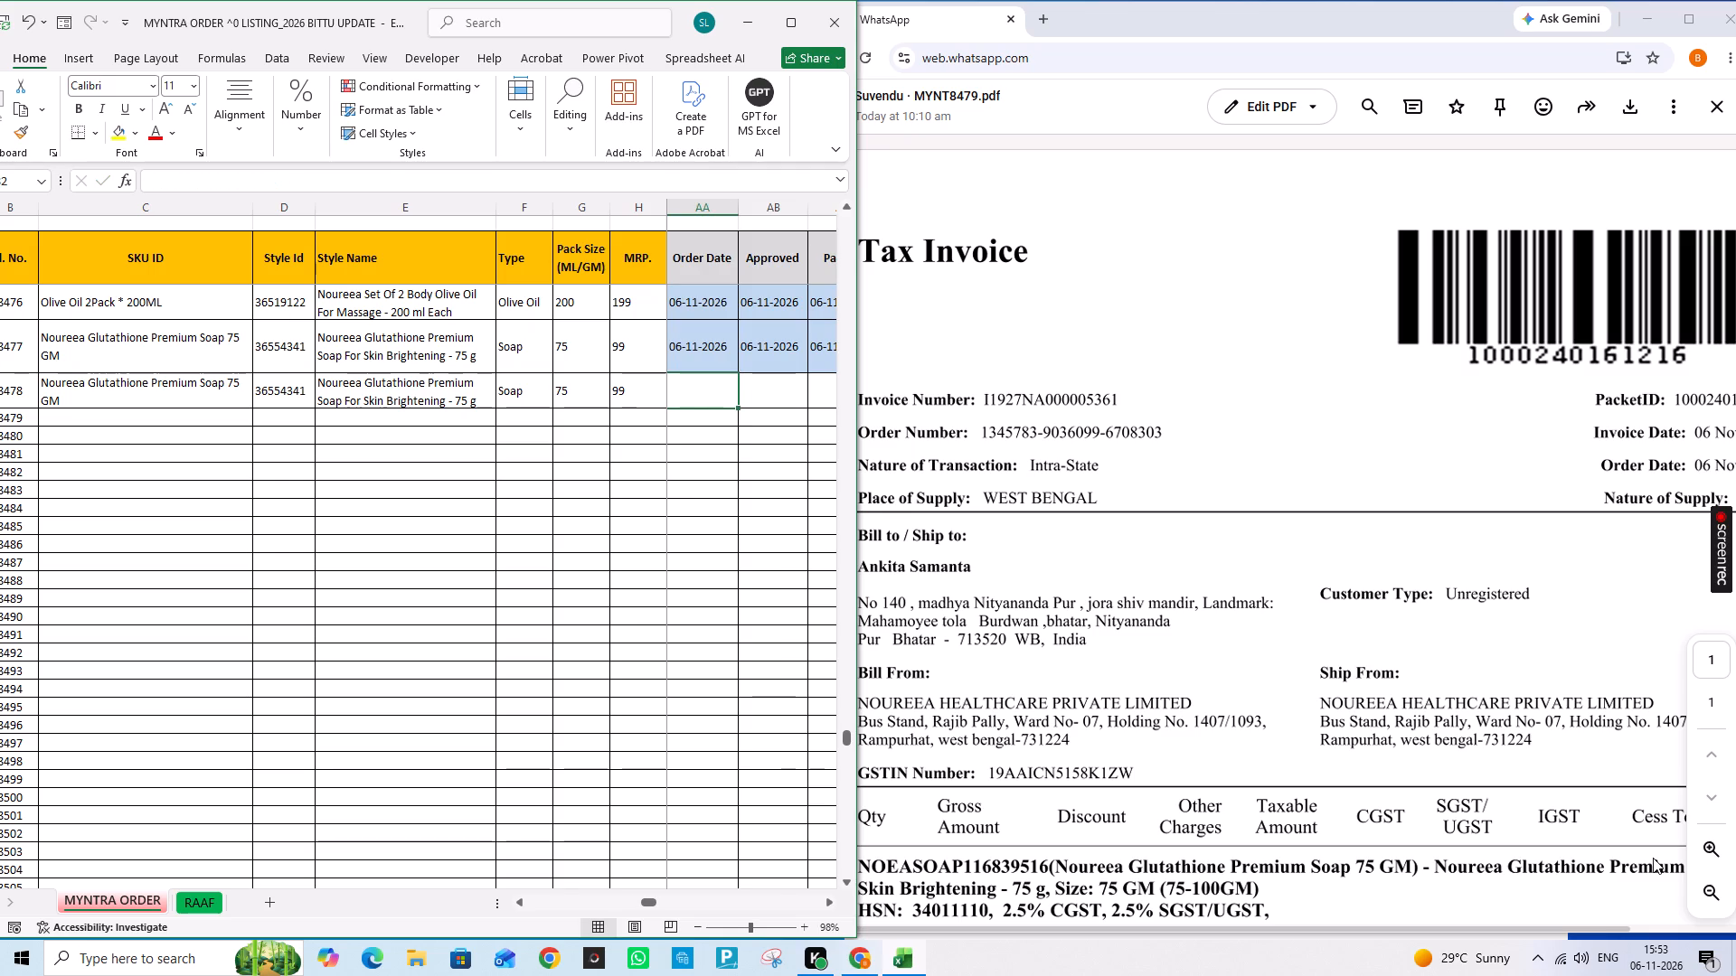
# Fill the MYNT8479 row's five date cells, Order Date through Pick up Complete, with the dates from the row above.
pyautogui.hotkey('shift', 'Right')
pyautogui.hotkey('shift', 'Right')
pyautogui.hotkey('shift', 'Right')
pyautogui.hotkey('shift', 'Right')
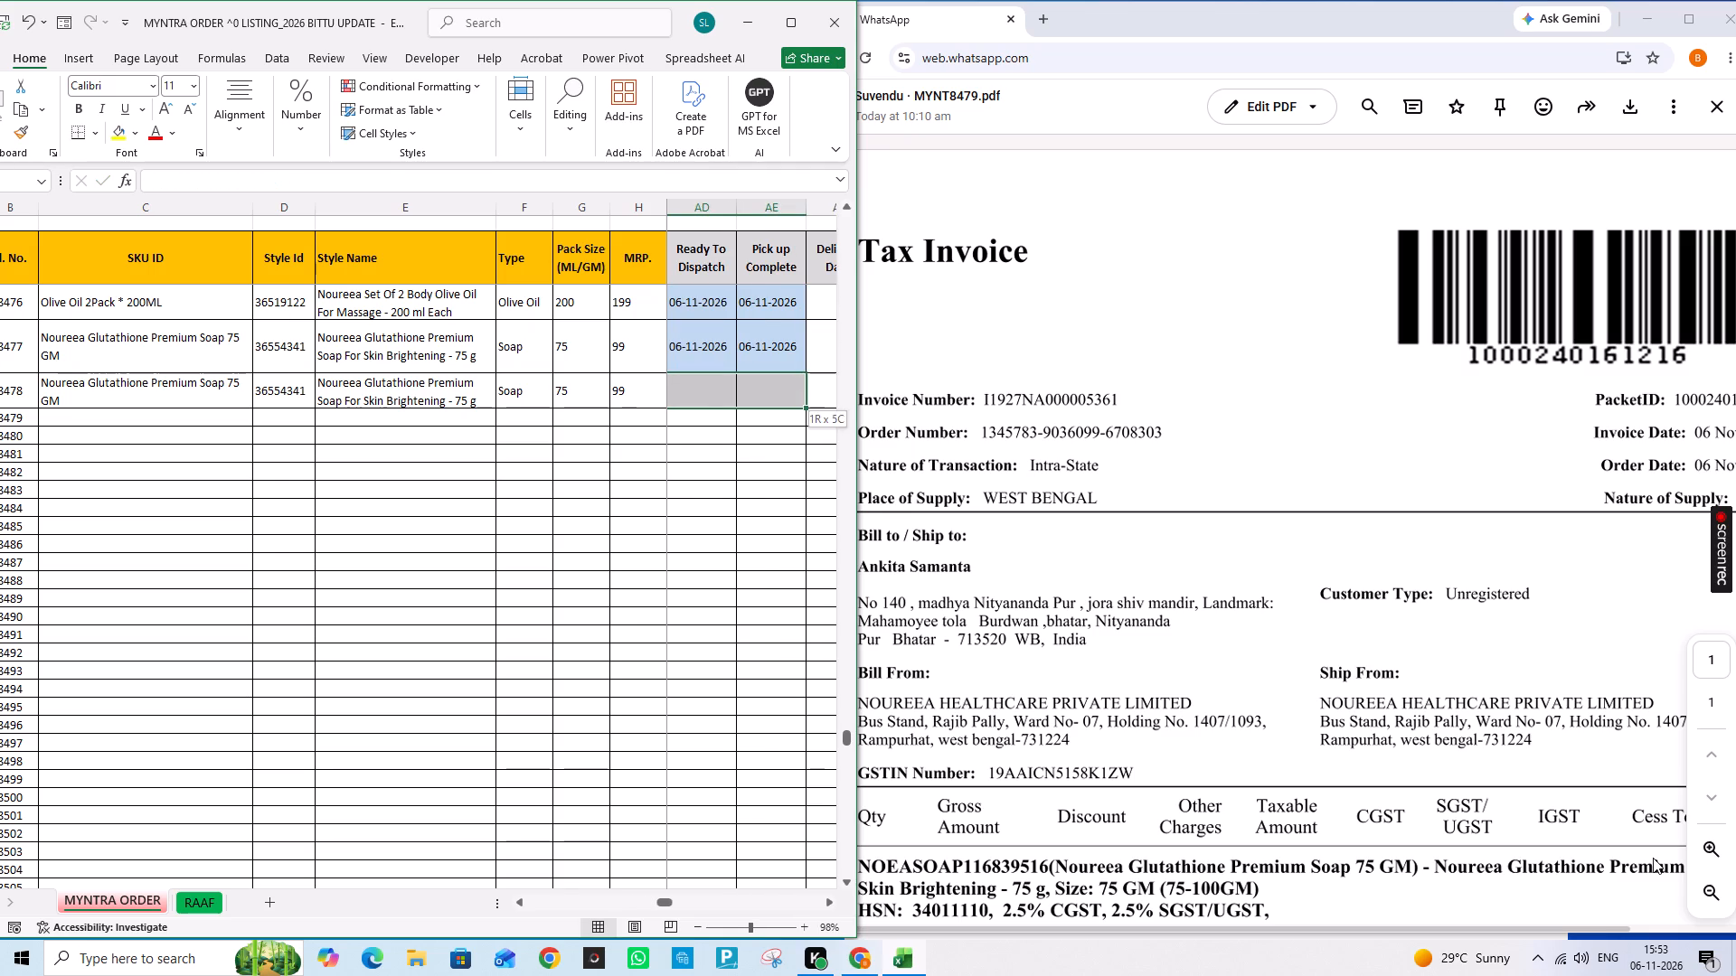
# Fill the selected date cells, ending at Pick up Complete, with the 06-11-2026 dates from the row above.
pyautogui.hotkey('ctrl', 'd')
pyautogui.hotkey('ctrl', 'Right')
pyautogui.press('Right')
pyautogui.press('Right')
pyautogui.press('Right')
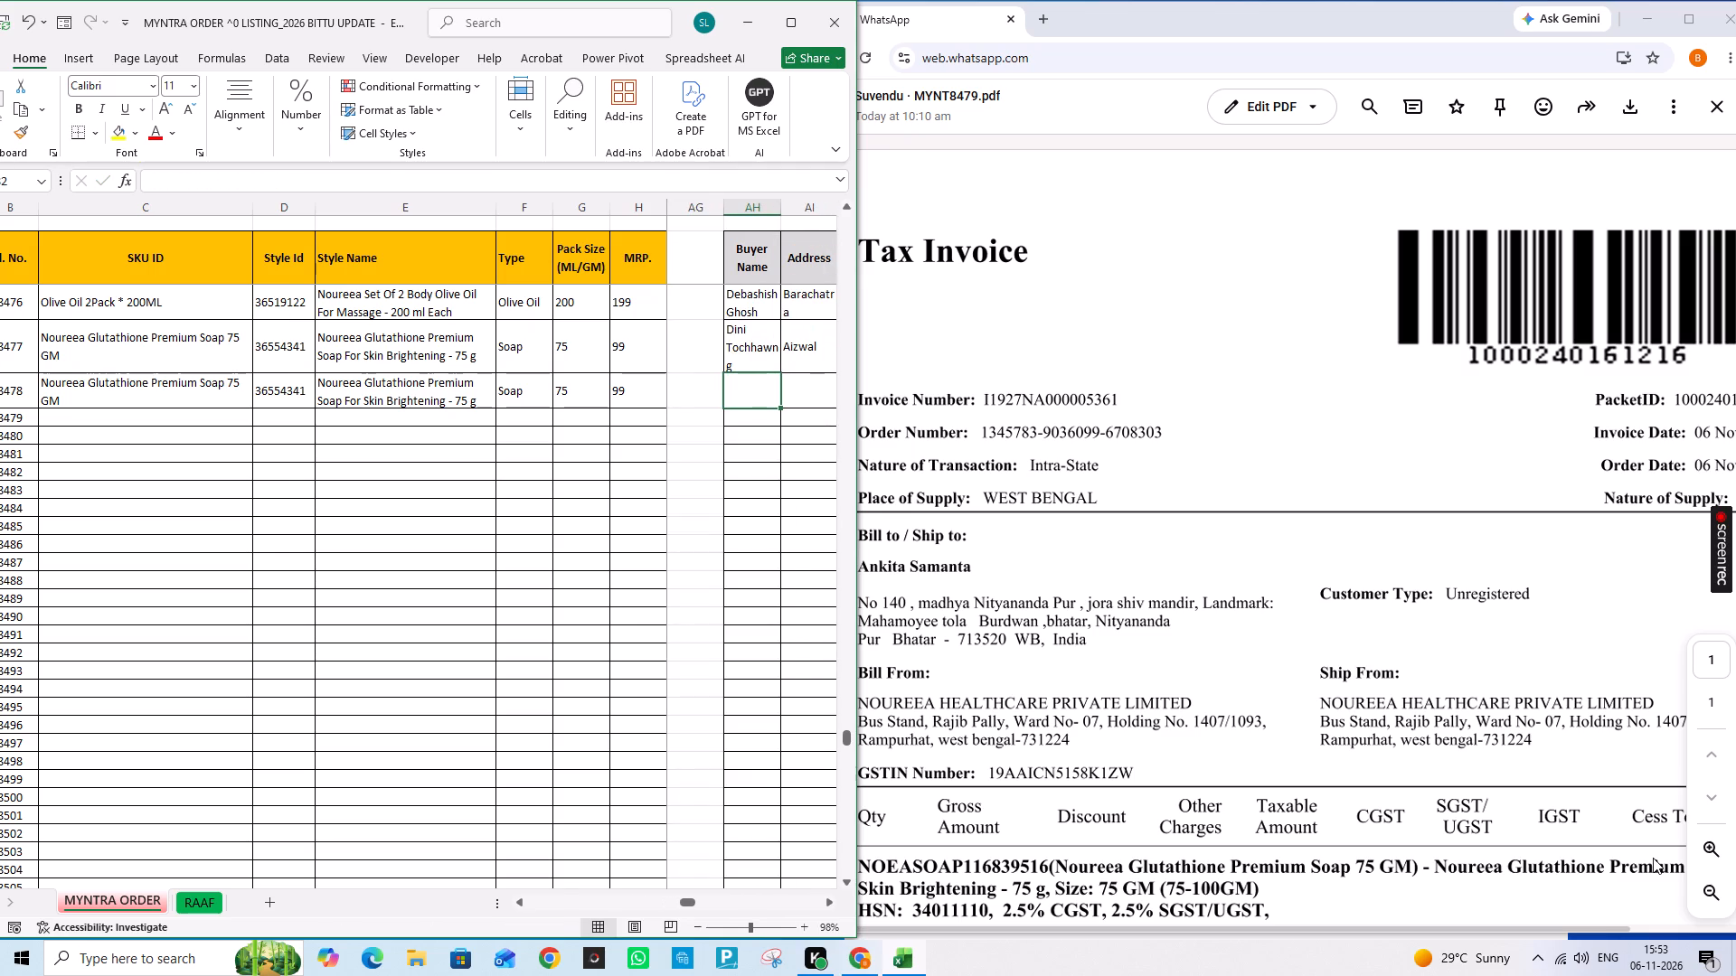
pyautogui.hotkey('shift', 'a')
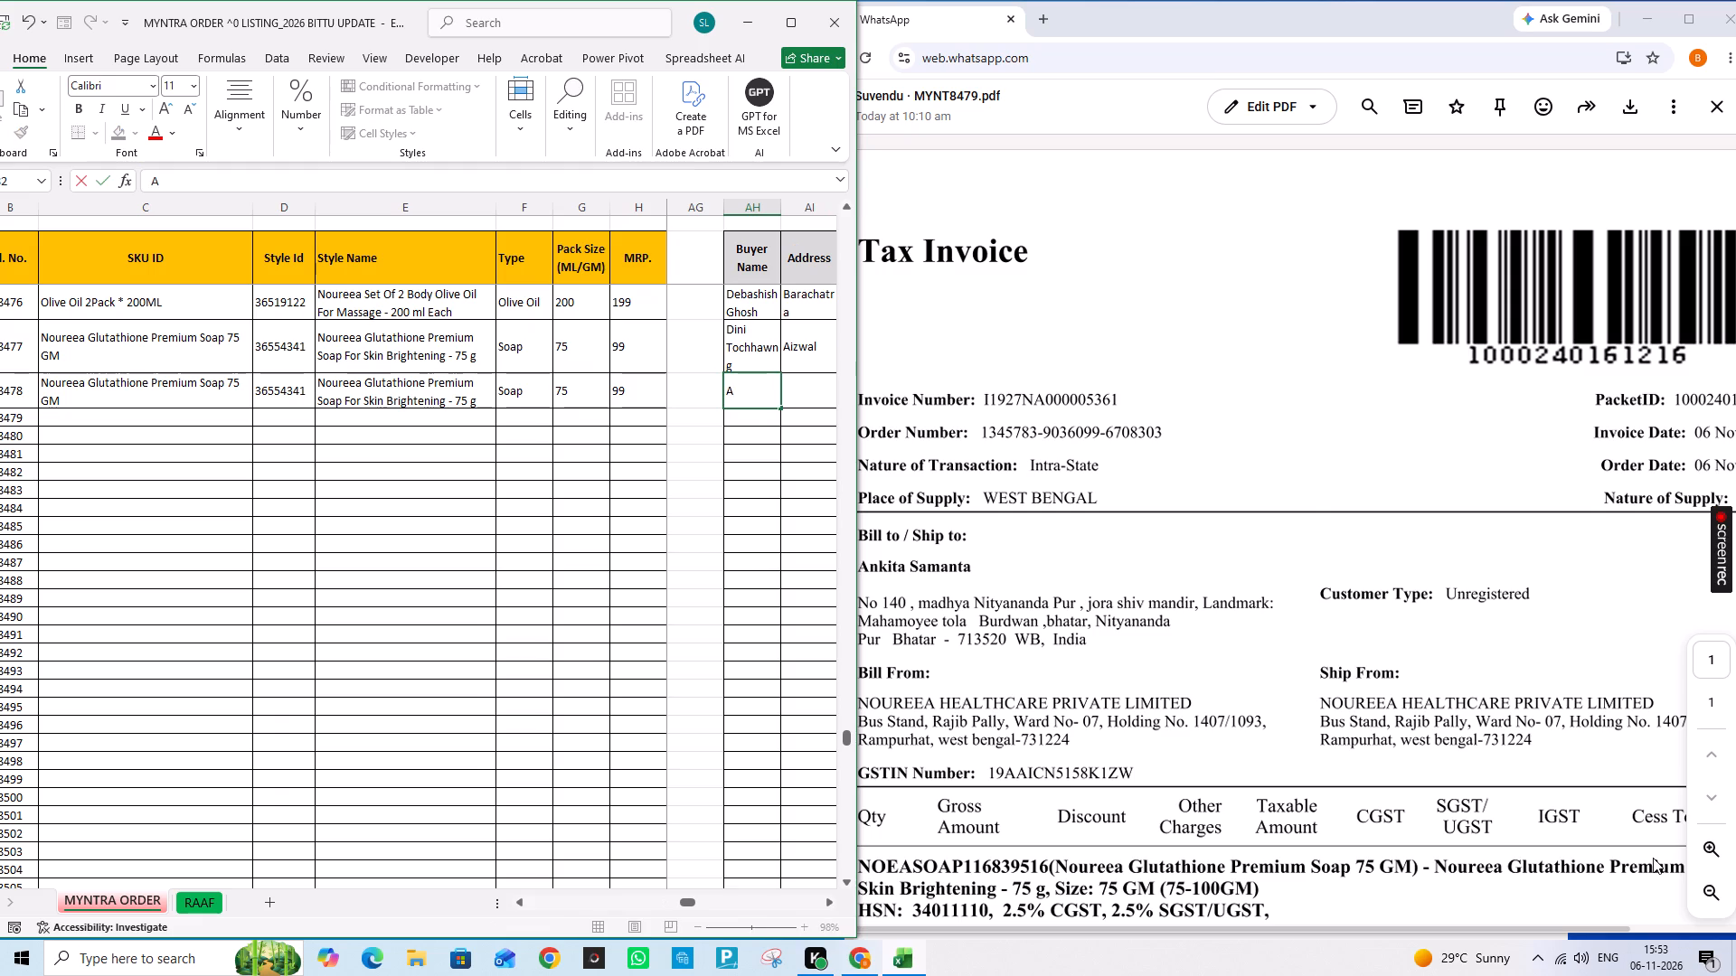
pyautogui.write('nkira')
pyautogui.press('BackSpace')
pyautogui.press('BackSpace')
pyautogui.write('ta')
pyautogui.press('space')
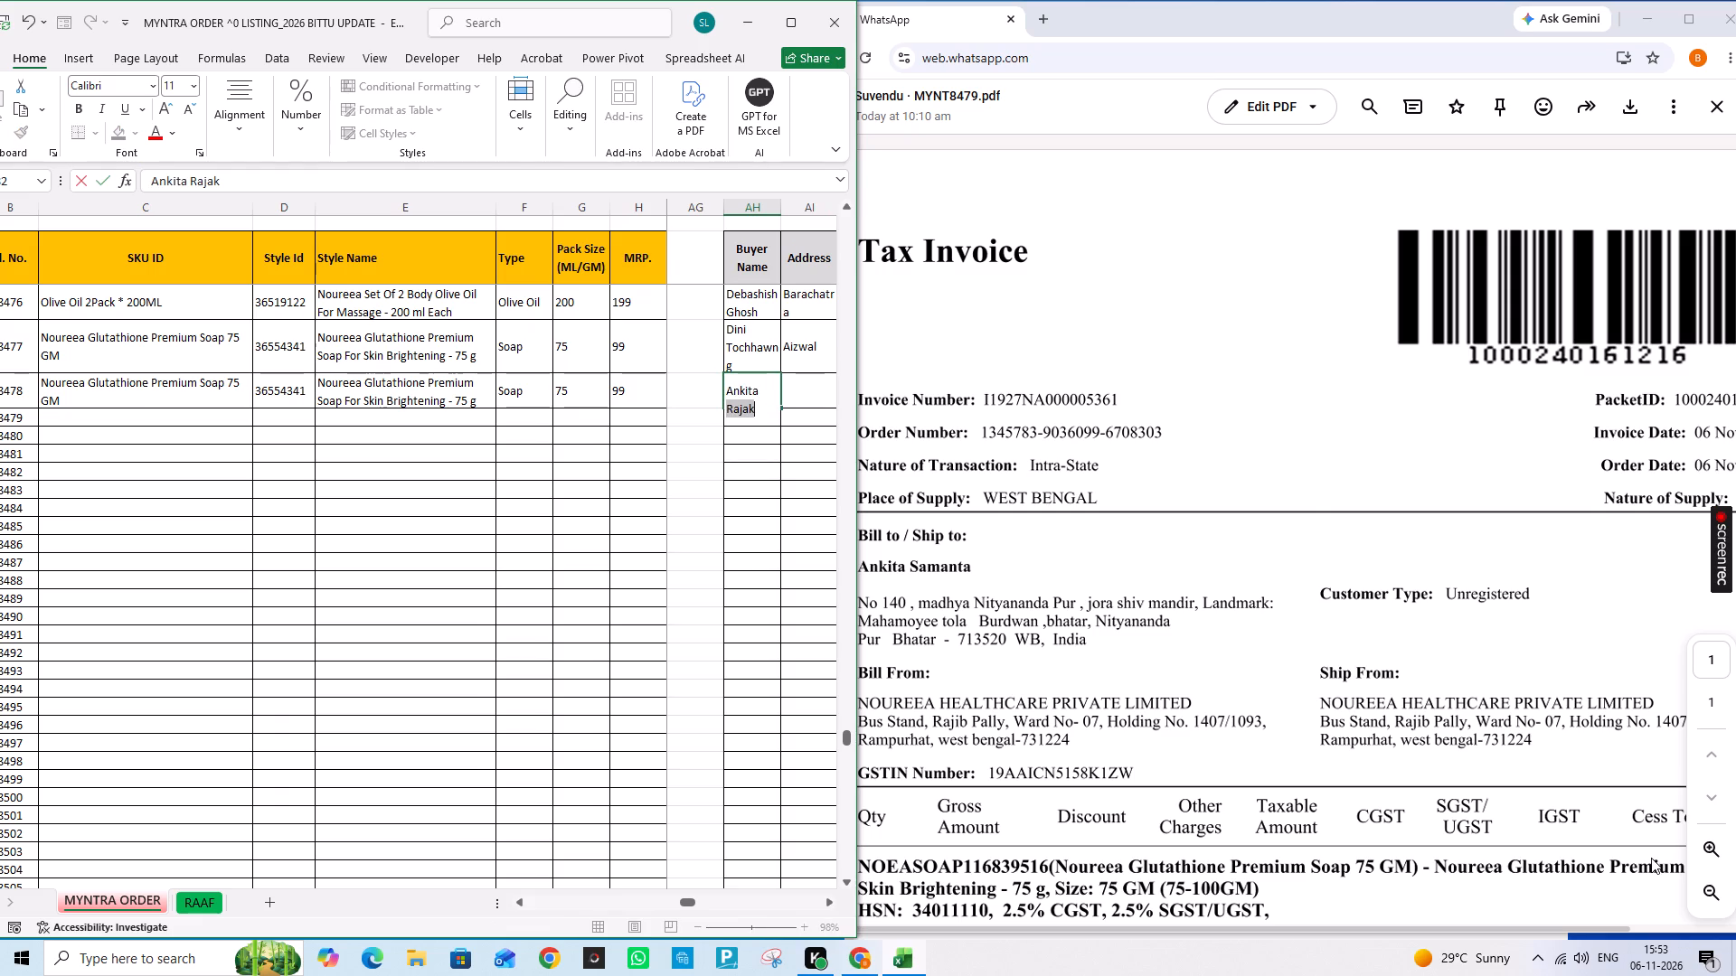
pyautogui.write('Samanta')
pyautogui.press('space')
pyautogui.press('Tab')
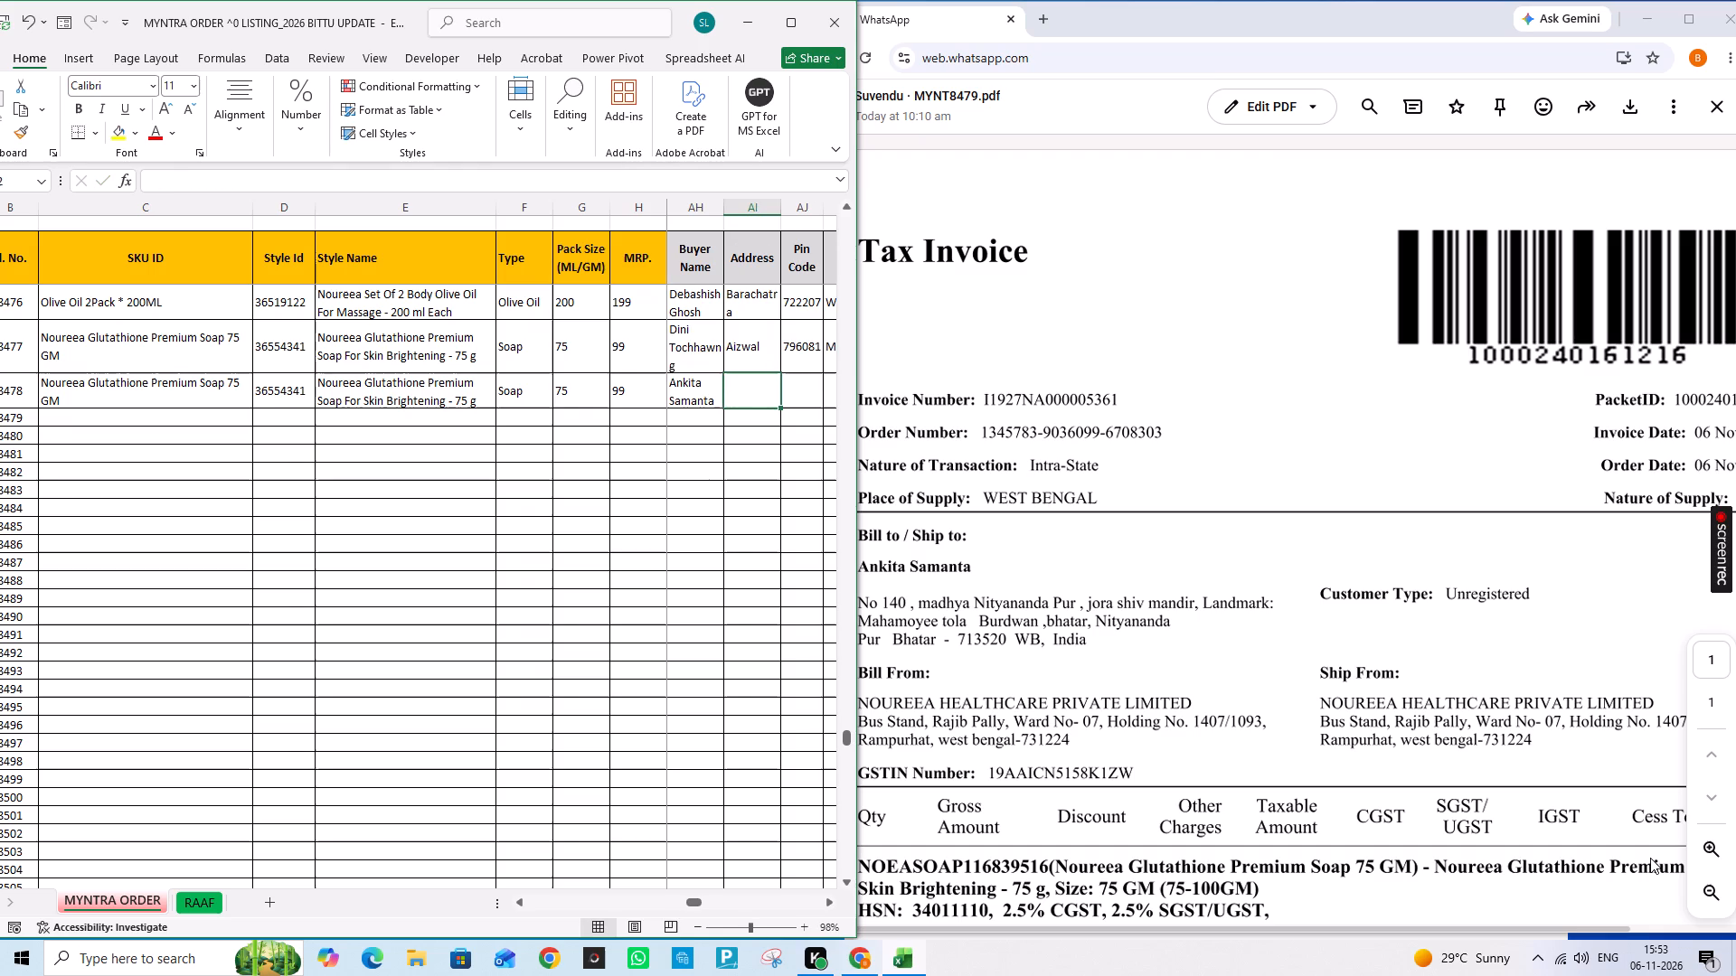
# Enter the locality from the invoice's shipping address in the Address cell of the same order row.
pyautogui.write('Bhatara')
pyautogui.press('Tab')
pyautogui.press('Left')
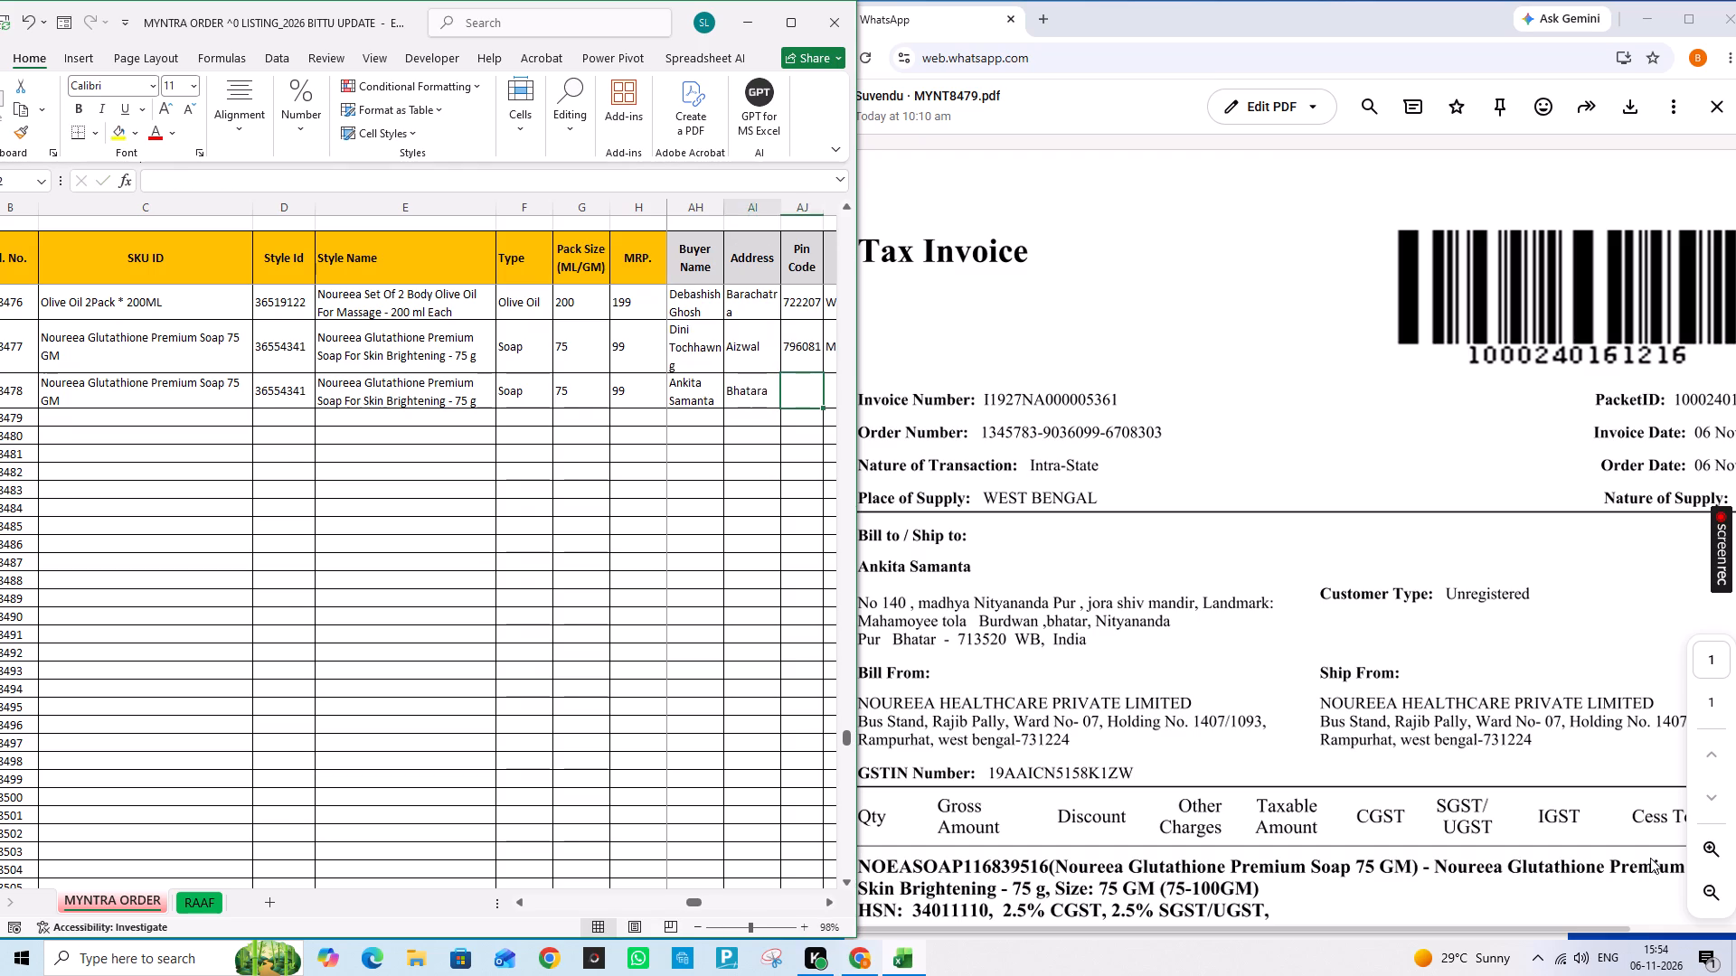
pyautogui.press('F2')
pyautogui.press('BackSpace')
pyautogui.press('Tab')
# Enter the buyer's pin code from the invoice and West Bengal as the State in the same order row.
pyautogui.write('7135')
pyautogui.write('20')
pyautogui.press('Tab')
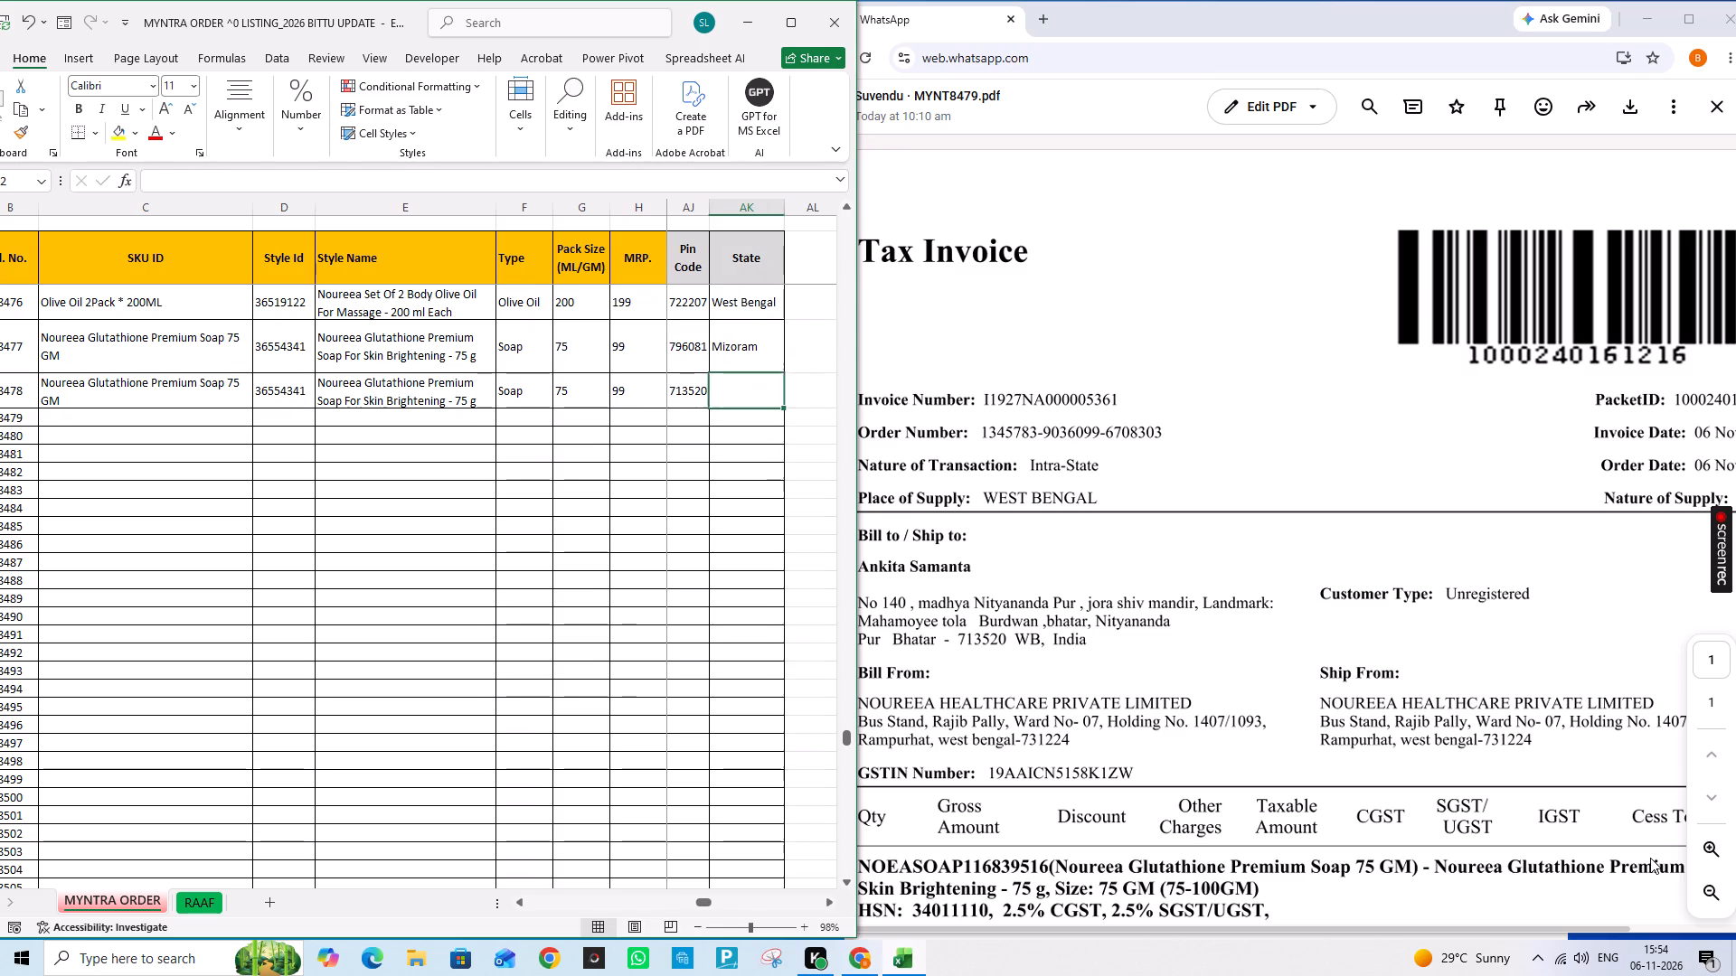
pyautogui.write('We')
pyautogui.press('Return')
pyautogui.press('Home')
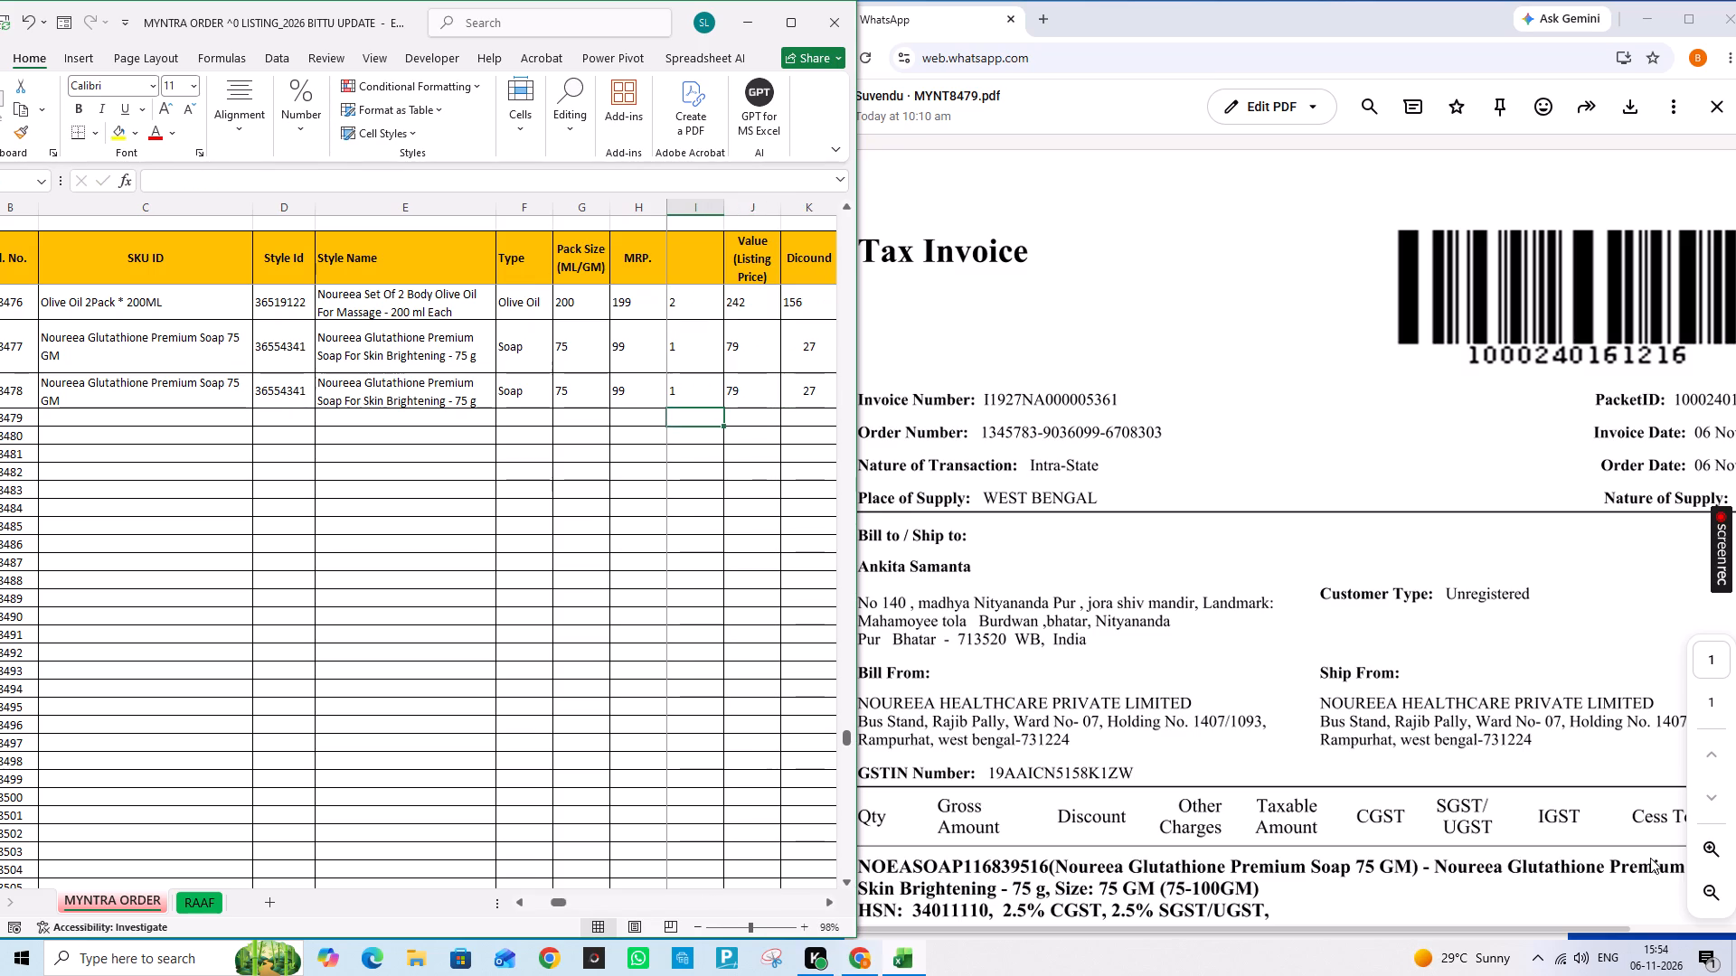
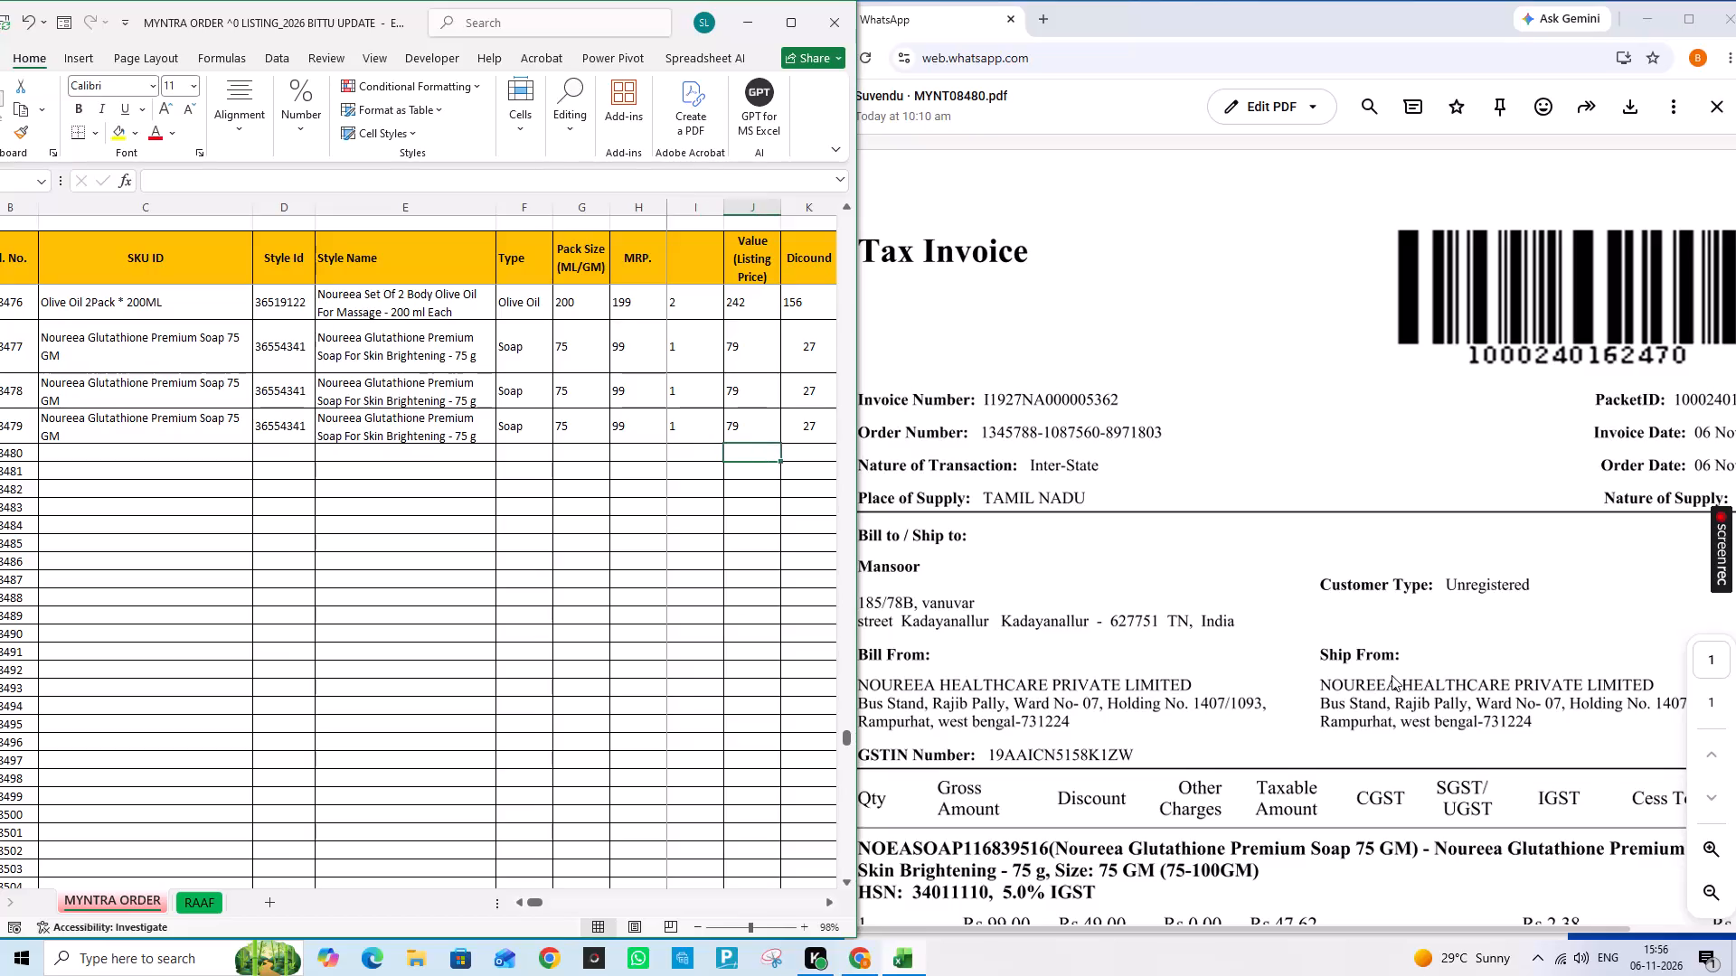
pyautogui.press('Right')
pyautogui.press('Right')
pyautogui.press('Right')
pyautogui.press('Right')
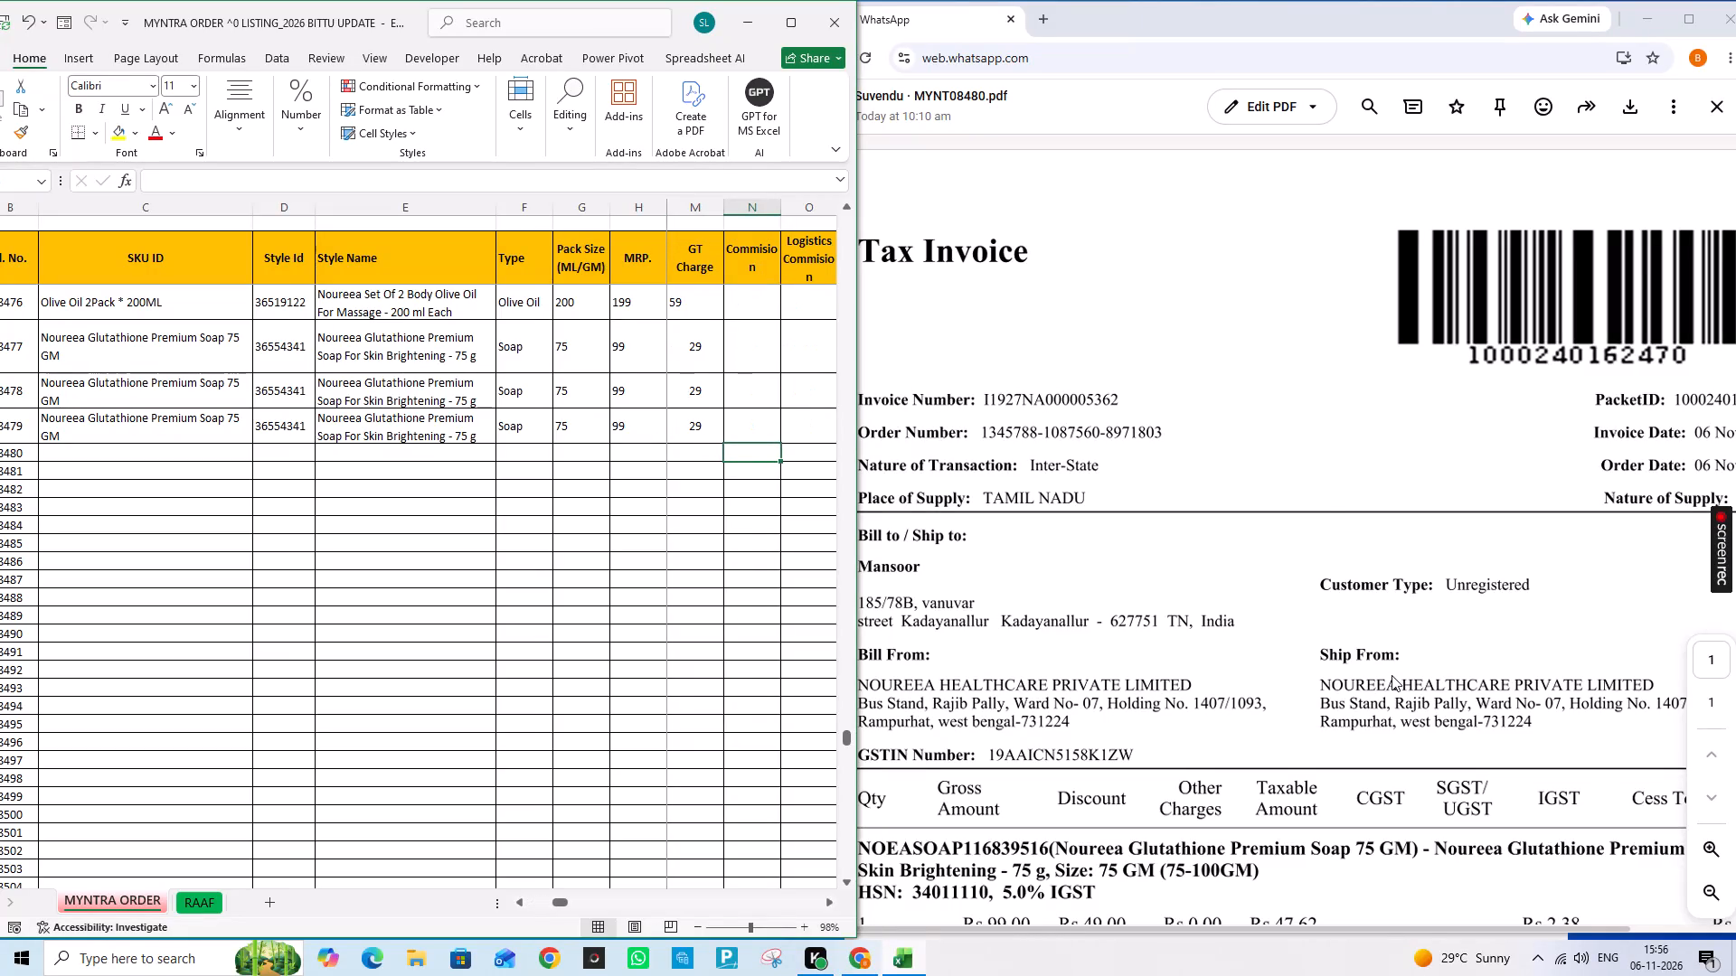
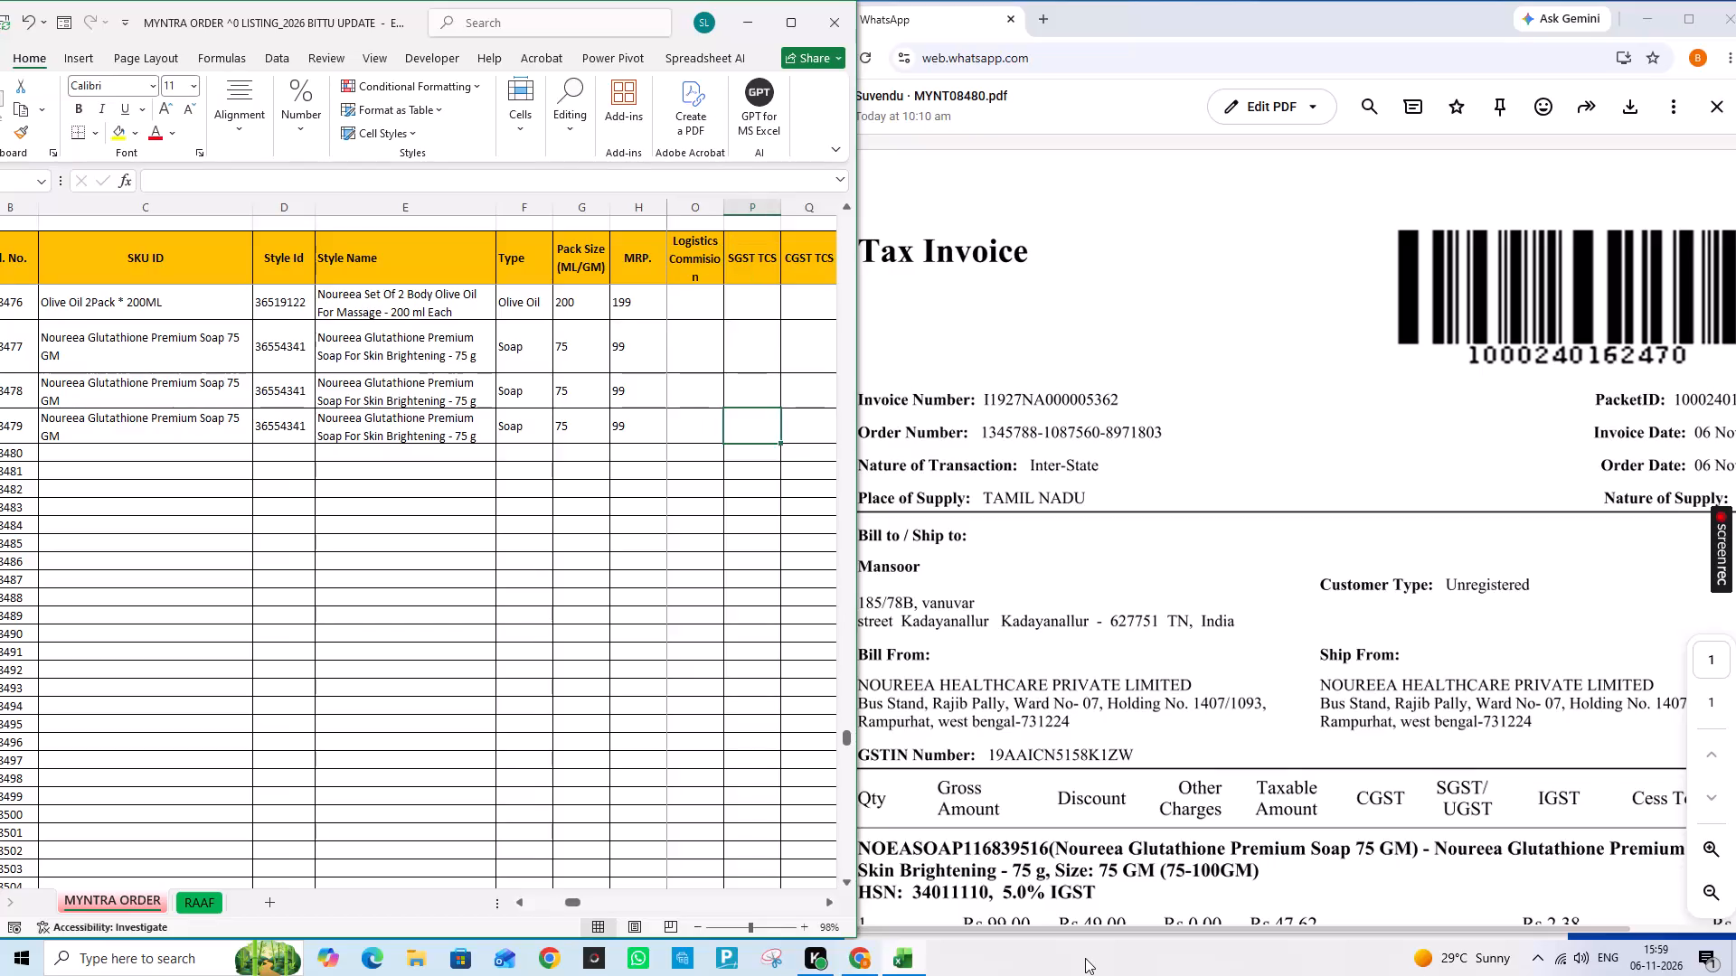
pyautogui.press('Right')
pyautogui.press('Right')
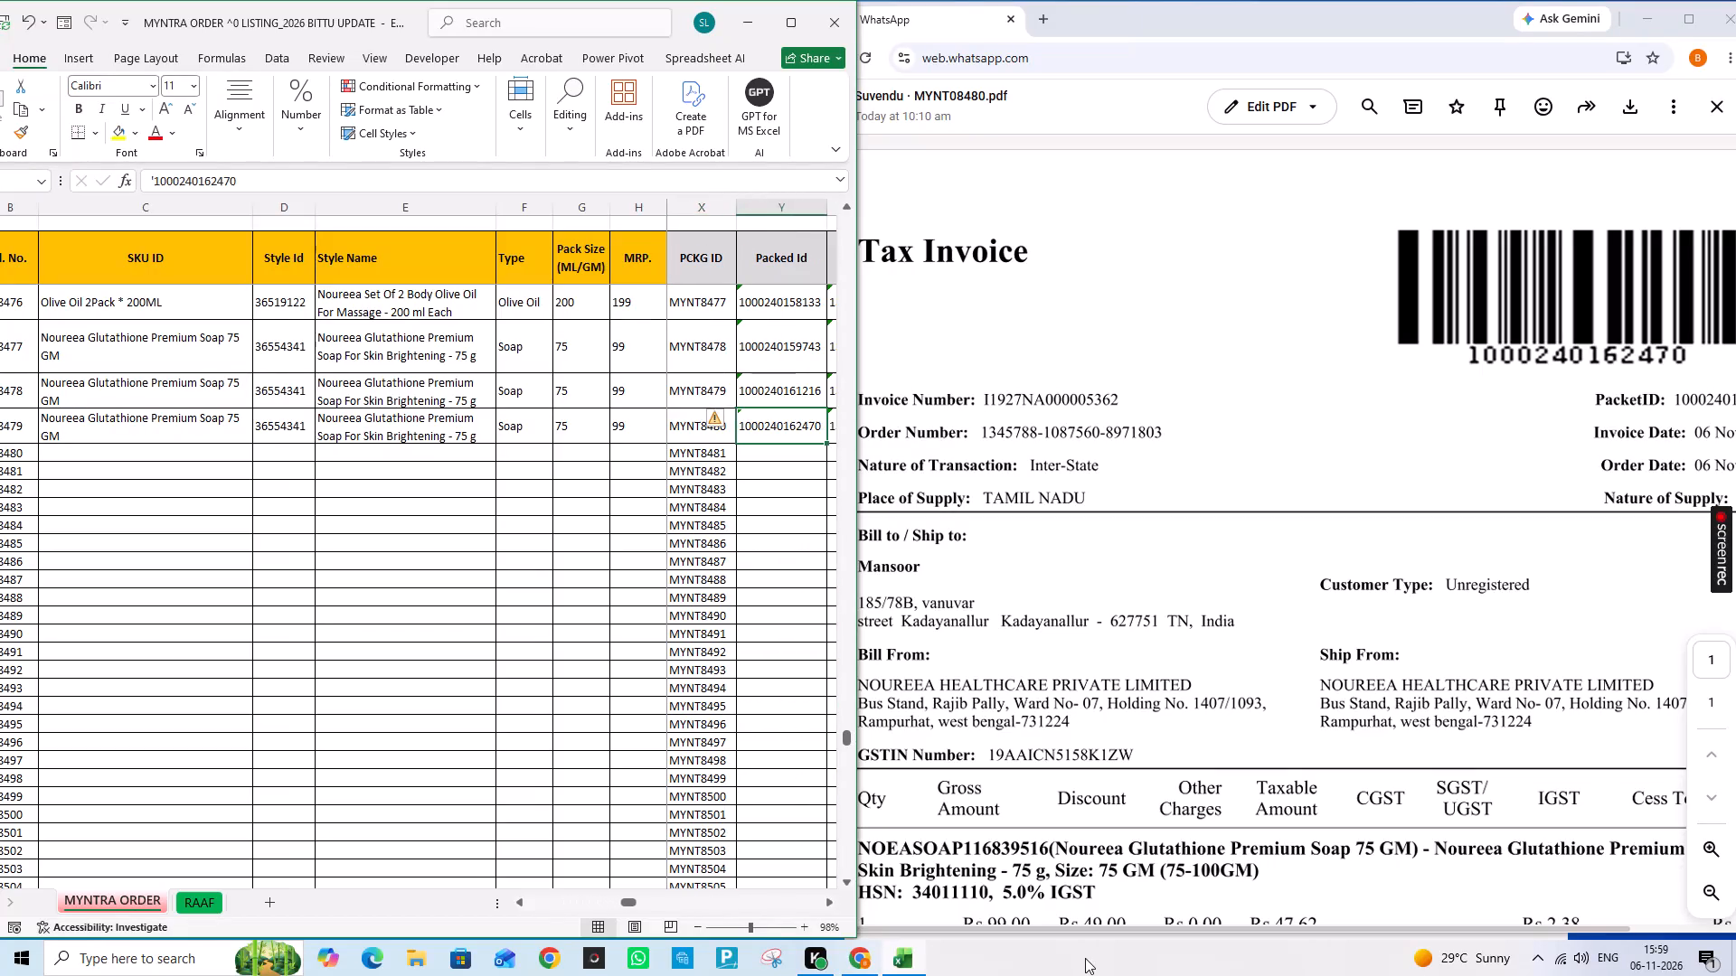
pyautogui.press('Left')
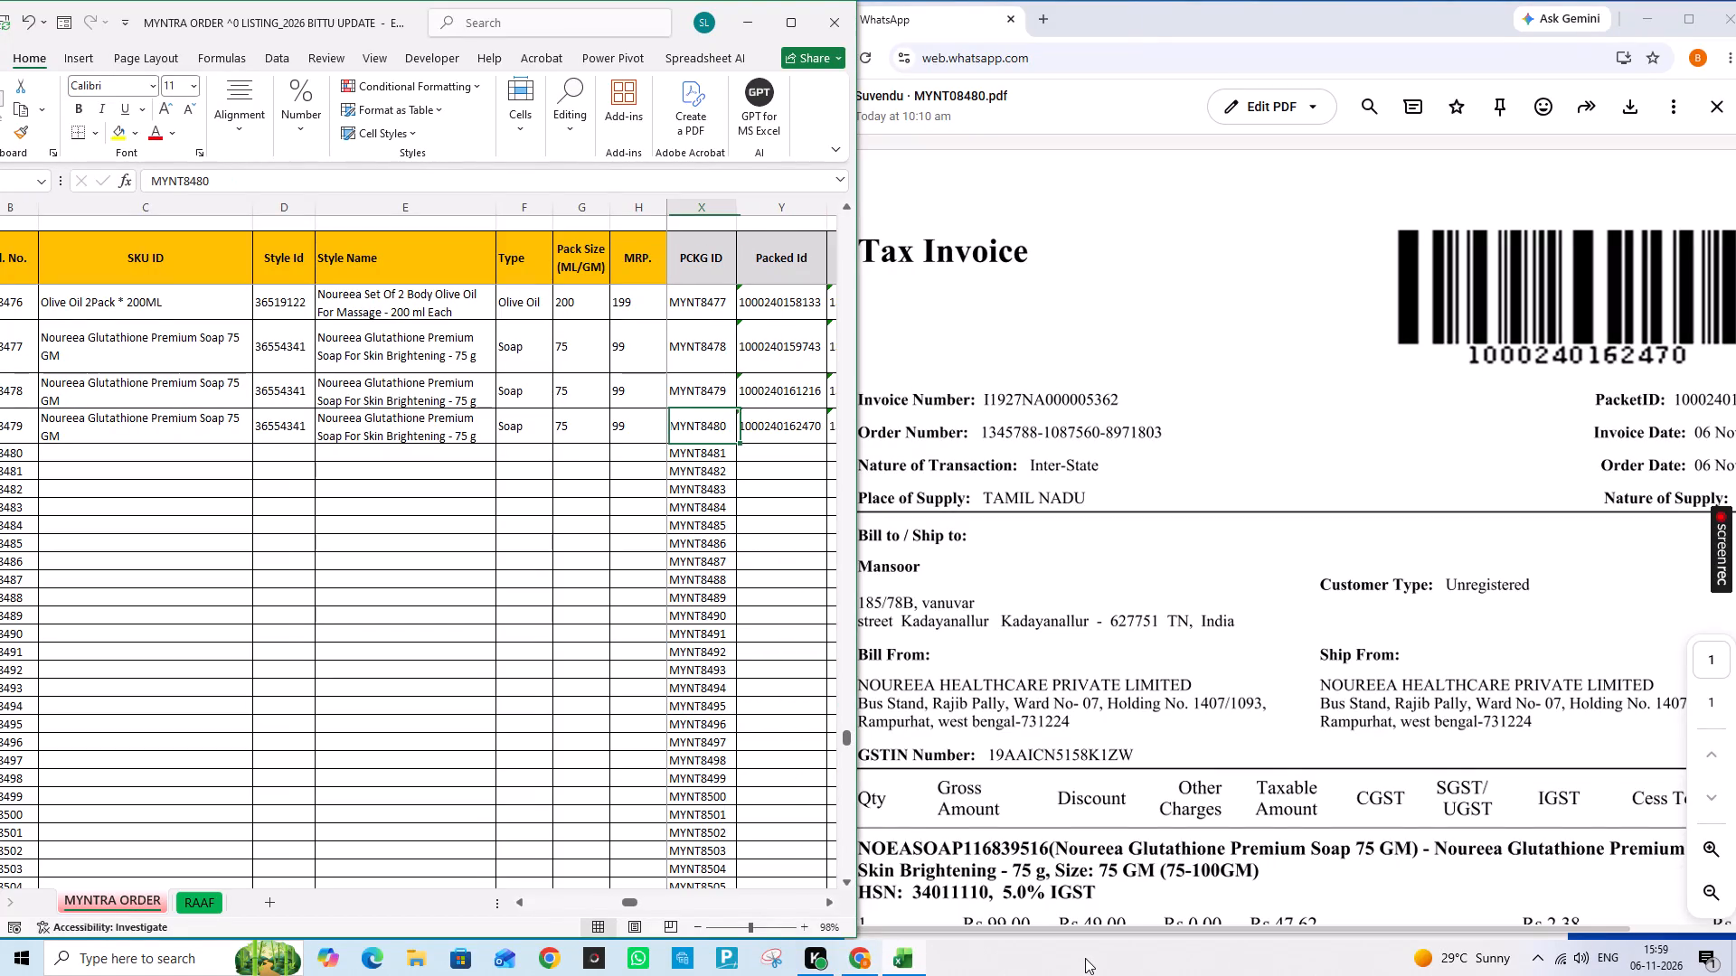
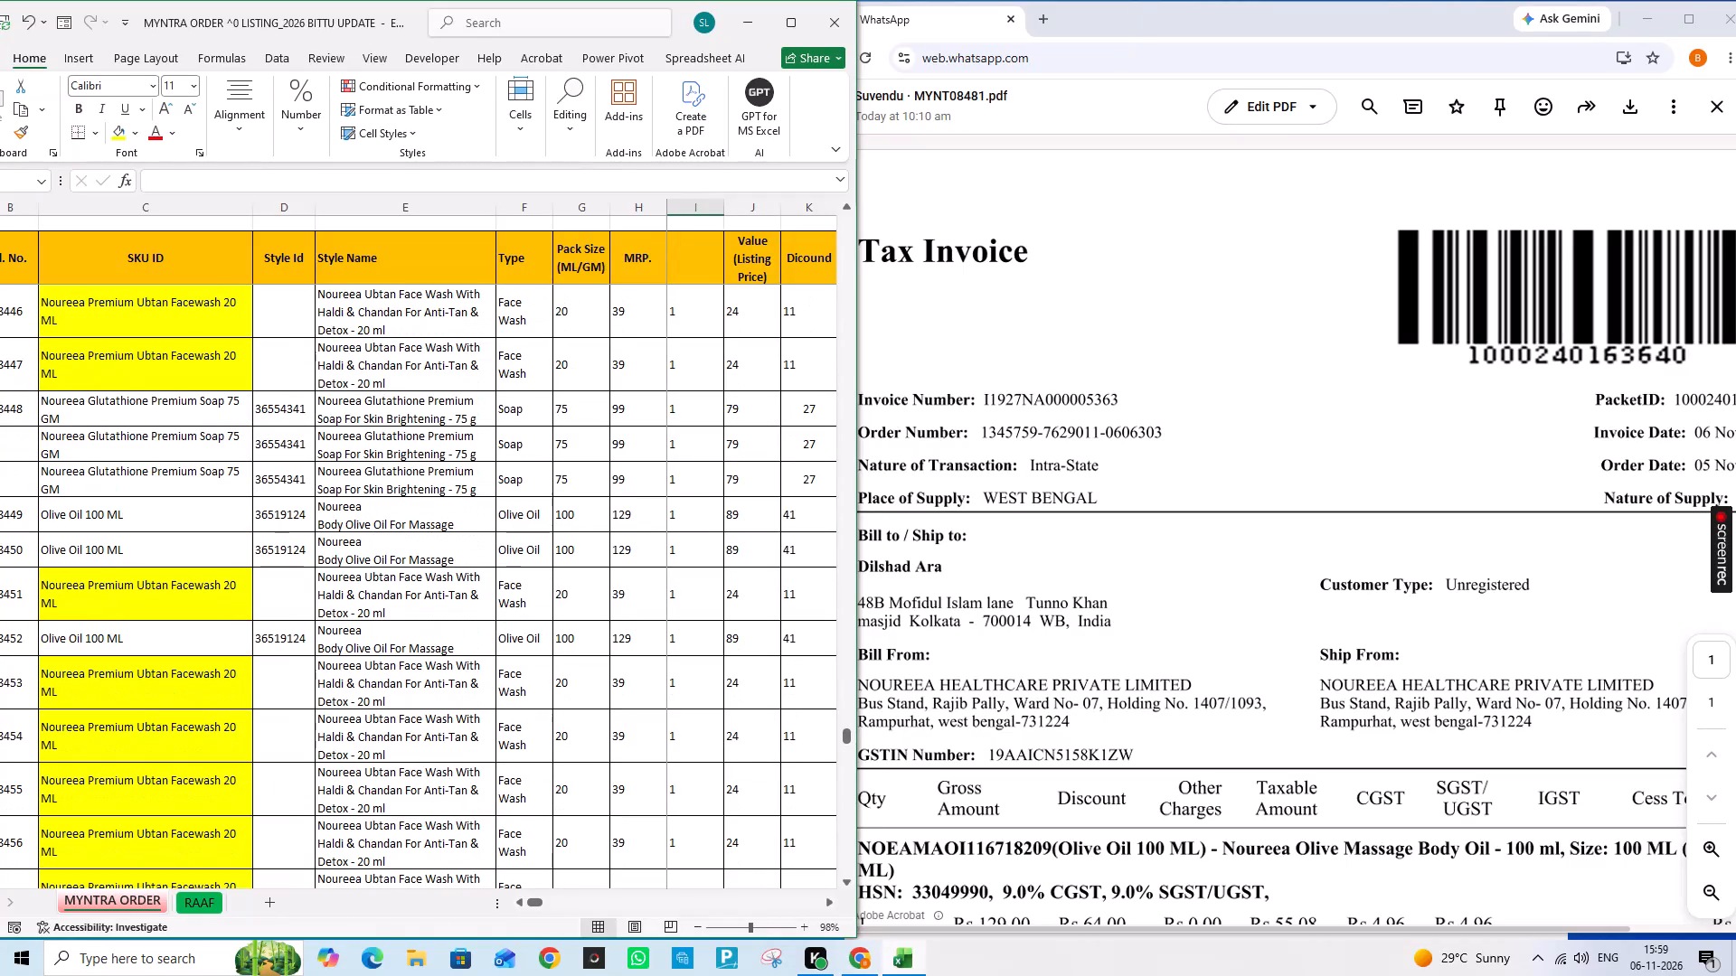
pyautogui.hotkey('shift', 'Right')
pyautogui.hotkey('shift', 'Right')
pyautogui.hotkey('shift', 'Right')
pyautogui.hotkey('shift', 'Right')
pyautogui.hotkey('shift', 'Right')
pyautogui.hotkey('shift', 'Right')
pyautogui.hotkey('shift', 'Right')
pyautogui.hotkey('shift', 'Right')
pyautogui.hotkey('shift', 'Right')
pyautogui.hotkey('shift', 'Right')
pyautogui.hotkey('shift', 'Right')
pyautogui.hotkey('shift', 'Right')
pyautogui.hotkey('shift', 'Right')
pyautogui.hotkey('ctrl', 'c')
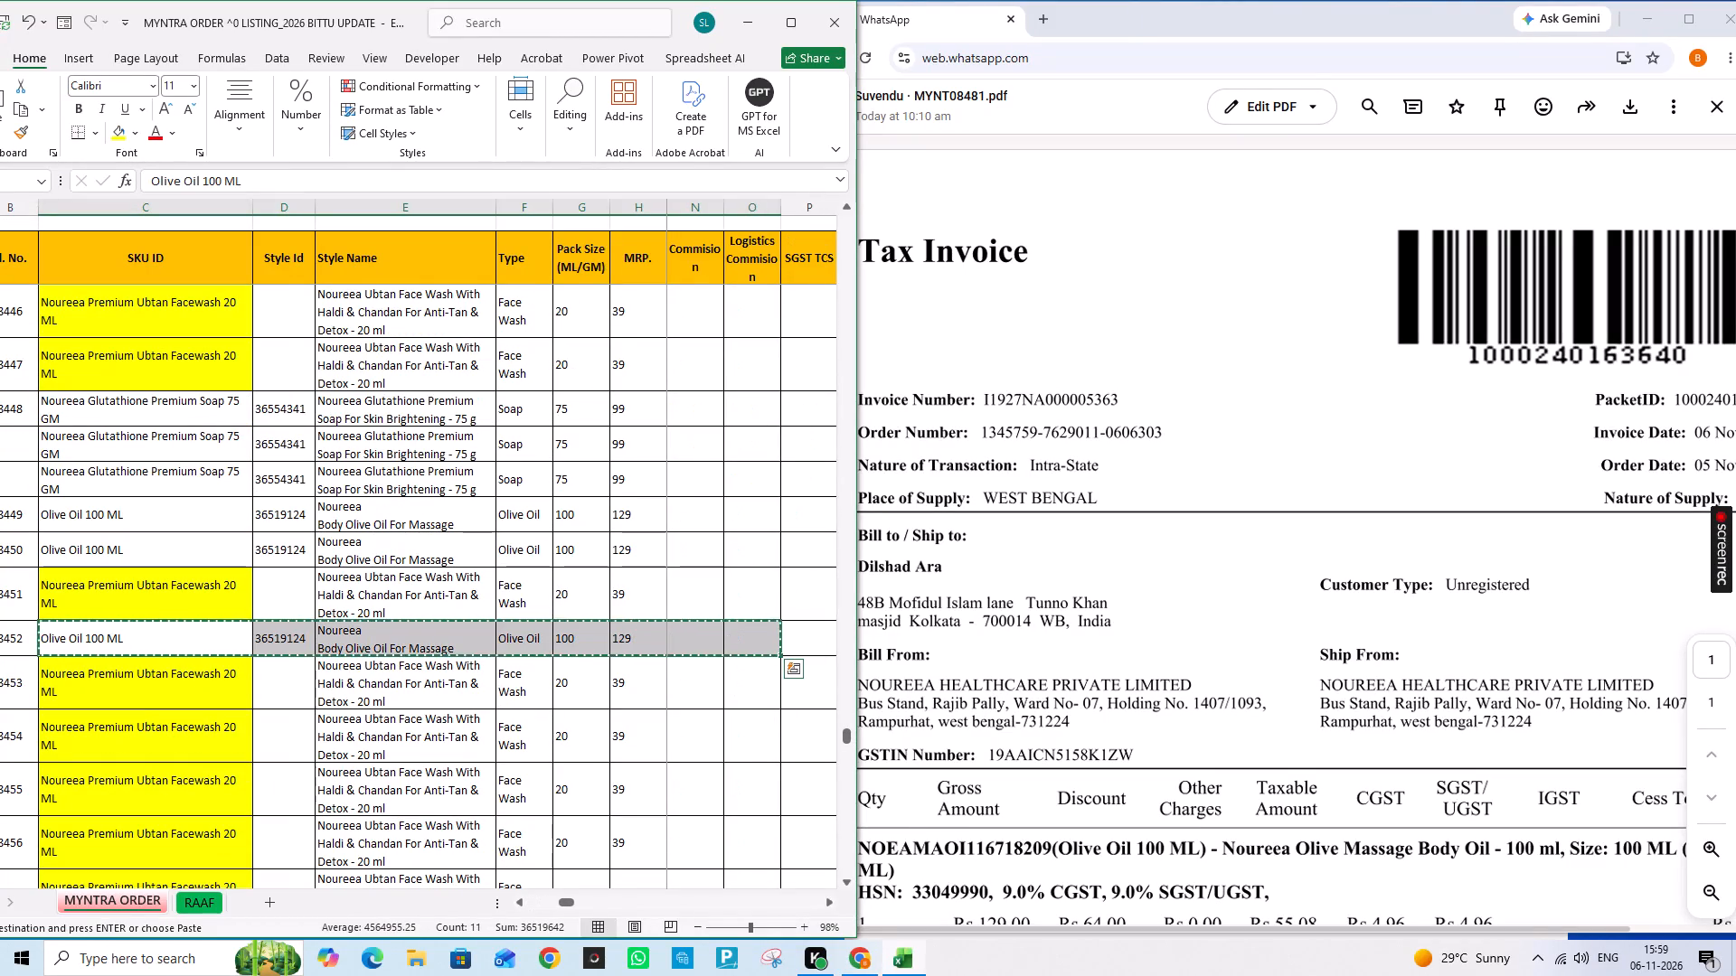
pyautogui.press('pagedown')
pyautogui.press('pagedown')
pyautogui.press('pagedown')
pyautogui.press('Down')
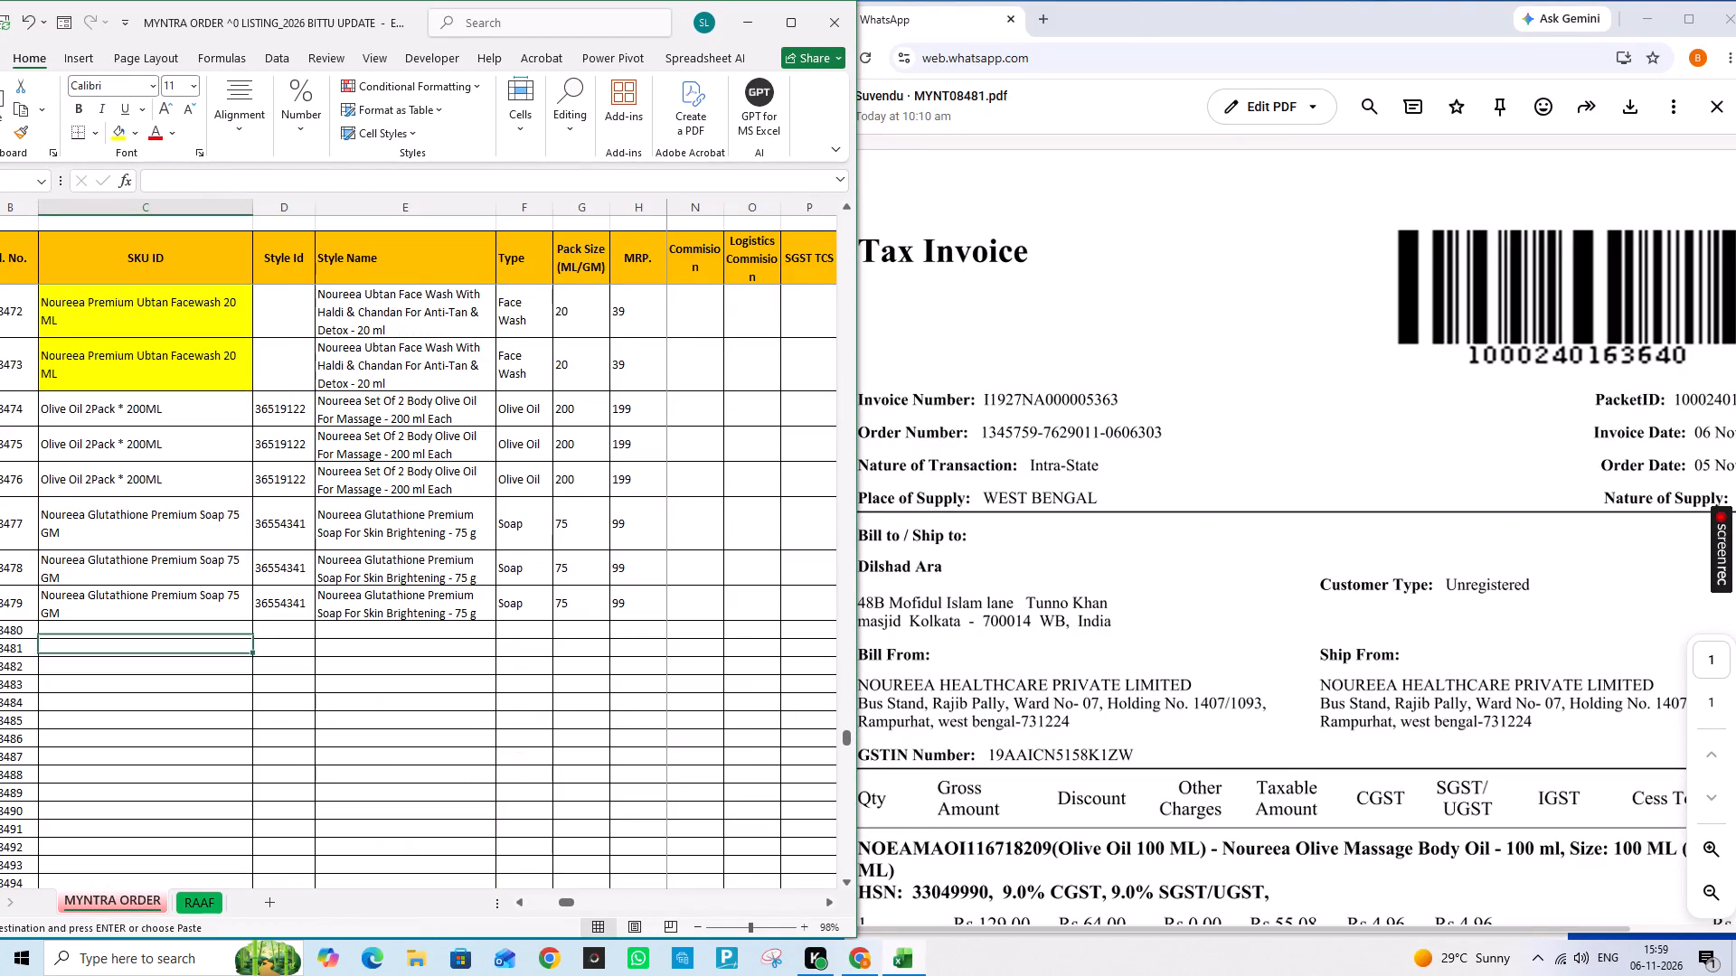
pyautogui.press('Up')
pyautogui.press('Return')
pyautogui.press('Right')
pyautogui.press('Right')
pyautogui.press('Right')
pyautogui.press('Right')
pyautogui.press('Right')
pyautogui.press('Right')
pyautogui.press('Right')
pyautogui.press('Right')
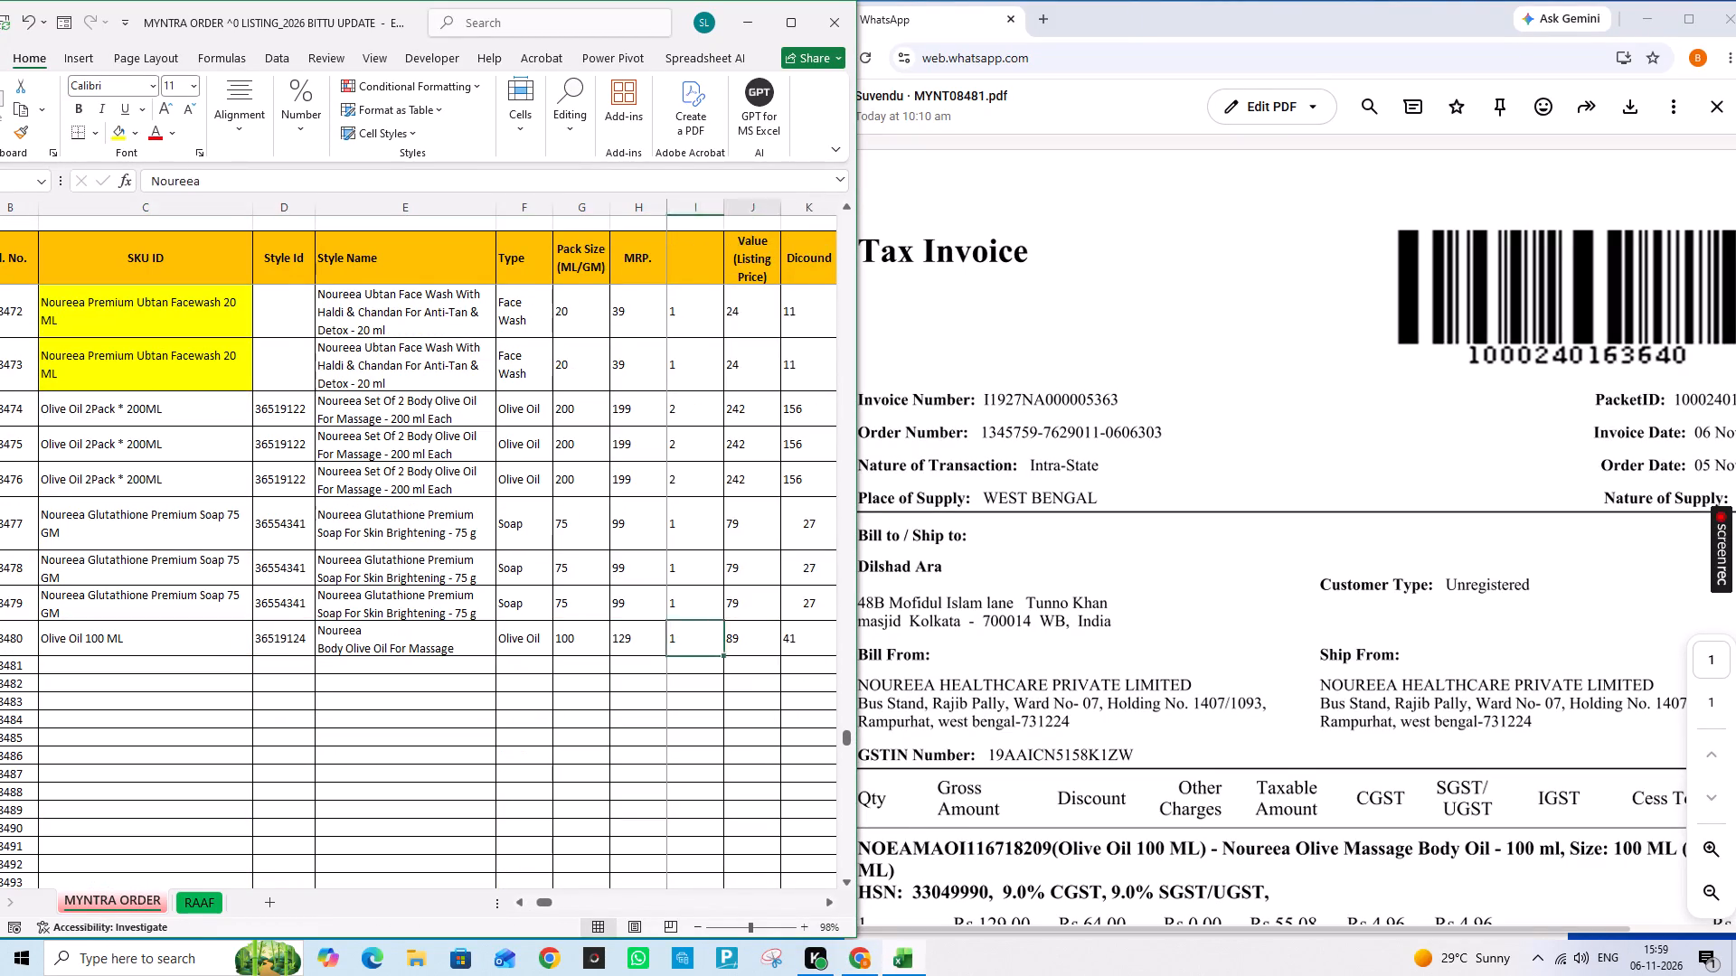
pyautogui.press('Right')
pyautogui.hotkey('ctrl', 'Right')
pyautogui.press('Right')
pyautogui.press('Right')
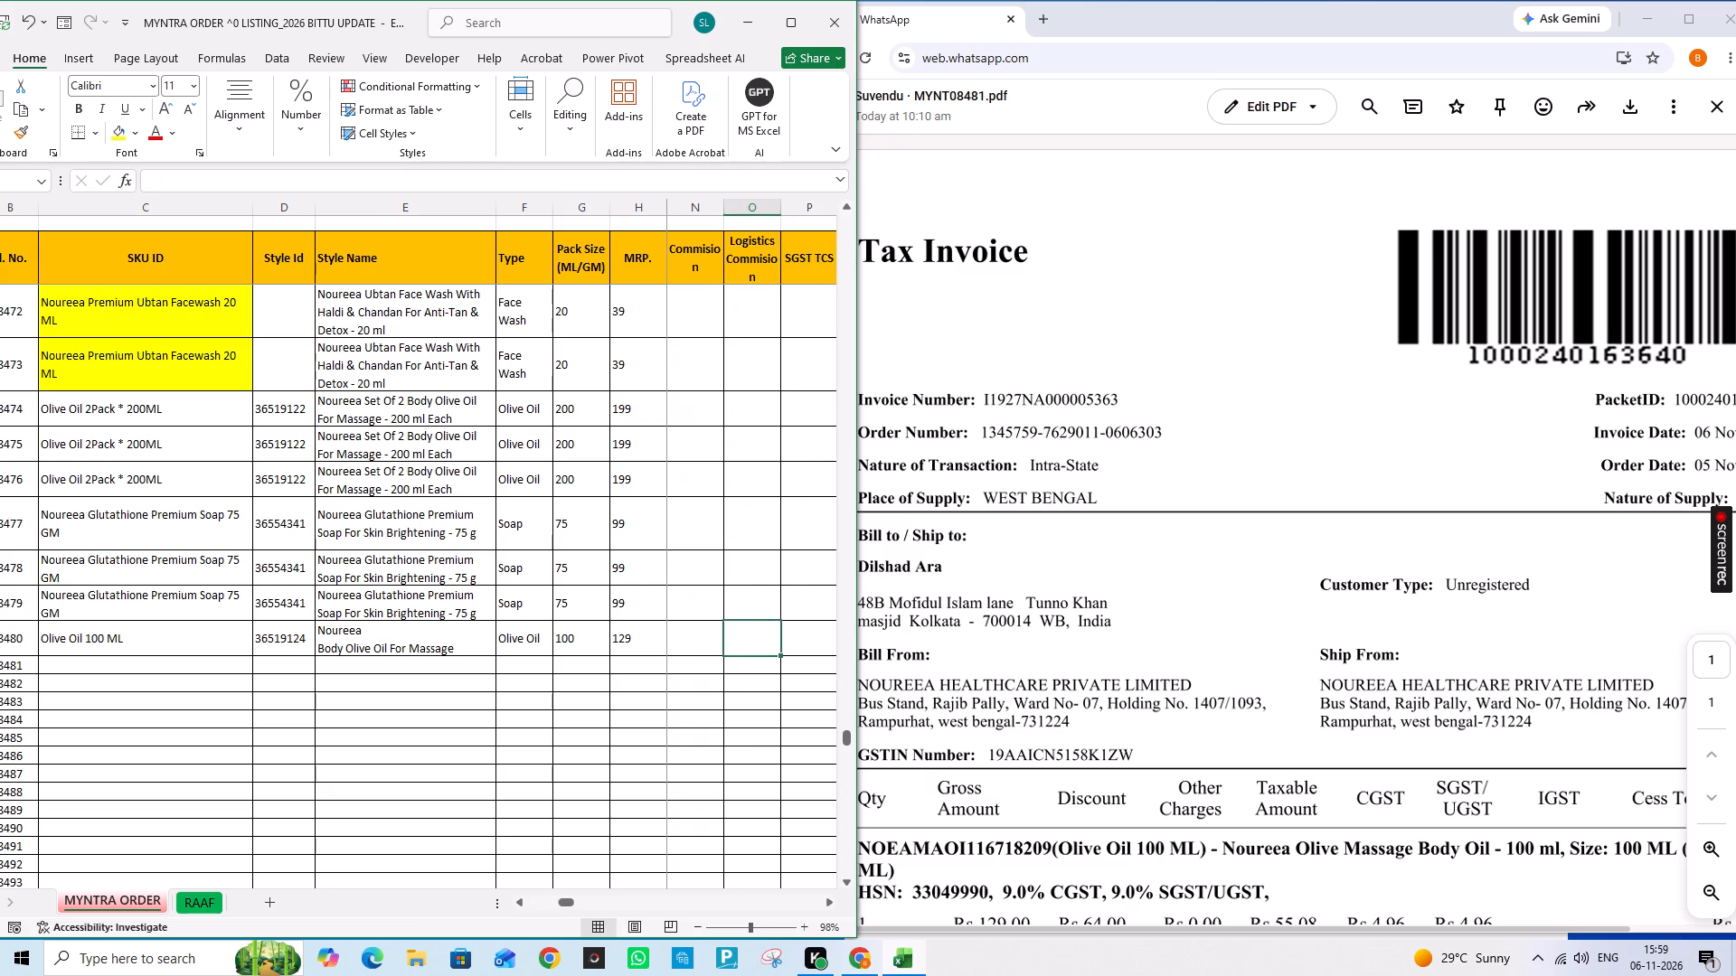
pyautogui.hotkey('ctrl', 'Right')
pyautogui.press('Right')
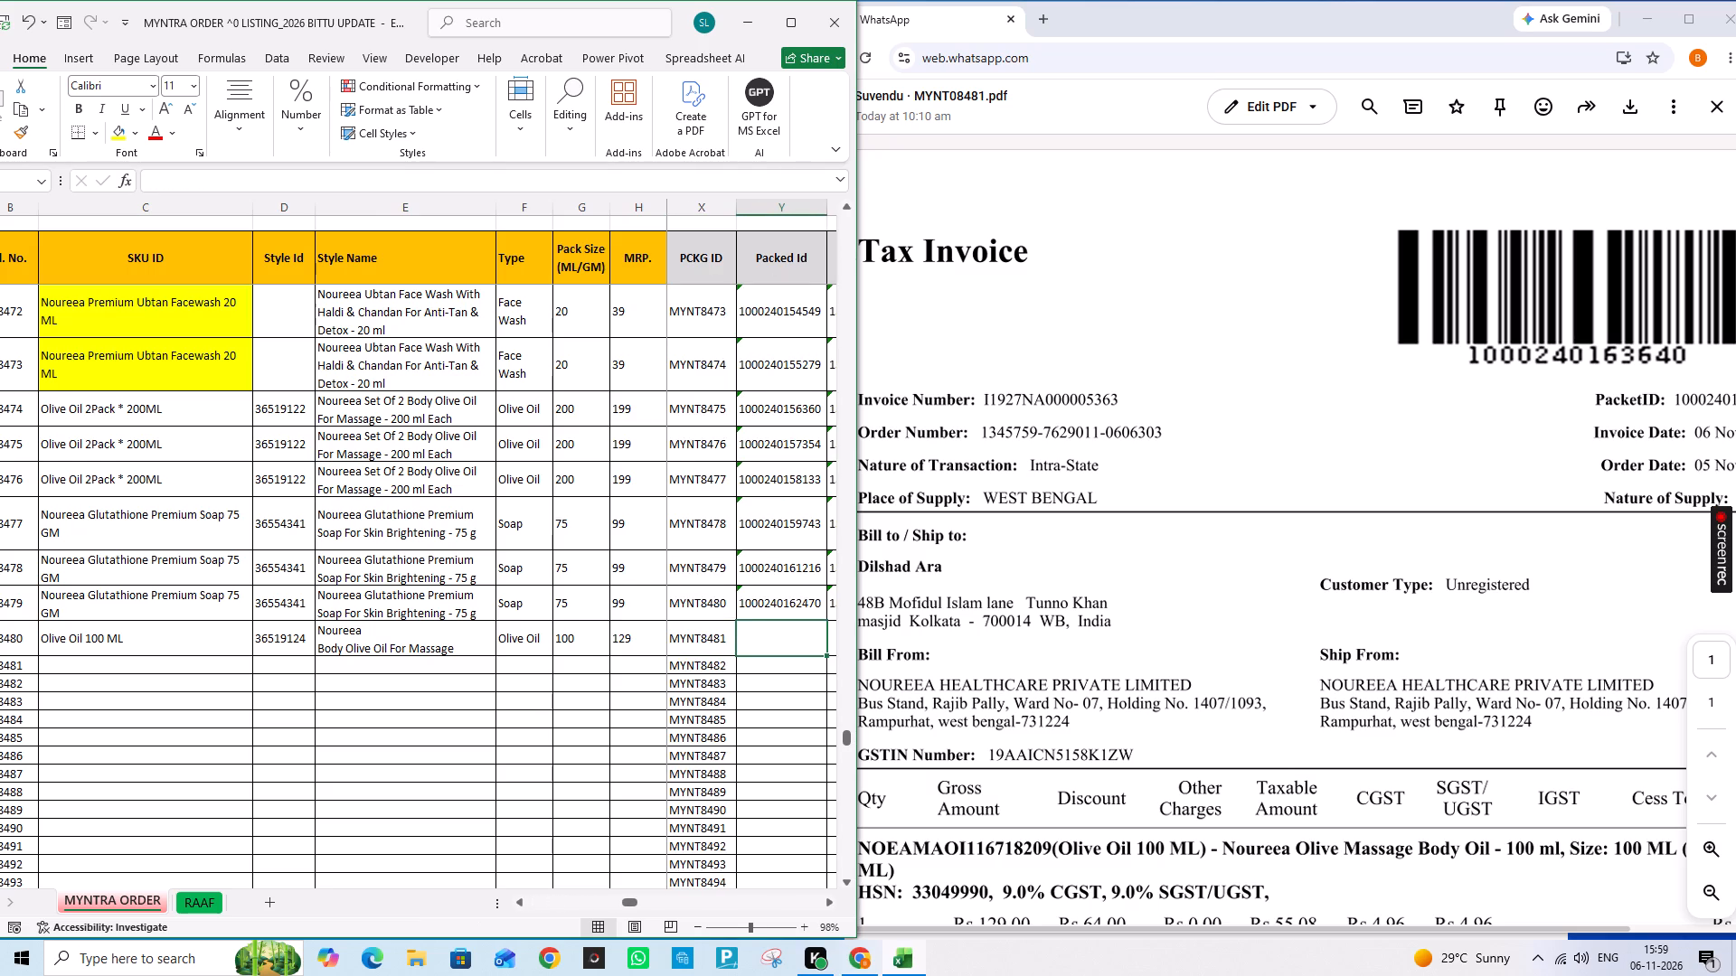
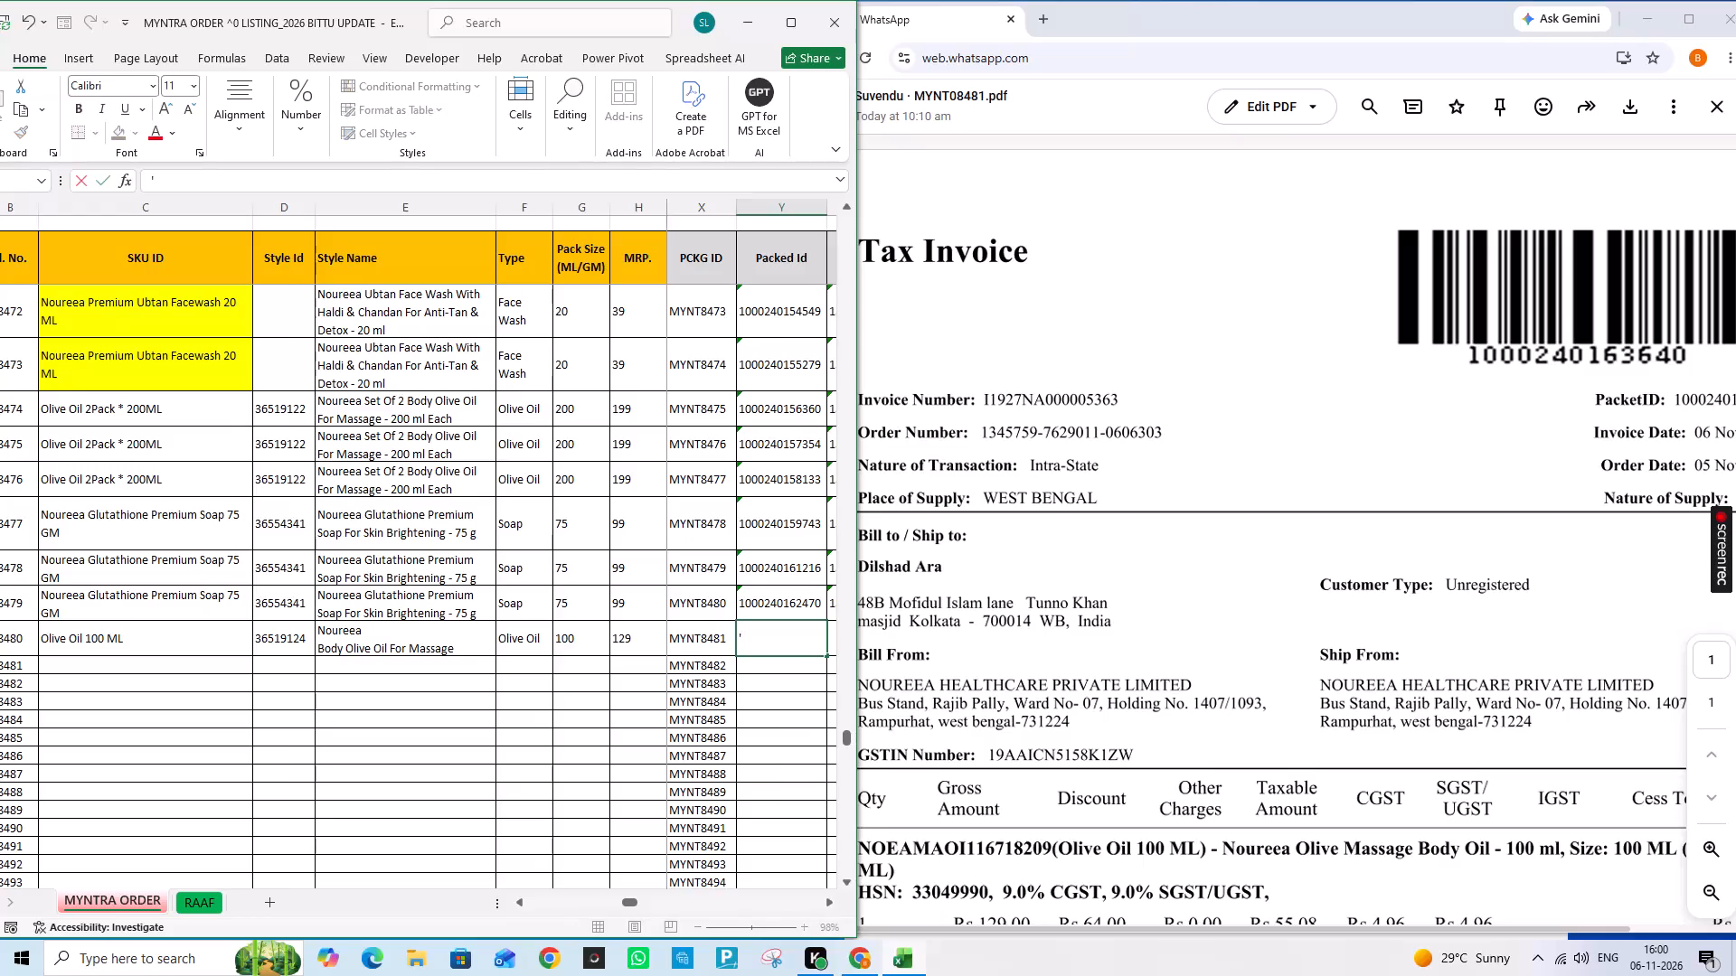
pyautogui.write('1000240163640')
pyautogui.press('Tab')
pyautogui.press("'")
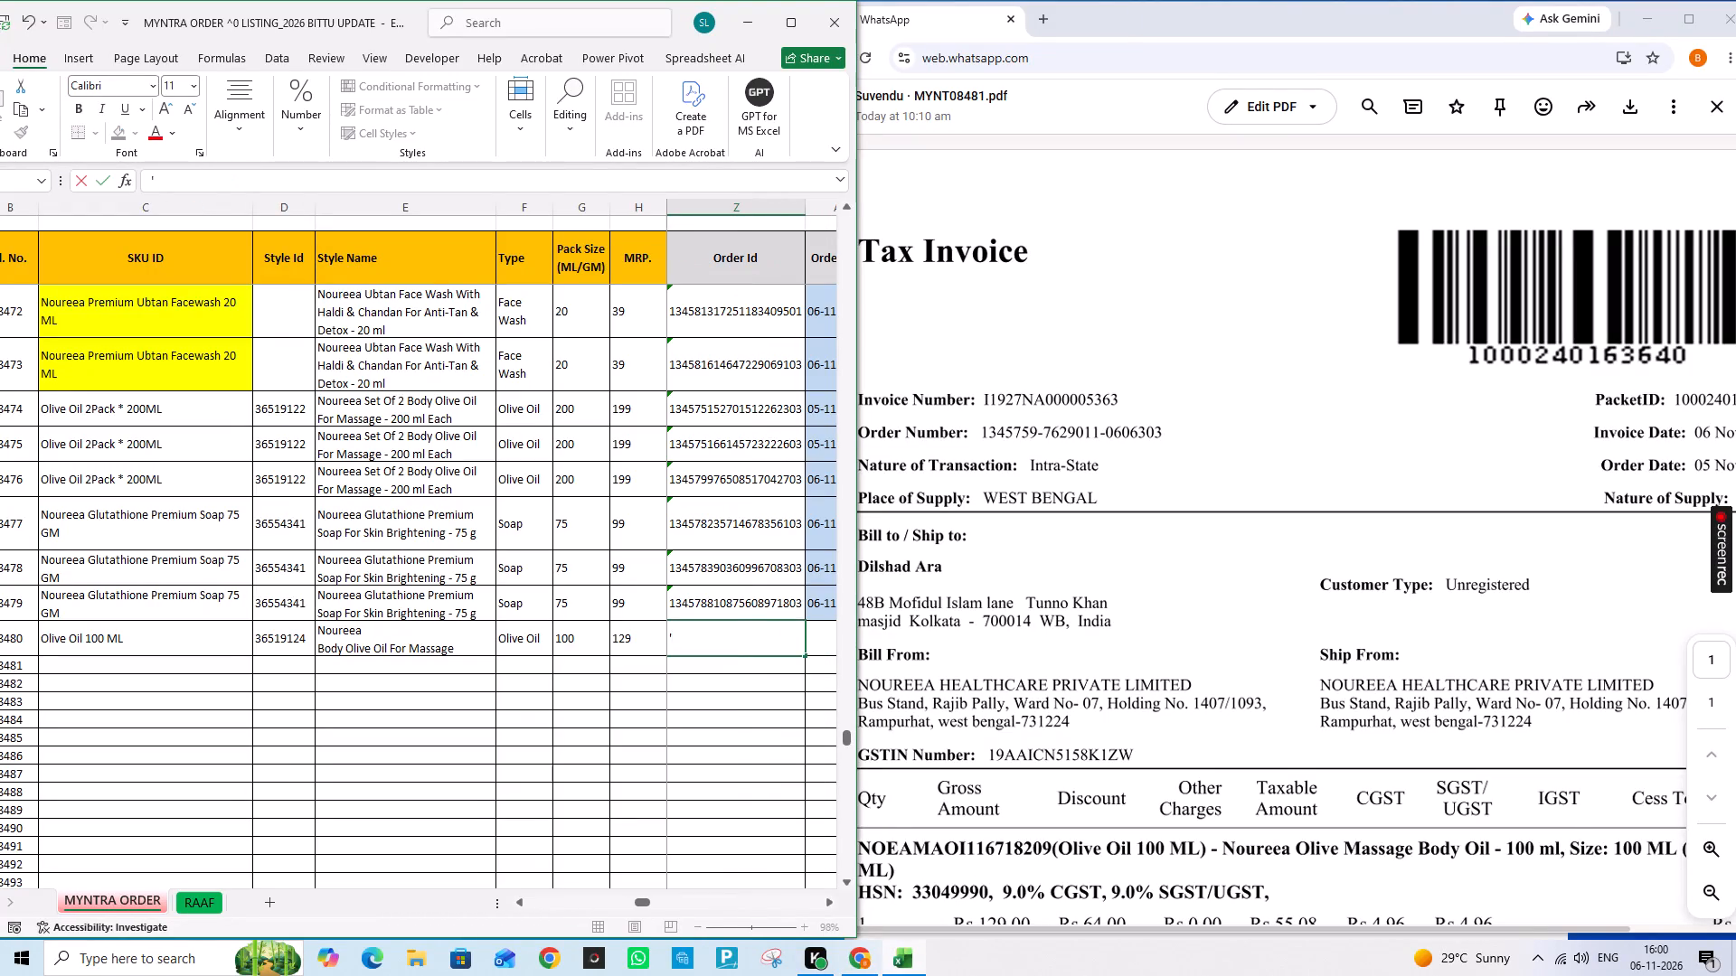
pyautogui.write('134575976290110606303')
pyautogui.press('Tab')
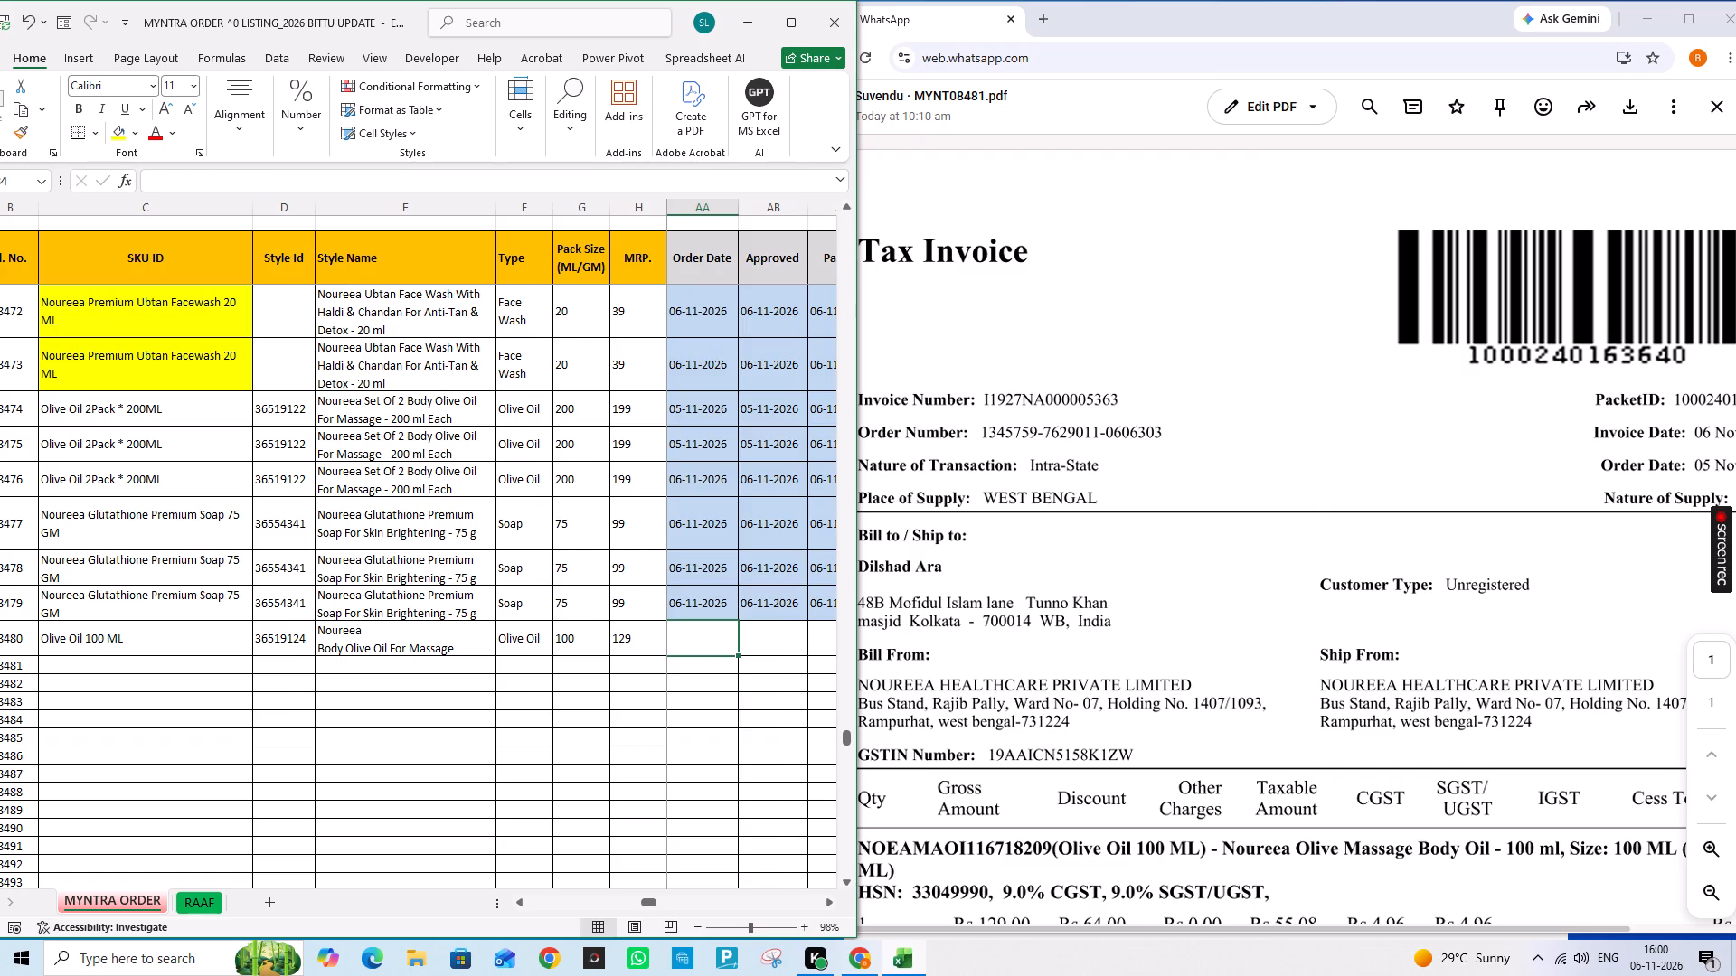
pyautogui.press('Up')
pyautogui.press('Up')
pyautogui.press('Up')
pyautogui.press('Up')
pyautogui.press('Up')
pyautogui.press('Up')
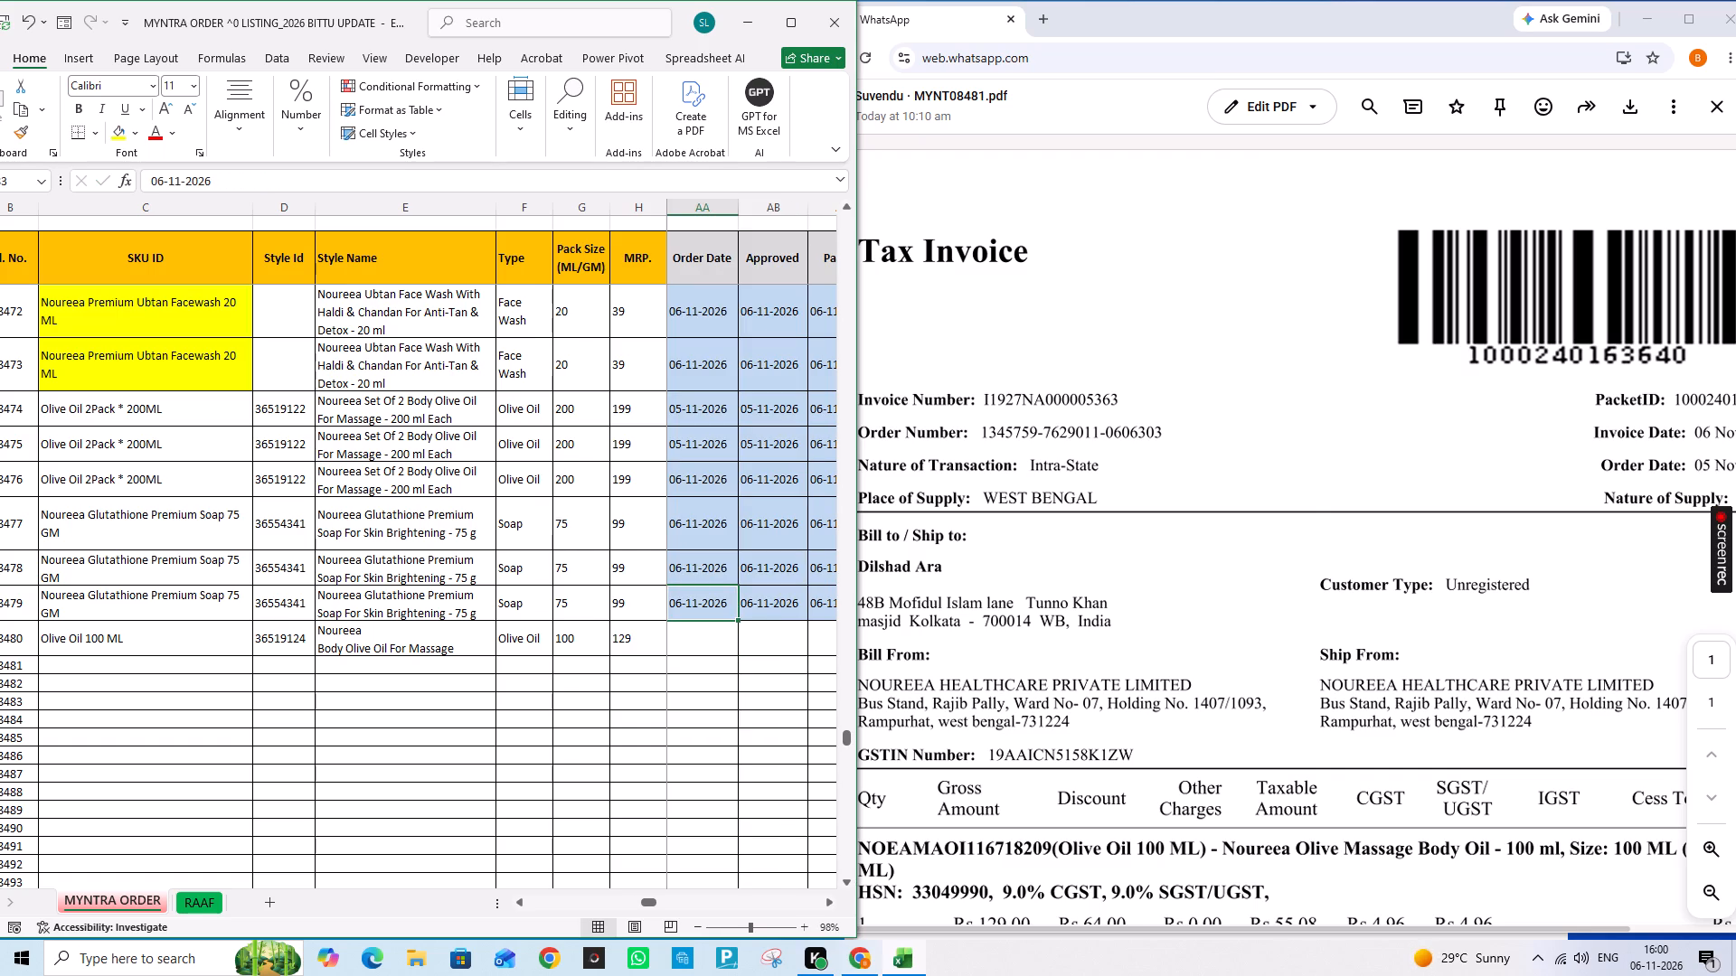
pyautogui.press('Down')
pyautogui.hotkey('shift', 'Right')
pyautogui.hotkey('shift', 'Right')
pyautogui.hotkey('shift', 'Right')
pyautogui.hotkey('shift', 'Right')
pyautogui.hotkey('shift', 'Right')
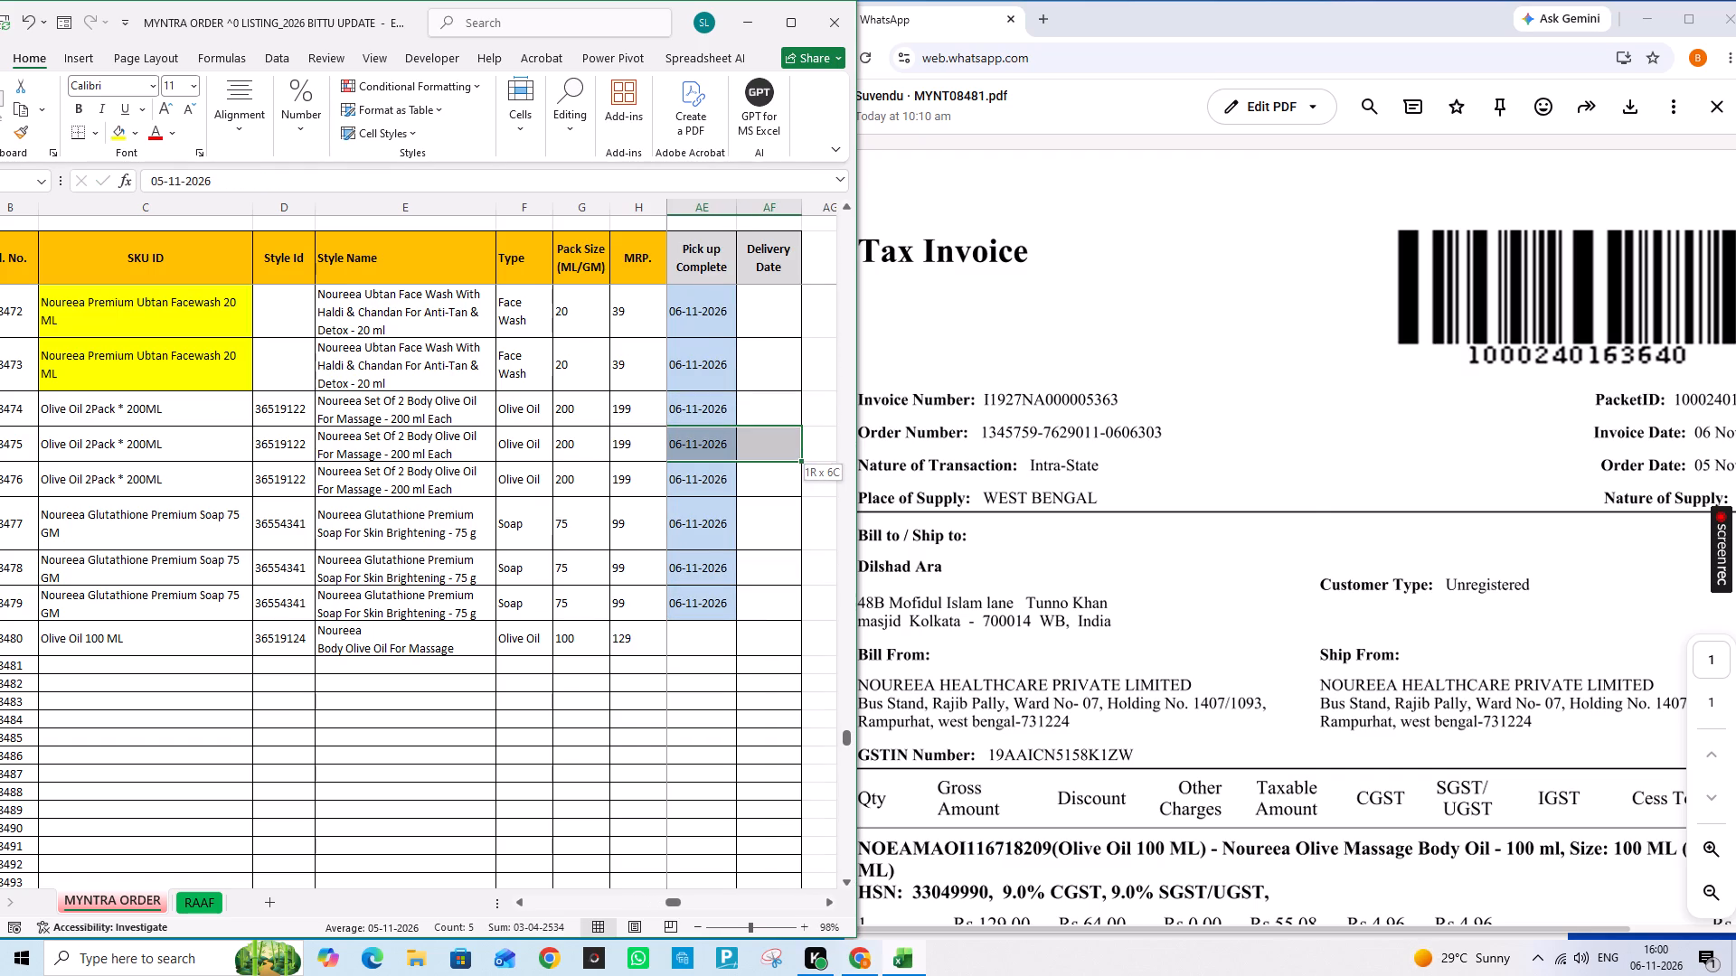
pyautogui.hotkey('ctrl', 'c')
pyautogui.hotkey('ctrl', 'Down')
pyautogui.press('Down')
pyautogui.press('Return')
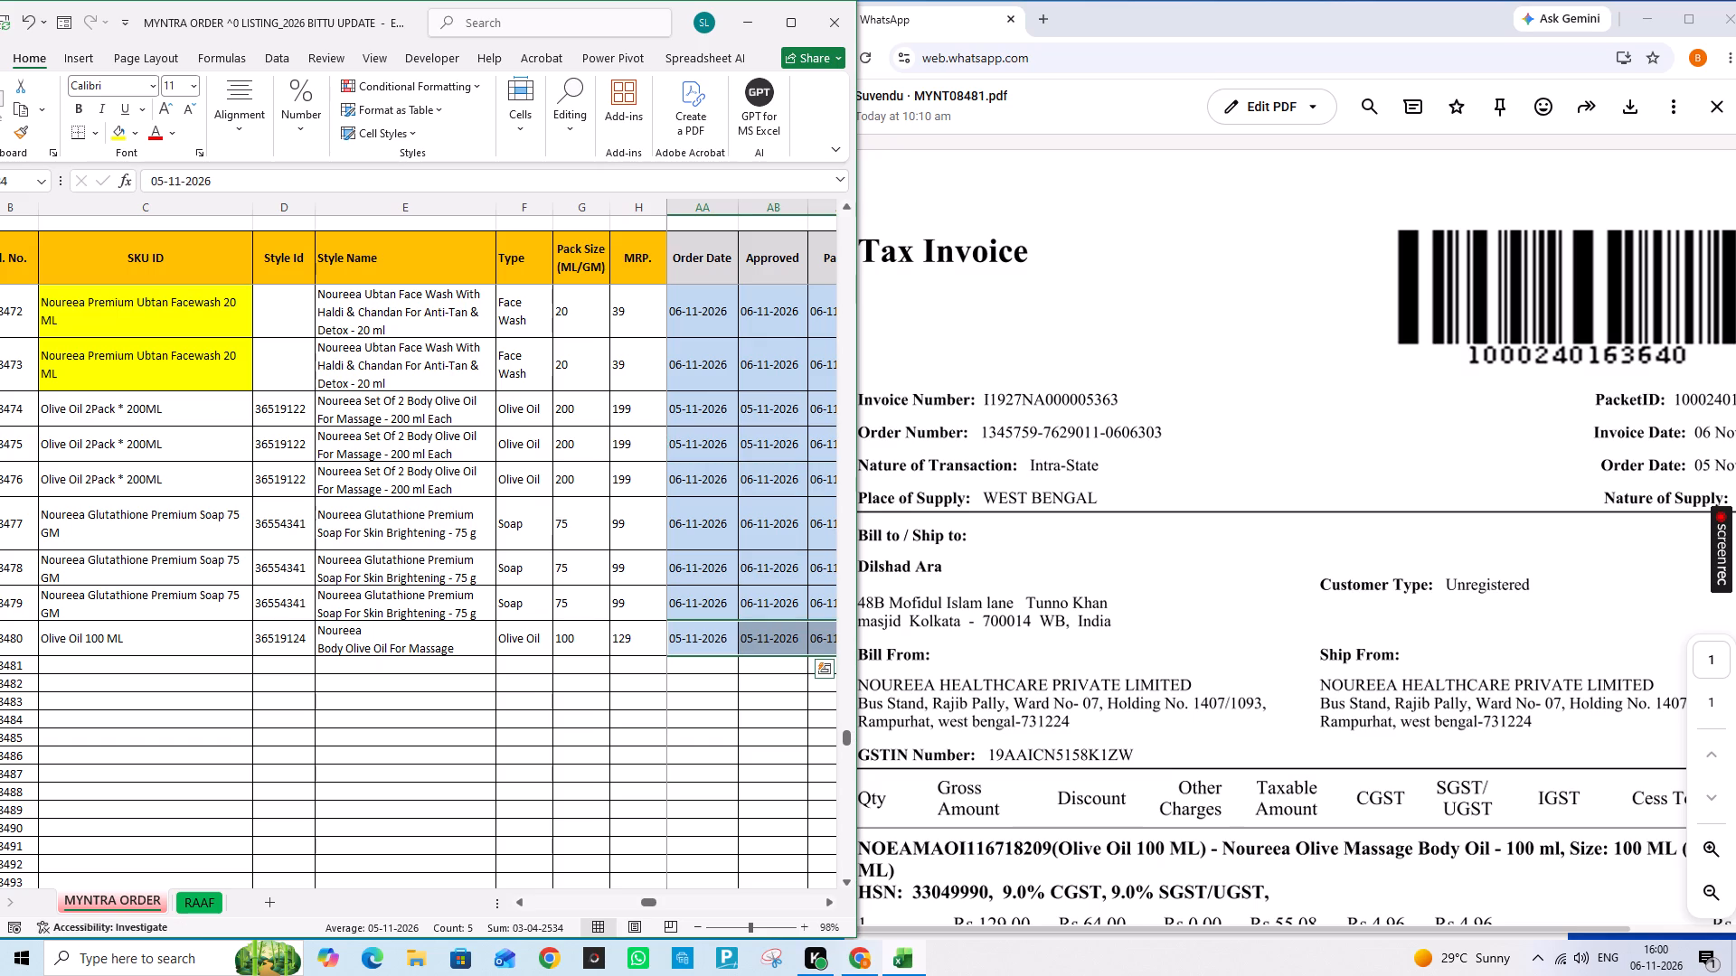
# Enter the buyer's name from the tax invoice in the Buyer Name cell of the MYNT8481 row.
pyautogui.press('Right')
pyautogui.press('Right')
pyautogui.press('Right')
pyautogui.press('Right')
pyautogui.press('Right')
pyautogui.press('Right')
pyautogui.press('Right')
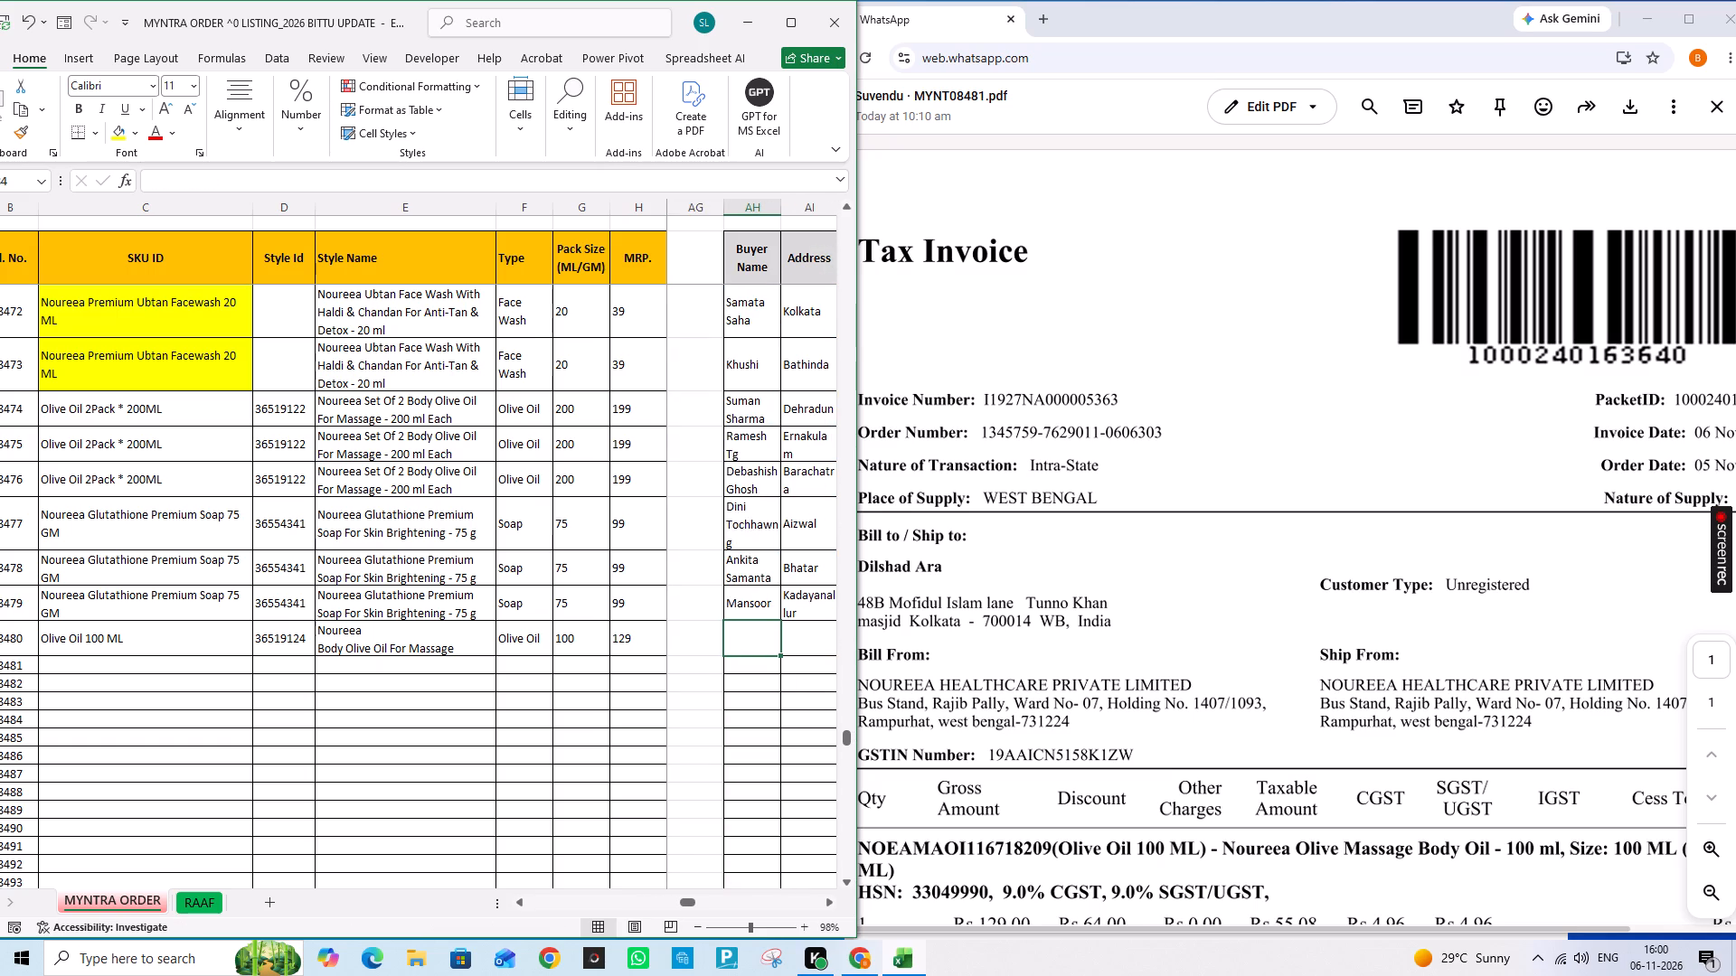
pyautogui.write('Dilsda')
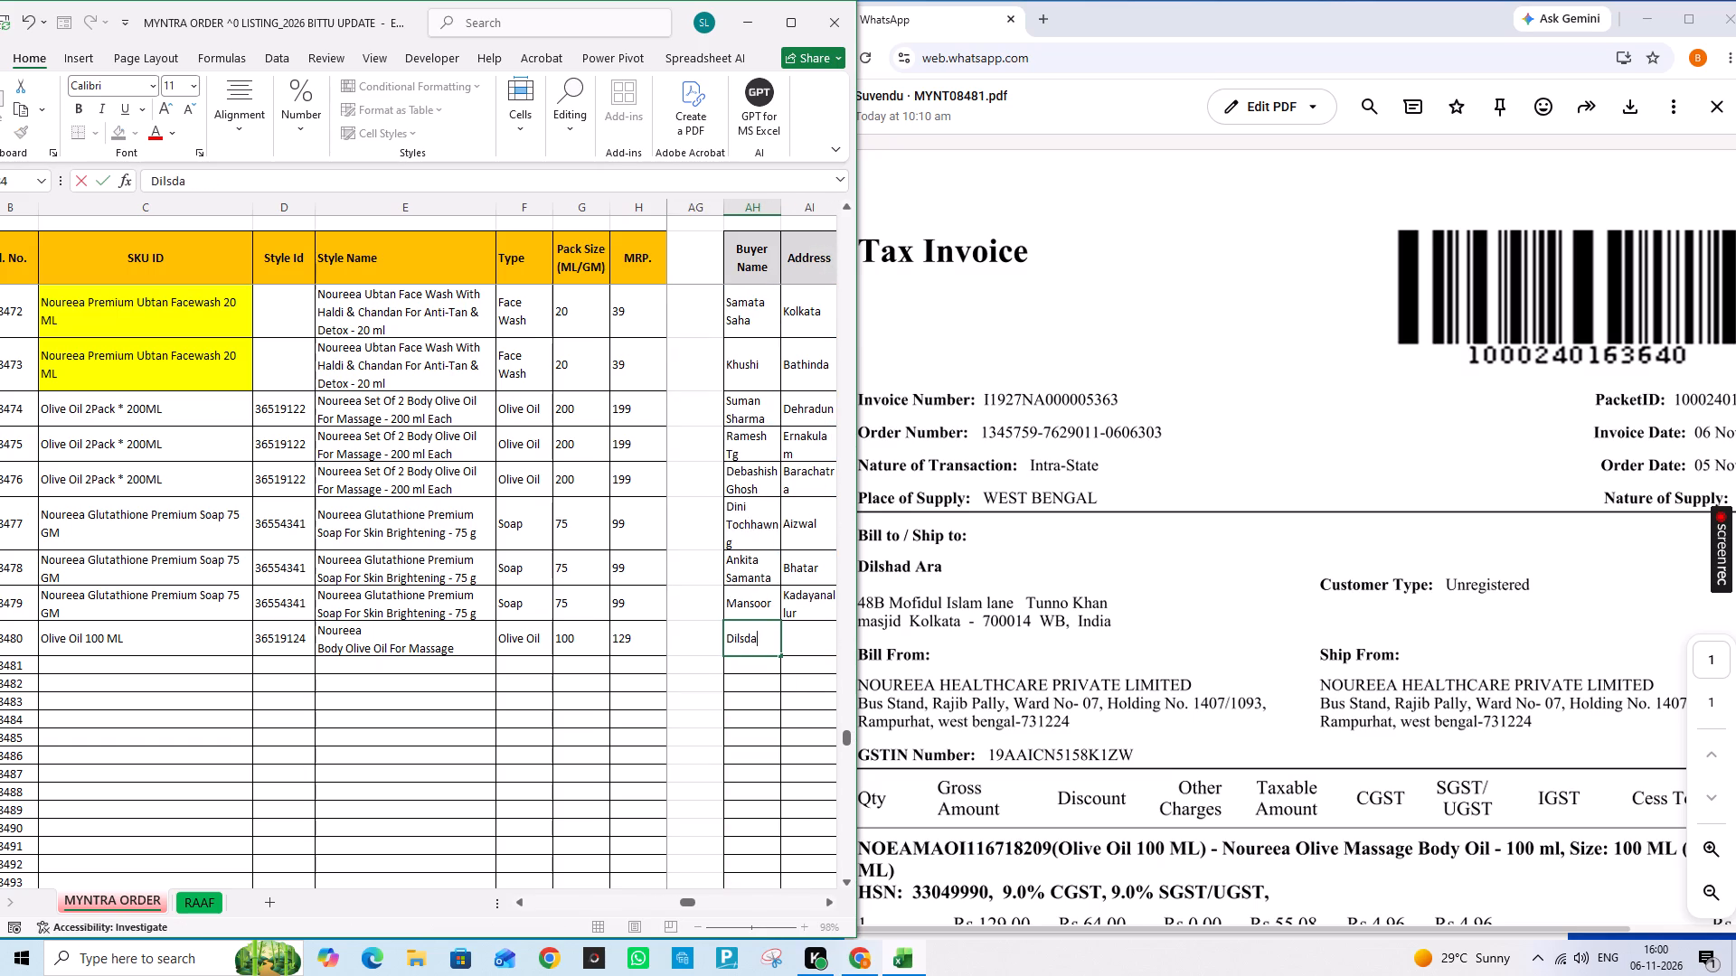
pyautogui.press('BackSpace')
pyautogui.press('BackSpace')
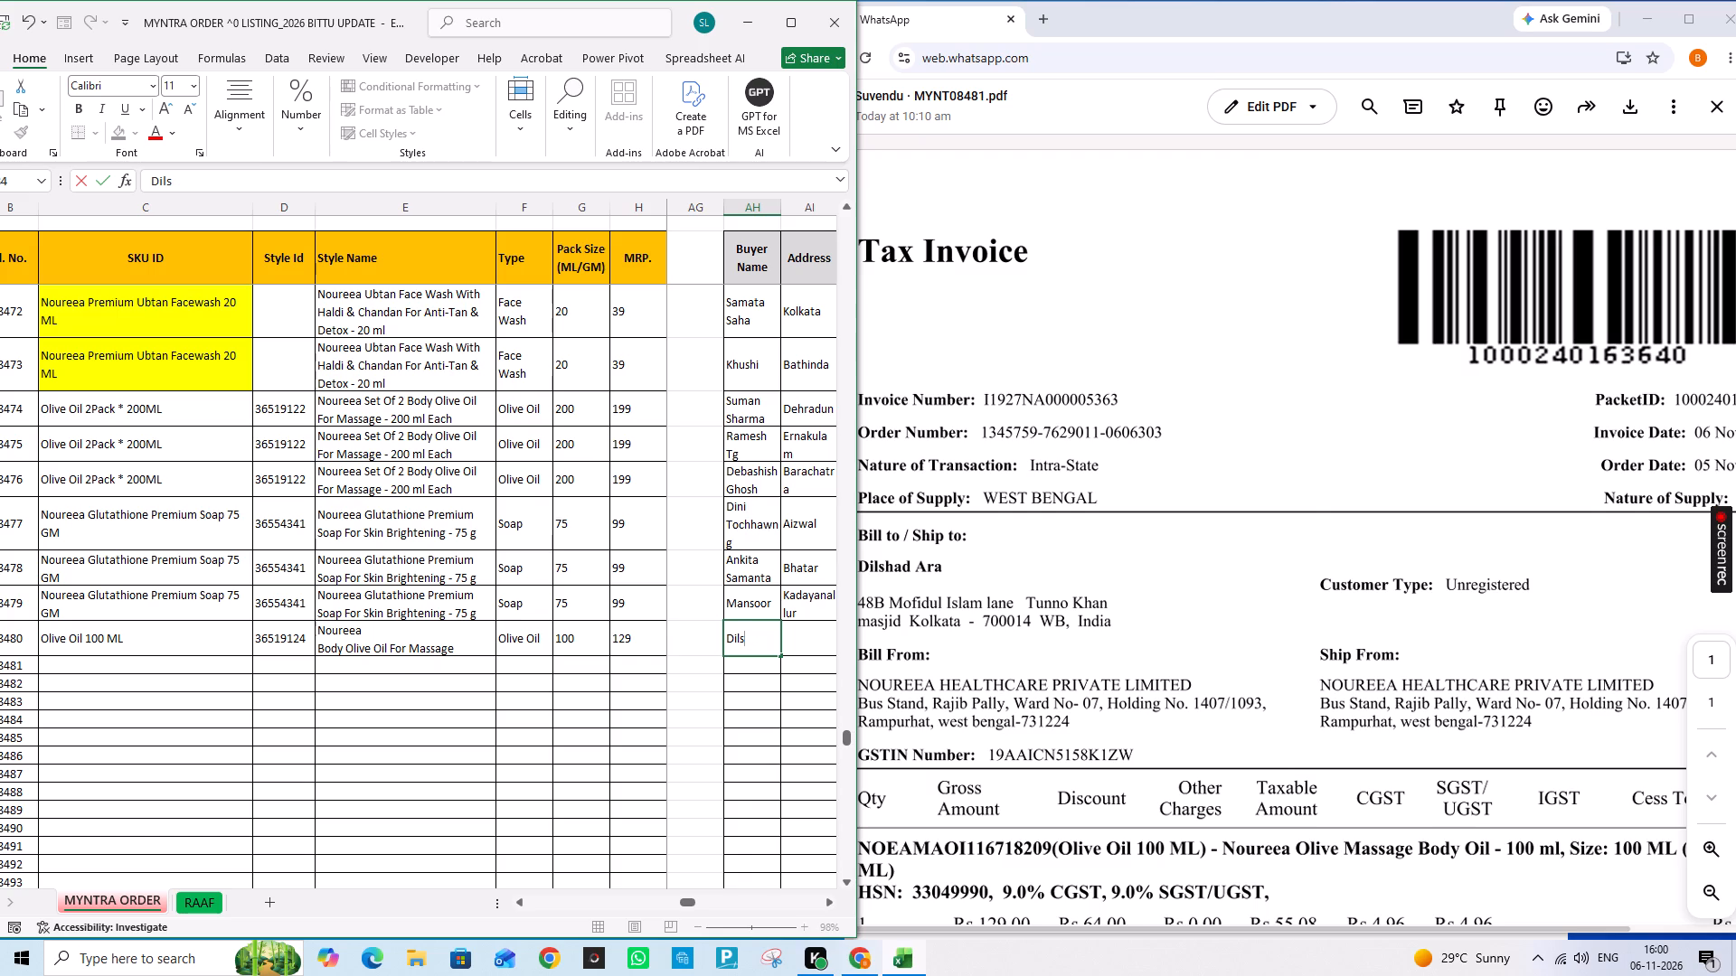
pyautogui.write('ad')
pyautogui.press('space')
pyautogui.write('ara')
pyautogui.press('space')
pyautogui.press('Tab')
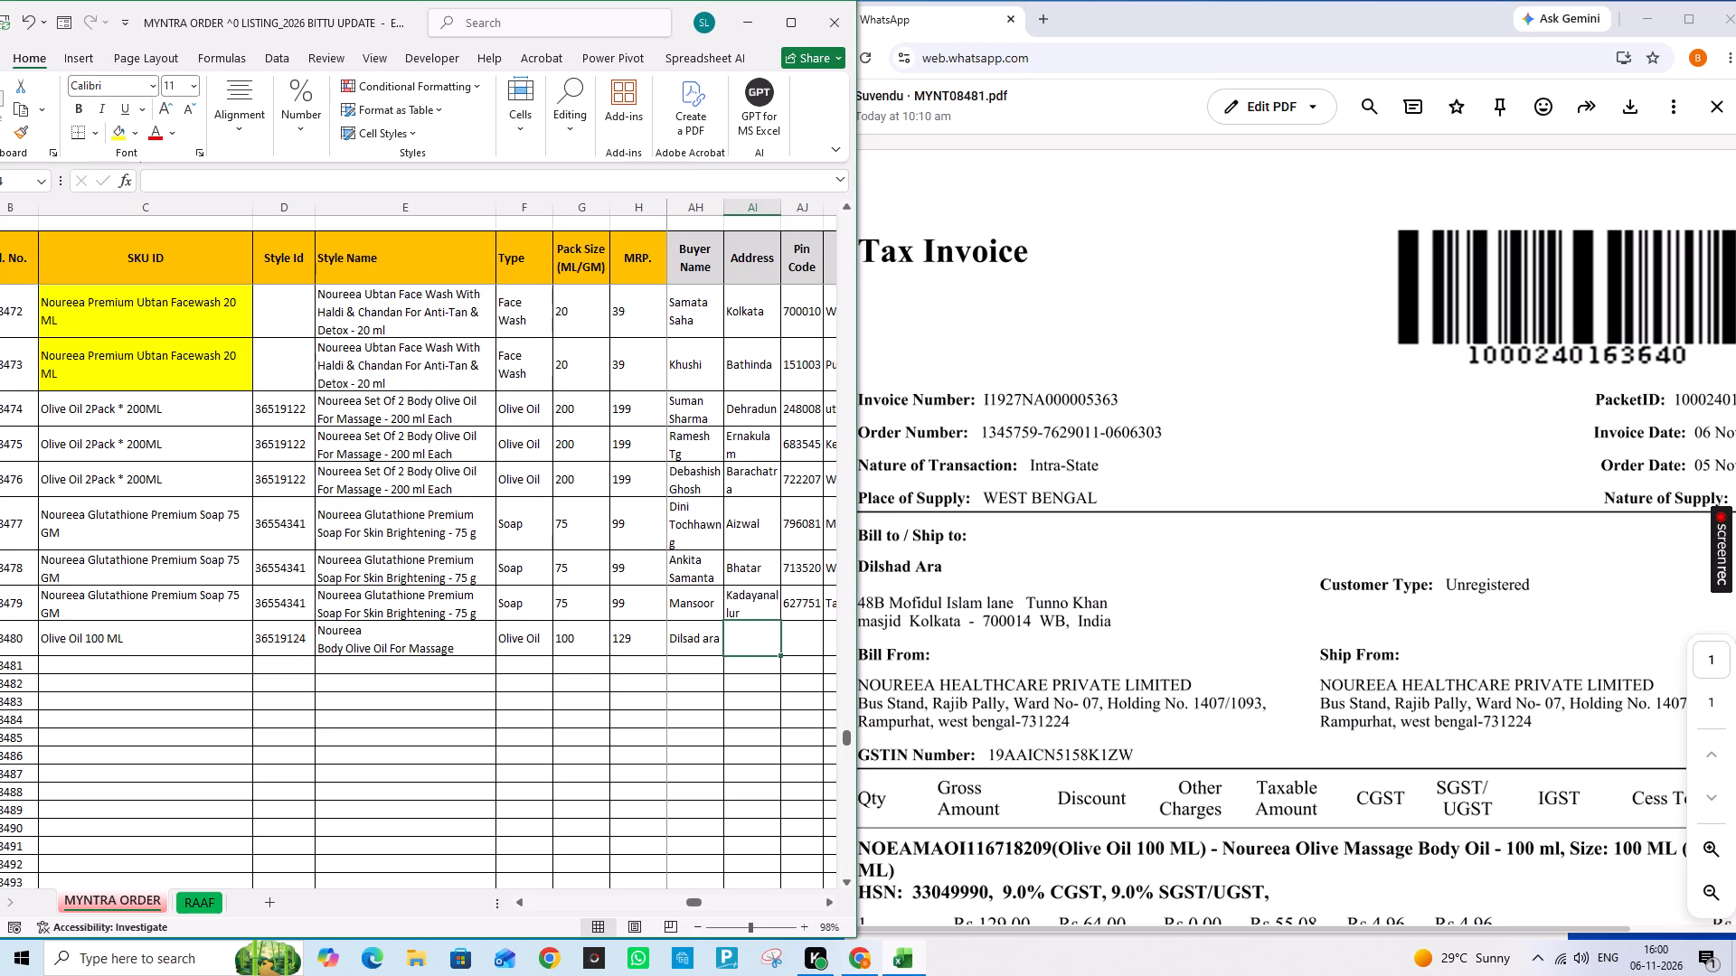
# Fill in the buyer's city and pin code from the invoice and the state West Bengal in the MYNT8481 row.
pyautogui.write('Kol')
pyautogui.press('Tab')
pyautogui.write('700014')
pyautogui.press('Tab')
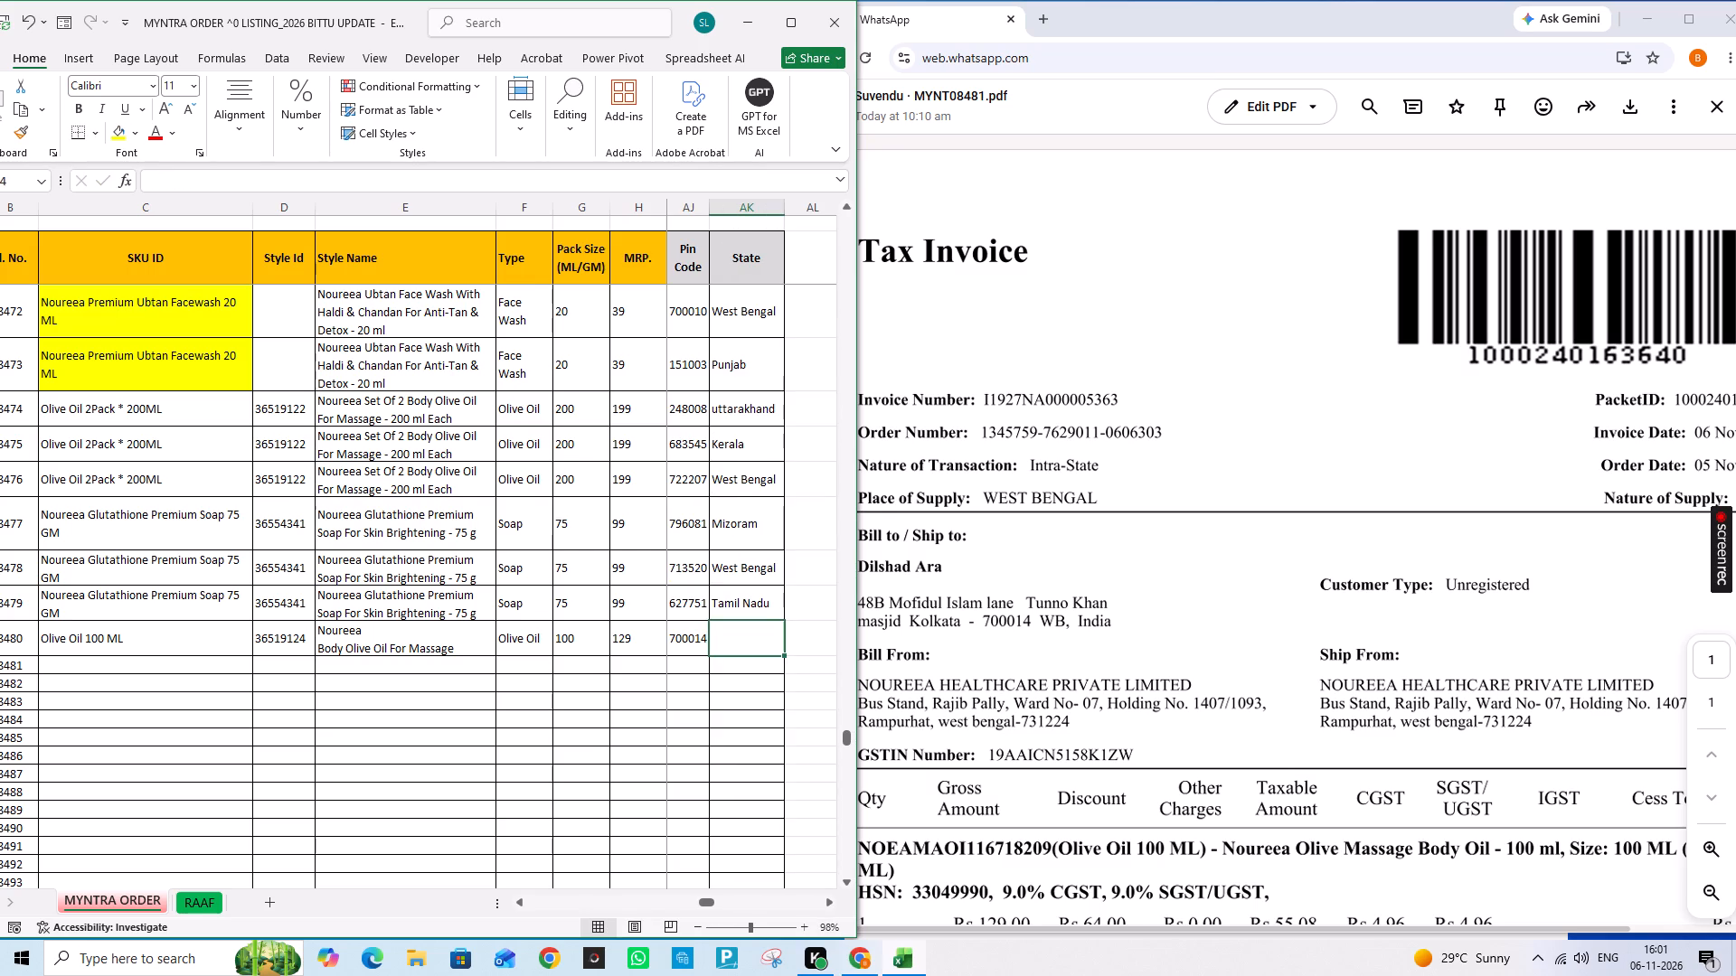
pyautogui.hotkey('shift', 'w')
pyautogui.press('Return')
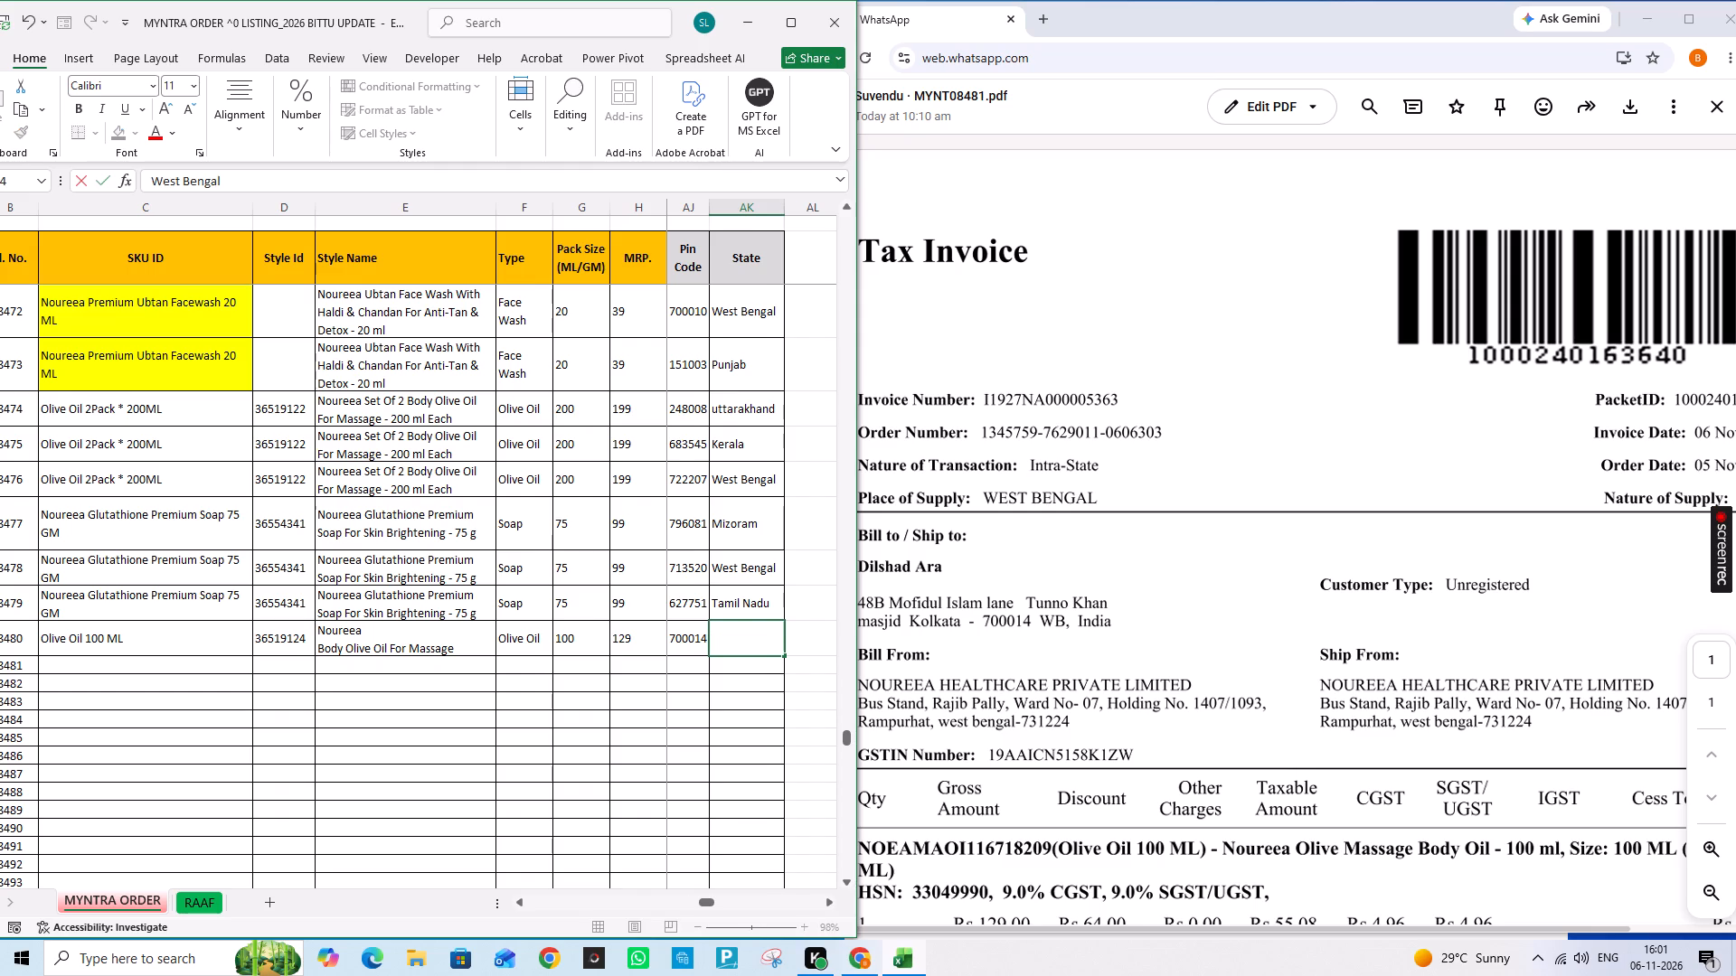
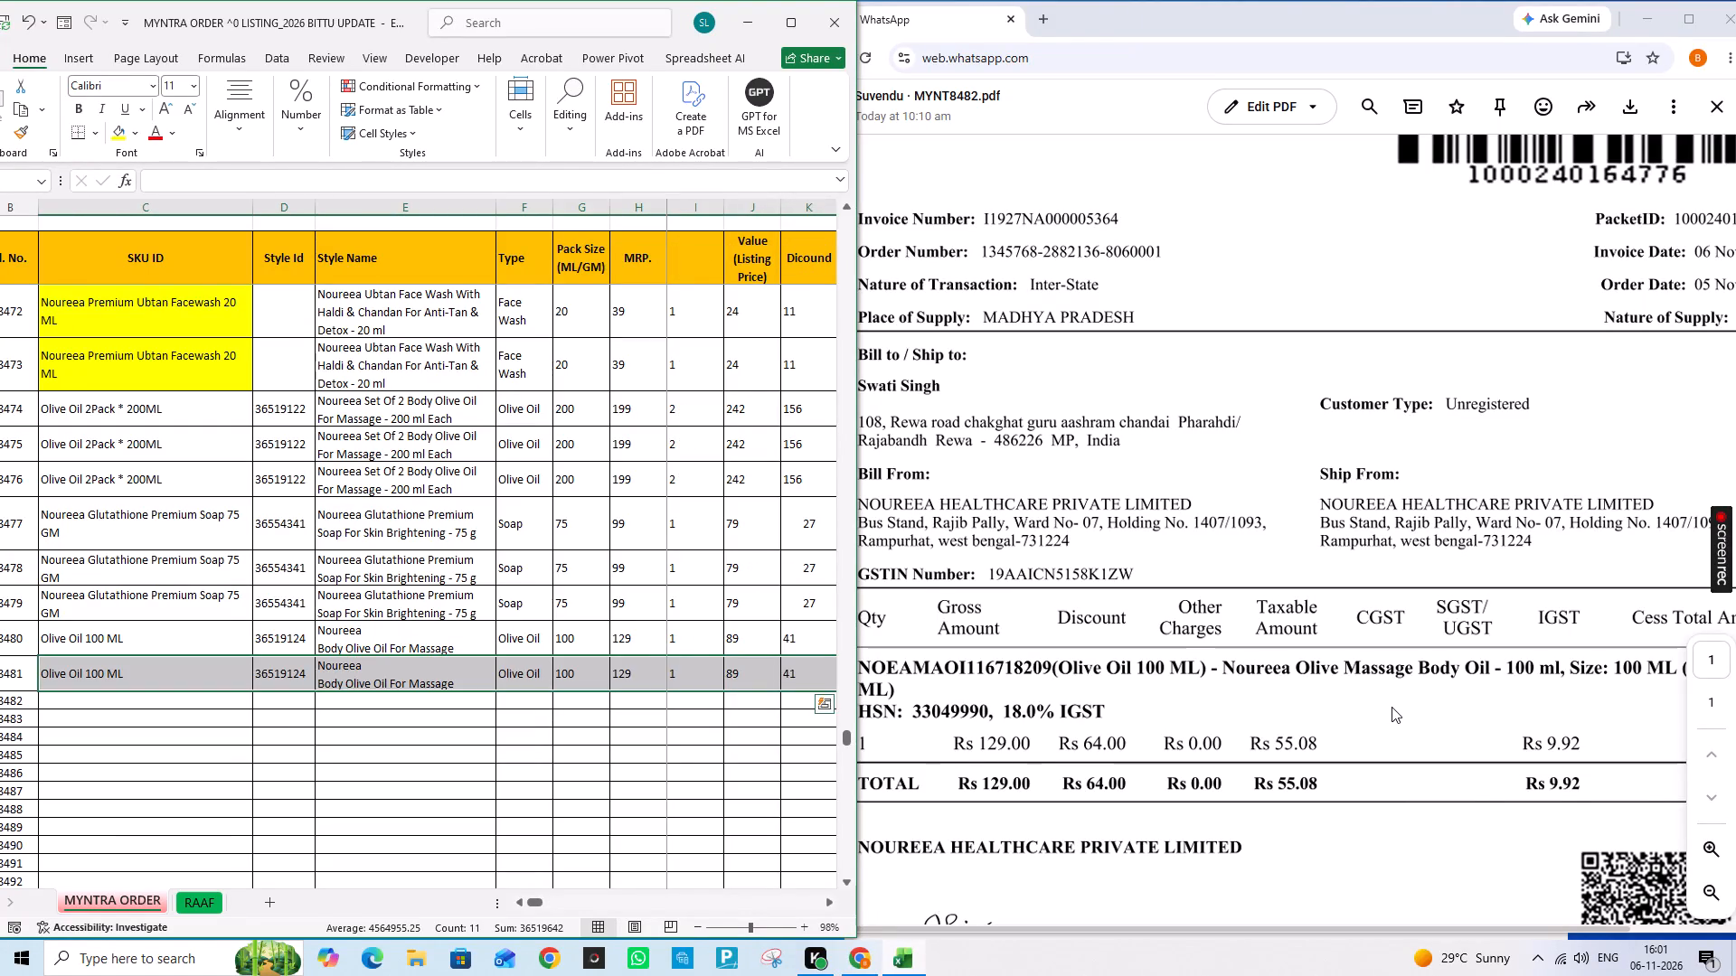
pyautogui.press('Right')
pyautogui.press('Right')
pyautogui.press('Right')
pyautogui.hotkey('ctrl', 'Right')
pyautogui.press('Right')
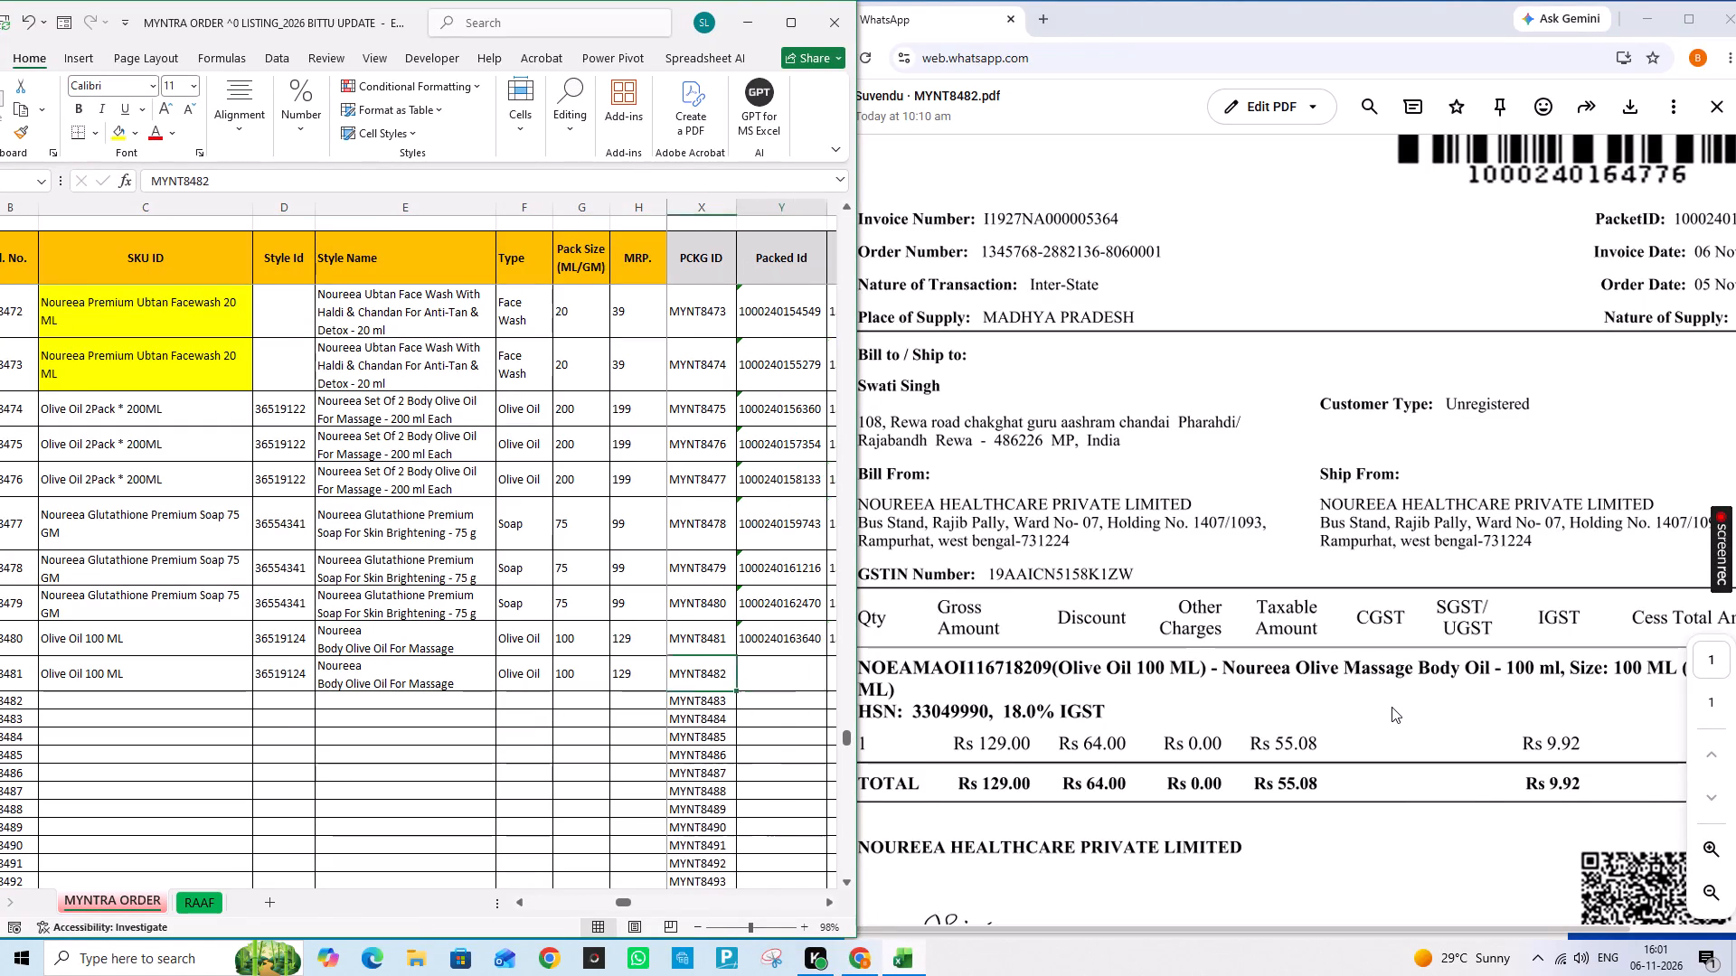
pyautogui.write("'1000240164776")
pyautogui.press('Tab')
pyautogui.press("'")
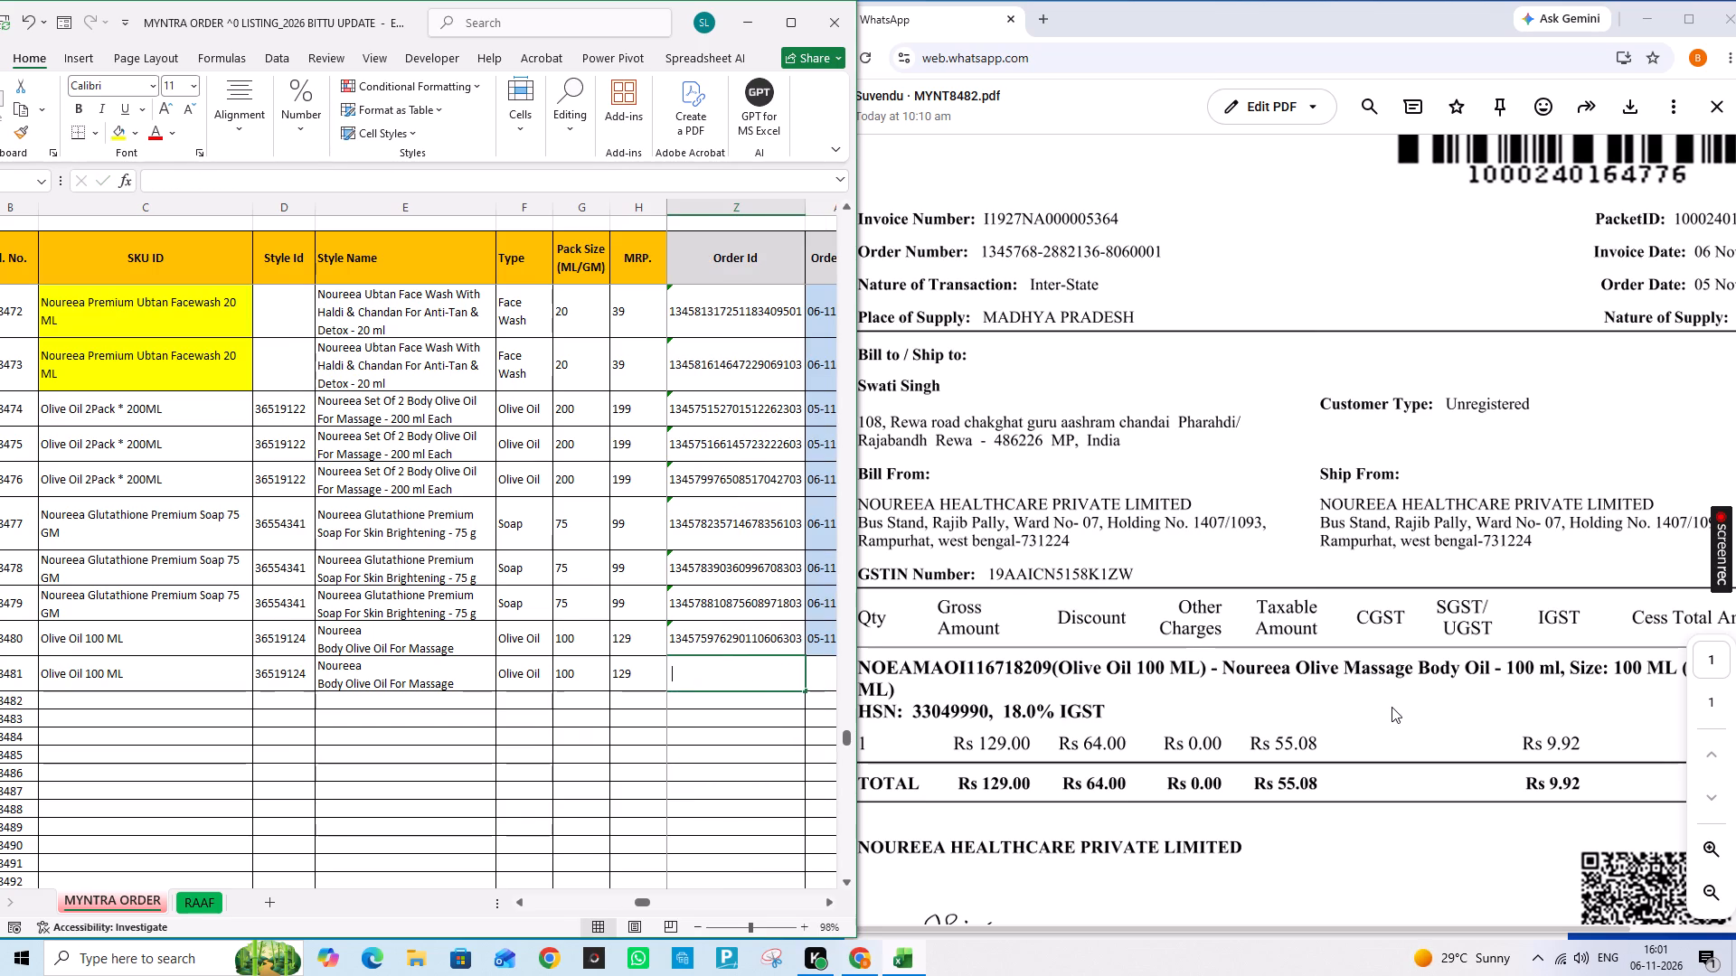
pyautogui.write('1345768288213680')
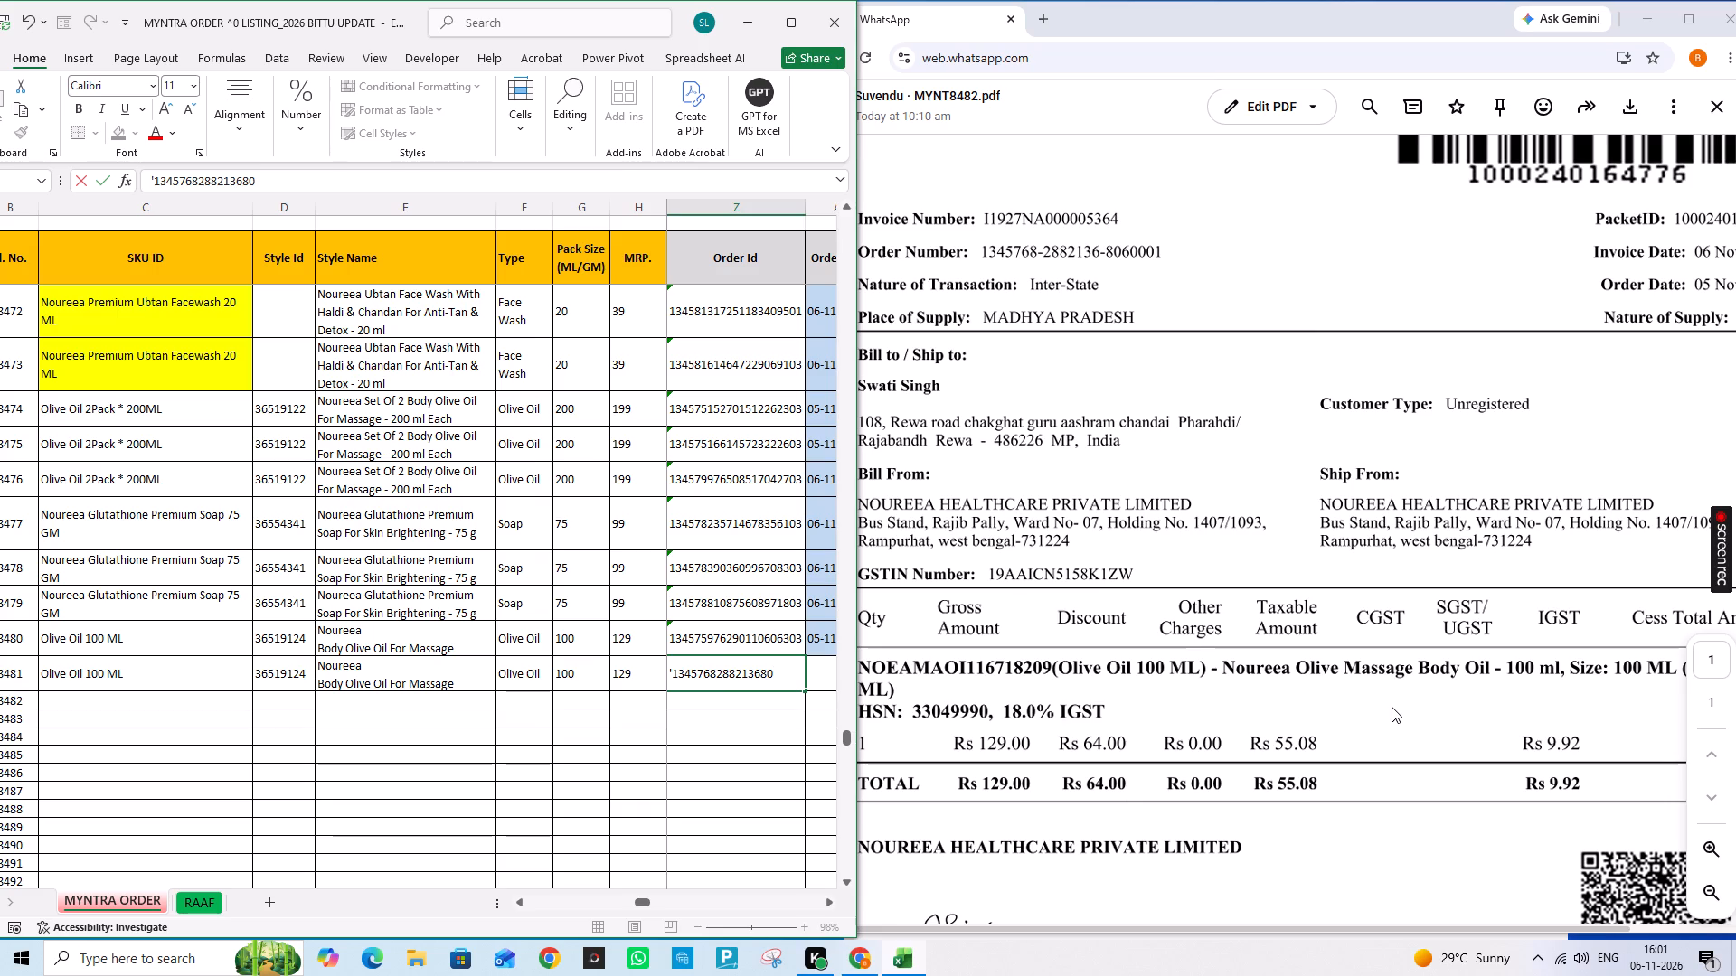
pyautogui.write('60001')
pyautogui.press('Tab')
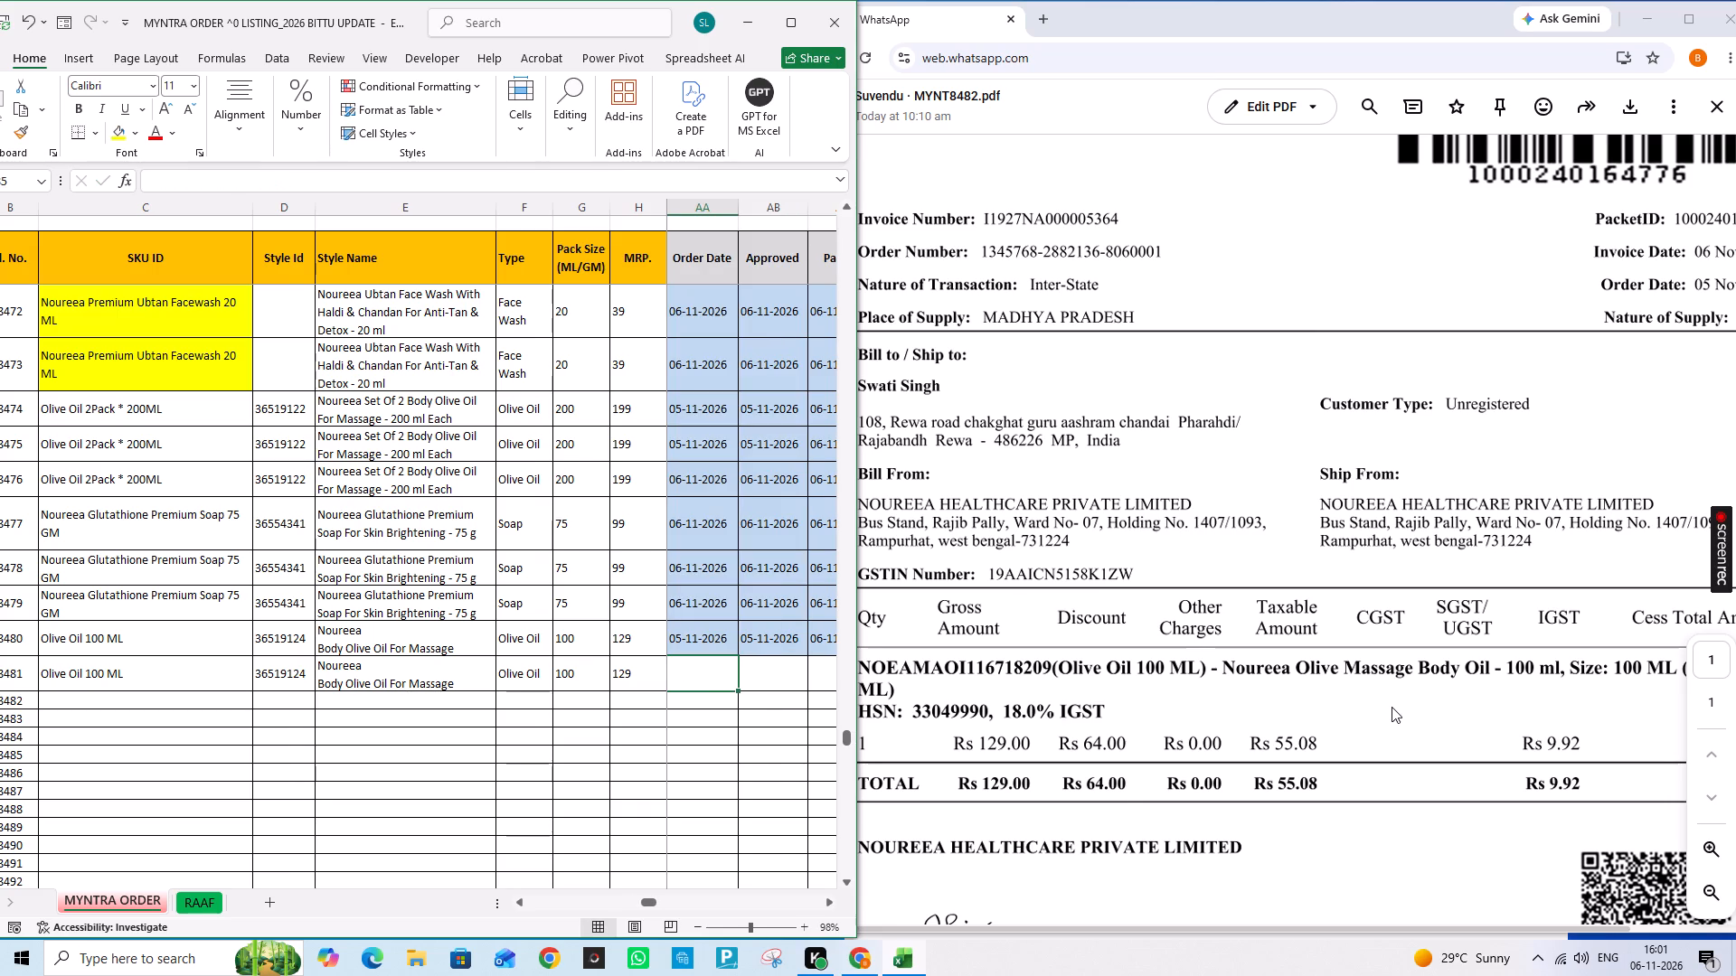
# Fill row 8481's five date cells, Order Date through Pick up Complete, with the dates from the row above.
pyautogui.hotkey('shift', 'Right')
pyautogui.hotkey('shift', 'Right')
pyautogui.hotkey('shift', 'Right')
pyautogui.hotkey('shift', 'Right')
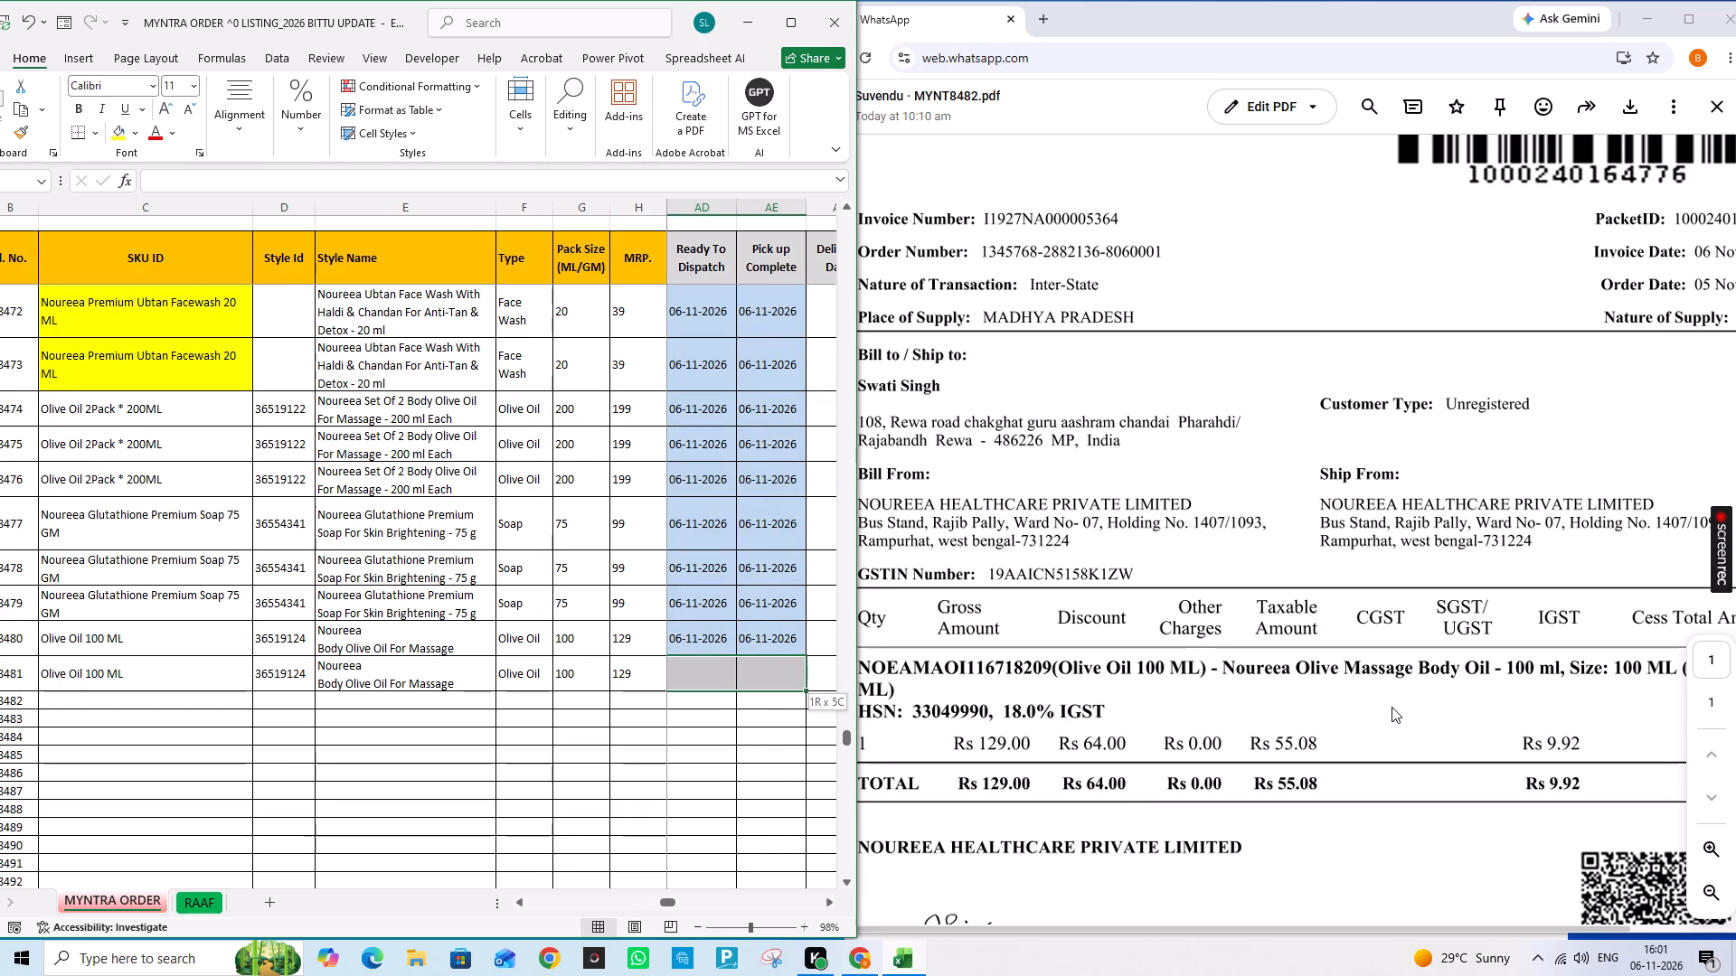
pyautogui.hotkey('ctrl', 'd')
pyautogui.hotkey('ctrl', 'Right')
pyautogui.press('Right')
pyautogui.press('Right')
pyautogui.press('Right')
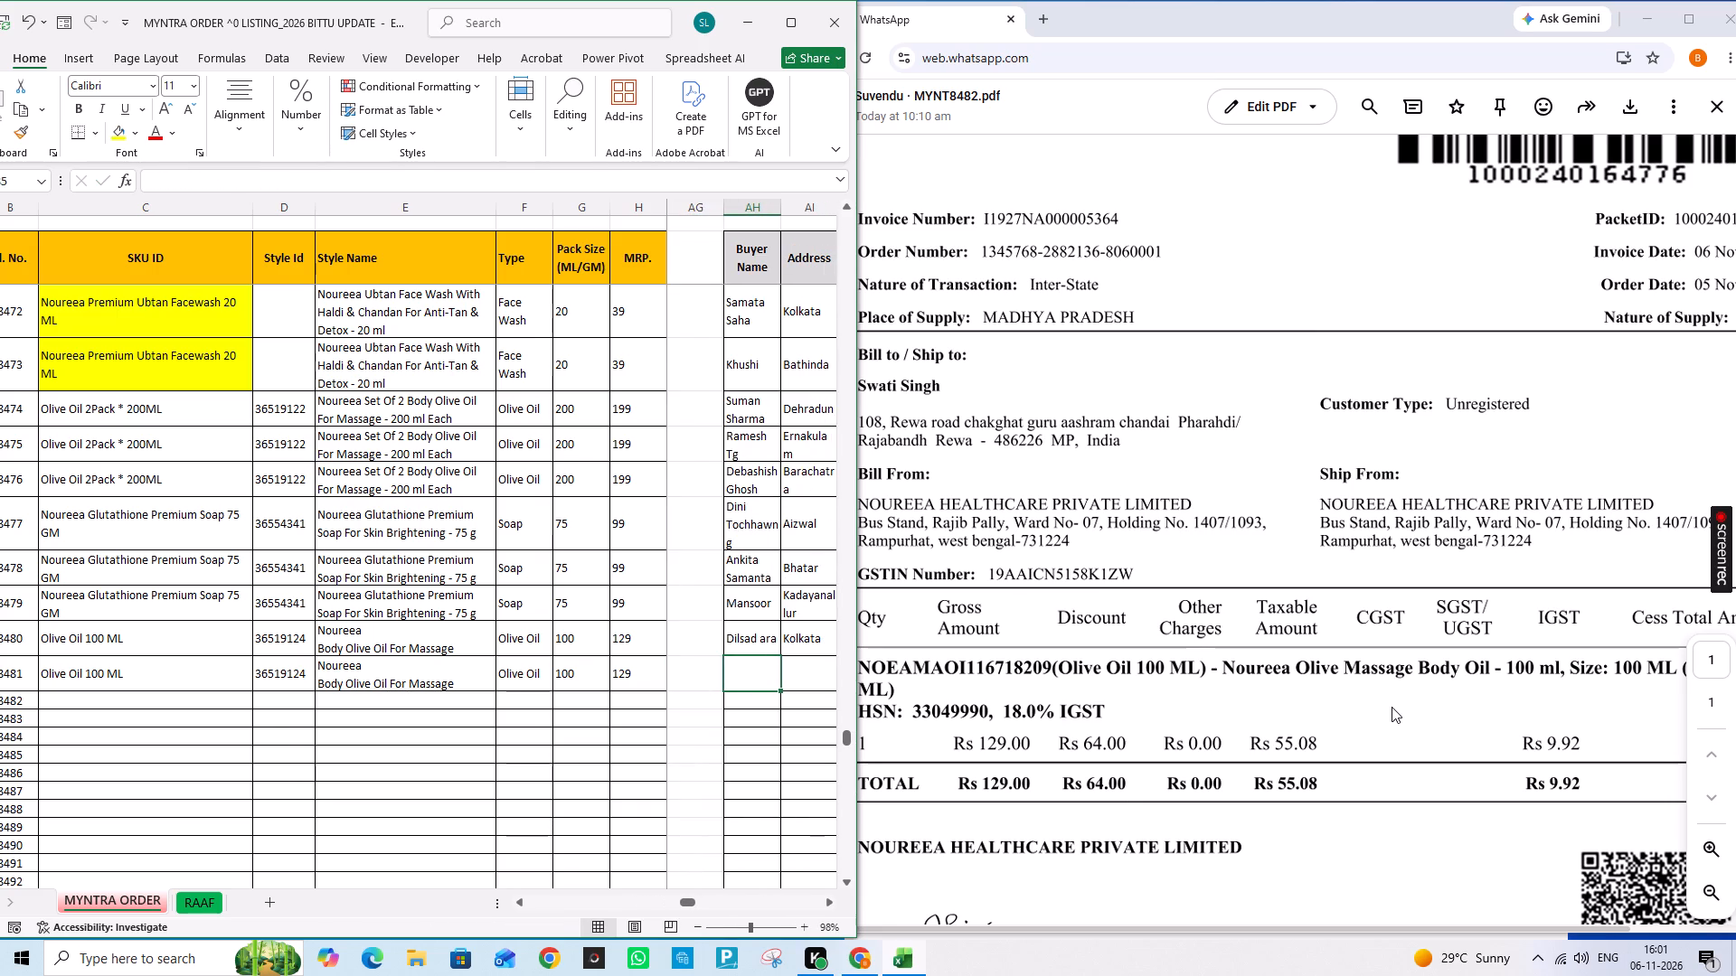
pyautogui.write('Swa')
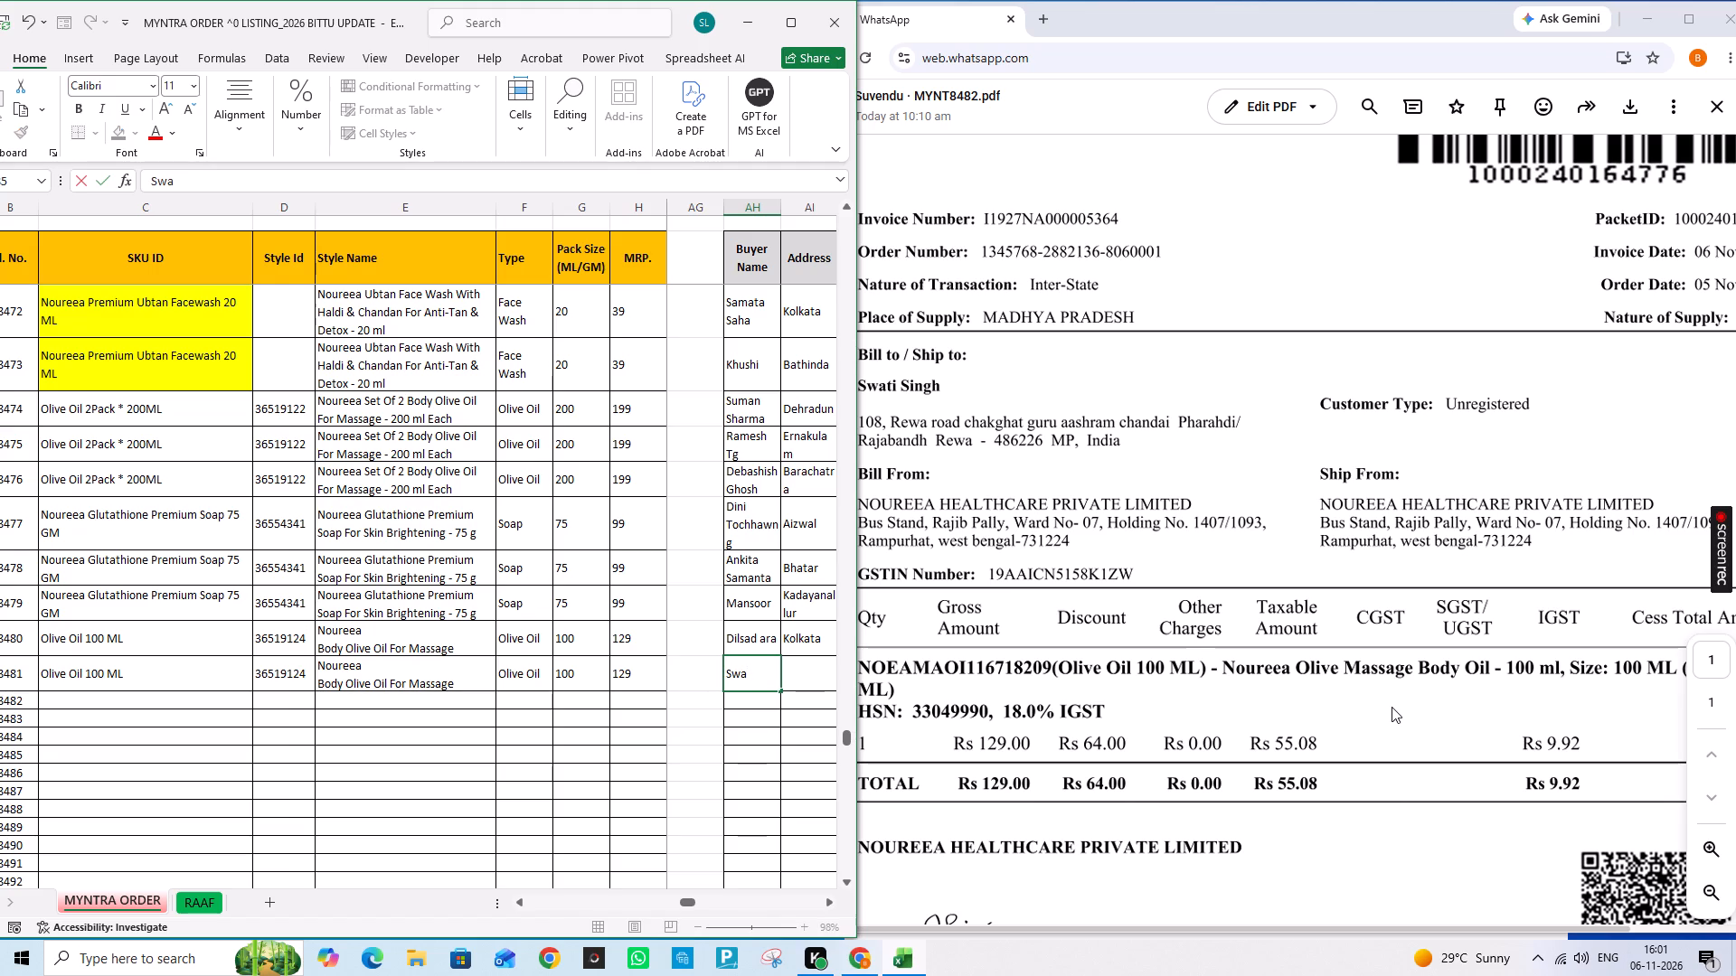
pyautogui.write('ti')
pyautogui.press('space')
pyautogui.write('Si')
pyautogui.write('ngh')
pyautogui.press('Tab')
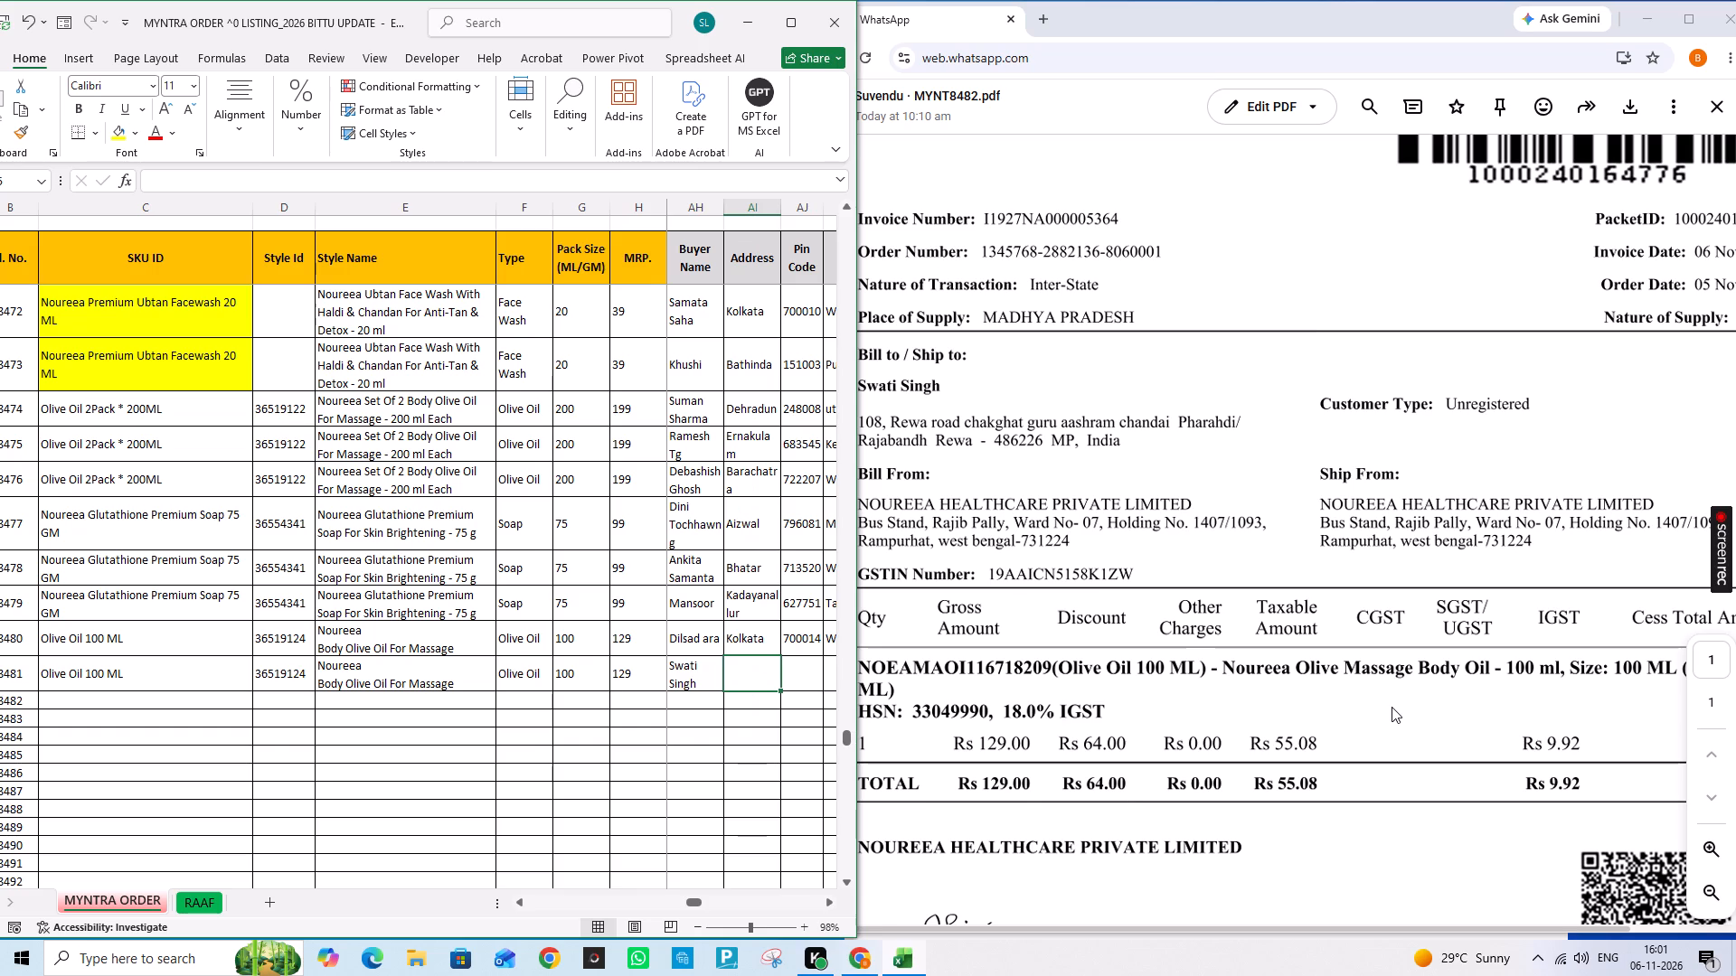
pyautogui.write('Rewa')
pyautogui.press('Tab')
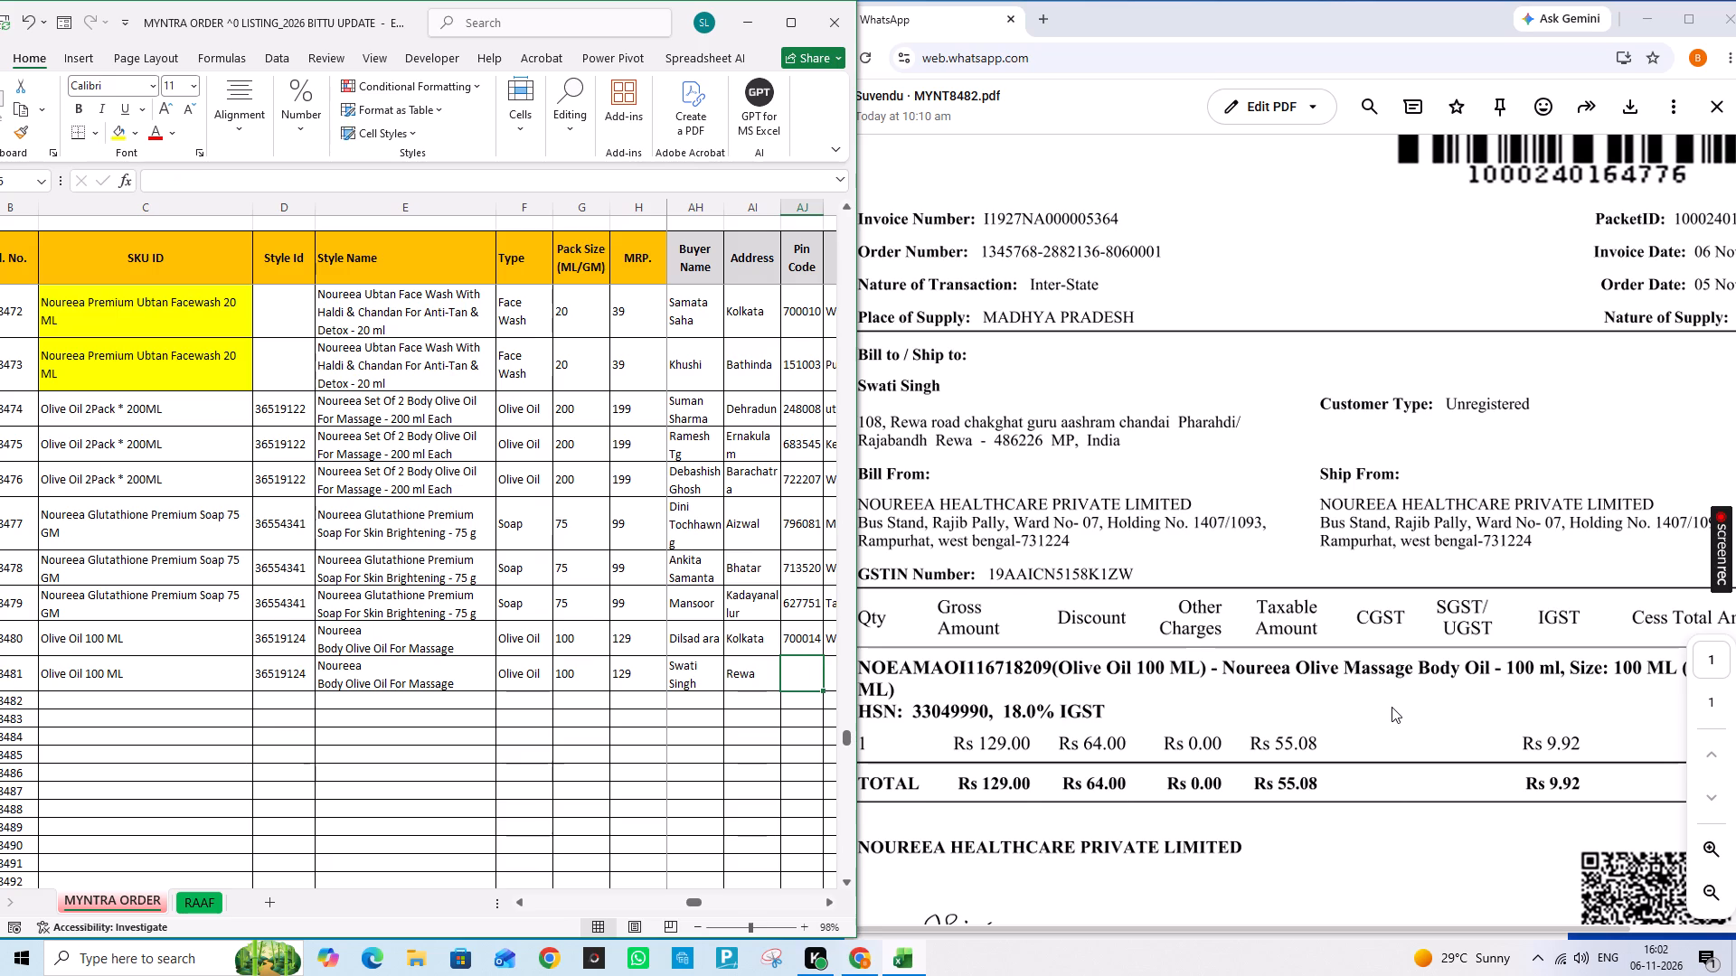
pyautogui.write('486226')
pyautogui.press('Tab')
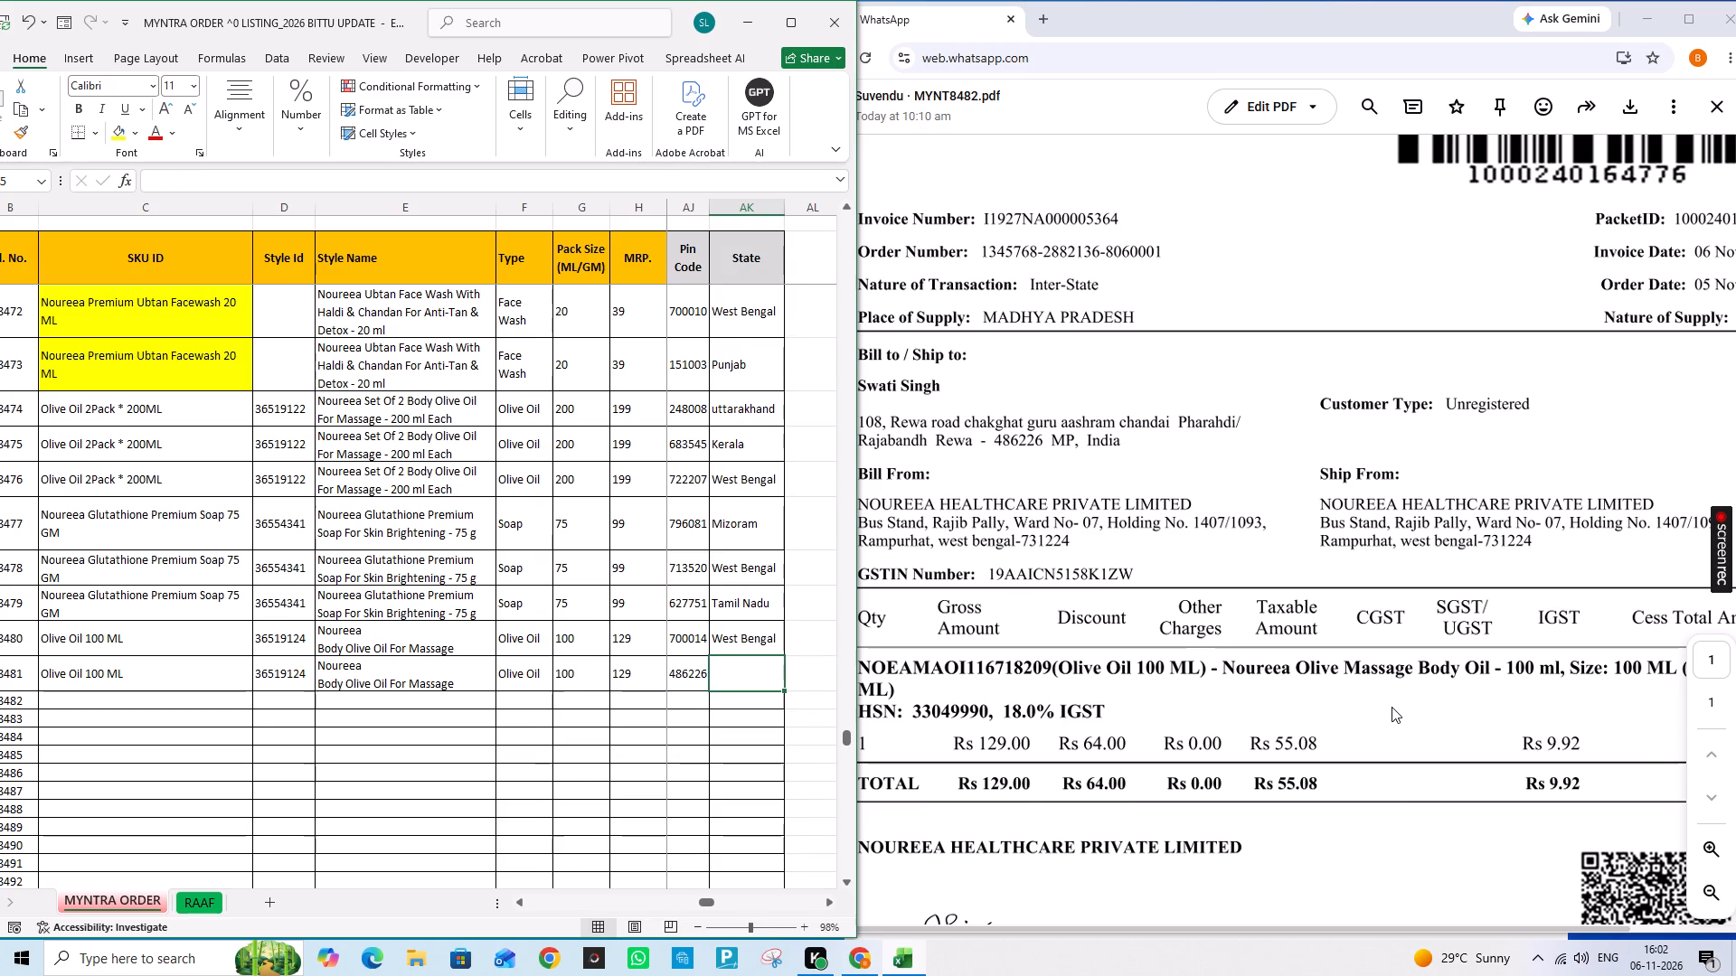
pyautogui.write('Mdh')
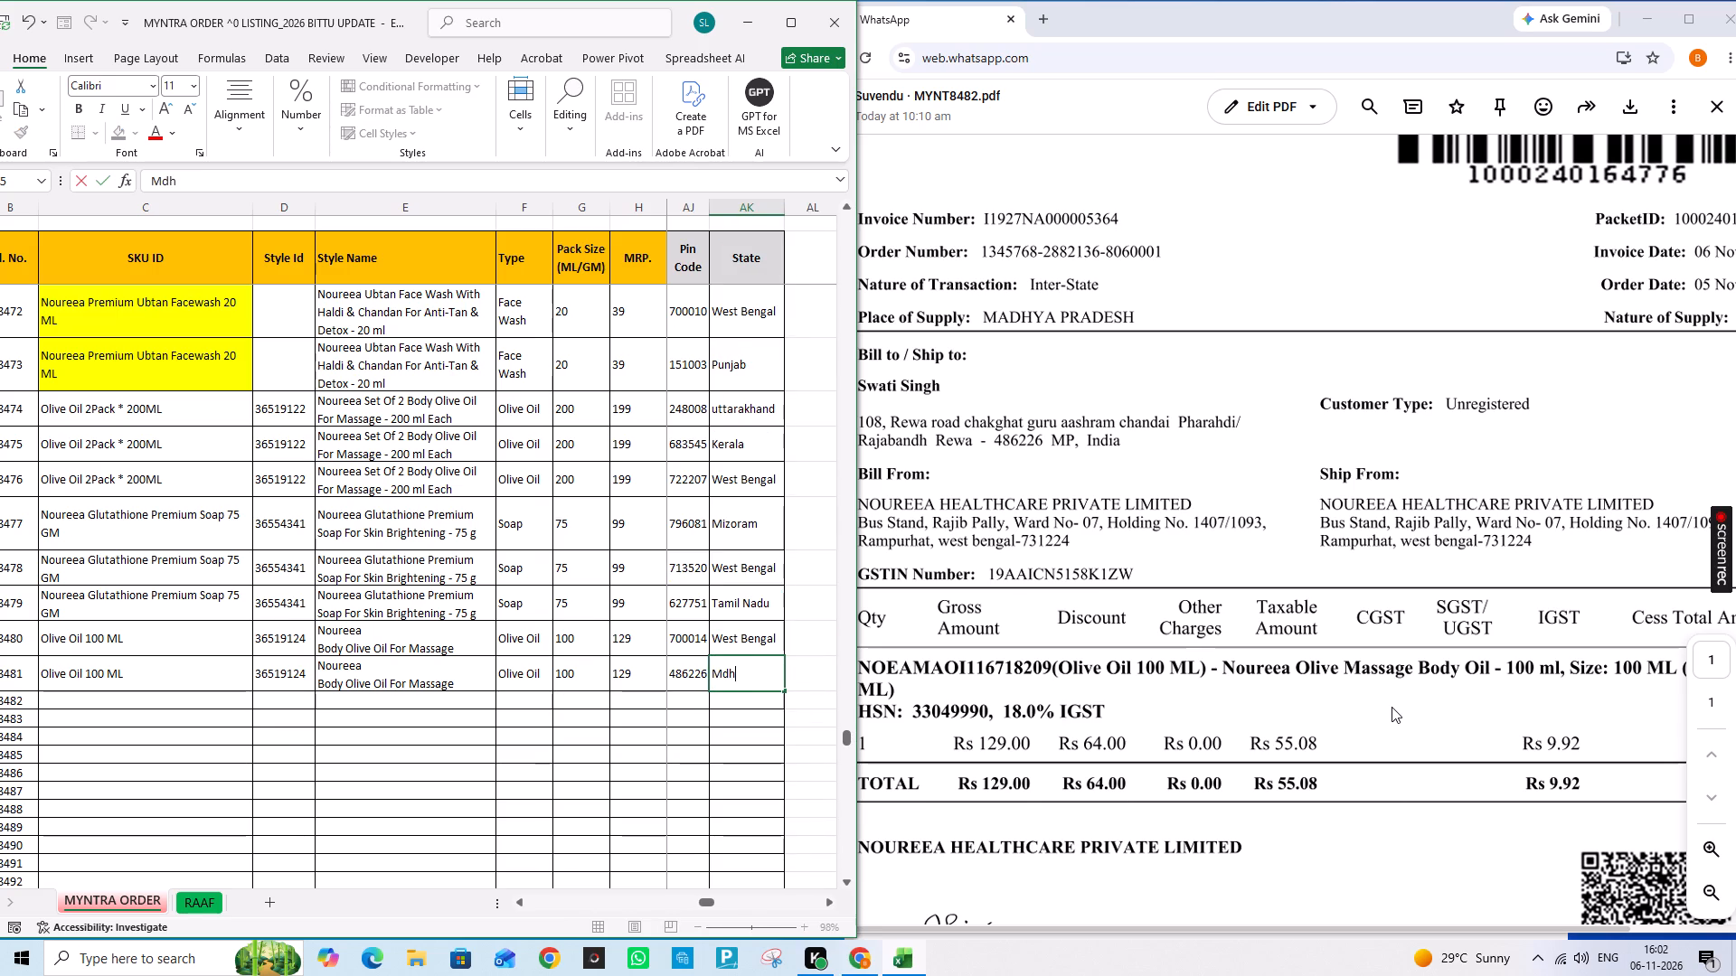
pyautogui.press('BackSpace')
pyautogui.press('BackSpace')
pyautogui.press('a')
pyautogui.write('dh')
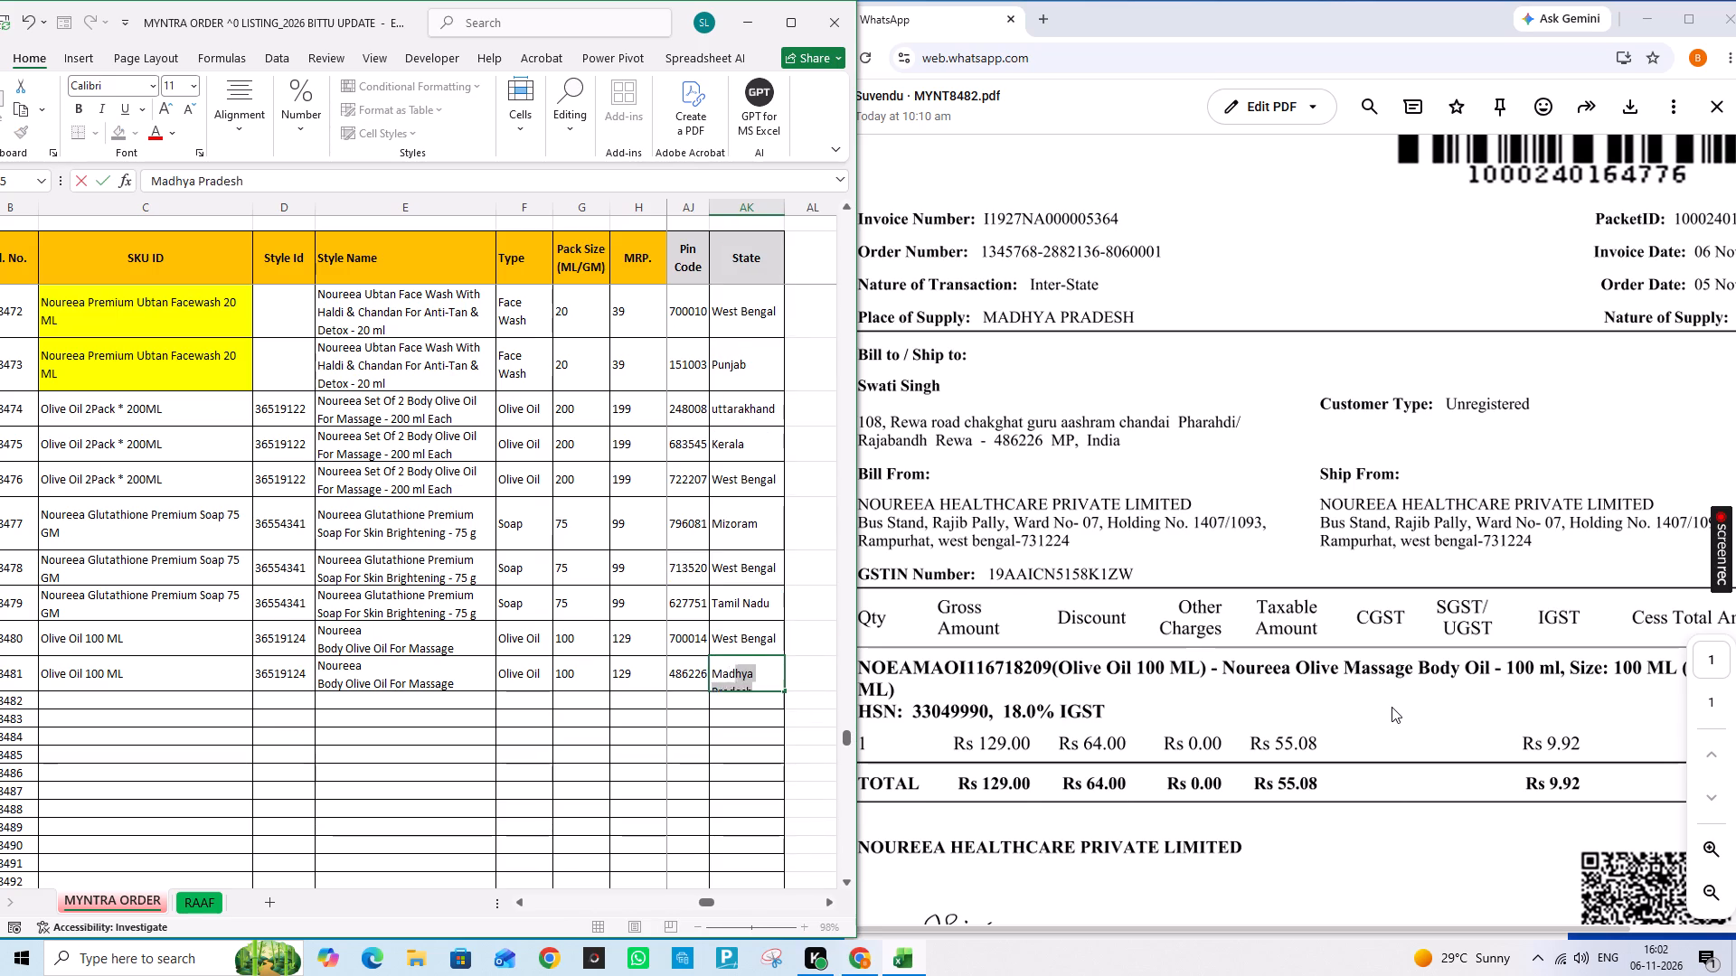
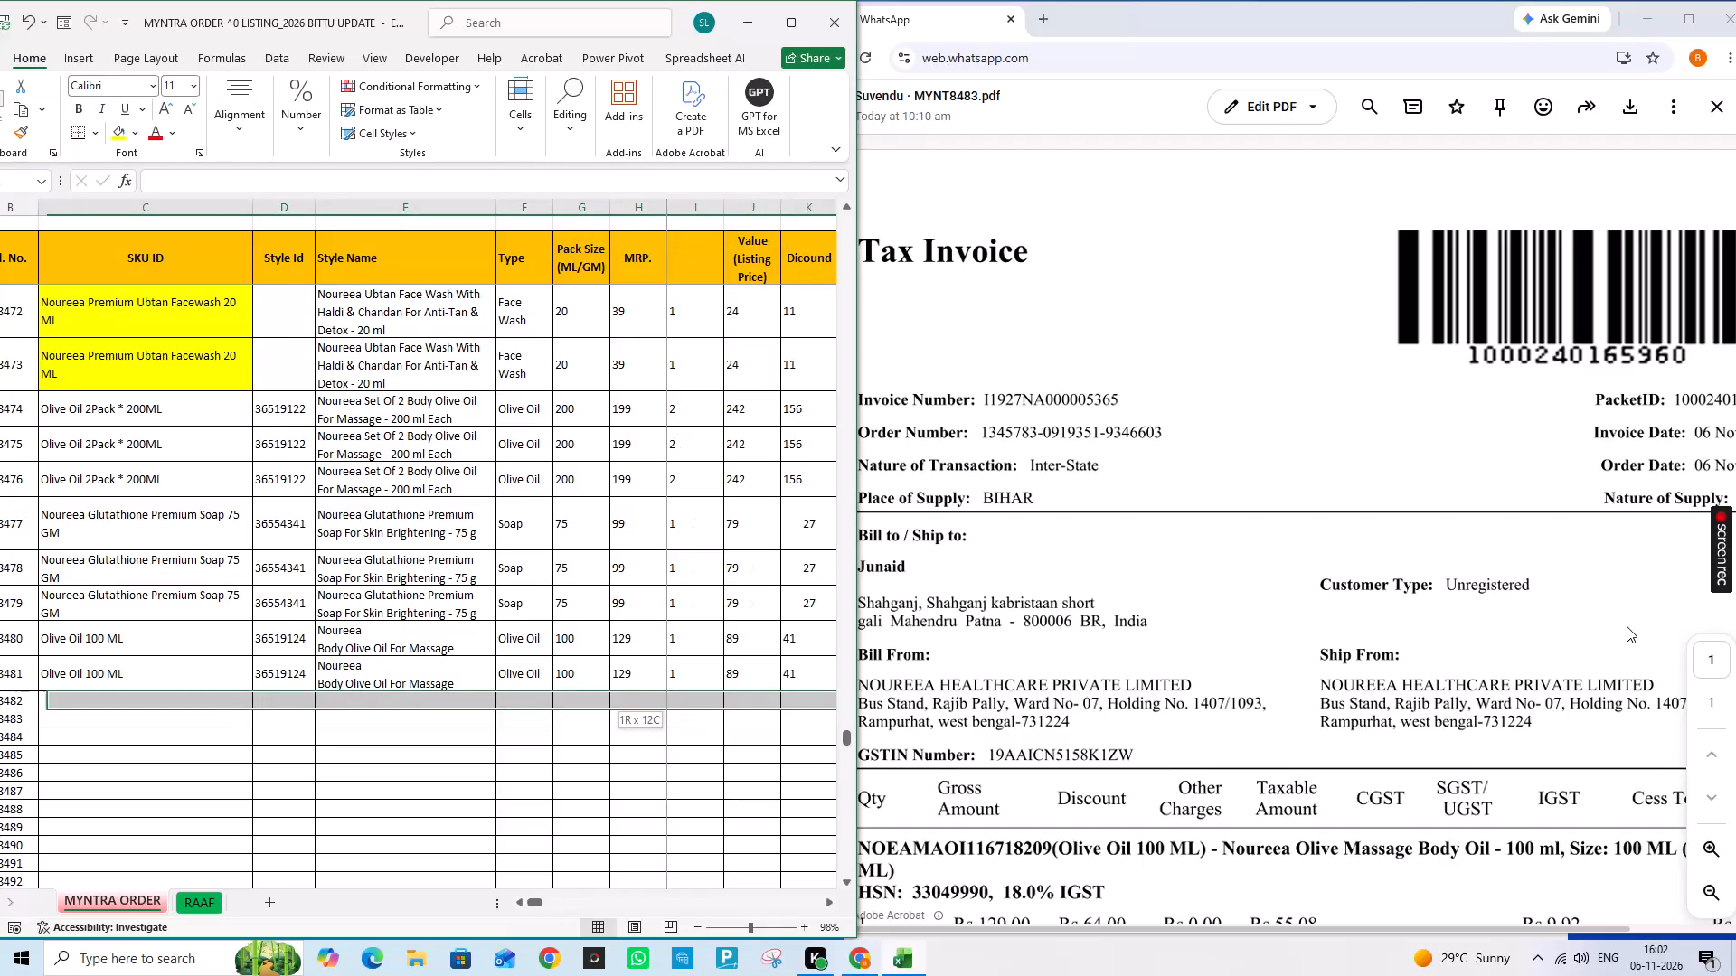
pyautogui.hotkey('ctrl', 'd')
pyautogui.hotkey('ctrl', 'Right')
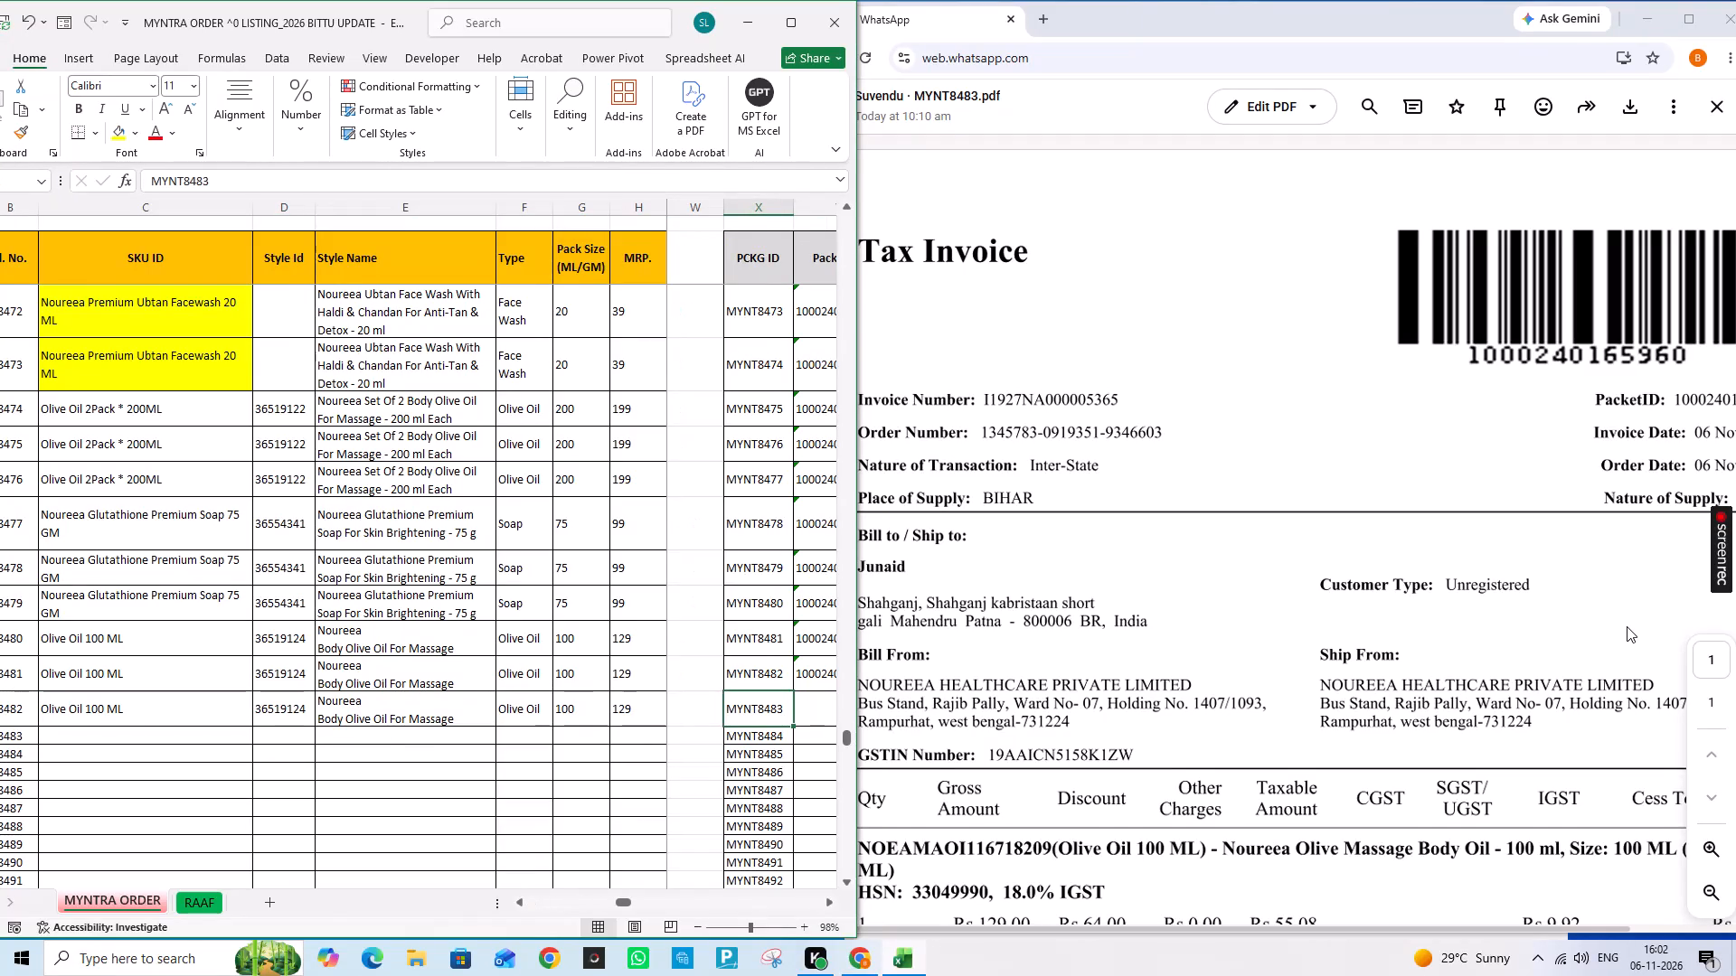
pyautogui.press('Right')
pyautogui.press("'")
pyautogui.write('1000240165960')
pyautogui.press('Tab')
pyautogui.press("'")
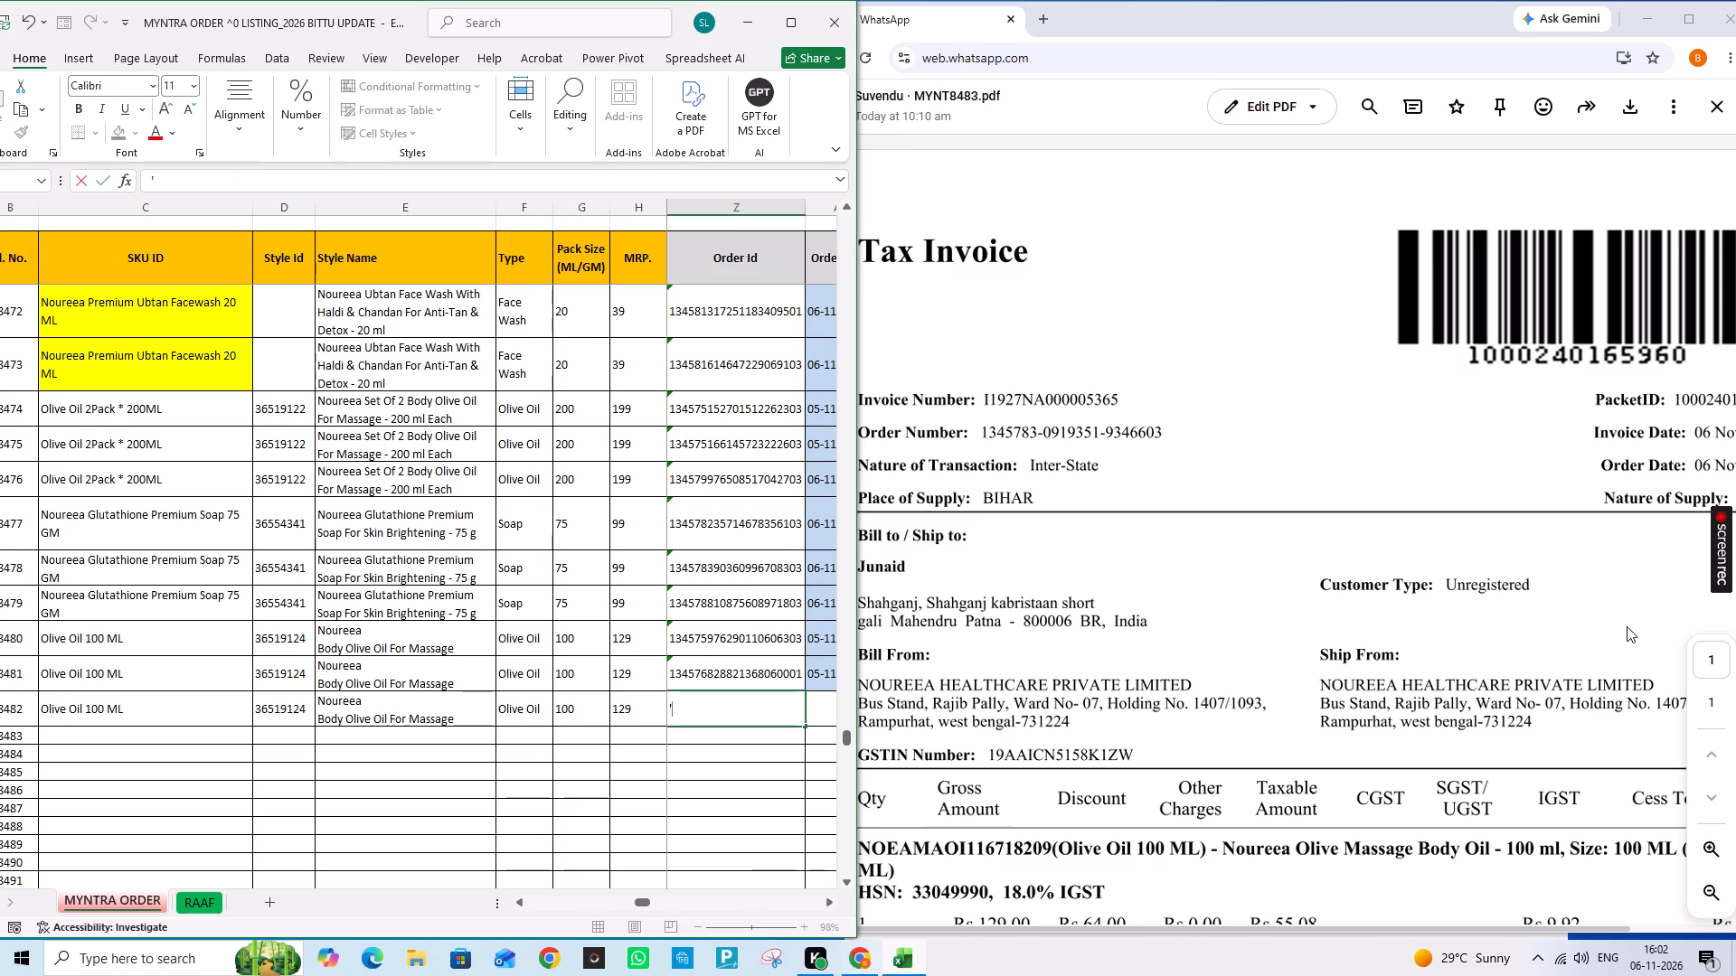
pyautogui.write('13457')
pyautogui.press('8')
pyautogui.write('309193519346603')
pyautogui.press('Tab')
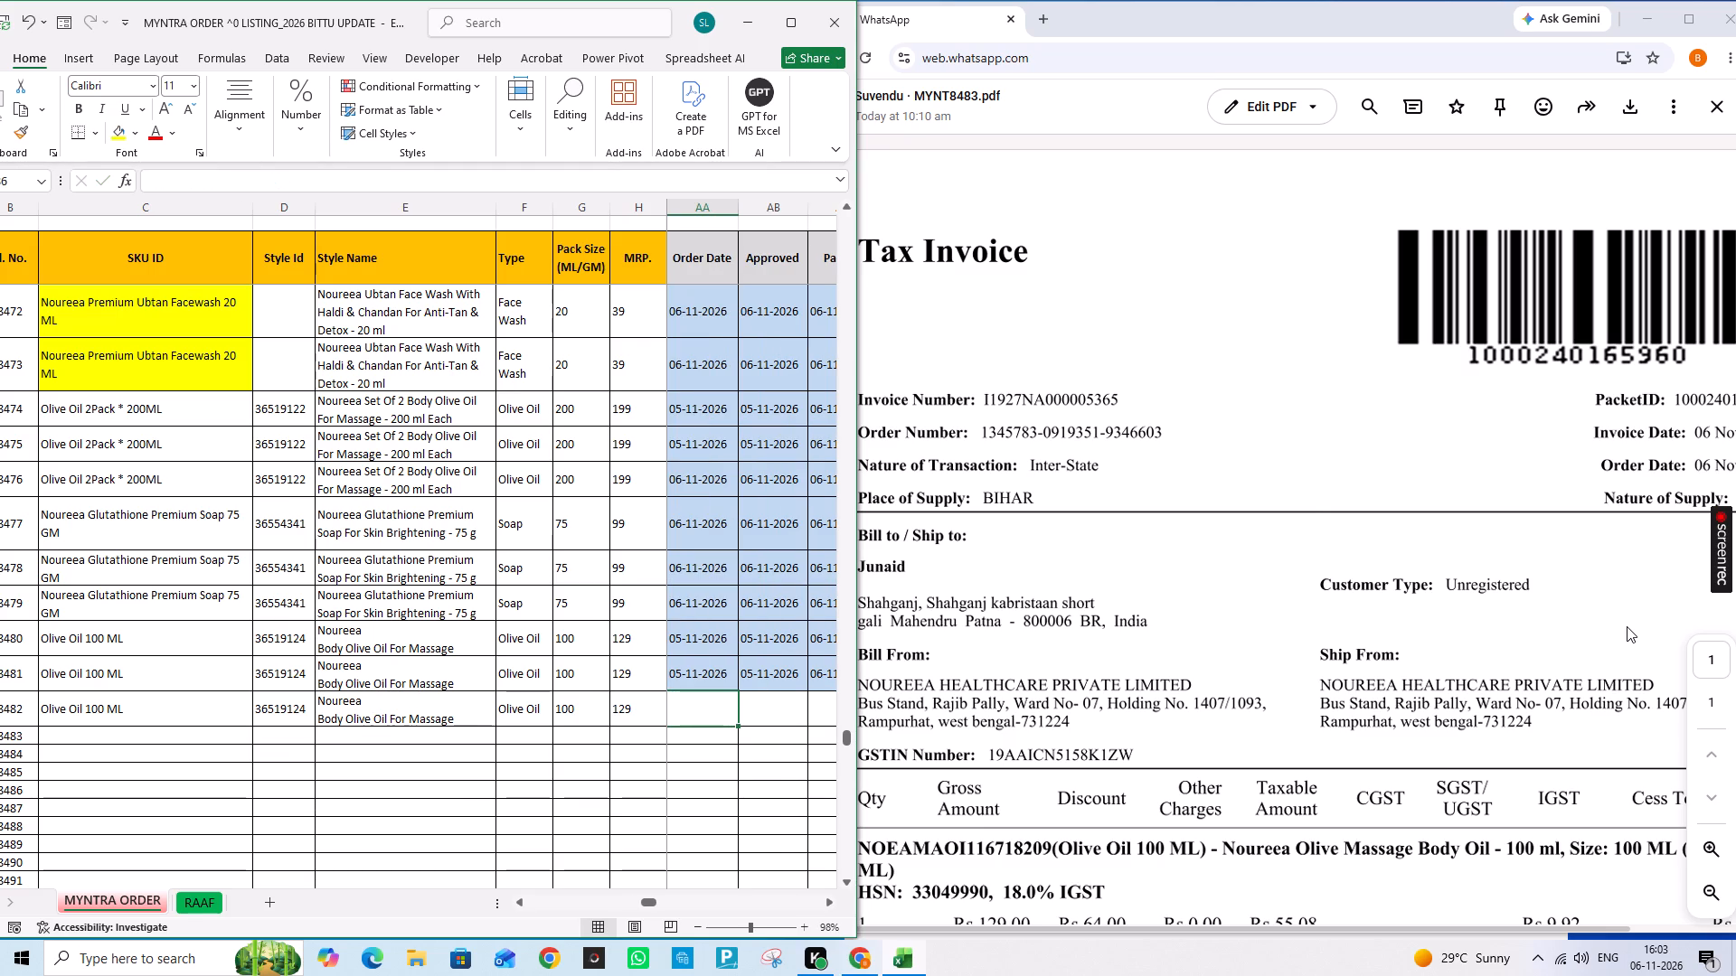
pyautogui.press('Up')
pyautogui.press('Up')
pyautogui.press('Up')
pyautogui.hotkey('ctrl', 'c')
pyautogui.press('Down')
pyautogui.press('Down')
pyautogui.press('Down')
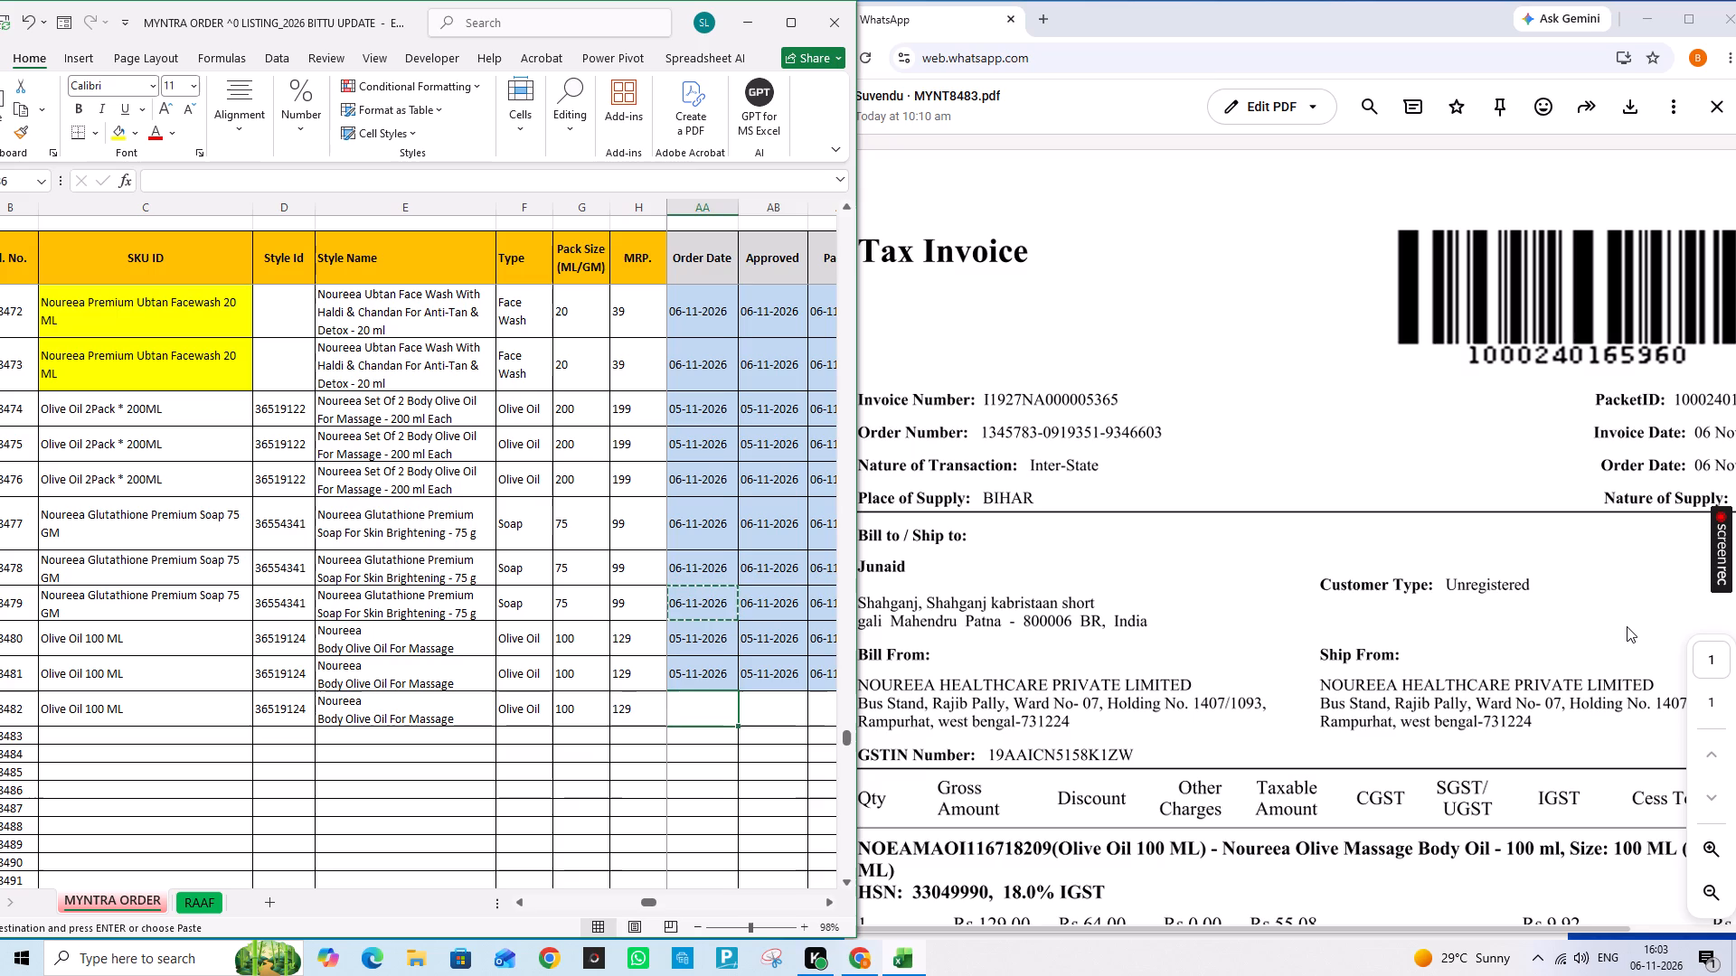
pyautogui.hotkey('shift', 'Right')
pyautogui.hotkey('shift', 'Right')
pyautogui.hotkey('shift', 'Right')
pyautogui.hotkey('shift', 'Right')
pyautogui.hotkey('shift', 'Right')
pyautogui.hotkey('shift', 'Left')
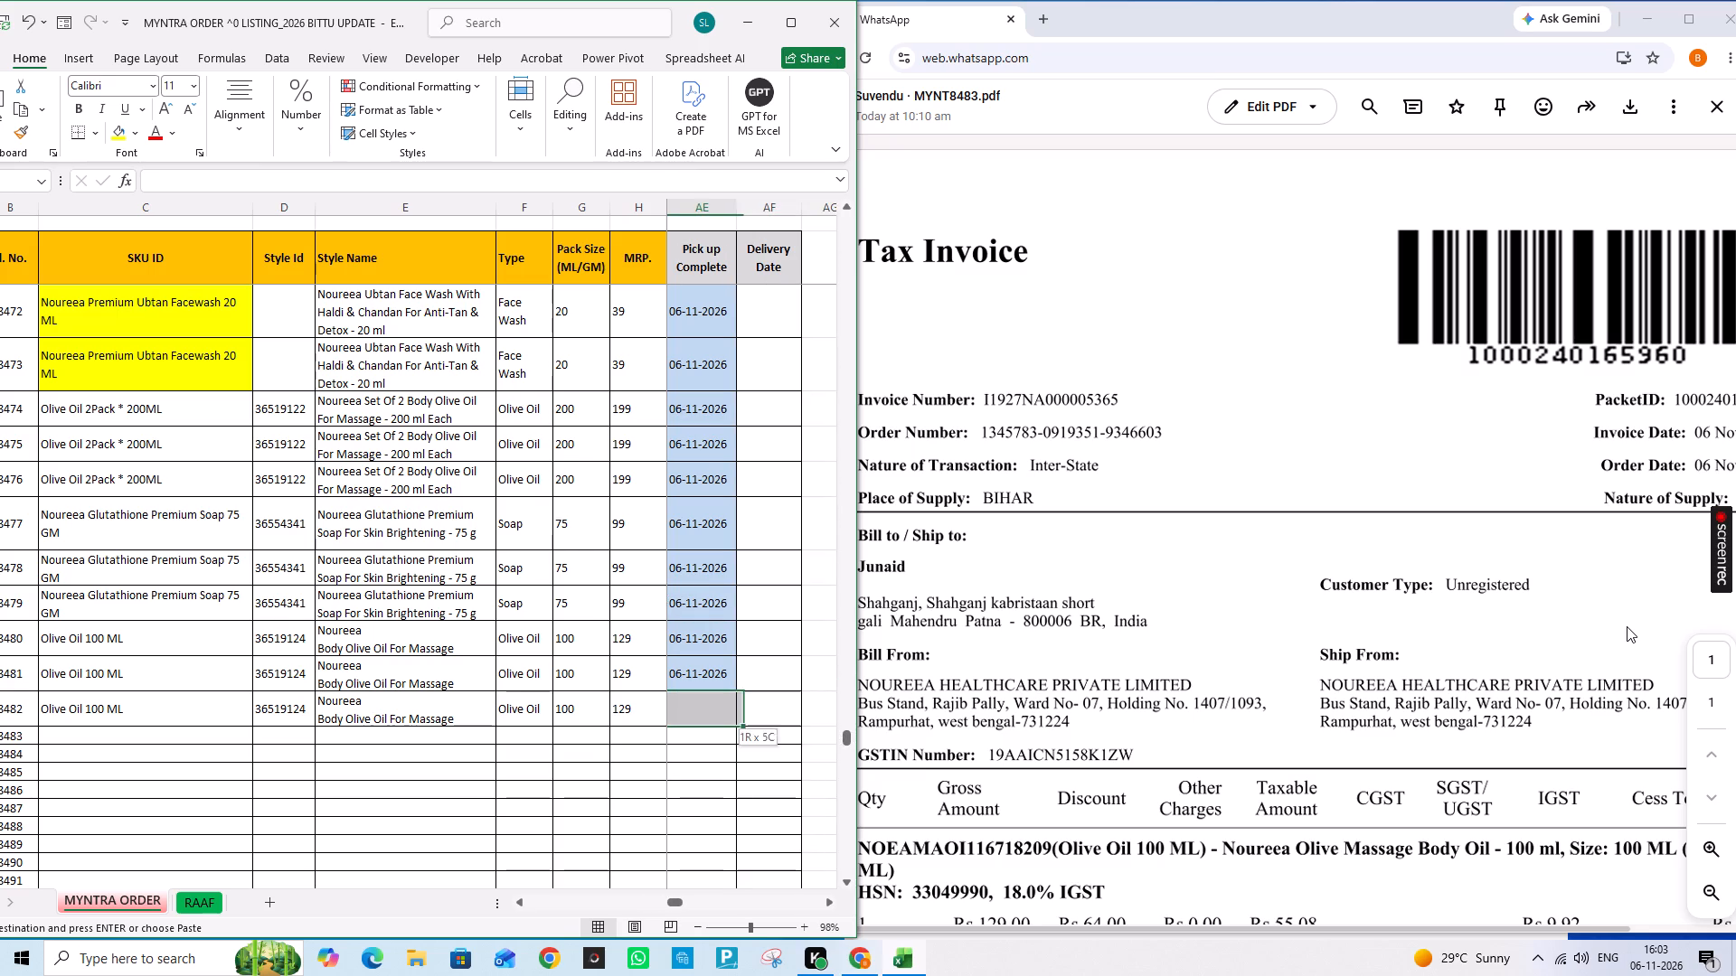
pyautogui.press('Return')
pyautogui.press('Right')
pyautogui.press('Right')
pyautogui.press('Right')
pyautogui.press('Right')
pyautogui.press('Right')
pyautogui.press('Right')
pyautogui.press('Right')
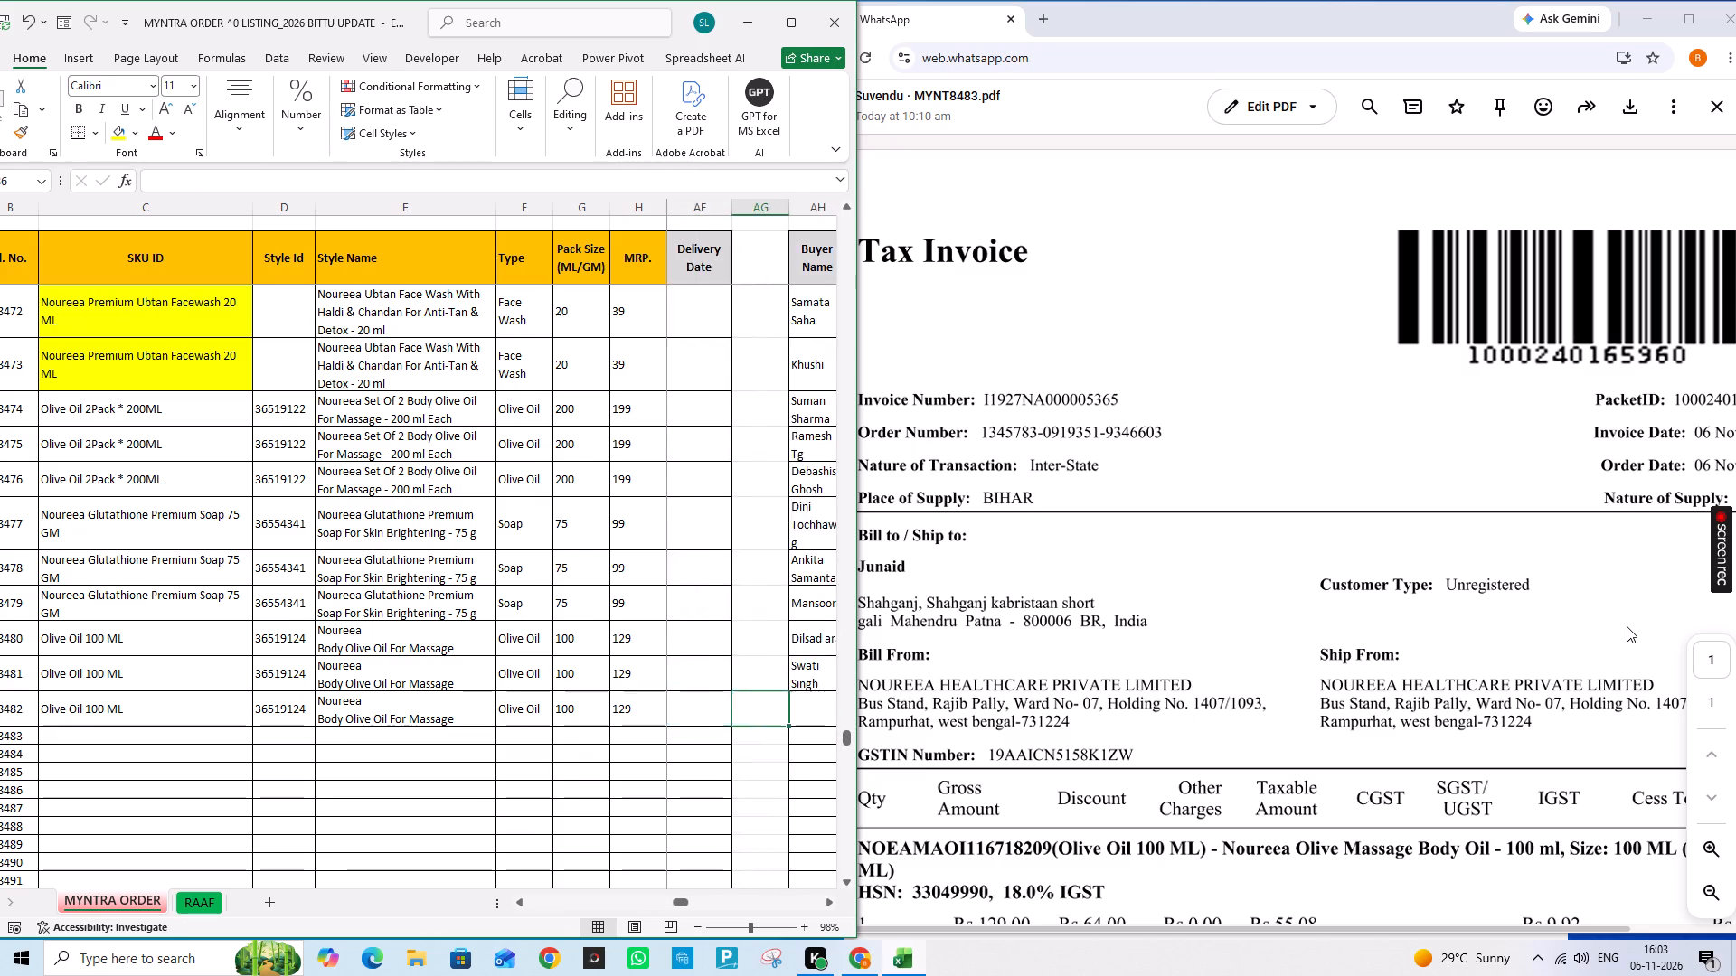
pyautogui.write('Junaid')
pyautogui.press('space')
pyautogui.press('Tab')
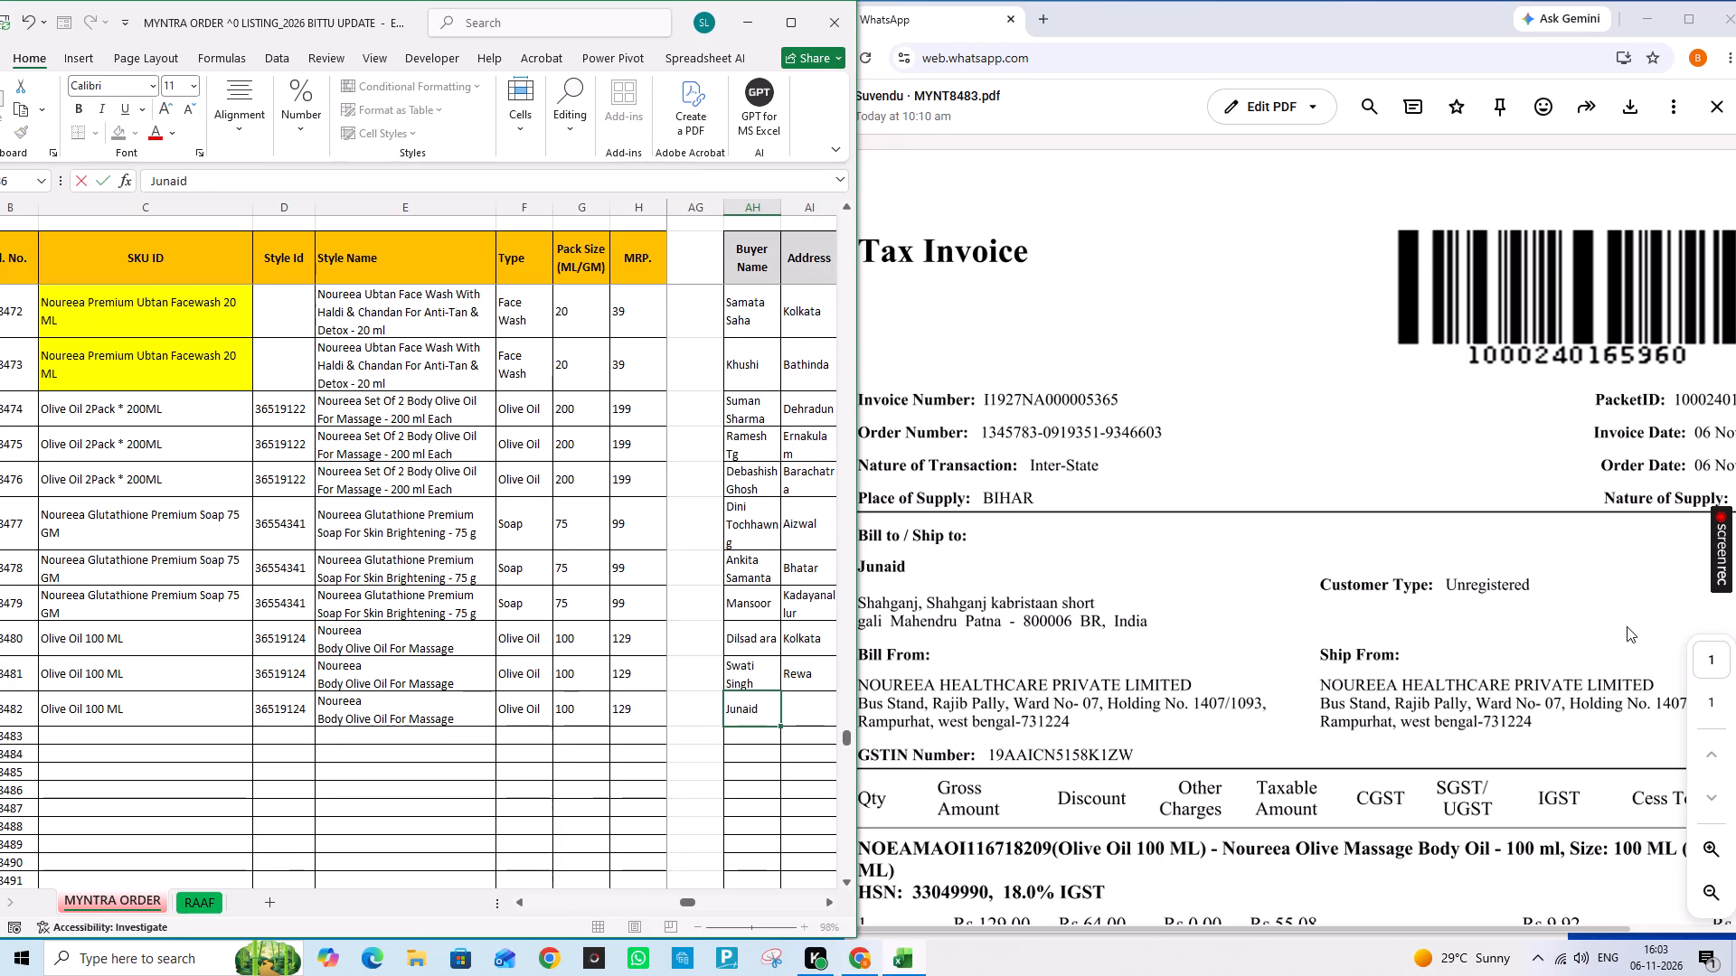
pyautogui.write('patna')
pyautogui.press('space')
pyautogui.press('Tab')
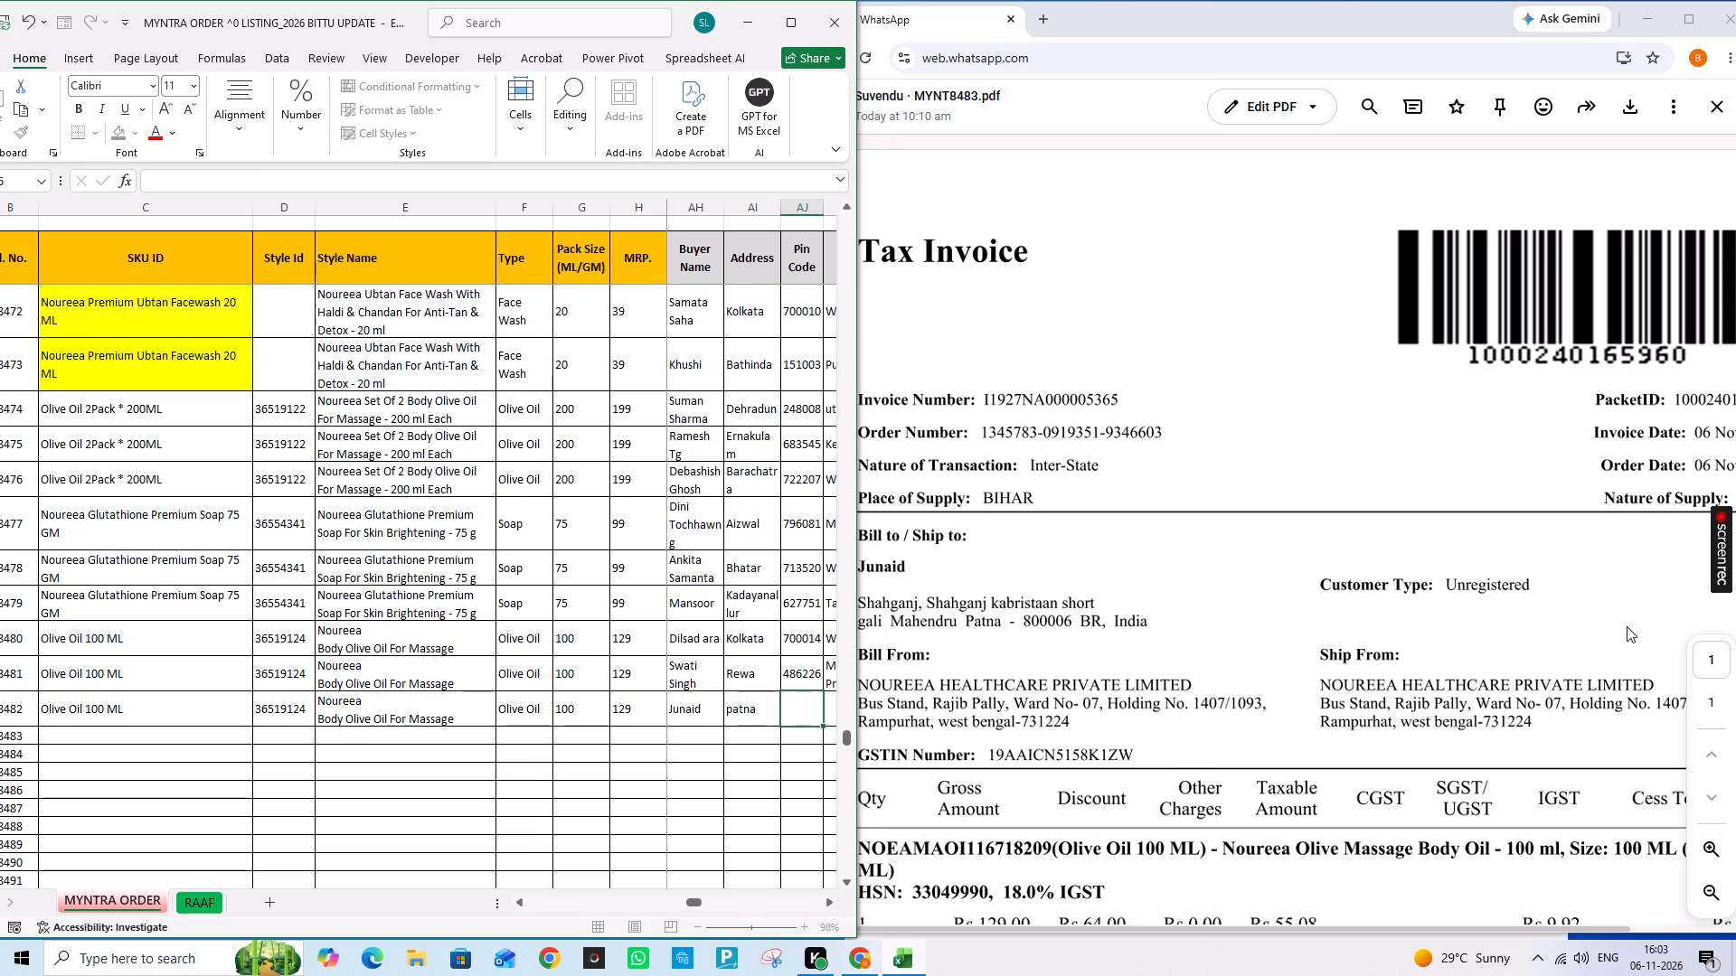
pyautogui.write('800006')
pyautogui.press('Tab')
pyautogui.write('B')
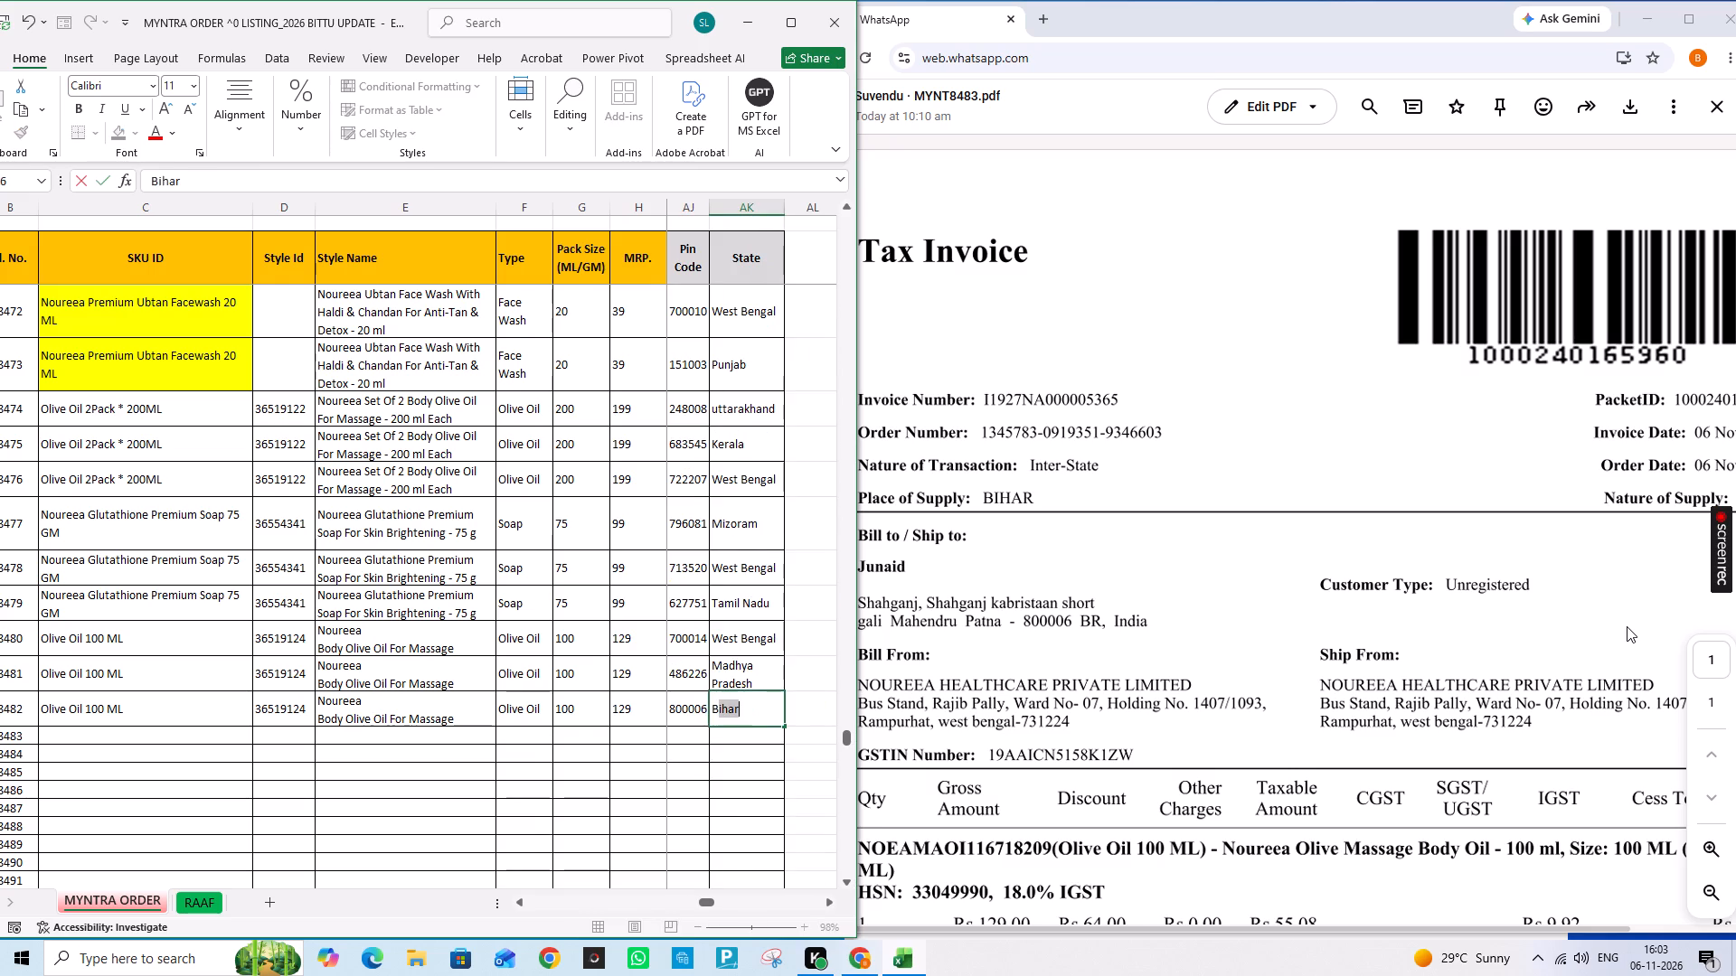
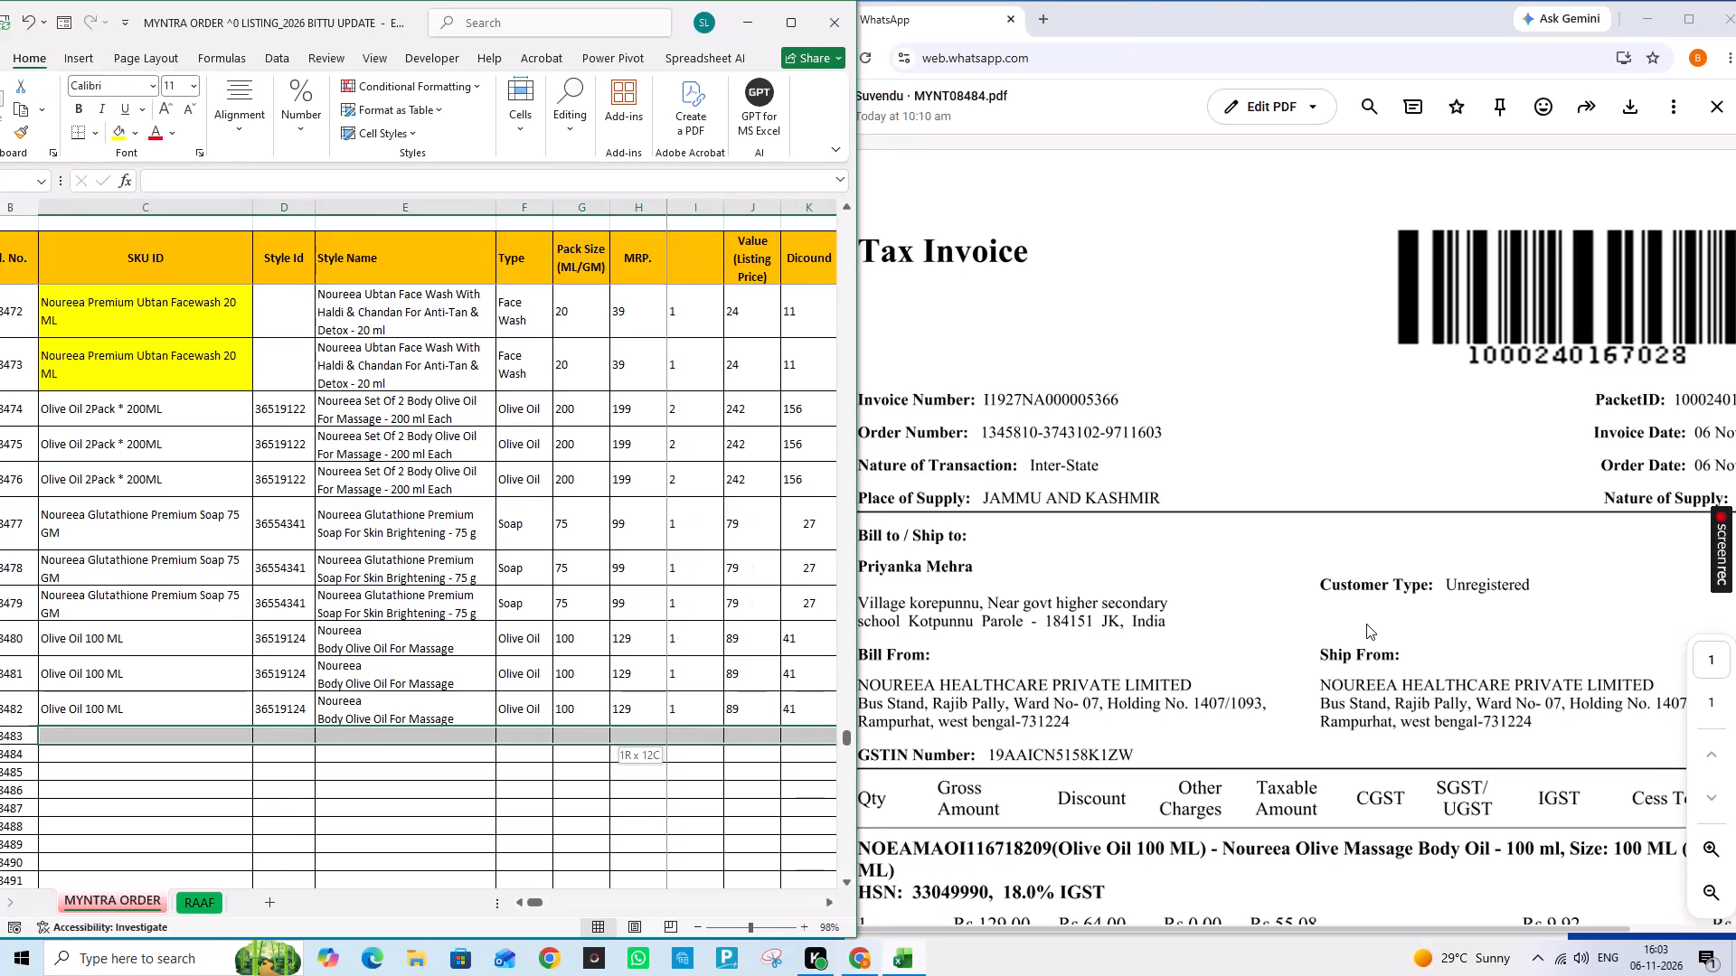
# Fill the Olive Oil 100 ML product and price details from the MYNT8483 row down into the MYNT8484 row.
pyautogui.hotkey('ctrl', 'd')
pyautogui.press('Right')
pyautogui.hotkey('ctrl', 'Right')
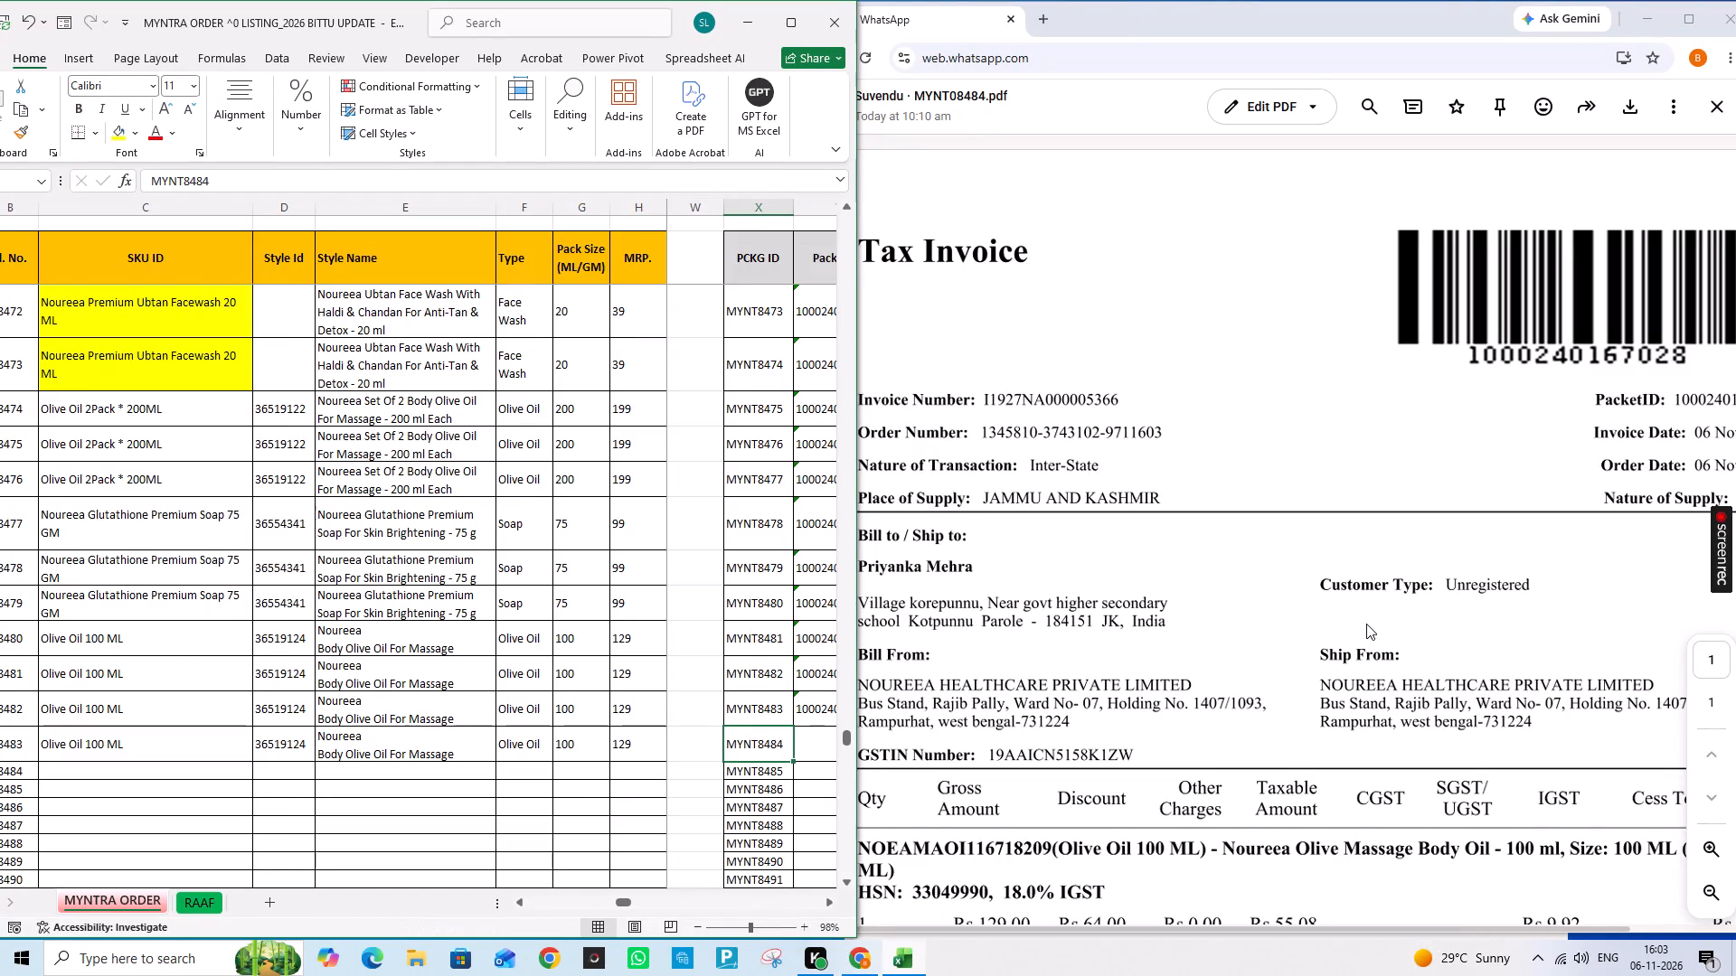
pyautogui.press('Right')
pyautogui.press("'")
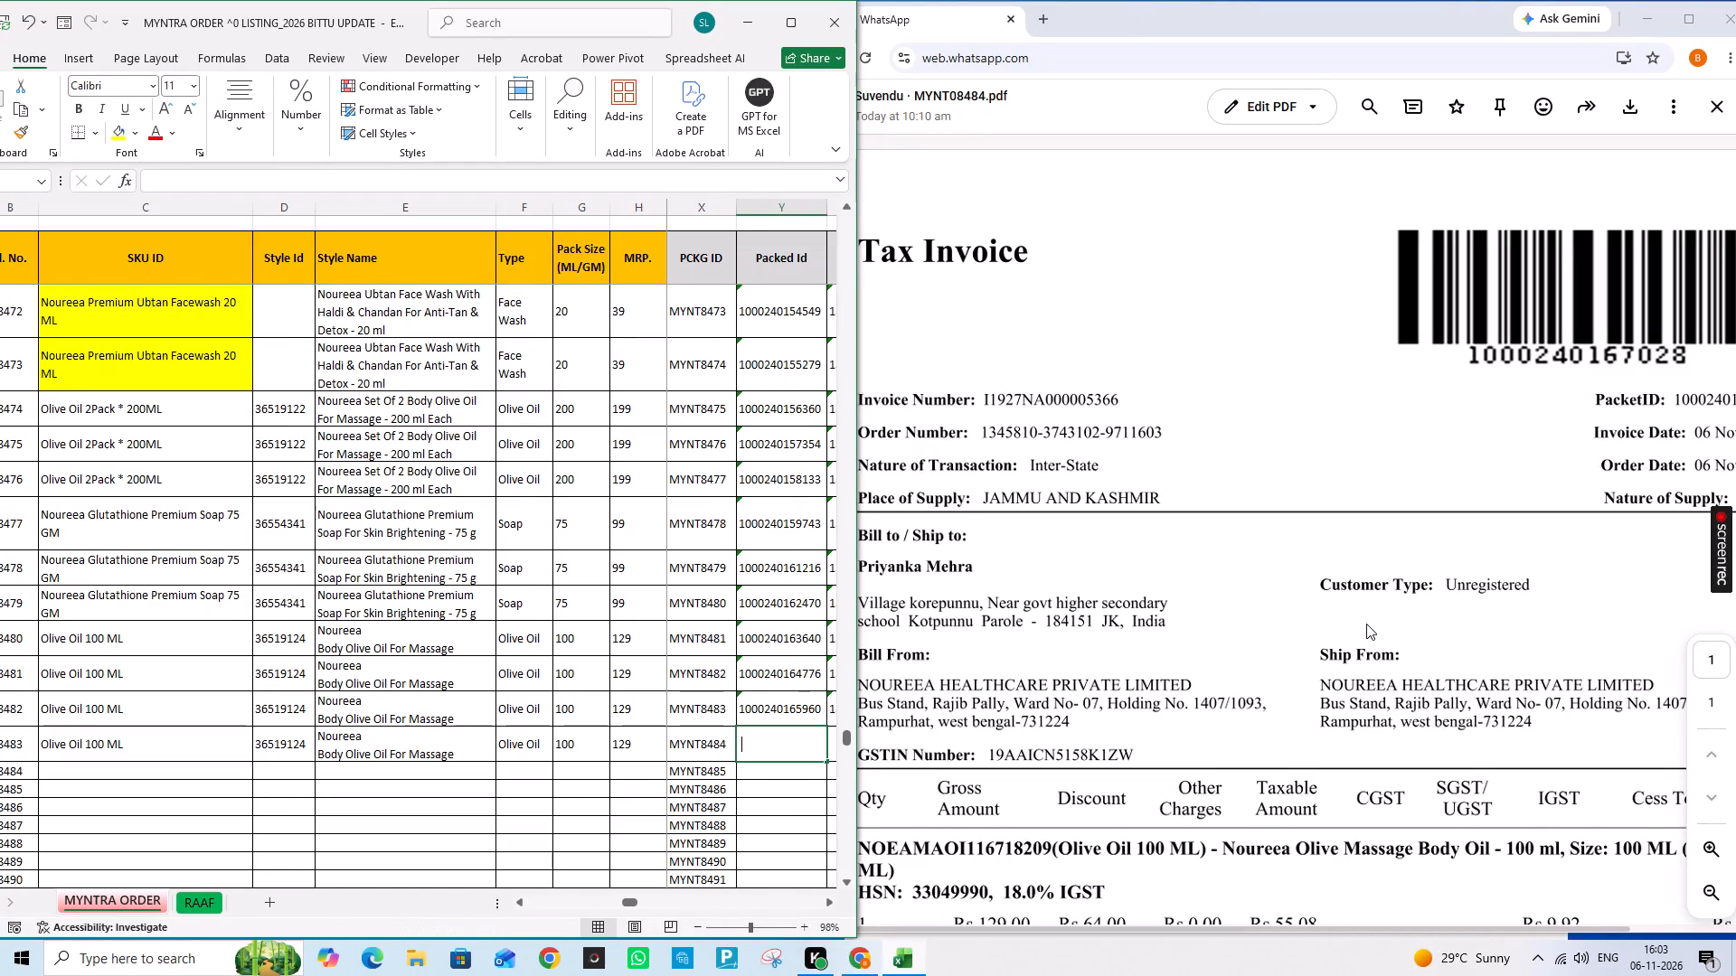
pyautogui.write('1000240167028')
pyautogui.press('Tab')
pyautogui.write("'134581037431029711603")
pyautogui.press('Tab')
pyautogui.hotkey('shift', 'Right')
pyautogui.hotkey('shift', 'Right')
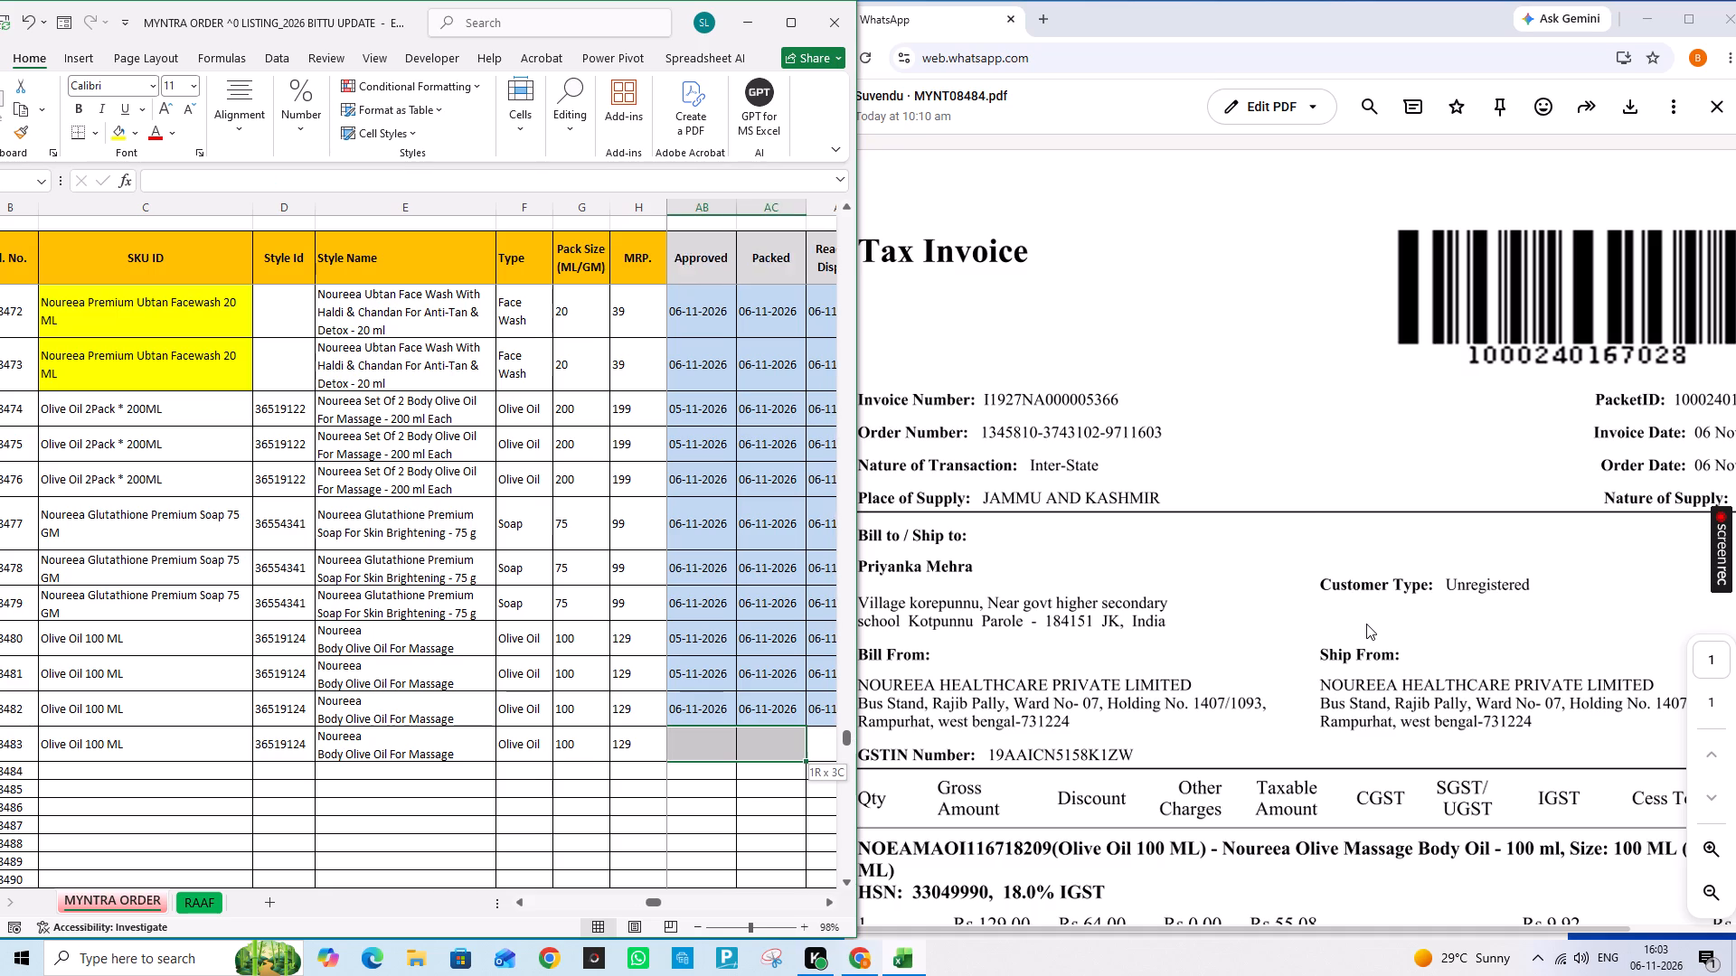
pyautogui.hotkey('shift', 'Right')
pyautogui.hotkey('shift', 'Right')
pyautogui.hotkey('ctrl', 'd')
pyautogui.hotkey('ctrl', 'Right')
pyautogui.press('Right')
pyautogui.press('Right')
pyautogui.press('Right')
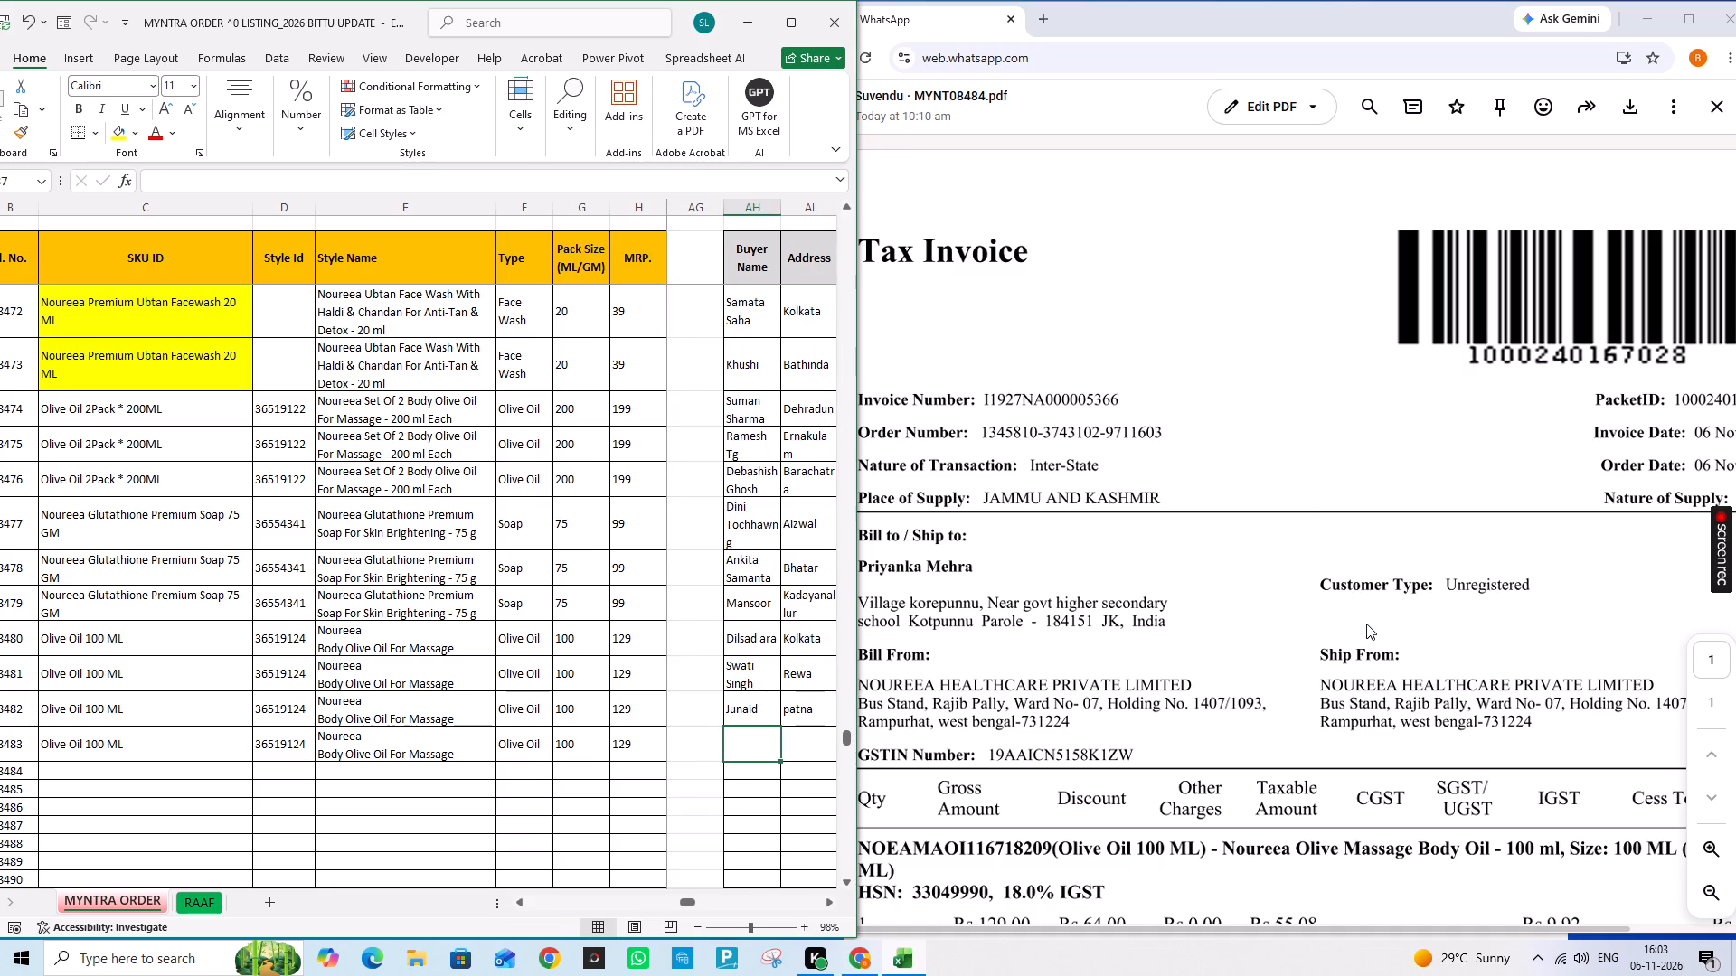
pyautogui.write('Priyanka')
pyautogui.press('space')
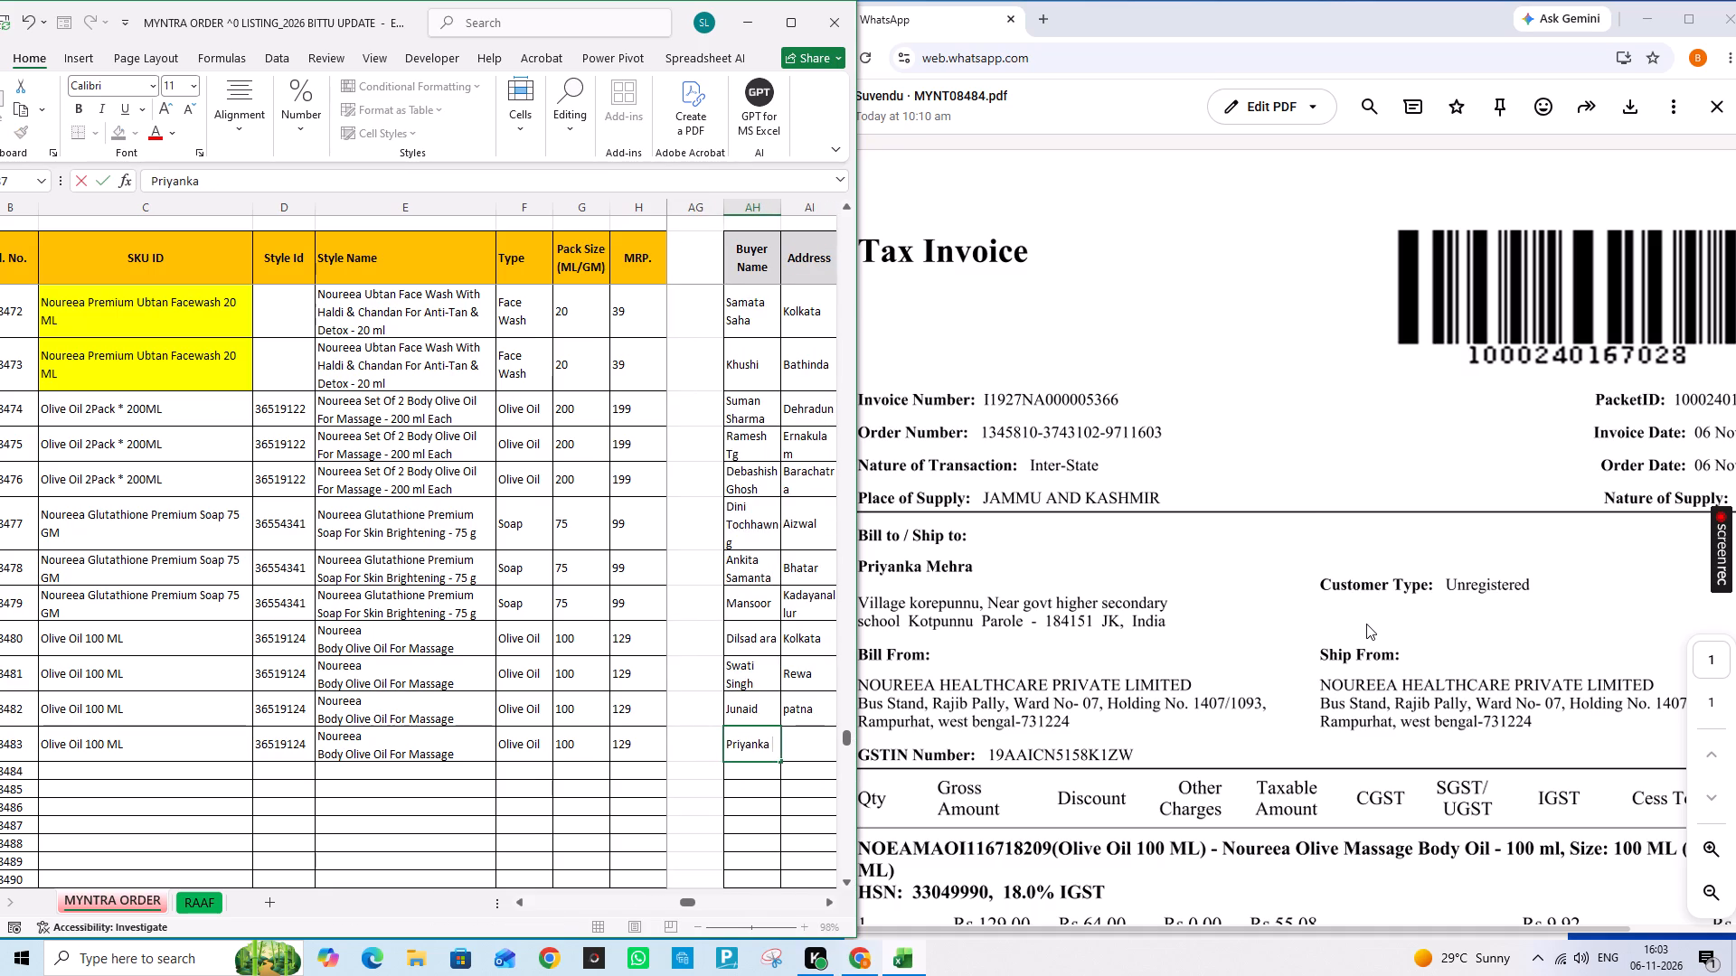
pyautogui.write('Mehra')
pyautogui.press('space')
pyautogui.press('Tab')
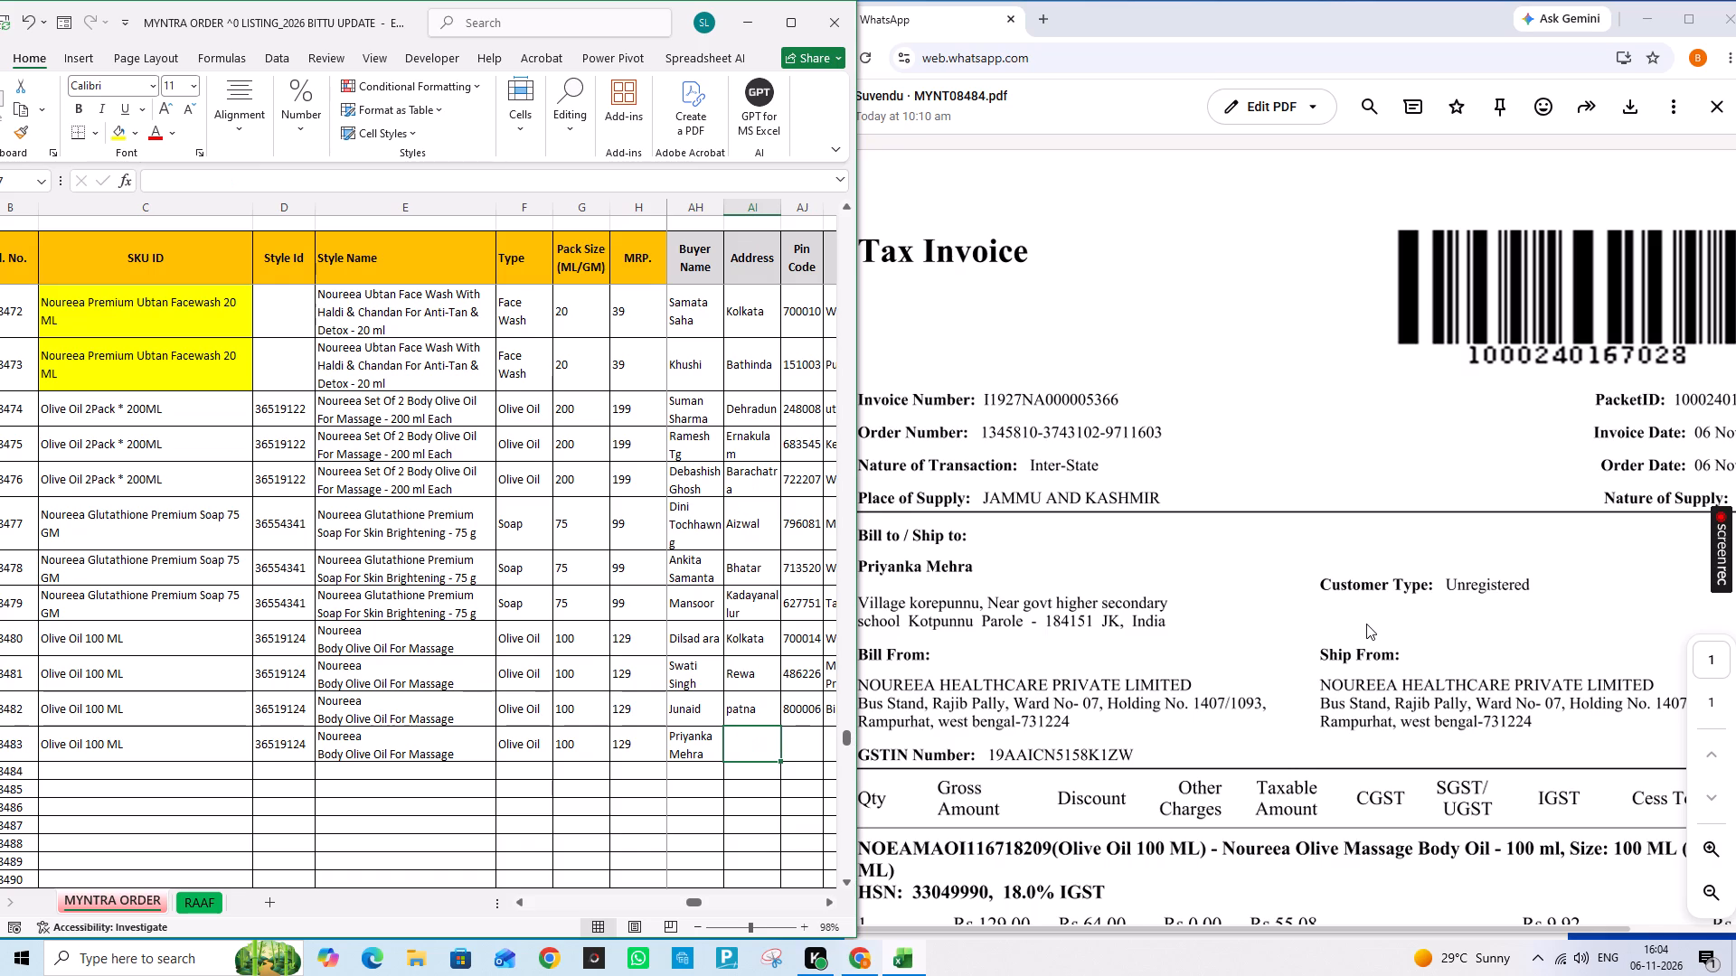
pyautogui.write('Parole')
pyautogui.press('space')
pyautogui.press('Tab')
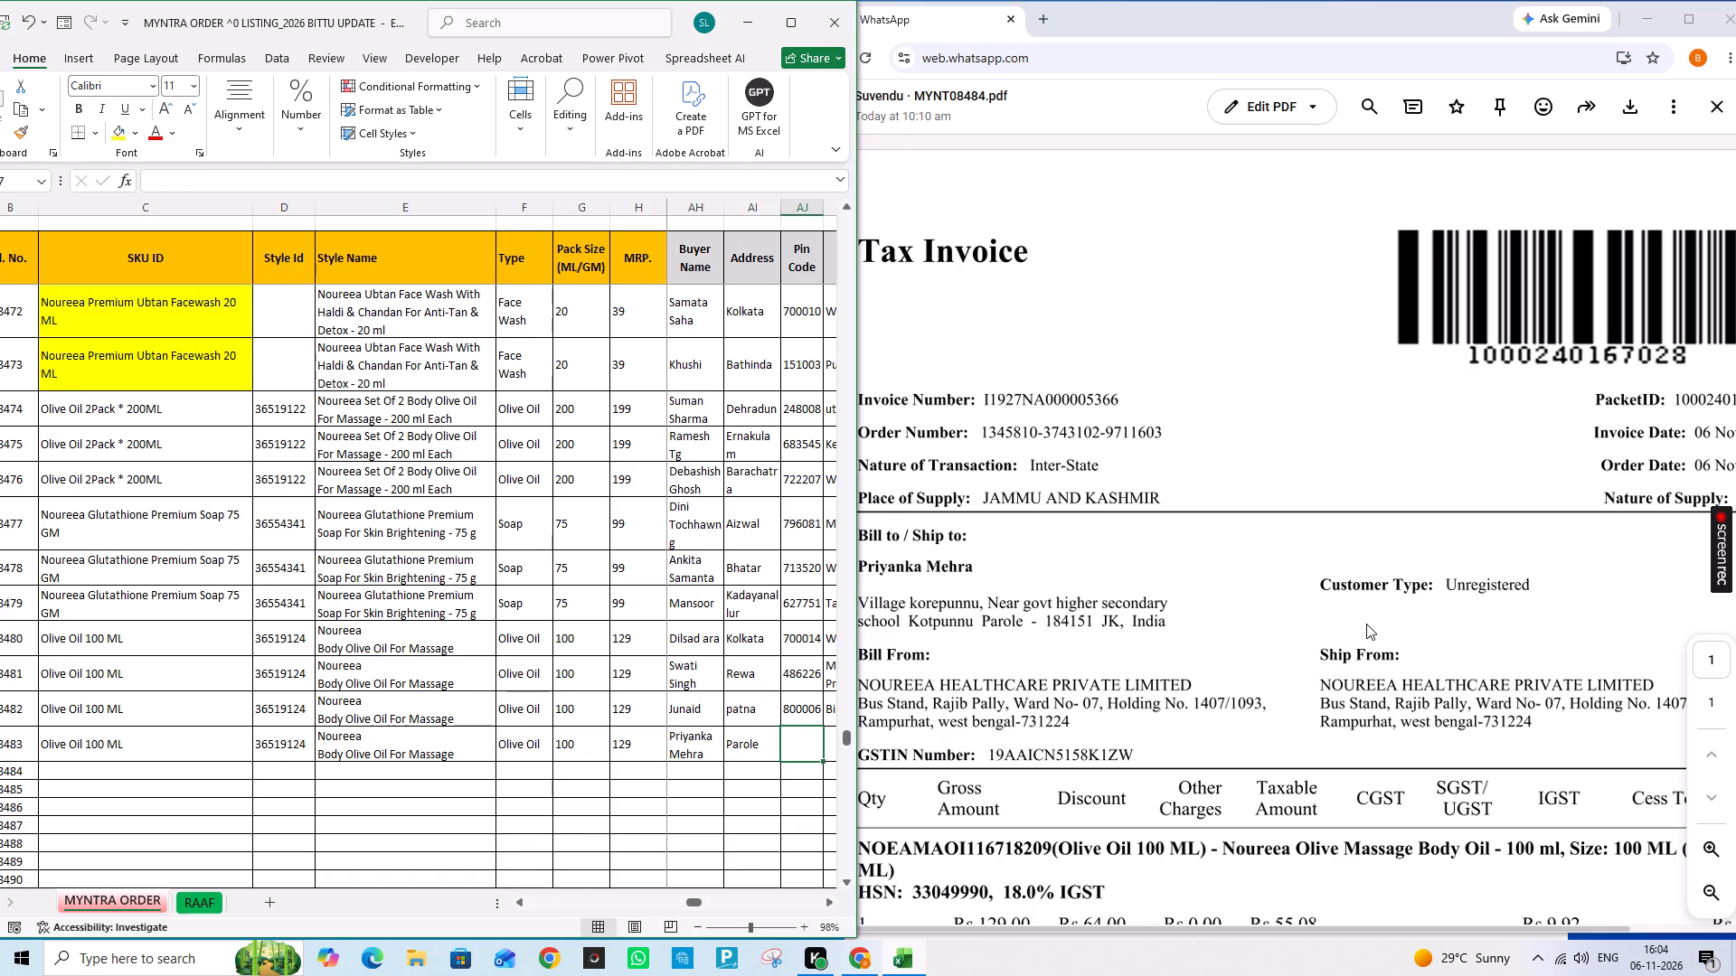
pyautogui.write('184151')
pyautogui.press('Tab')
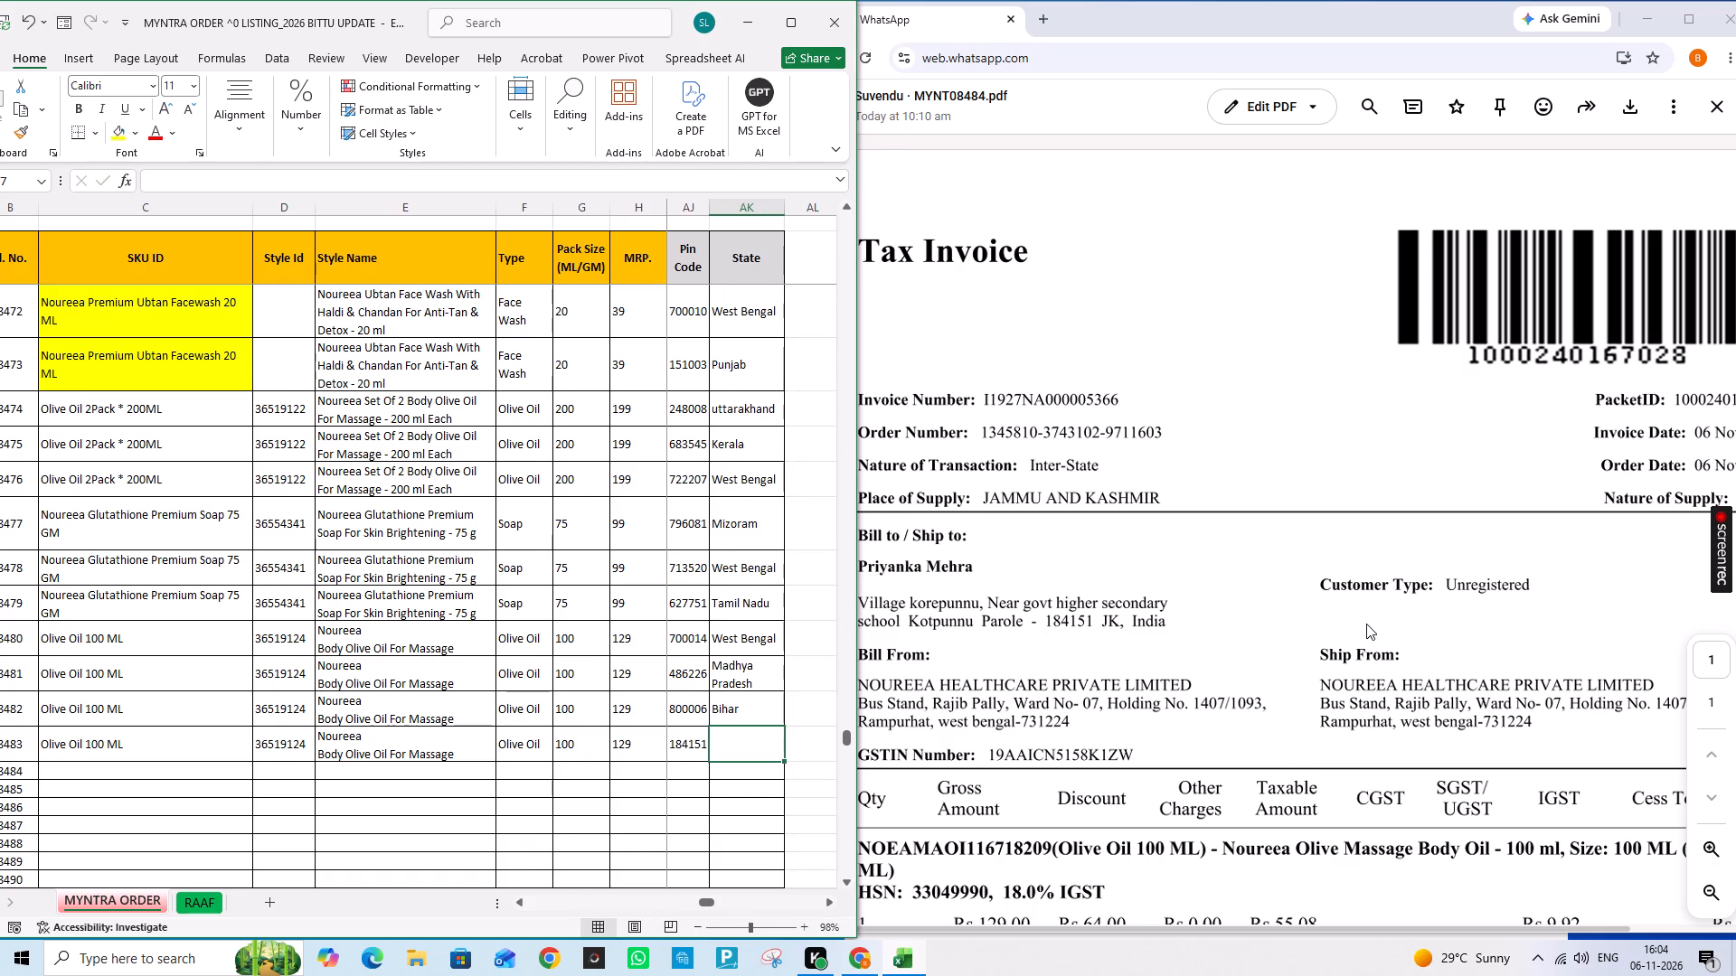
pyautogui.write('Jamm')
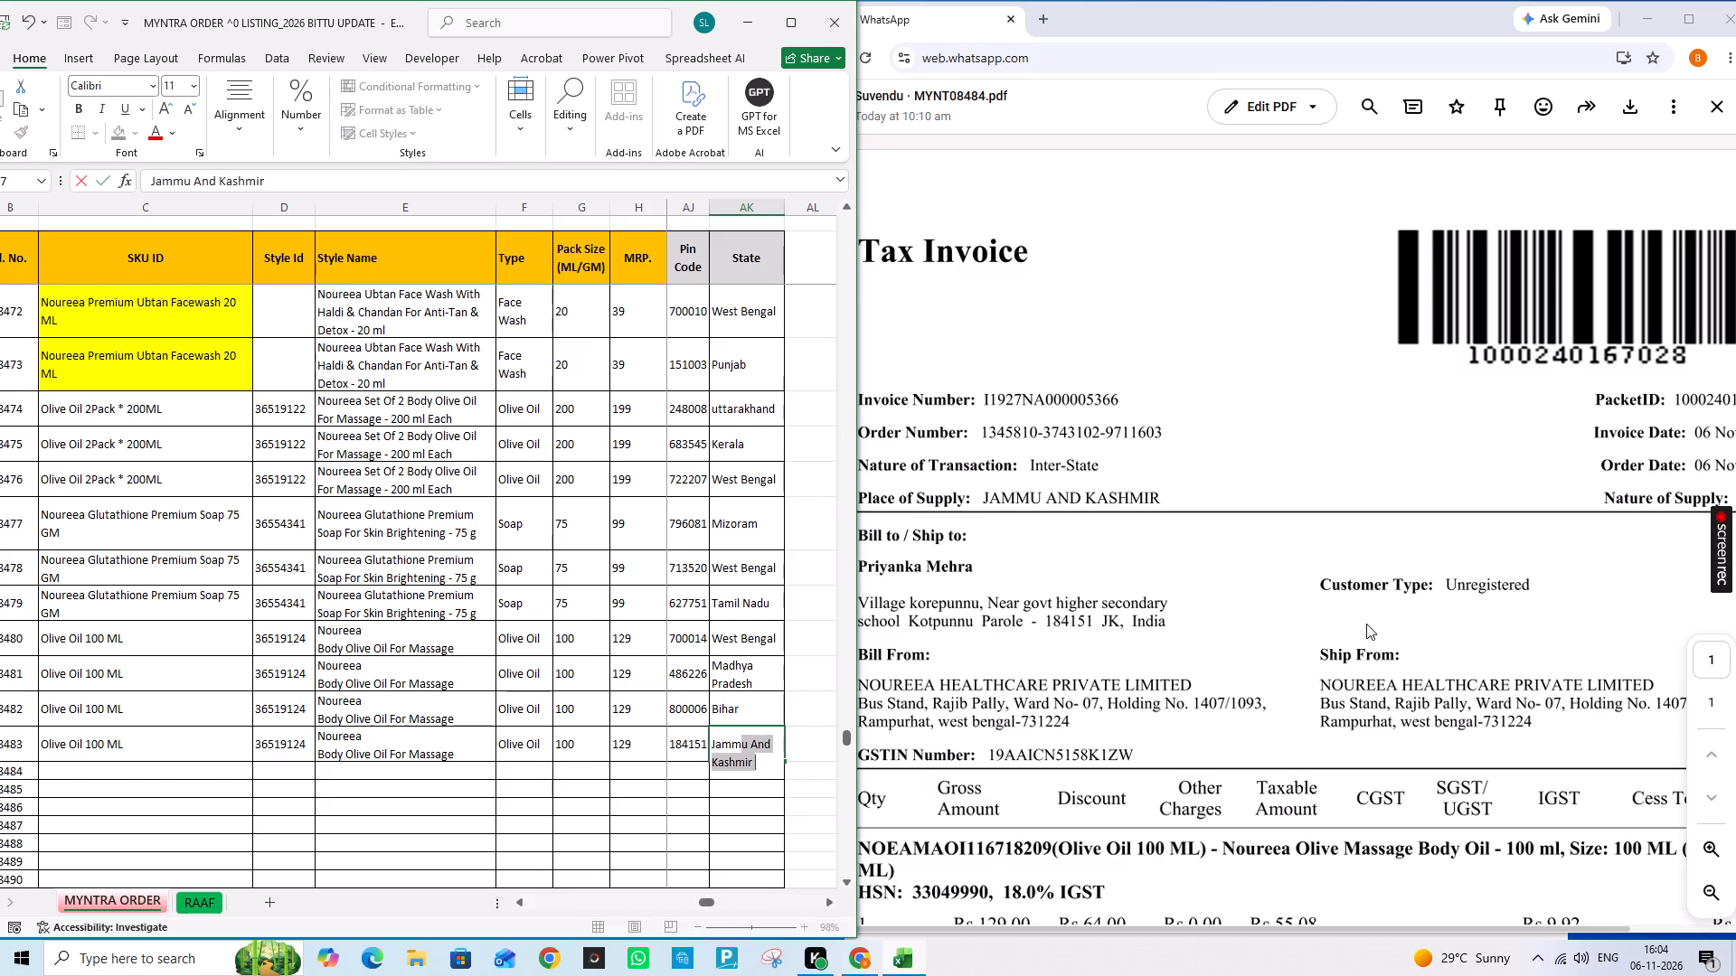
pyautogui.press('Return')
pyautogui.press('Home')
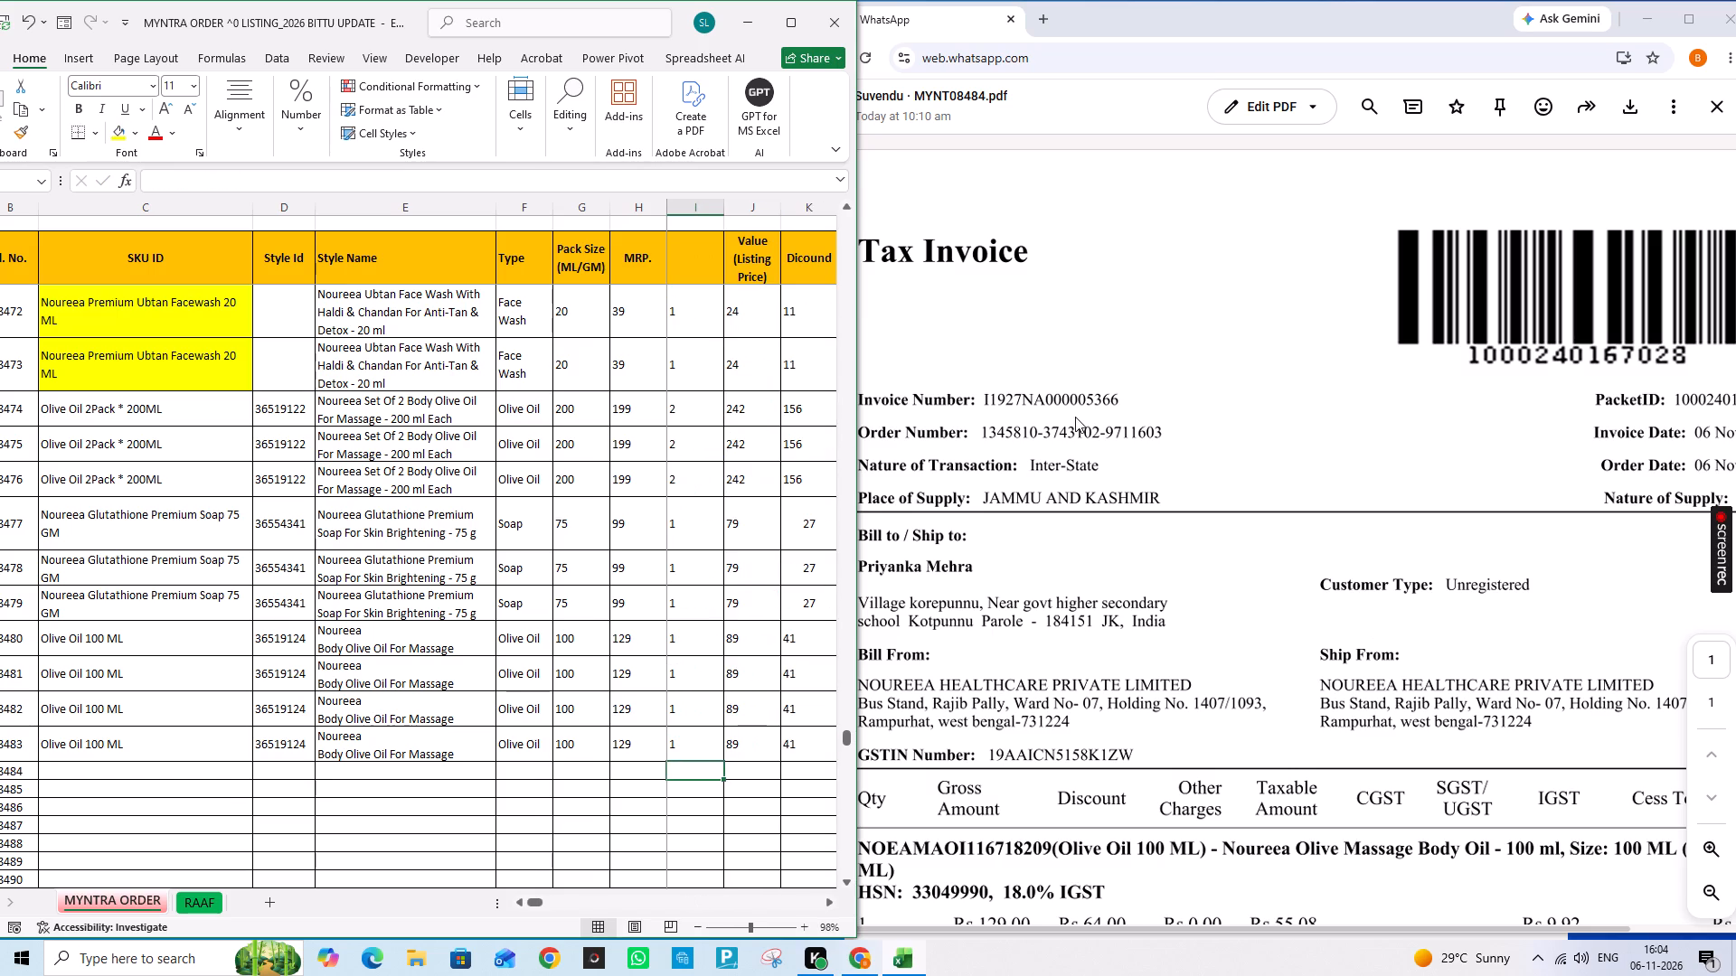
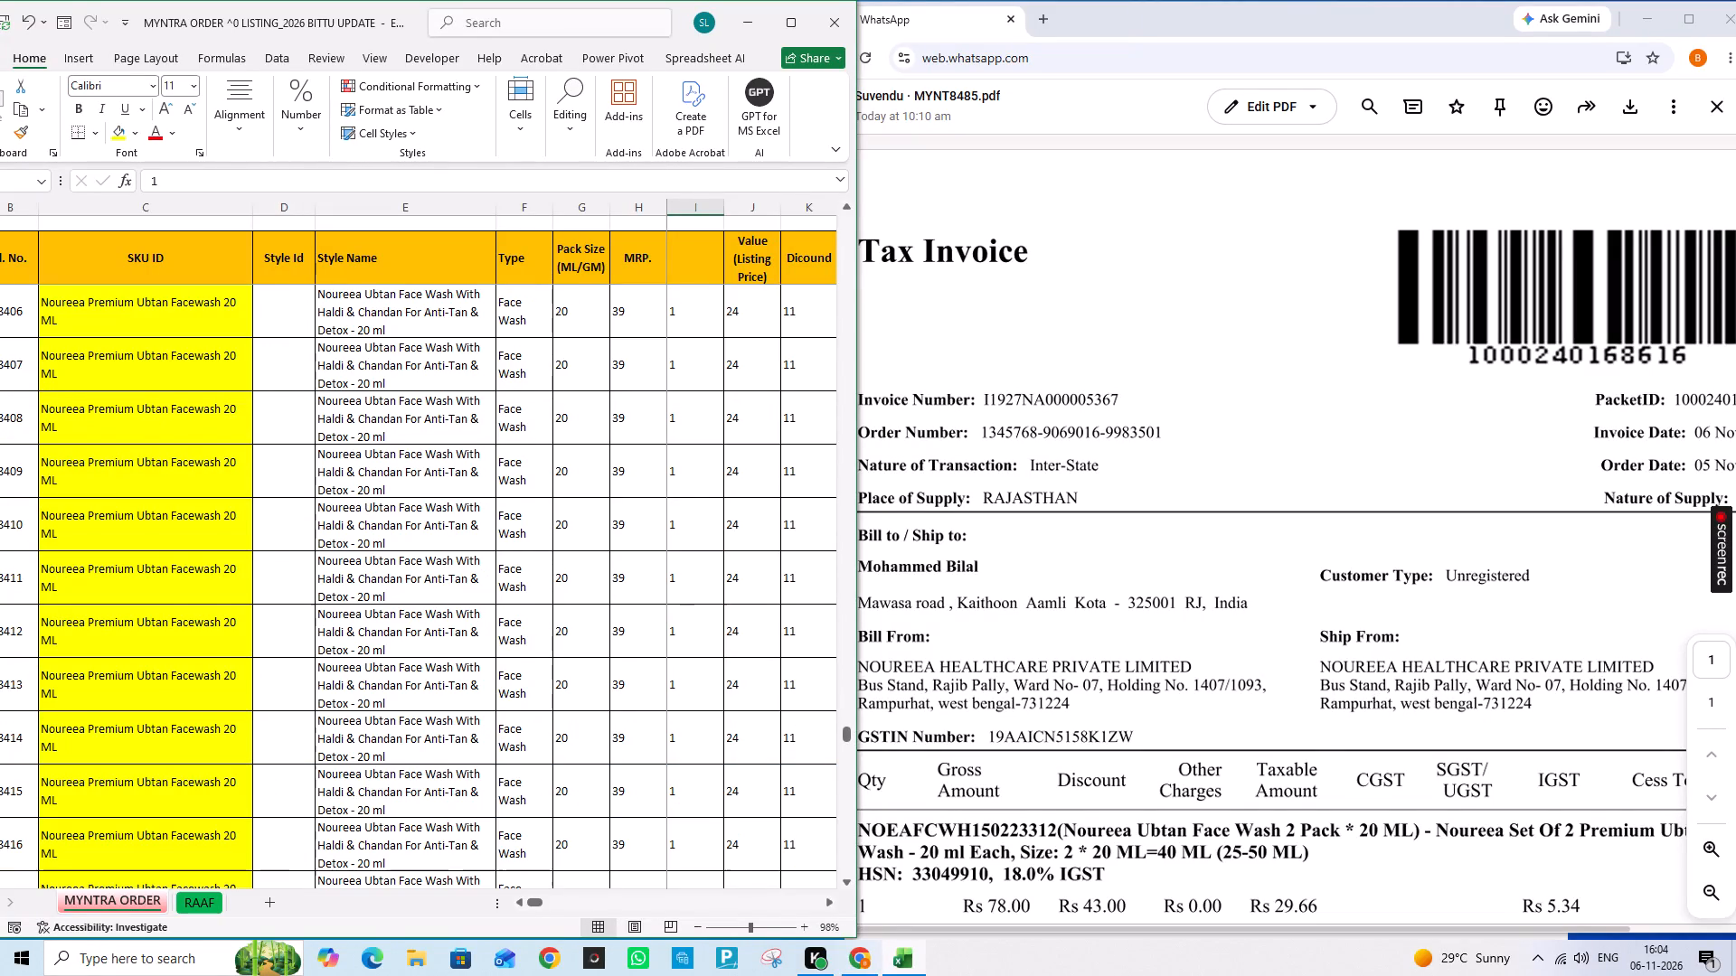
# Copy the product and price details of an earlier Noureea Premium Ubtan Facewash 20 ML*2 order into the empty MYNT8485 row, starting at SKU ID.
pyautogui.press('pageup')
pyautogui.press('pageup')
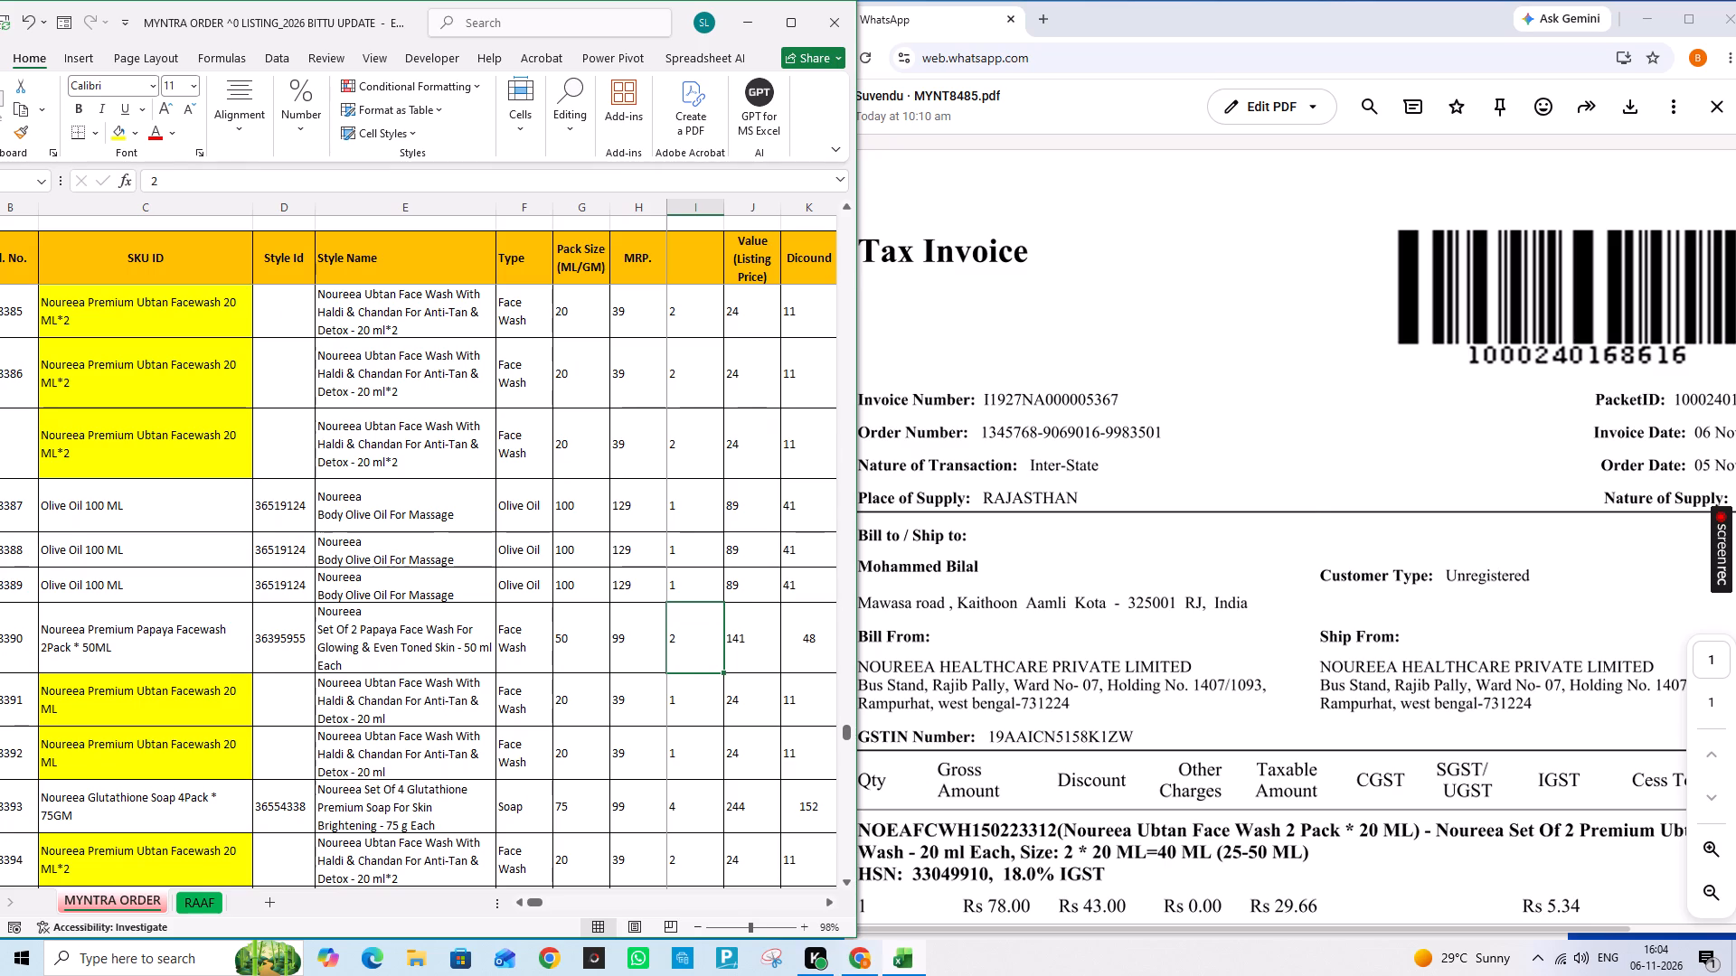
pyautogui.click(162, 461)
pyautogui.hotkey('shift', 'Right')
pyautogui.hotkey('shift', 'Right')
pyautogui.hotkey('shift', 'Right')
pyautogui.hotkey('shift', 'Right')
pyautogui.hotkey('shift', 'Right')
pyautogui.hotkey('shift', 'Right')
pyautogui.hotkey('shift', 'Right')
pyautogui.hotkey('shift', 'Right')
pyautogui.hotkey('shift', 'Right')
pyautogui.hotkey('shift', 'Right')
pyautogui.hotkey('shift', 'Right')
pyautogui.hotkey('shift', 'Right')
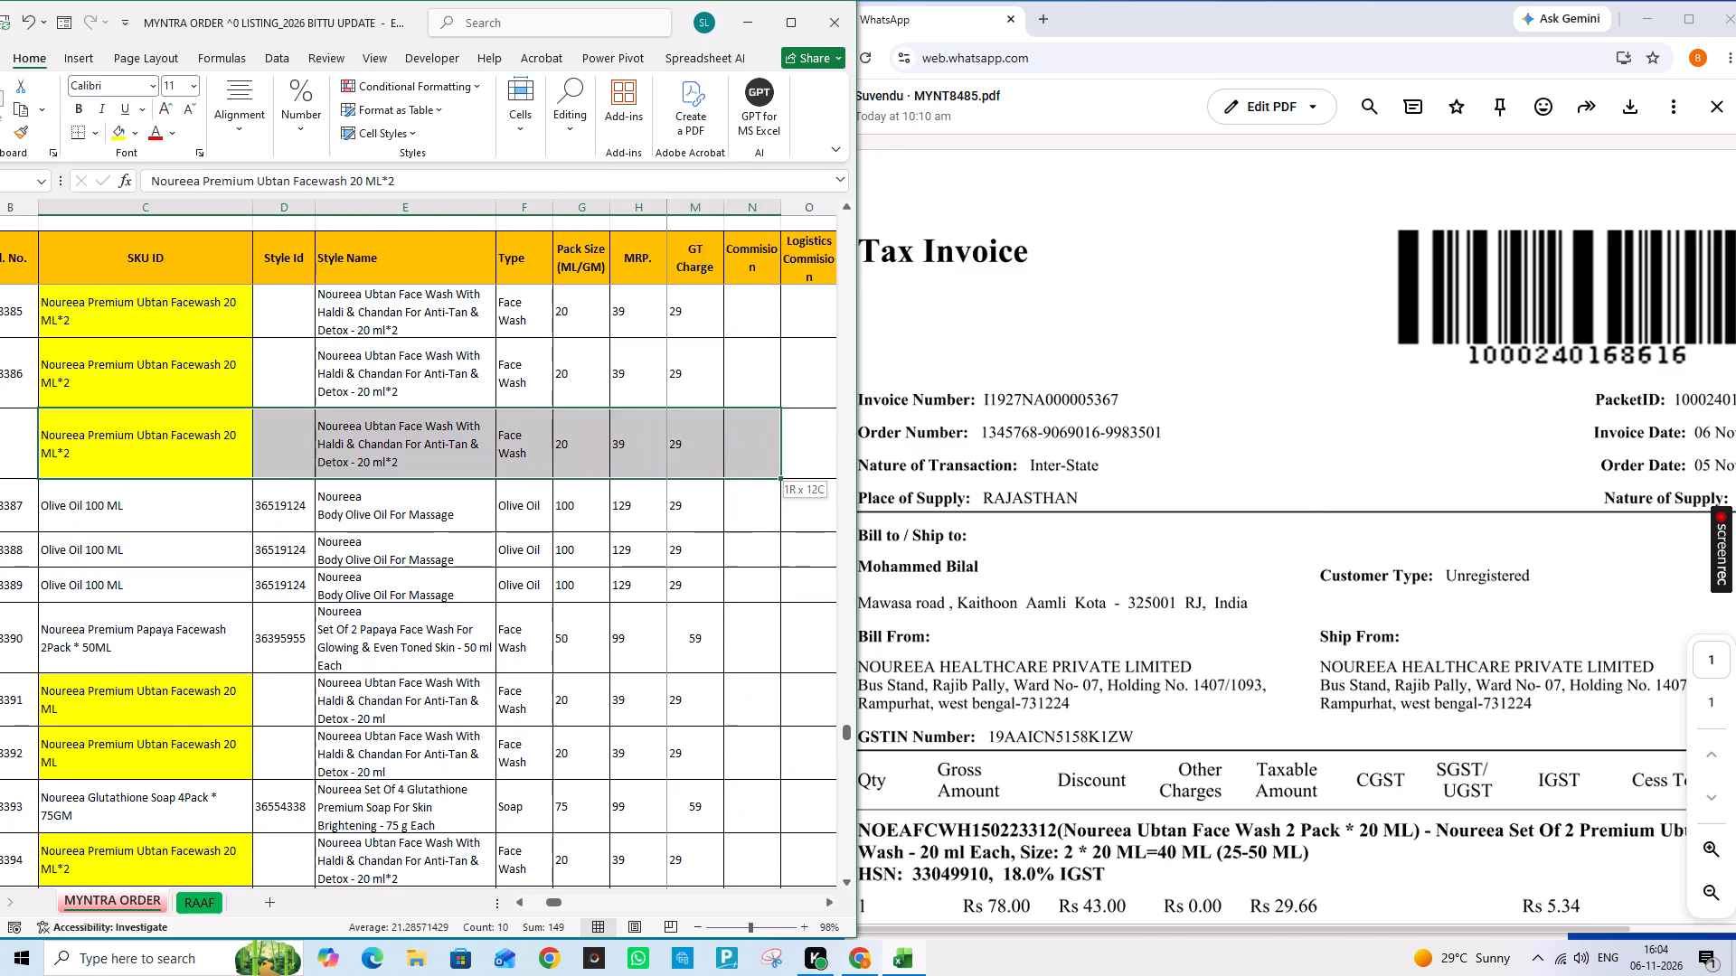
pyautogui.hotkey('shift', 'Right')
pyautogui.hotkey('ctrl', 'c')
pyautogui.press('pagedown')
pyautogui.press('pagedown')
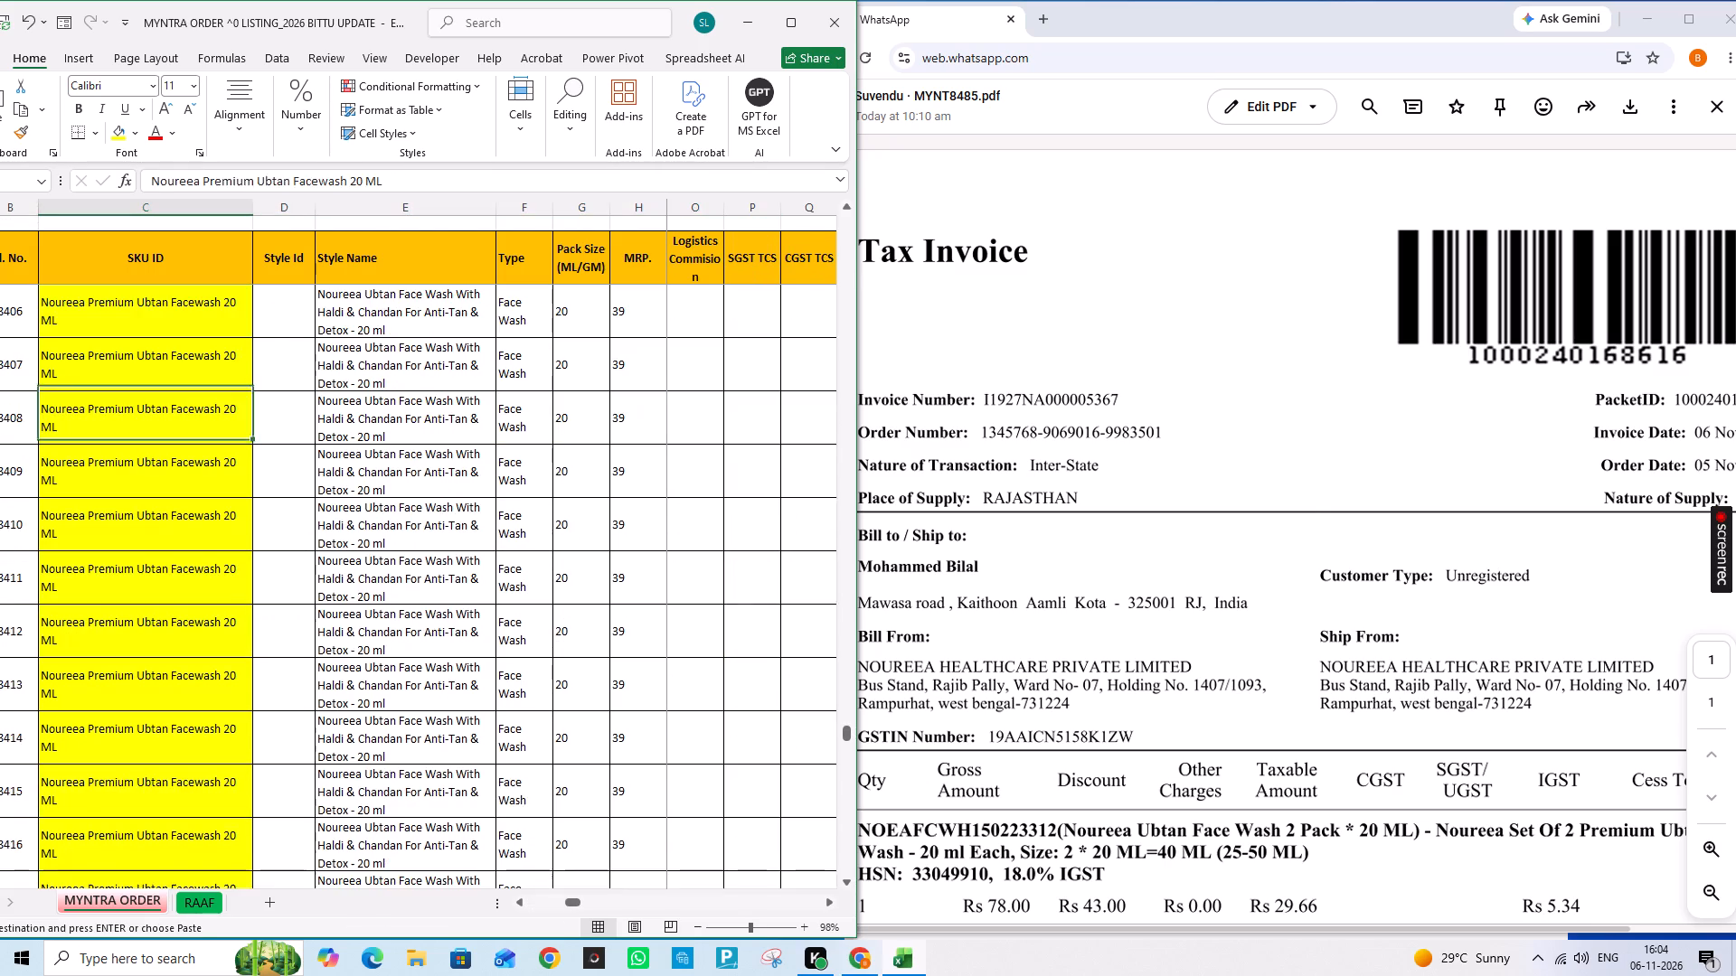
pyautogui.press('pagedown')
pyautogui.press('pagedown')
pyautogui.press('pagedown')
pyautogui.press('pagedown')
pyautogui.press('pagedown')
pyautogui.press('pagedown')
pyautogui.press('pagedown')
pyautogui.press('pagedown')
pyautogui.press('pageup')
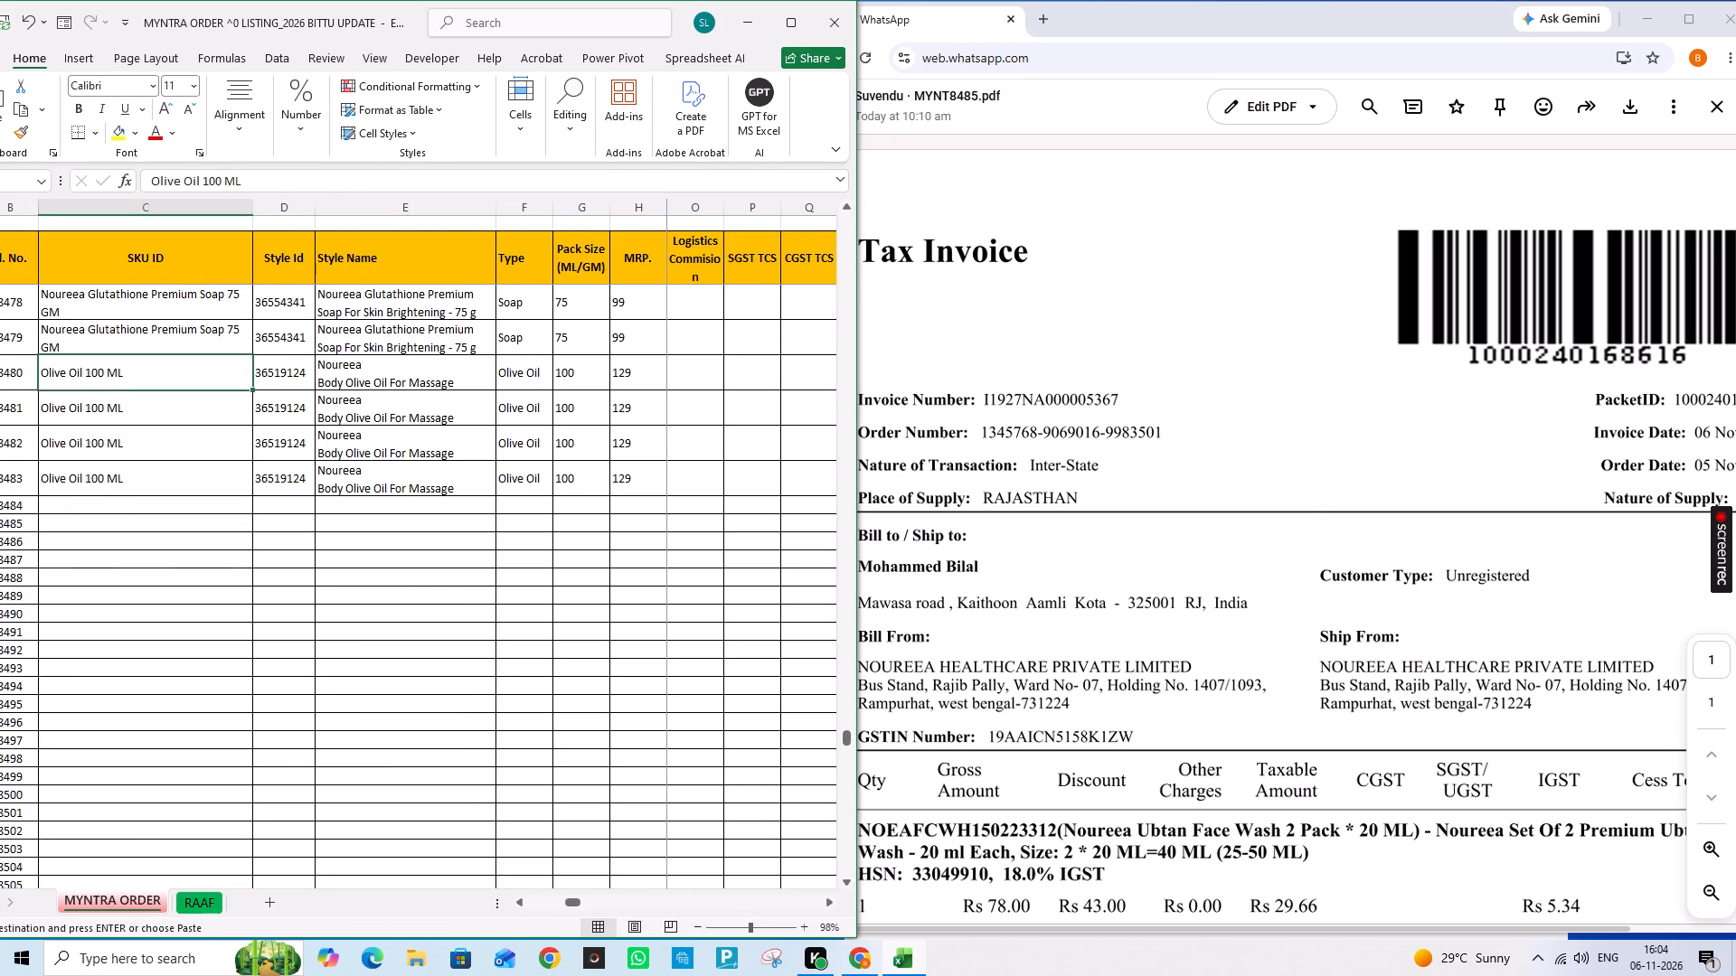
pyautogui.press('Down')
pyautogui.press('Down')
pyautogui.press('Down')
pyautogui.press('Down')
pyautogui.press('Return')
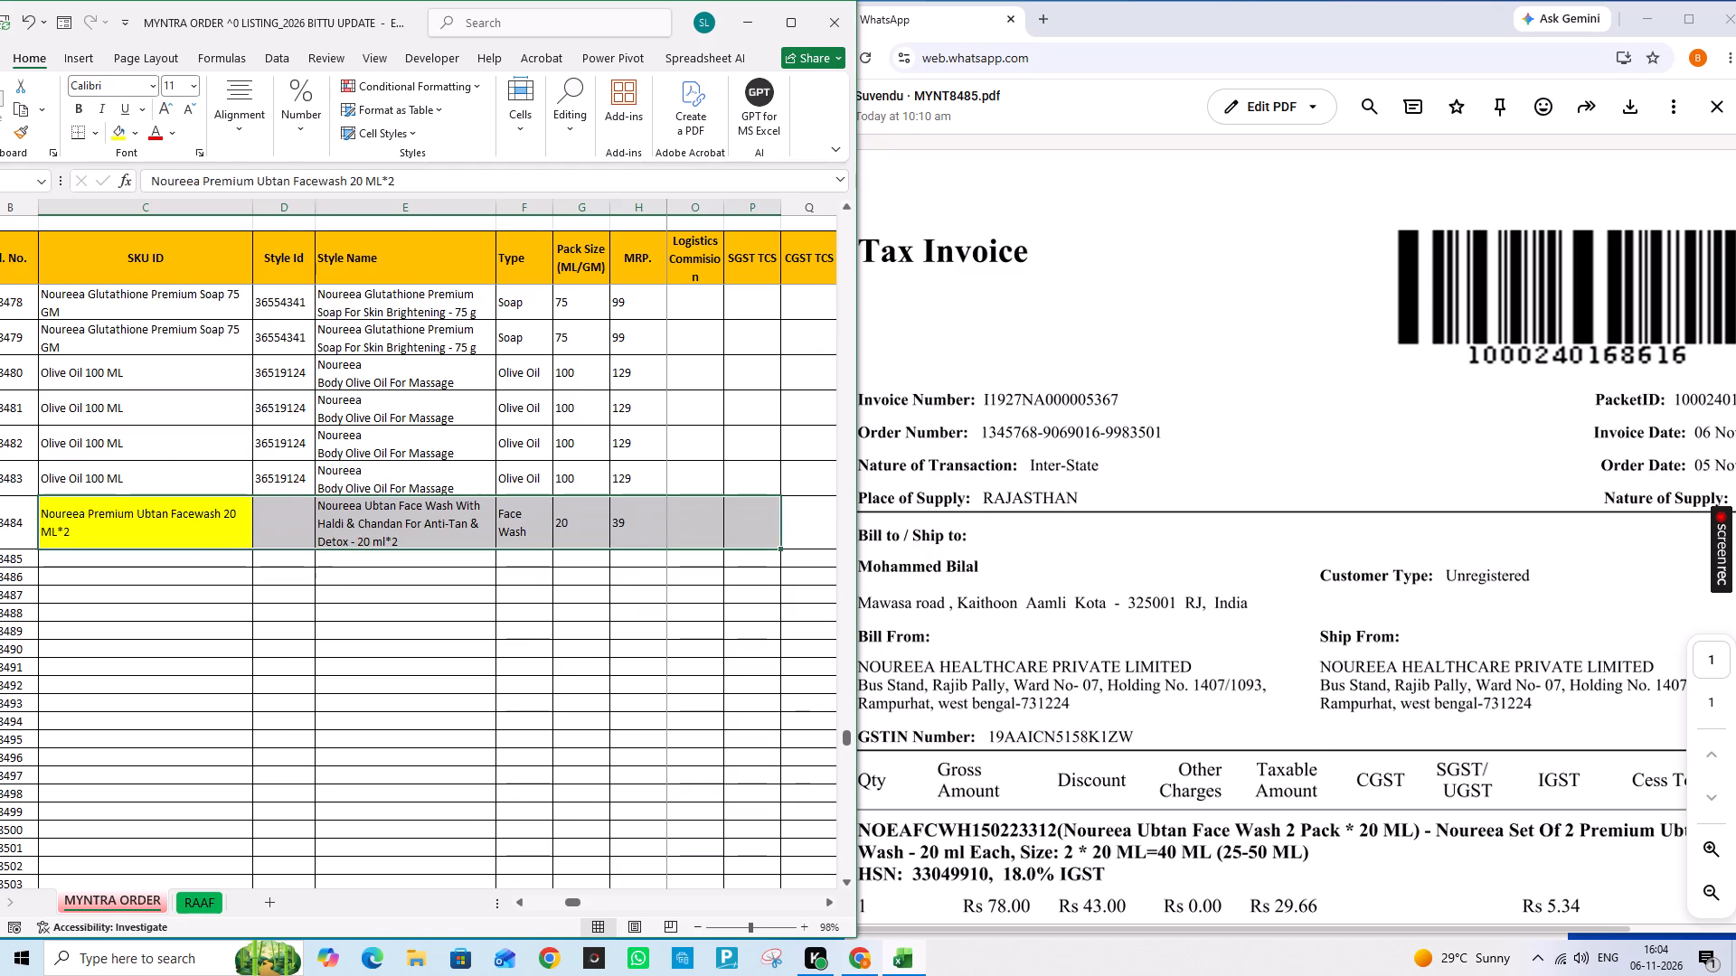
pyautogui.press('Right')
pyautogui.press('Right')
pyautogui.press('Right')
pyautogui.press('Right')
pyautogui.press('Right')
pyautogui.press('Right')
pyautogui.press('Right')
pyautogui.press('Right')
pyautogui.press('Right')
pyautogui.press('Right')
pyautogui.press('Right')
pyautogui.press('Right')
pyautogui.press('Right')
pyautogui.press('Right')
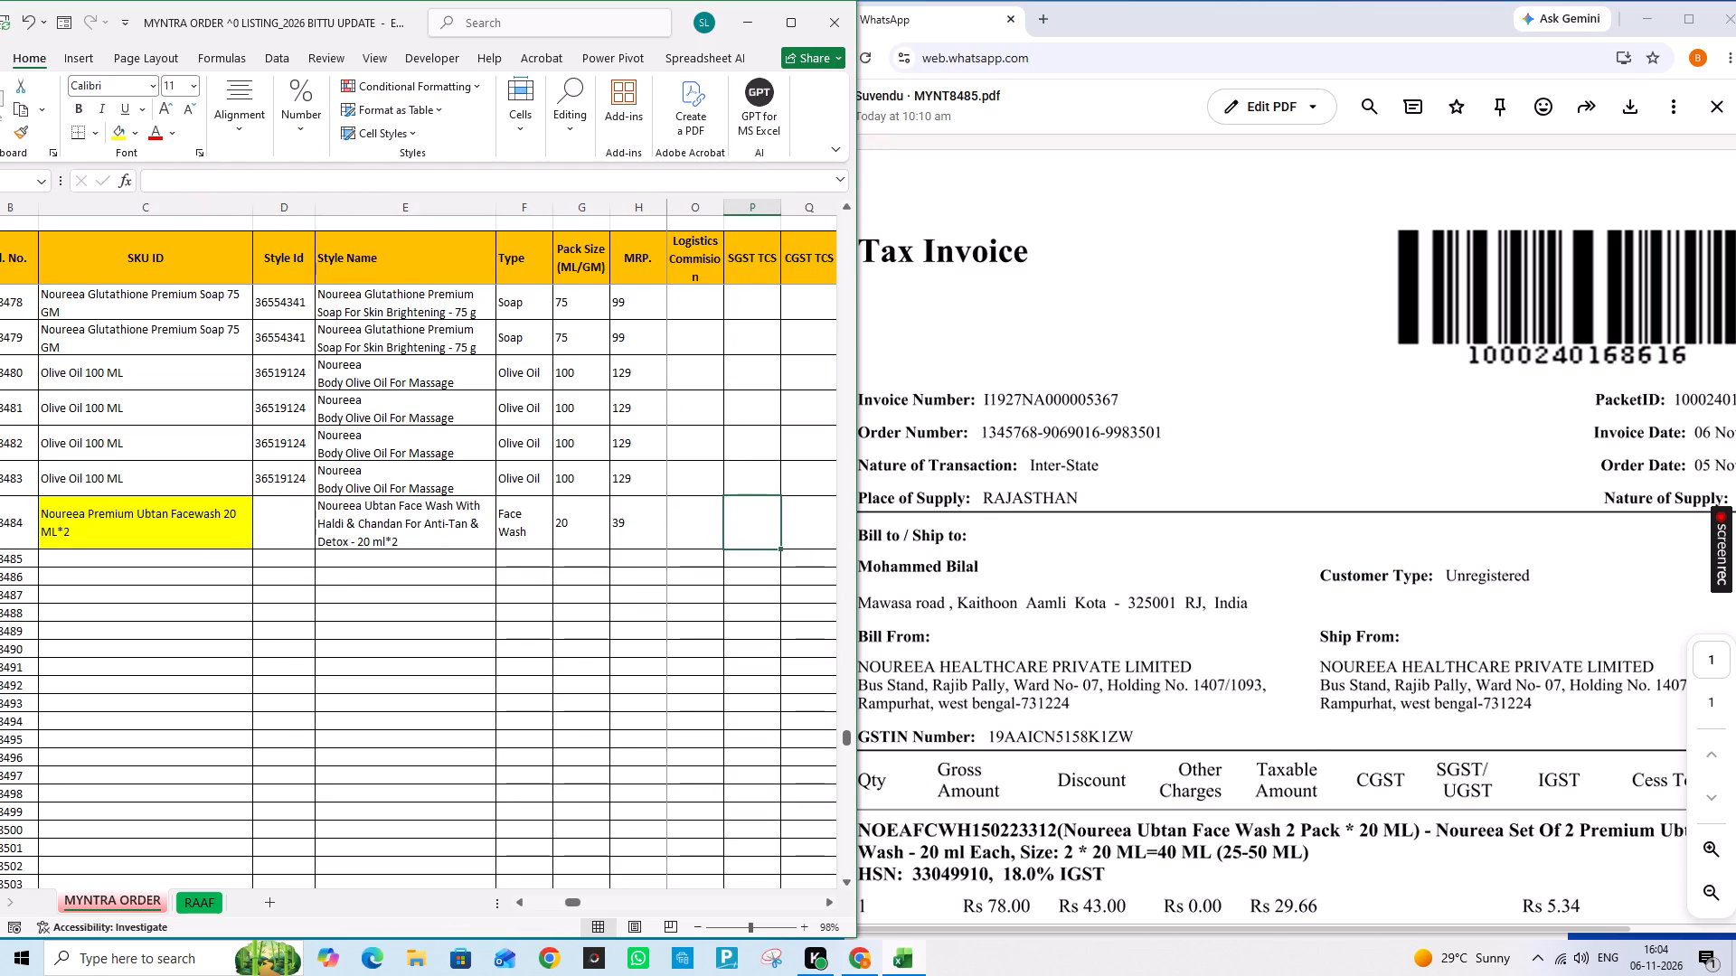
pyautogui.press('Right')
pyautogui.hotkey('ctrl', 'Right')
pyautogui.press('Right')
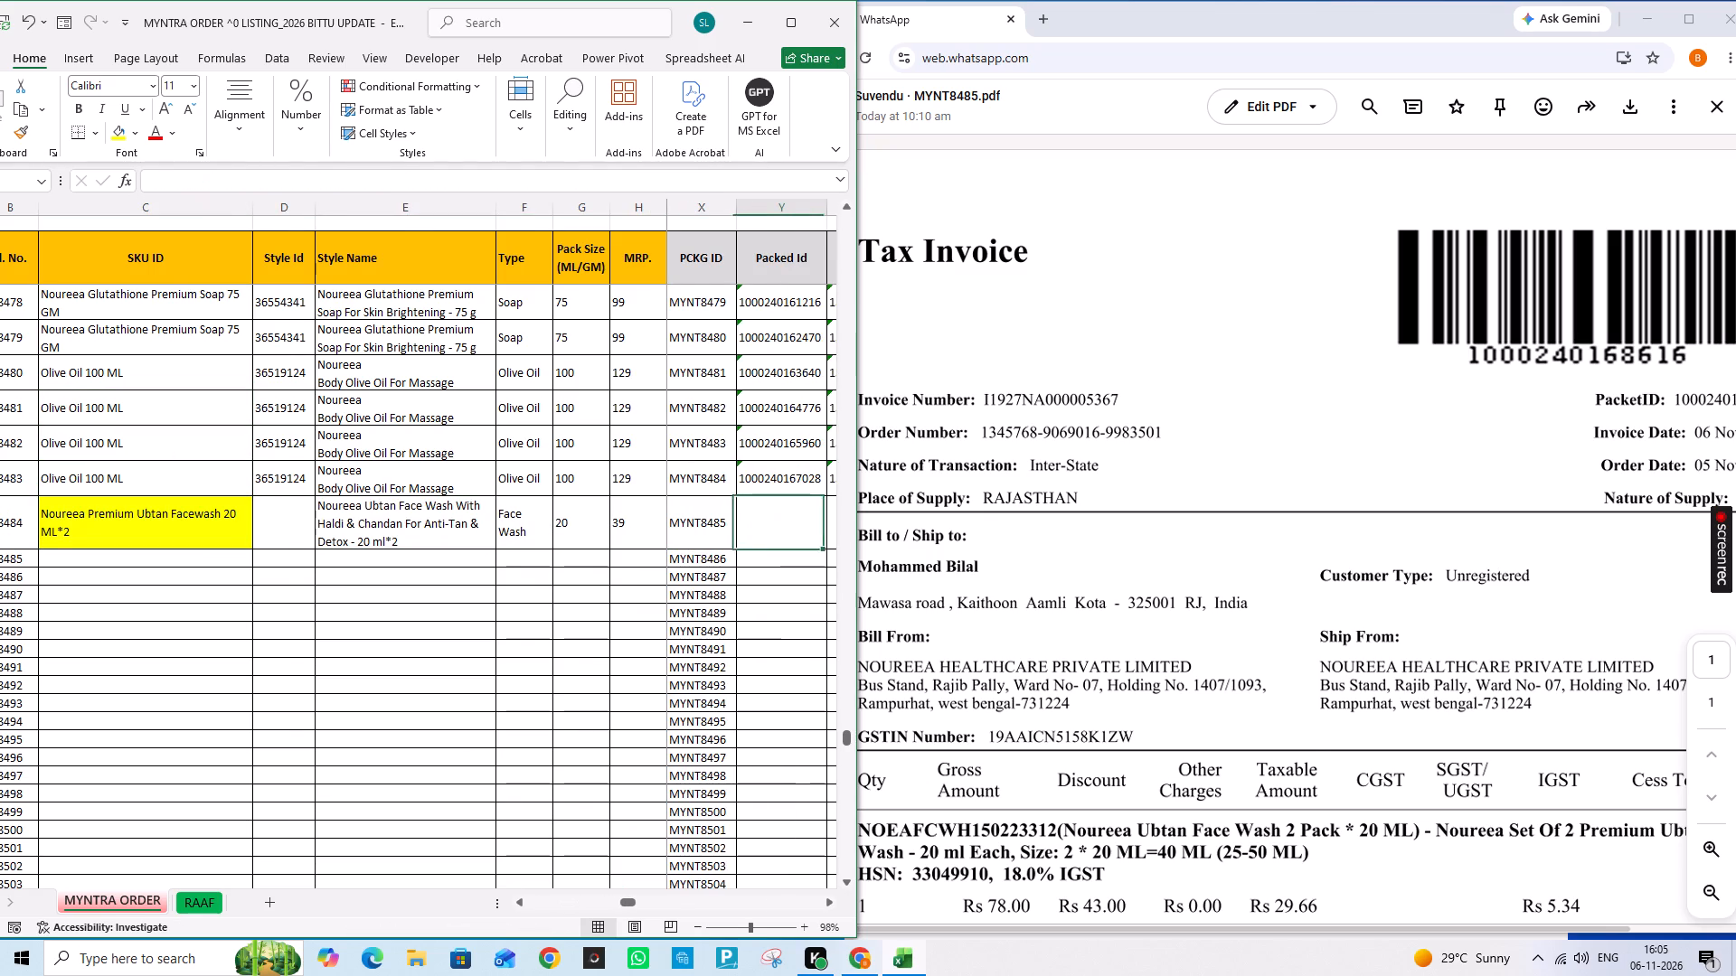
pyautogui.press('Left')
pyautogui.press('Right')
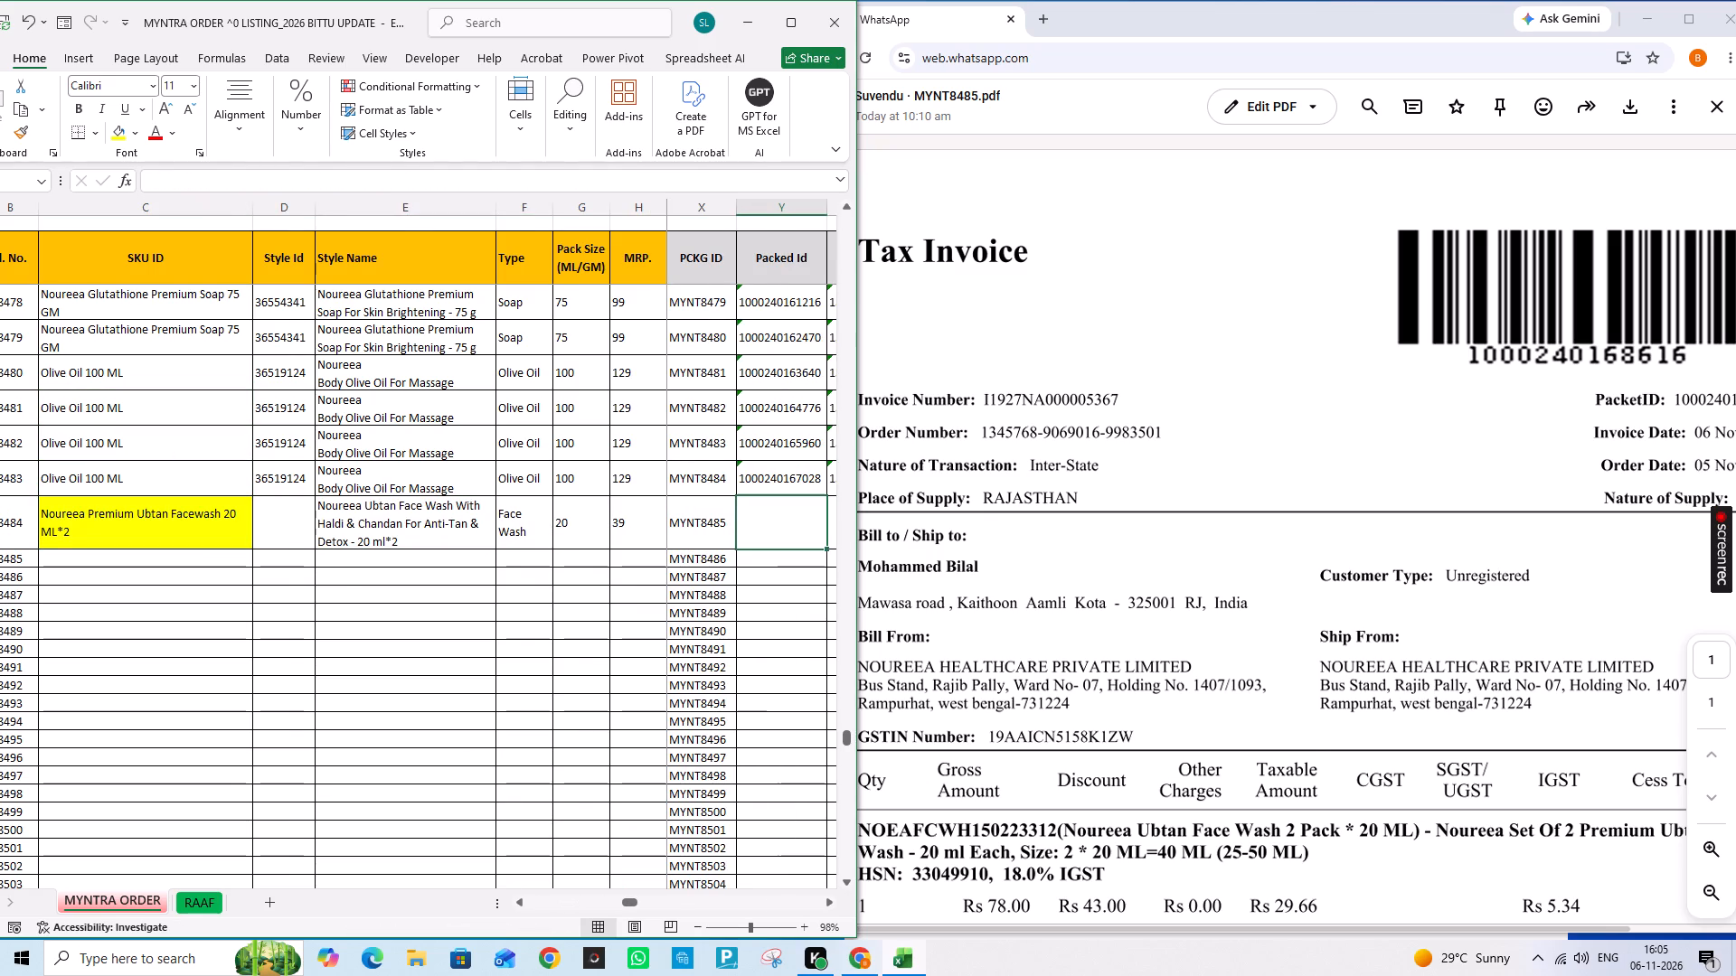
pyautogui.press("'")
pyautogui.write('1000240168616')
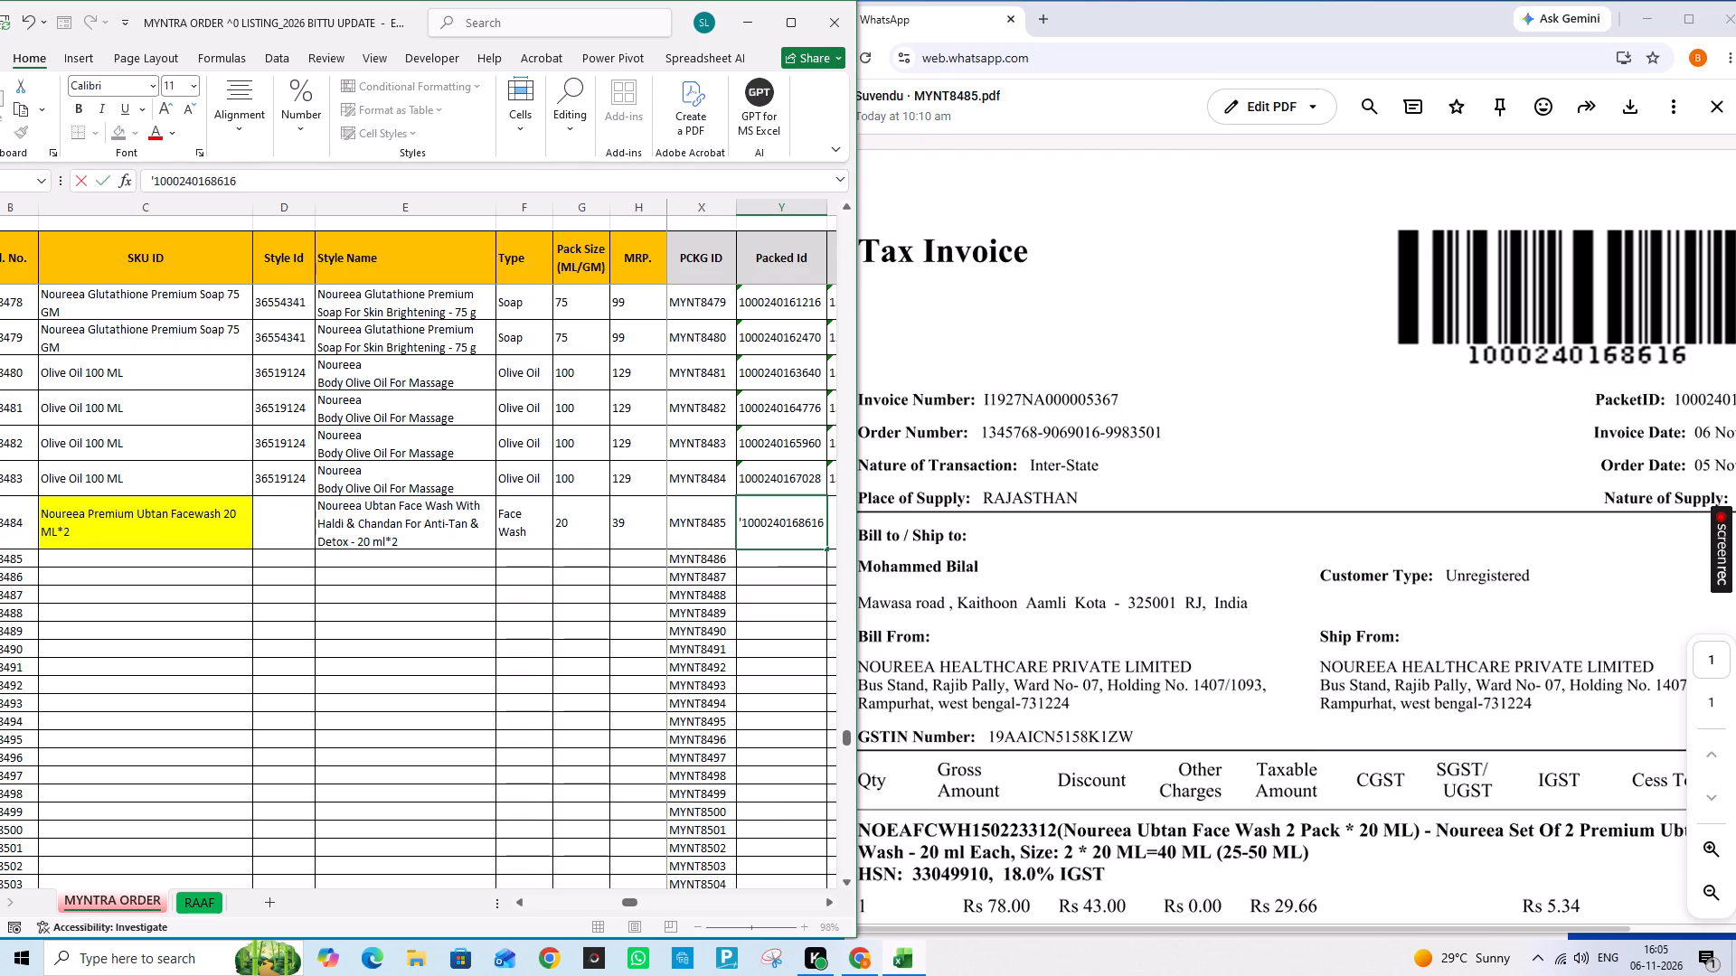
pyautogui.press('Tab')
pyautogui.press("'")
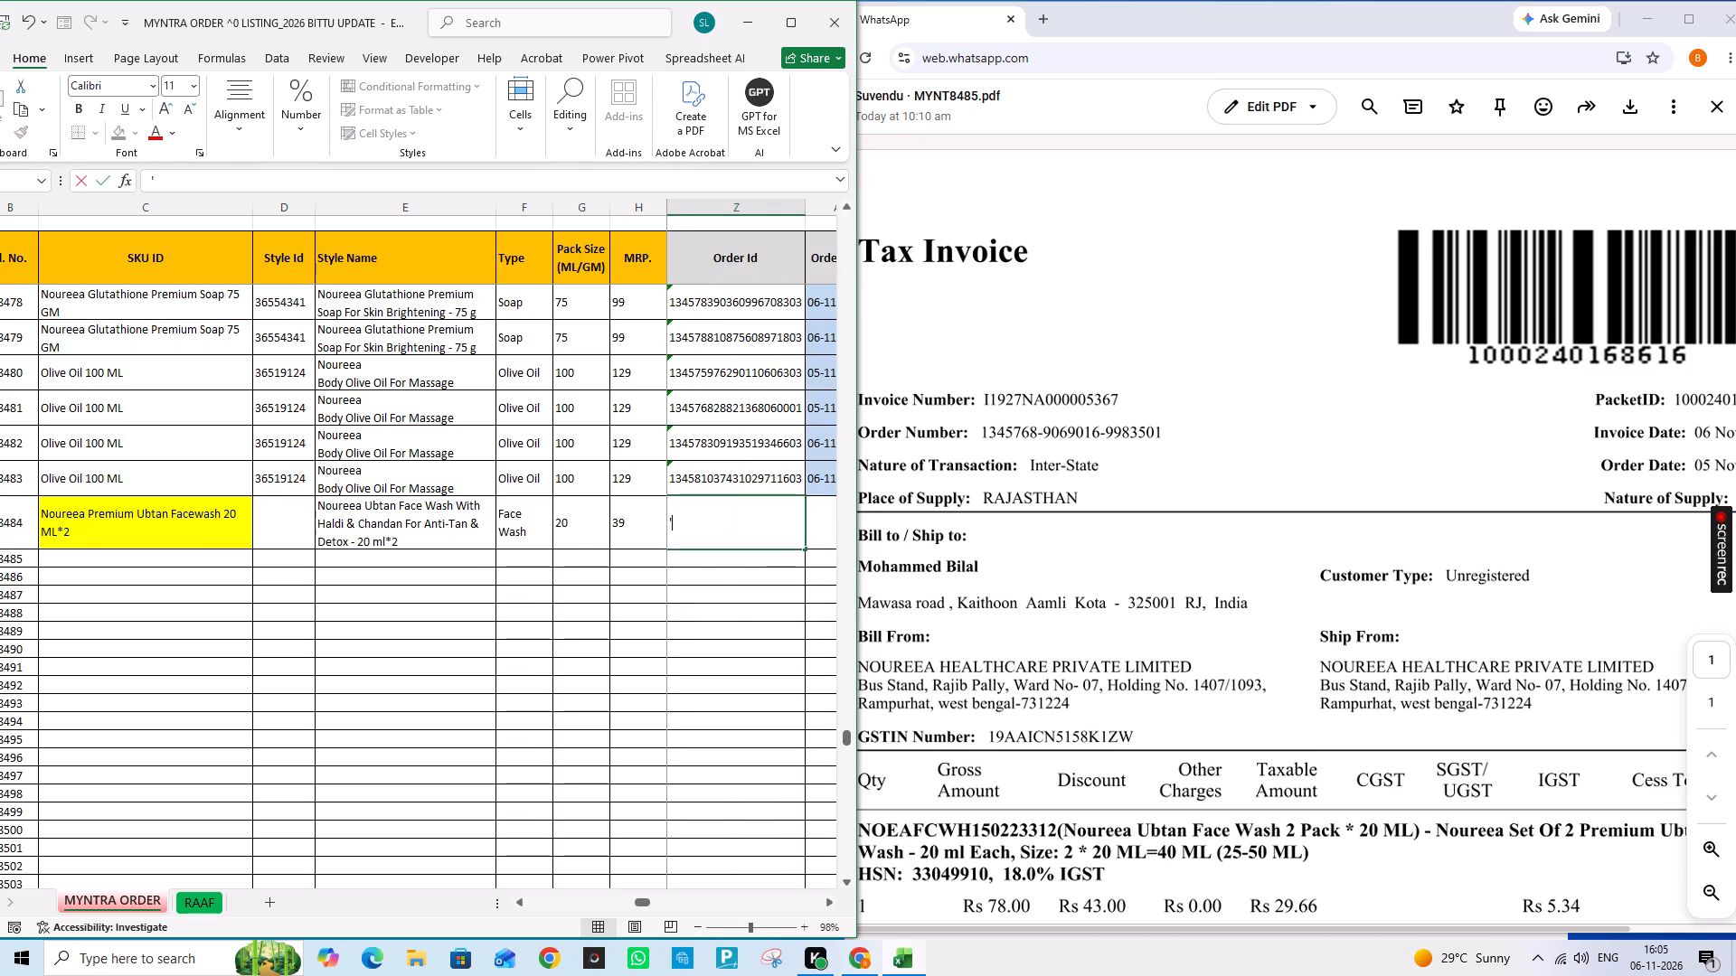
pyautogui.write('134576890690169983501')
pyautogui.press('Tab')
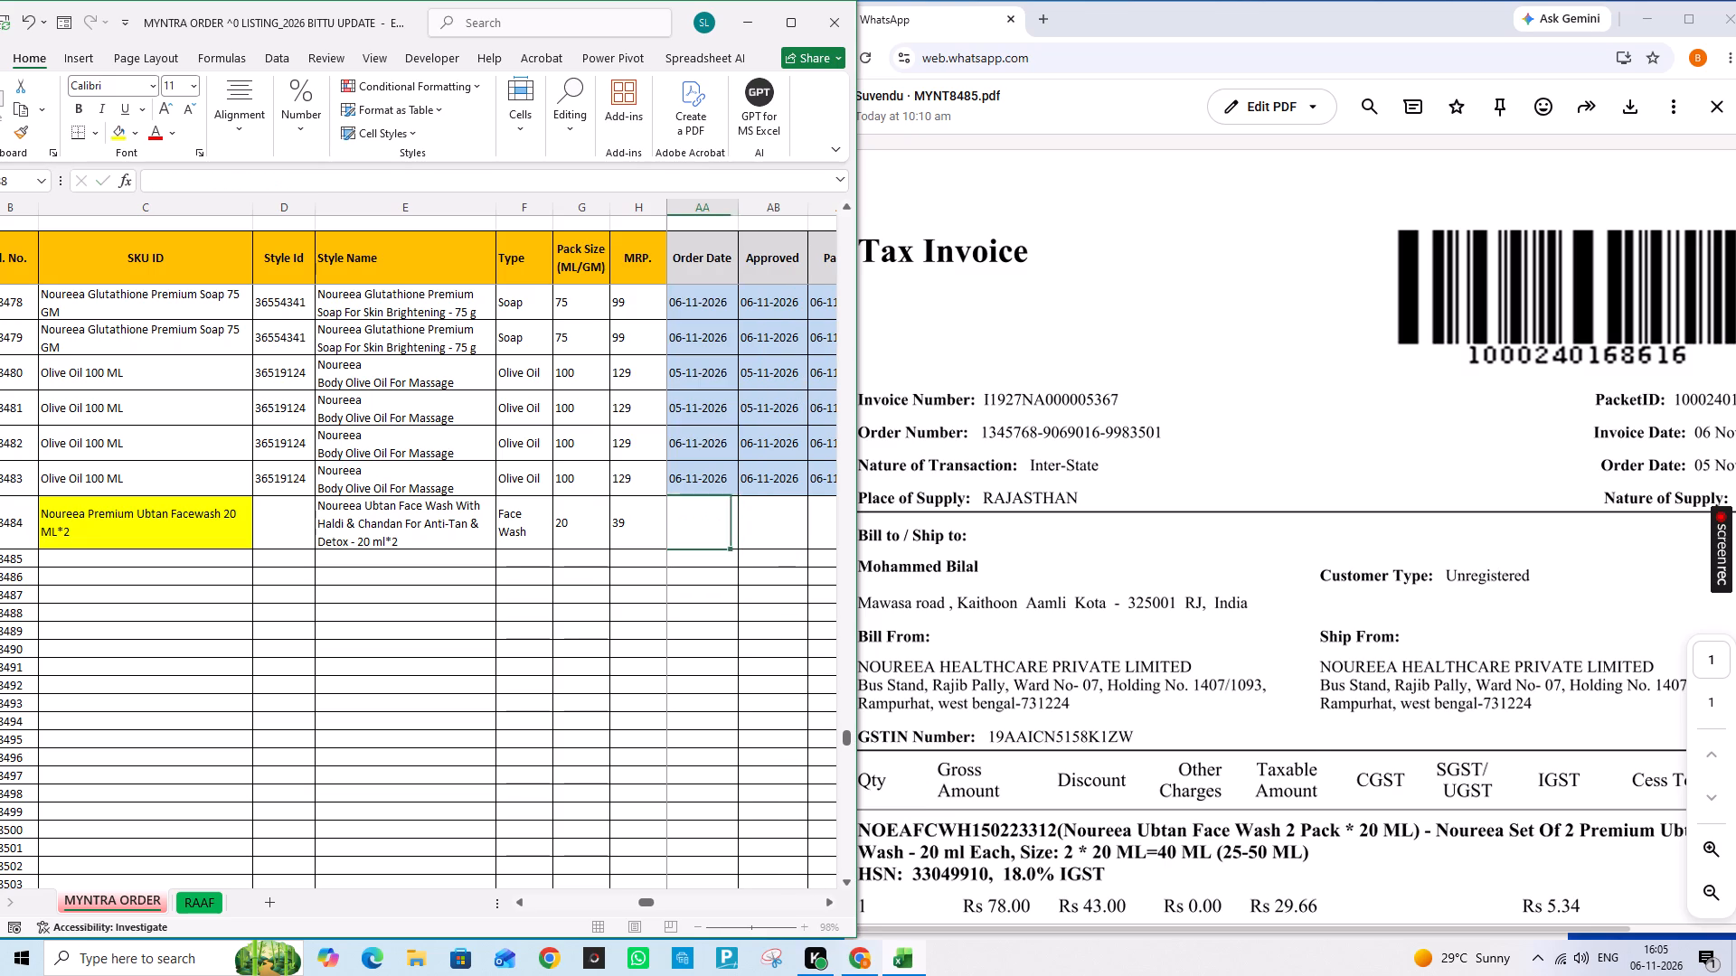
# Copy the MYNT8482 row's dates into the MYNT8485 row, from Order Date 05-11-2026 through Pick up Complete 06-11-2026.
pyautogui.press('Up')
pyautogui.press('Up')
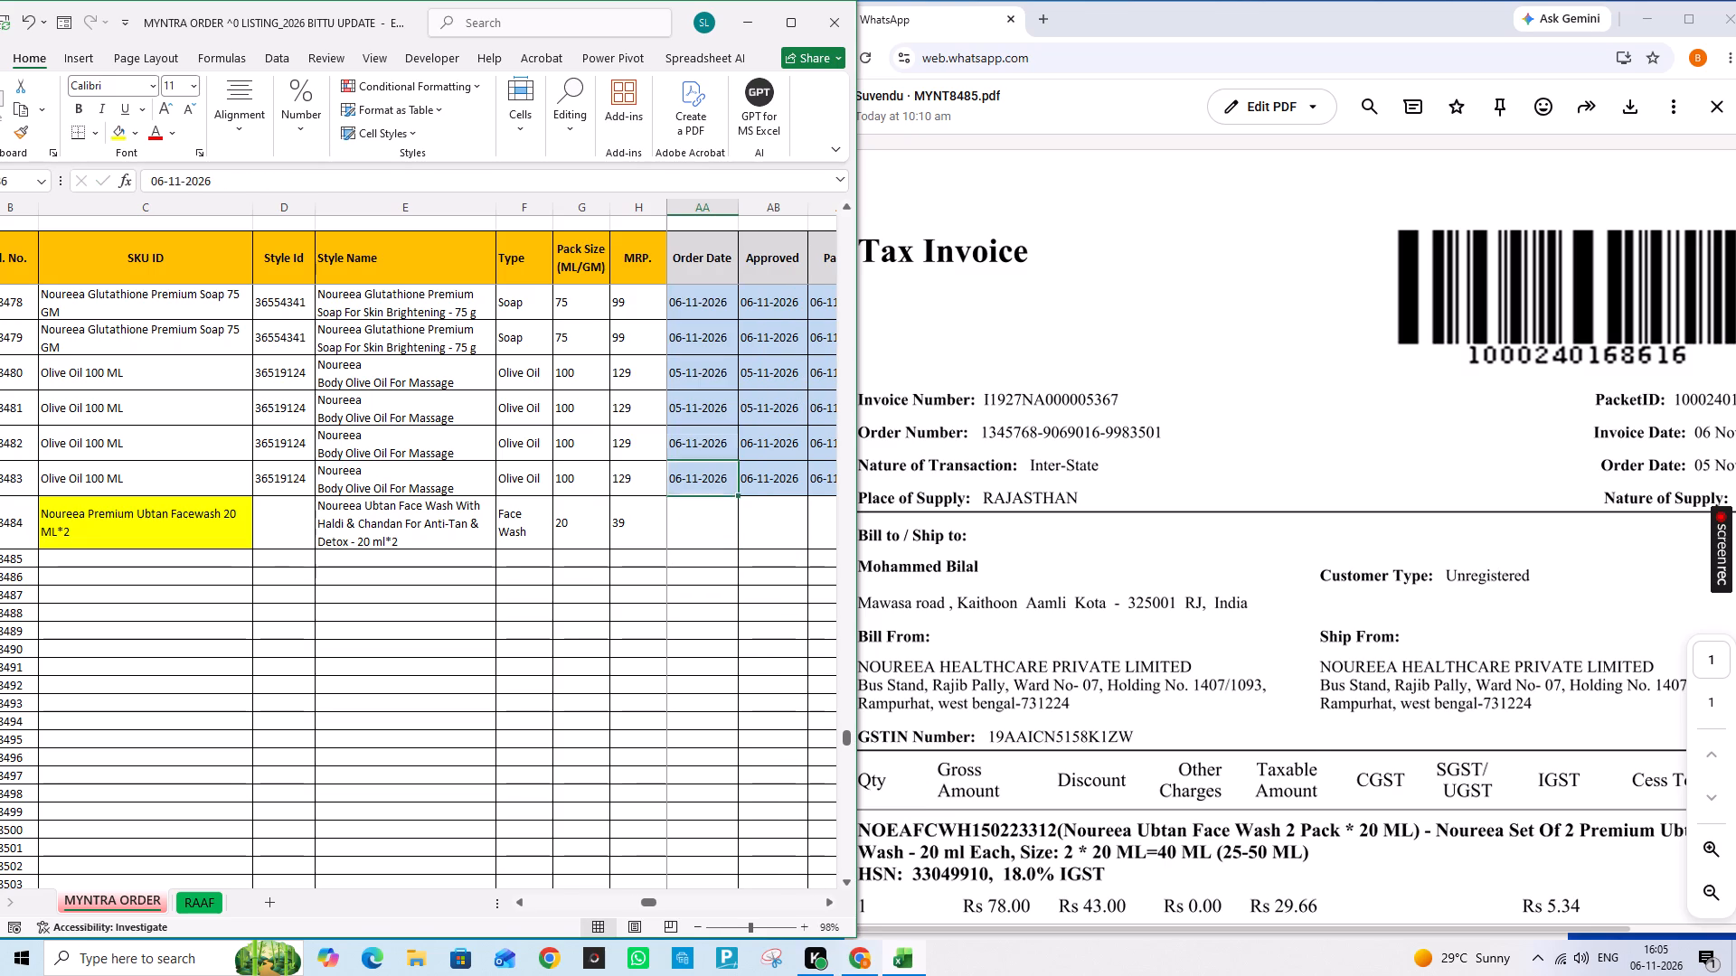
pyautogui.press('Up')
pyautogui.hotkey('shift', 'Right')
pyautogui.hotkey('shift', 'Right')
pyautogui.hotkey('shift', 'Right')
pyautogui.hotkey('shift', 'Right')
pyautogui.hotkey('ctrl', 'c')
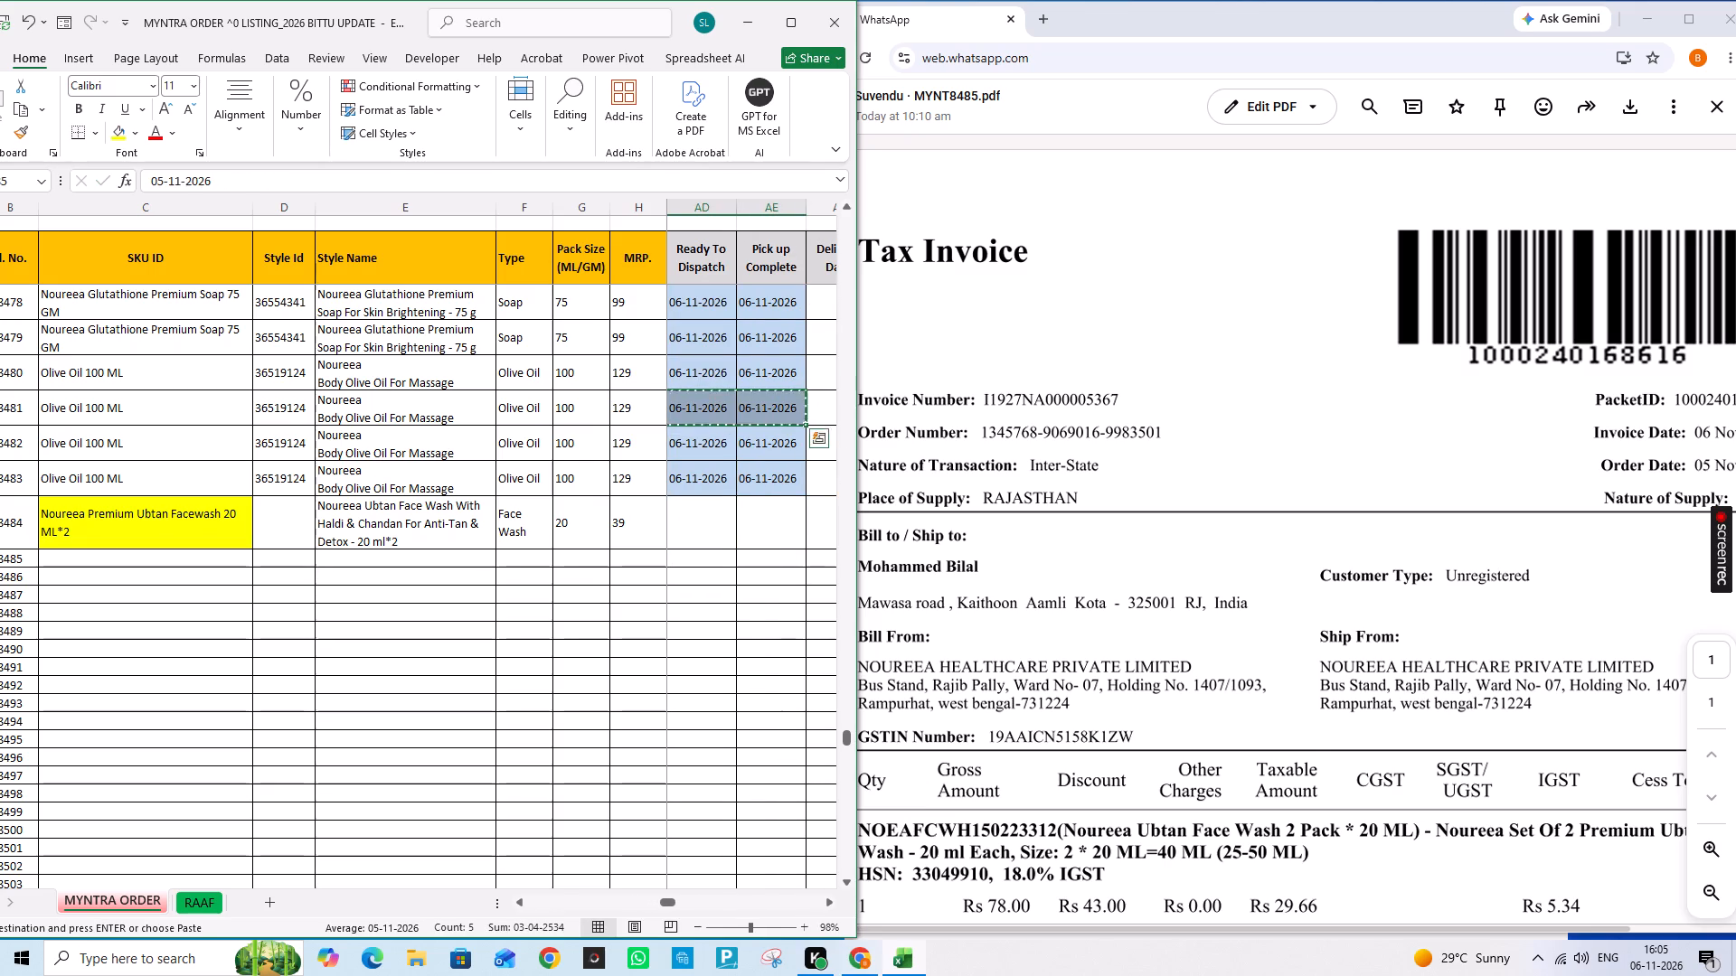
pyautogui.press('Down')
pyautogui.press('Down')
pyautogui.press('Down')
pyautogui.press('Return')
# Enter the buyer's name from the invoice in the MYNT8485 row.
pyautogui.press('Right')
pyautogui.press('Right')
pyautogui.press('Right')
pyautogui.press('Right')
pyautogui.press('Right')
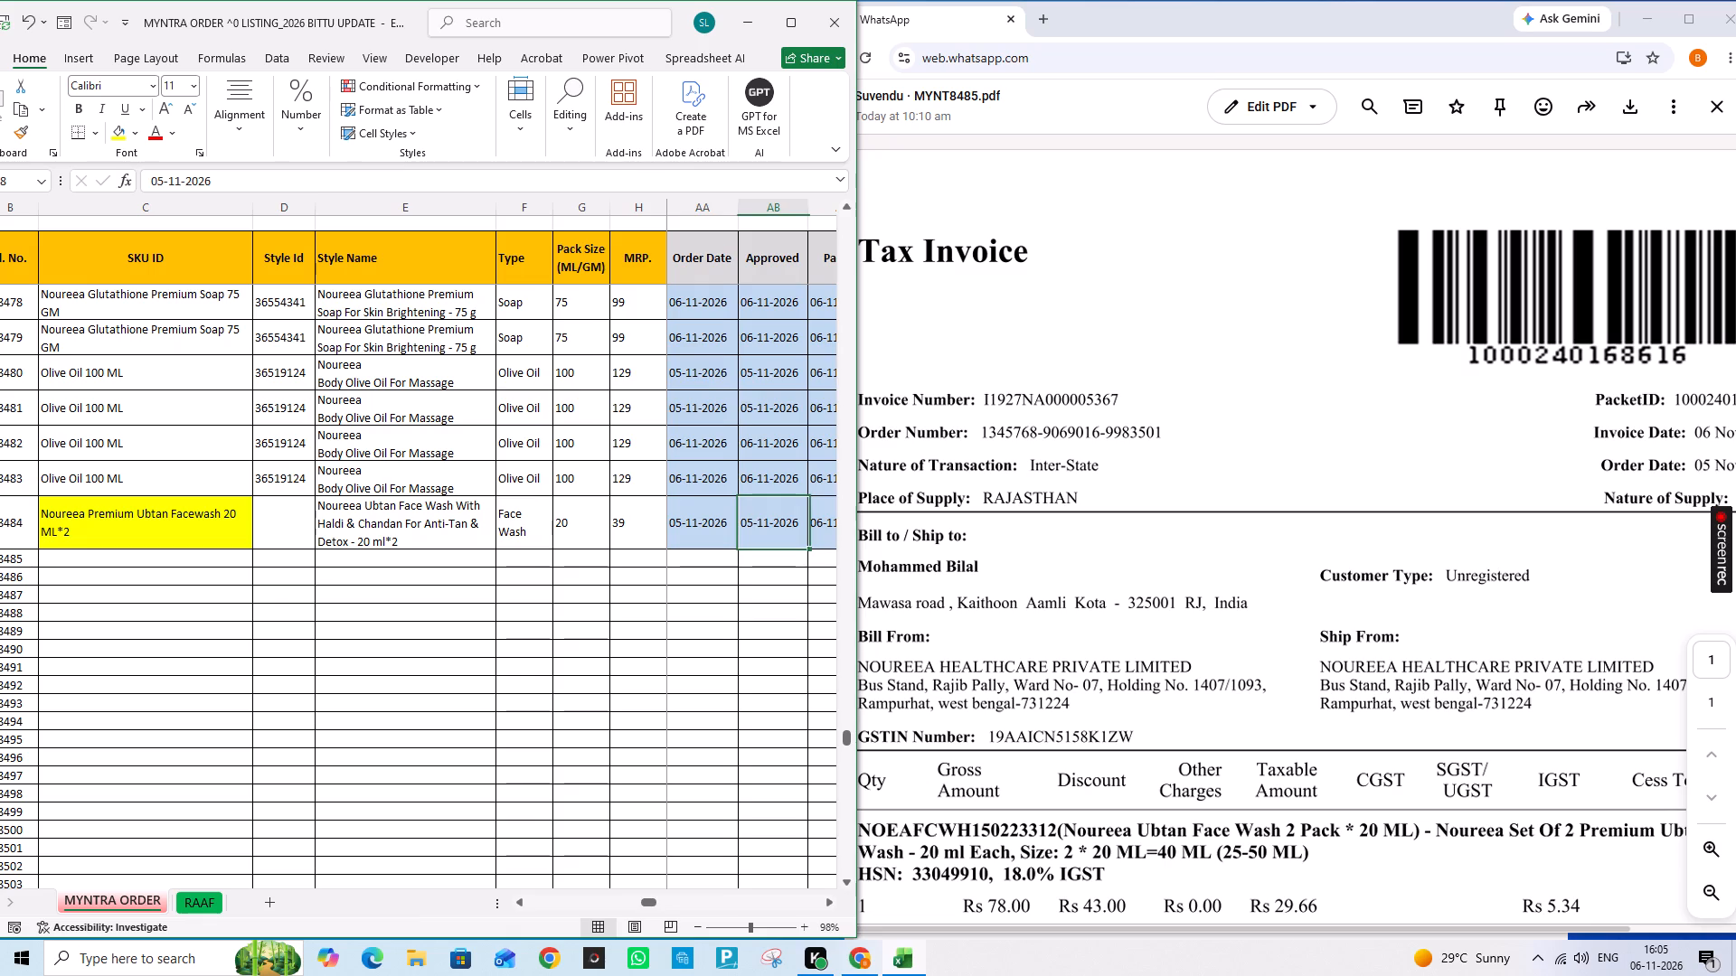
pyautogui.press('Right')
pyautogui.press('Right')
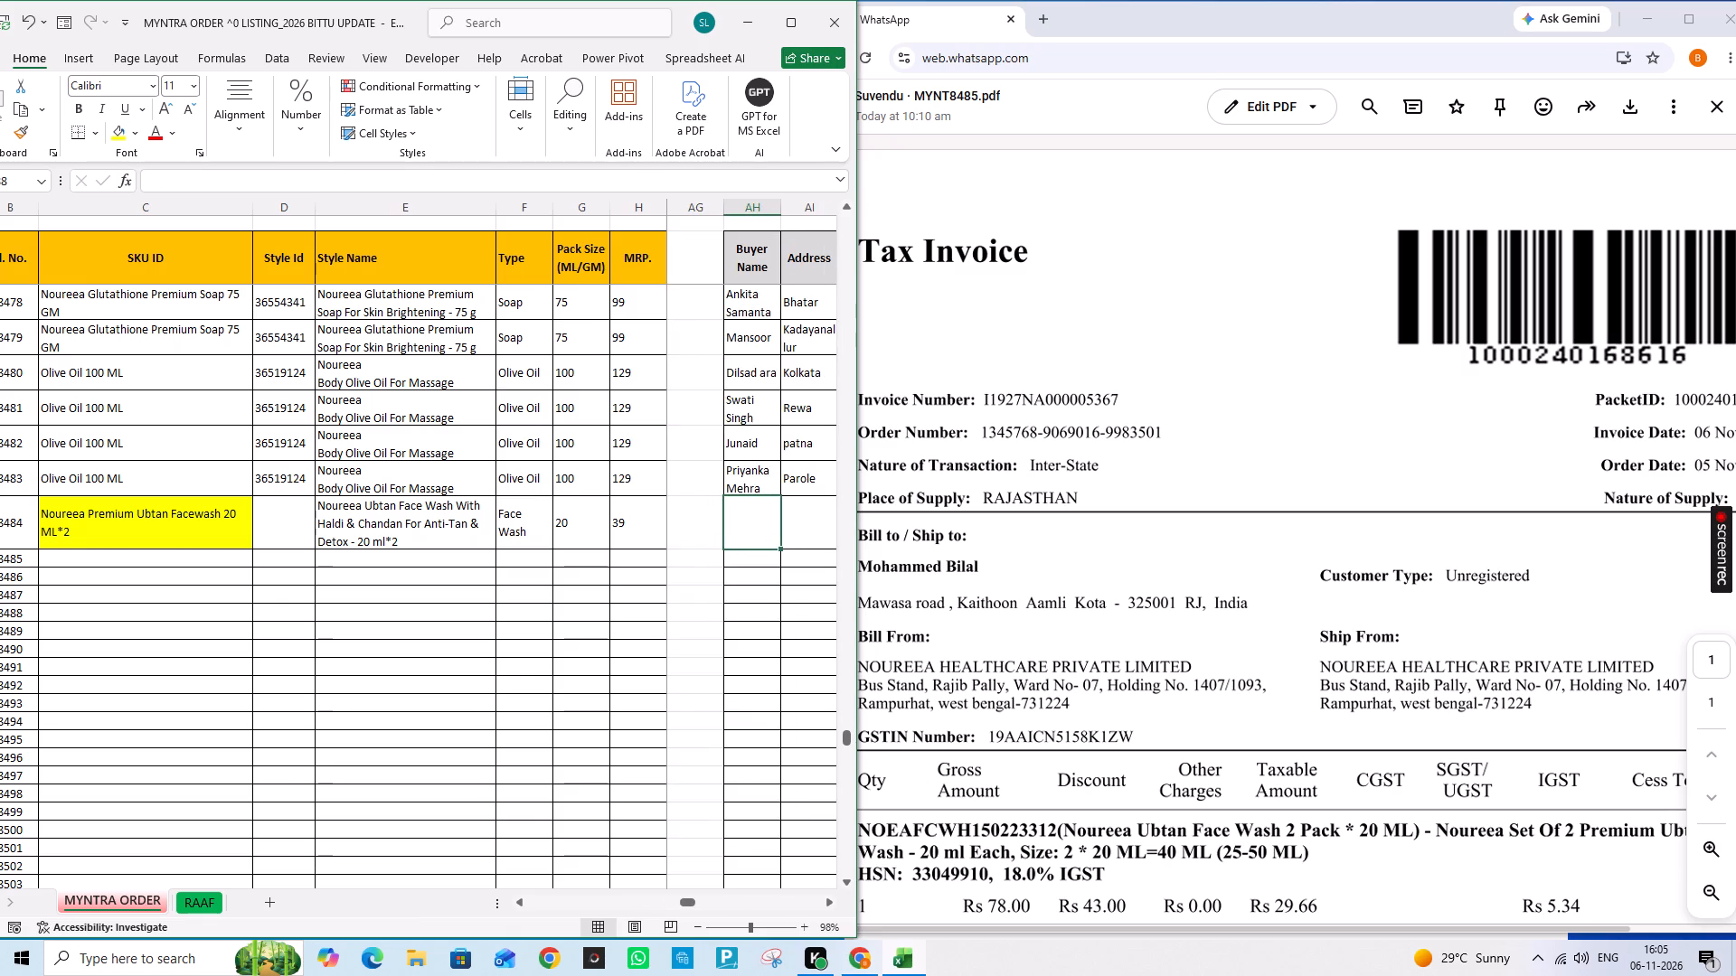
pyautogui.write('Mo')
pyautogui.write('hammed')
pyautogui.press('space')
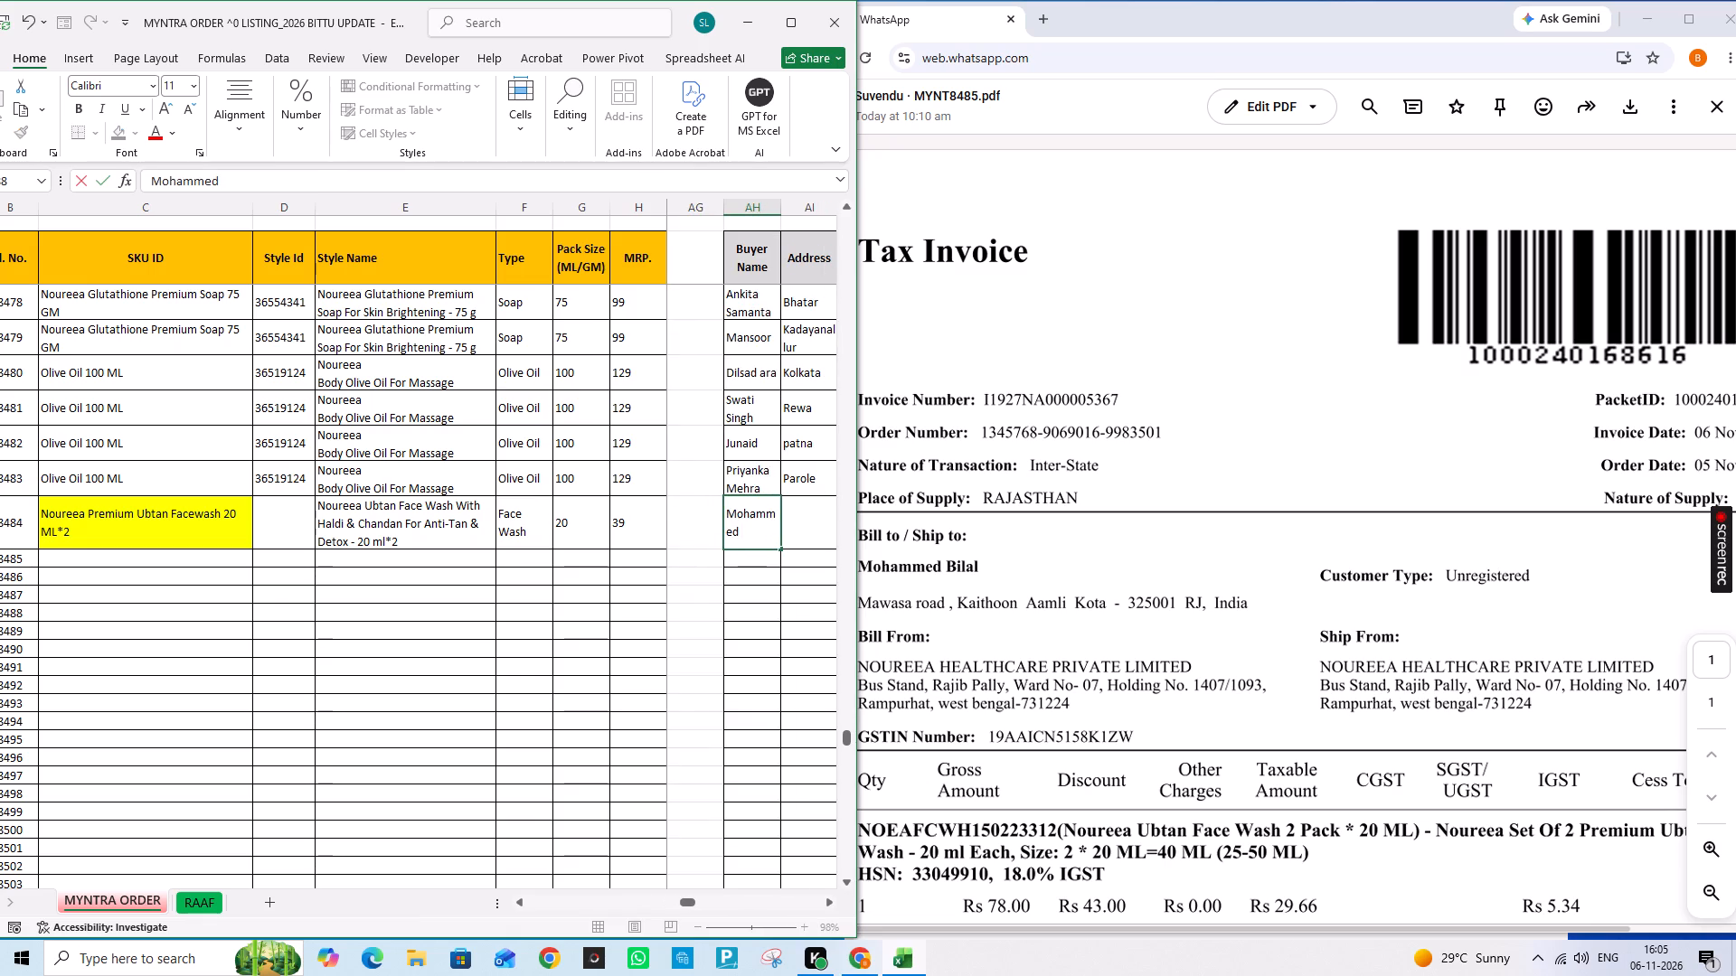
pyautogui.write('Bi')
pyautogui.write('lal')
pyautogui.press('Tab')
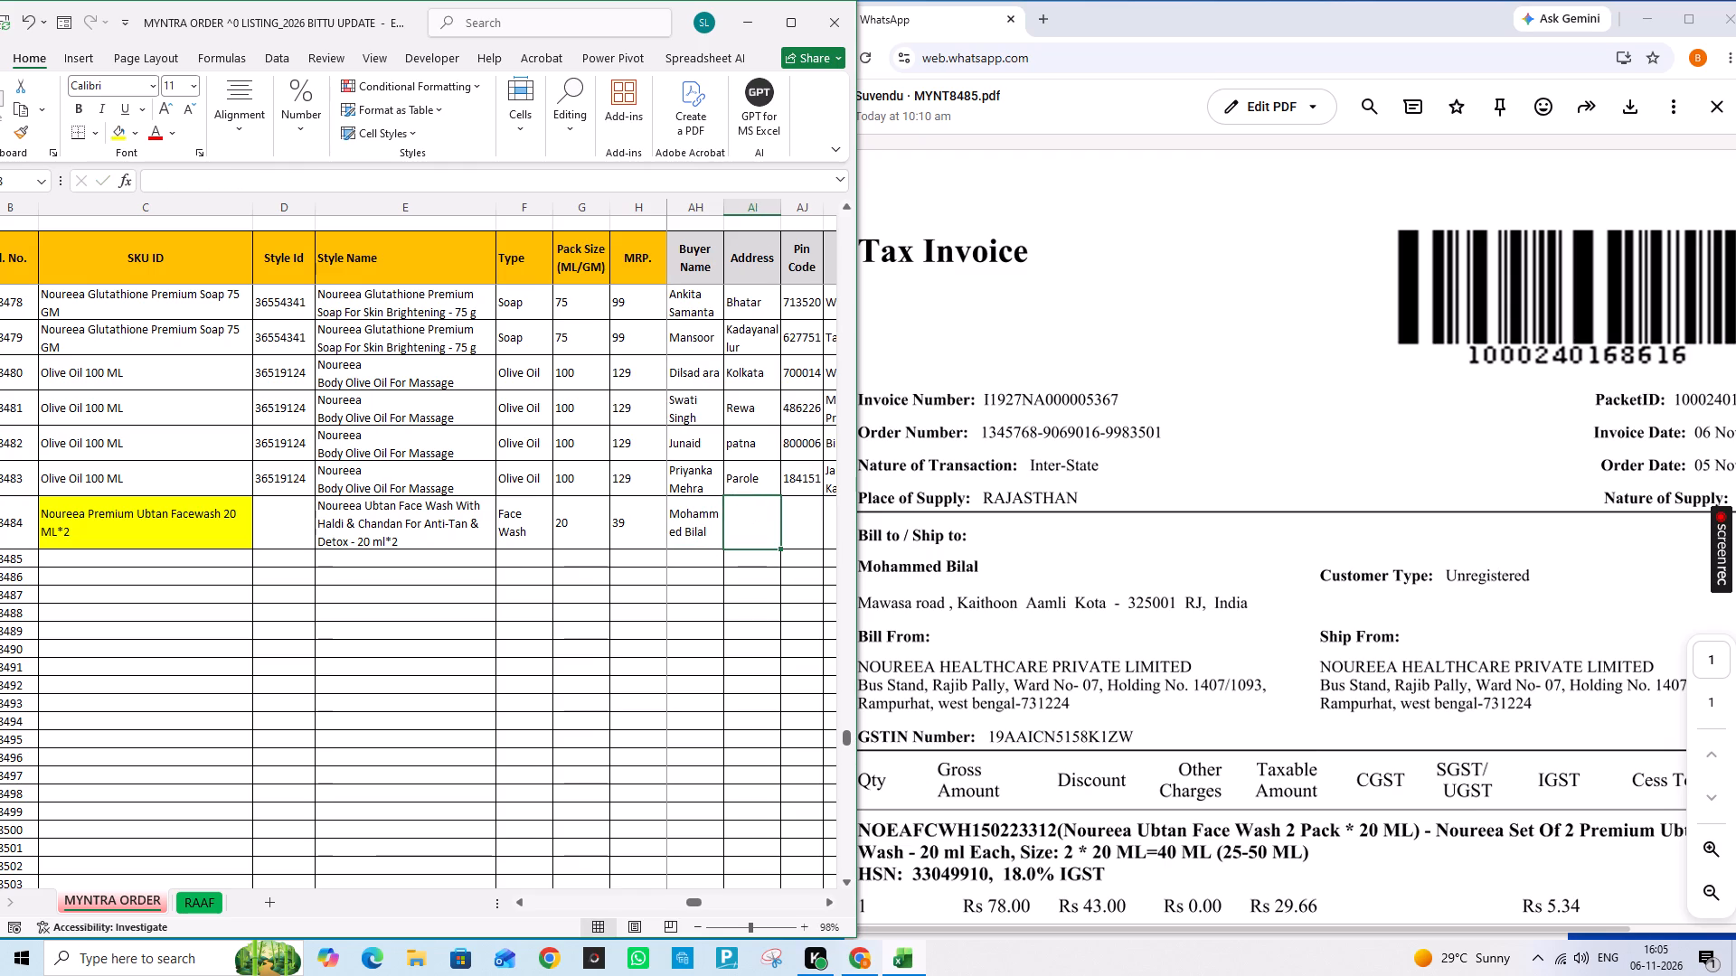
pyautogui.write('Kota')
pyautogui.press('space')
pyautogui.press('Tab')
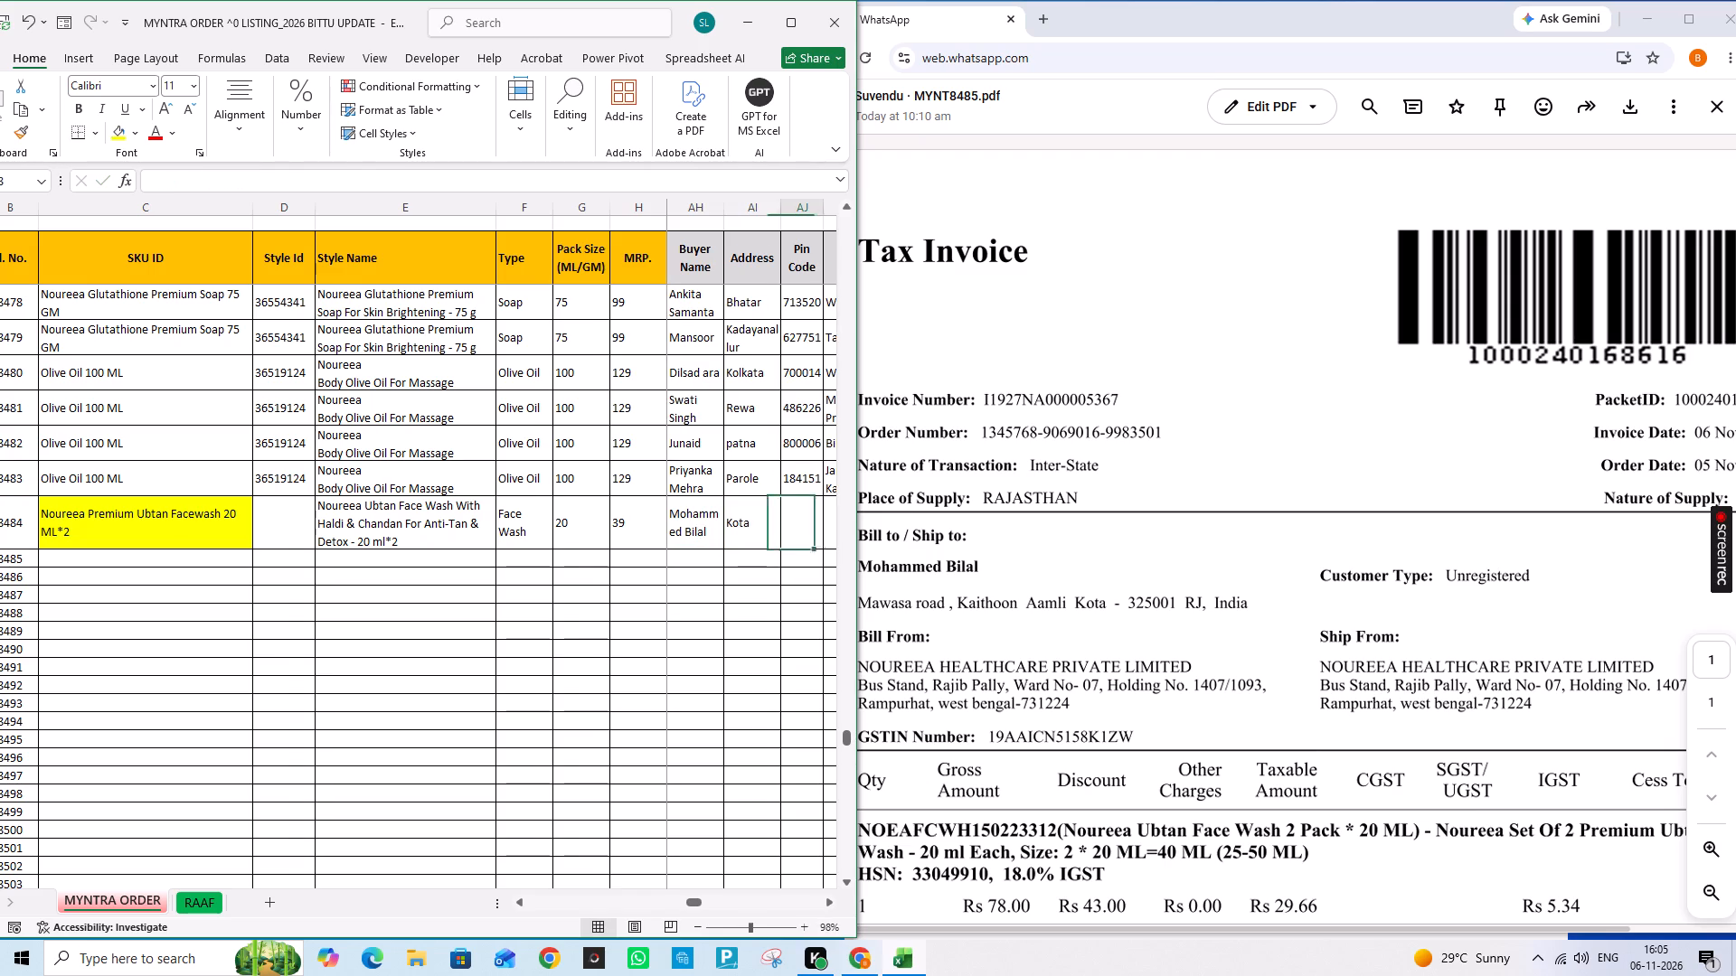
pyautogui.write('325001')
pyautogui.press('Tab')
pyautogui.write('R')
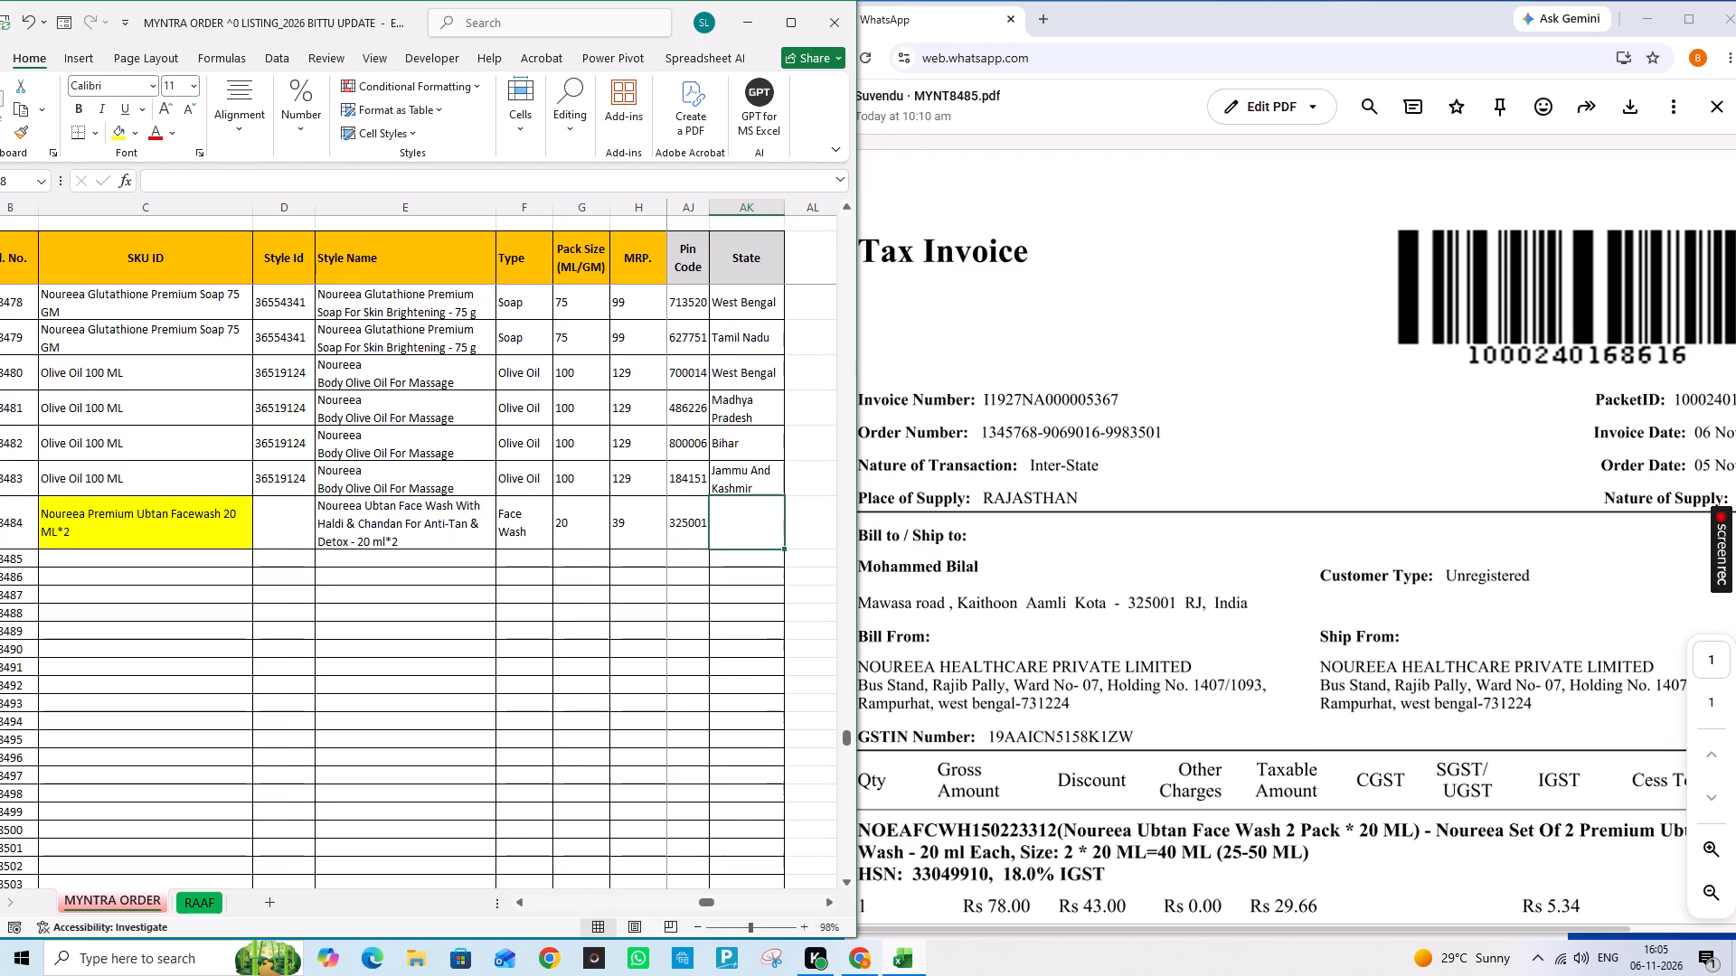
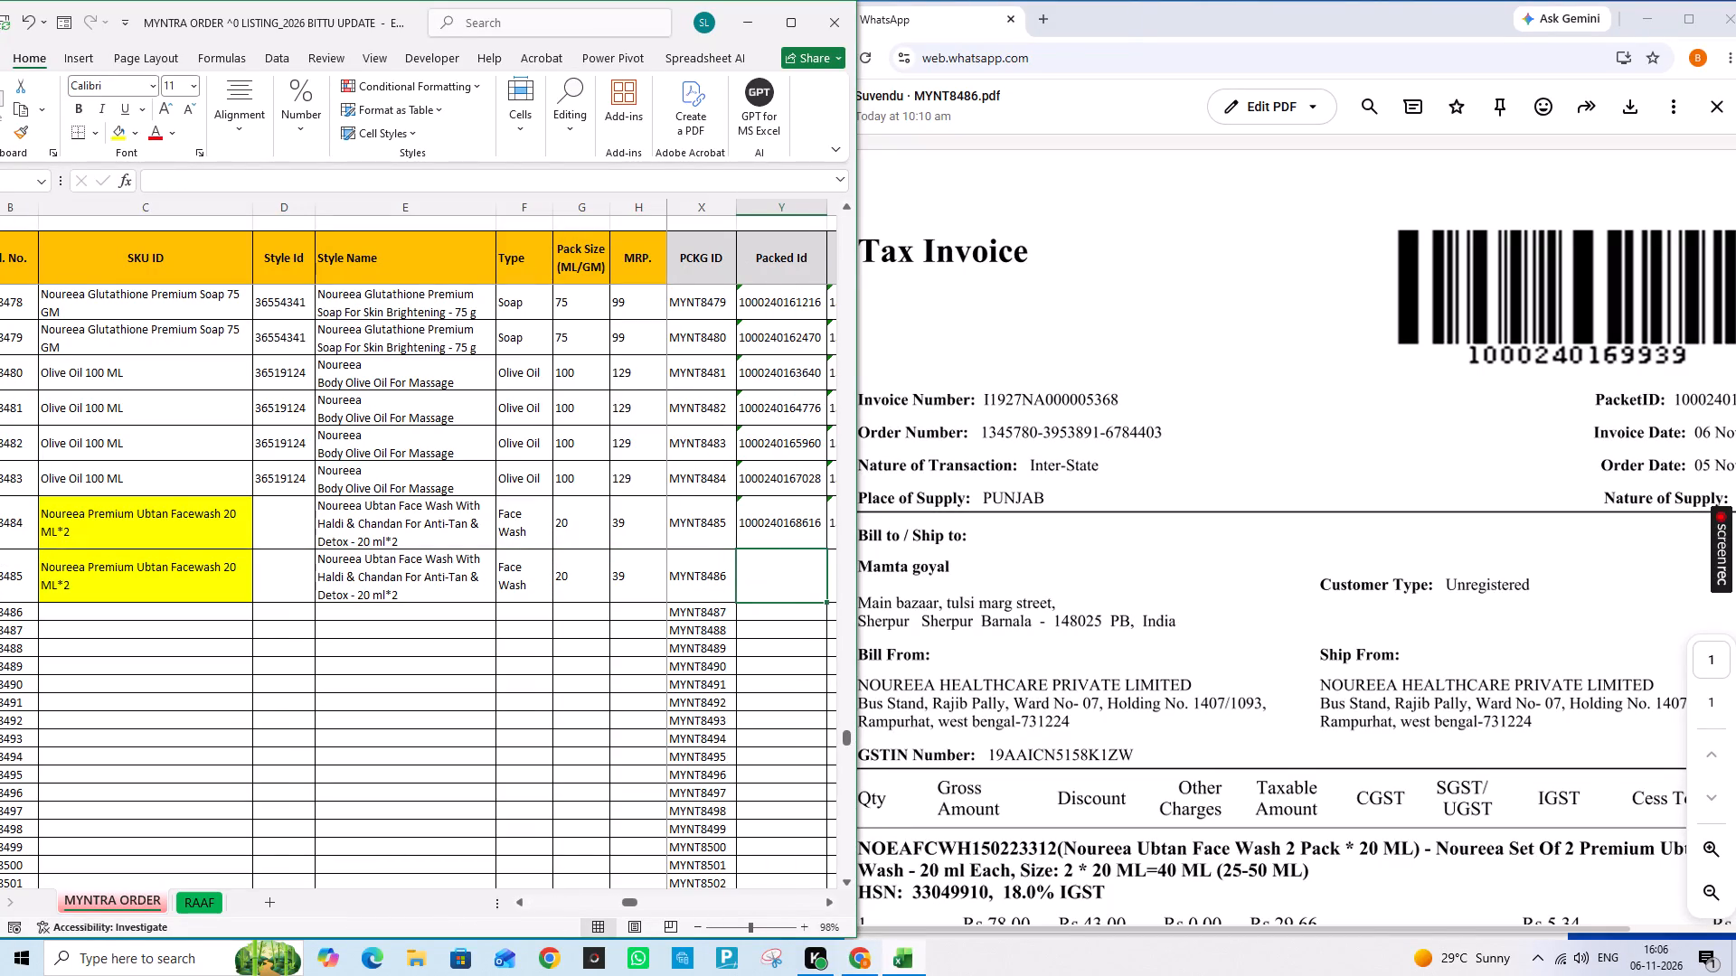
pyautogui.press("'")
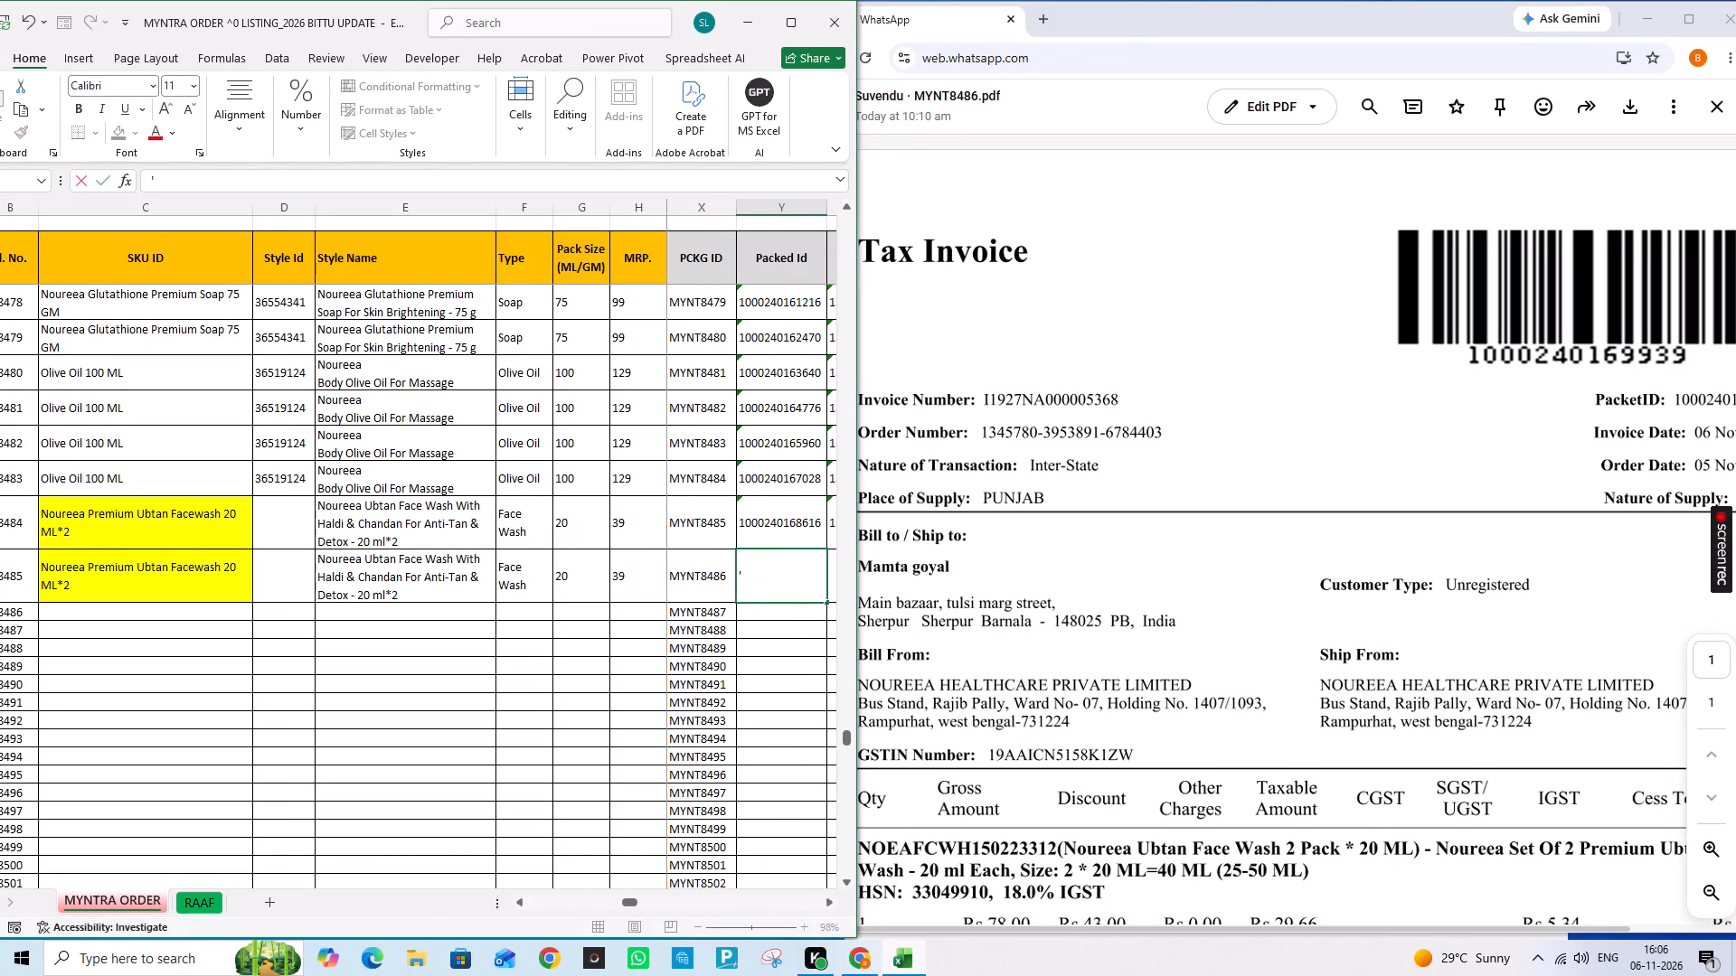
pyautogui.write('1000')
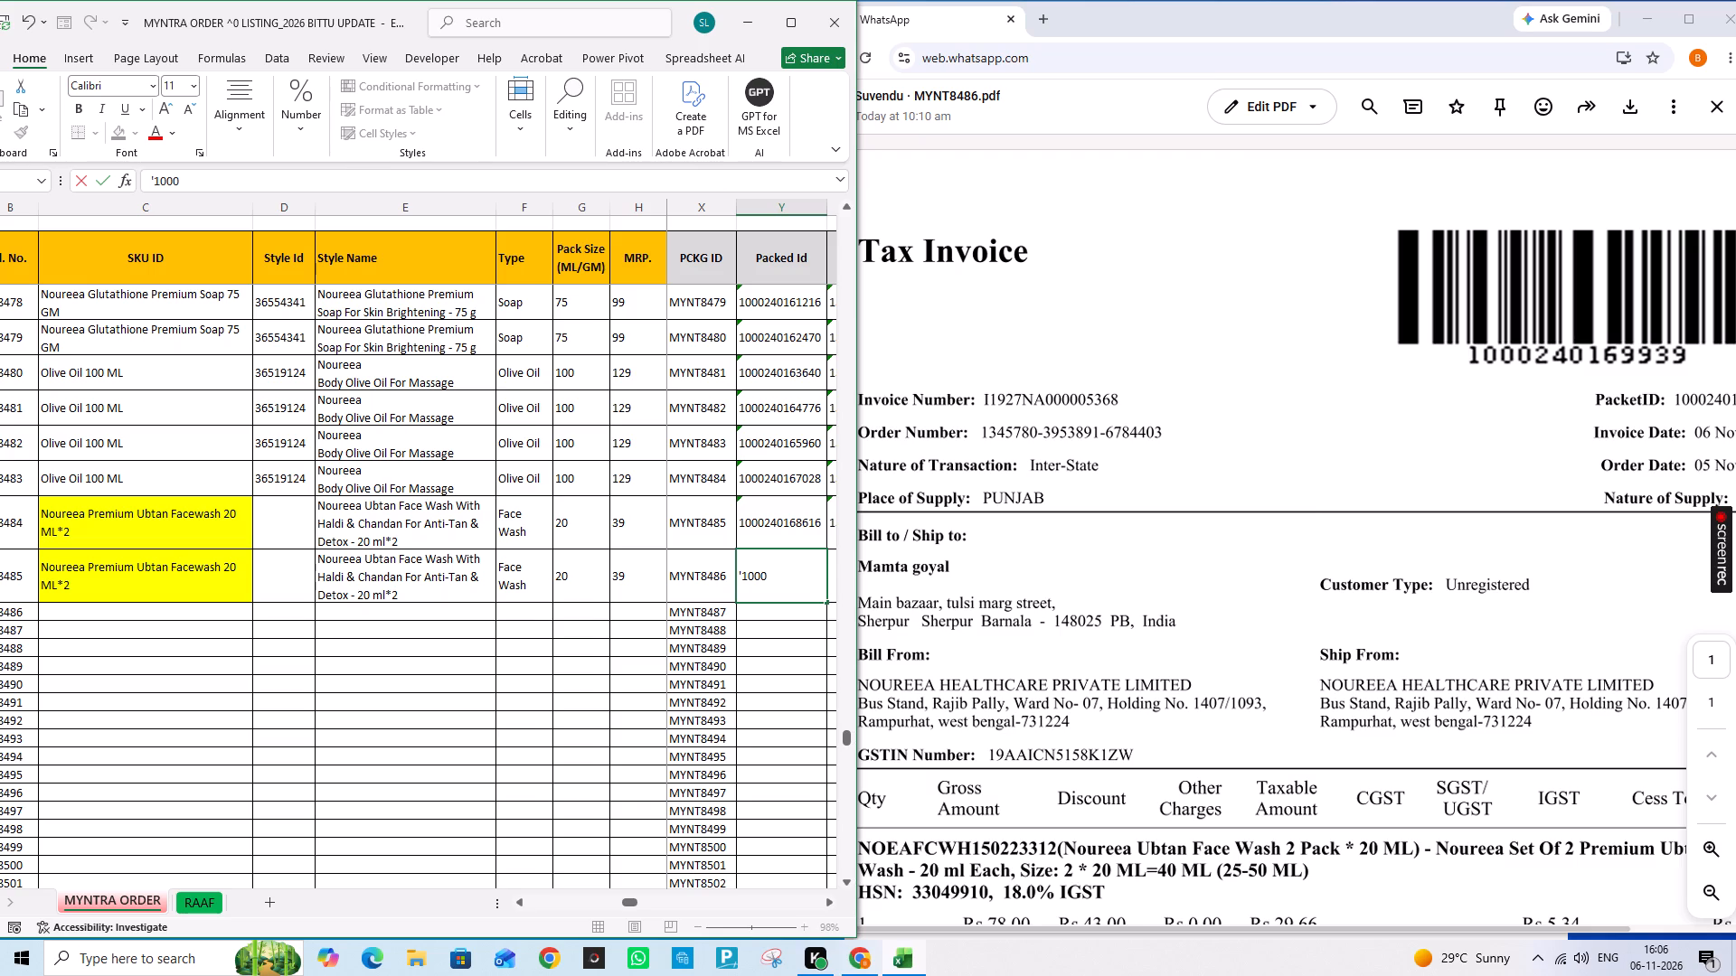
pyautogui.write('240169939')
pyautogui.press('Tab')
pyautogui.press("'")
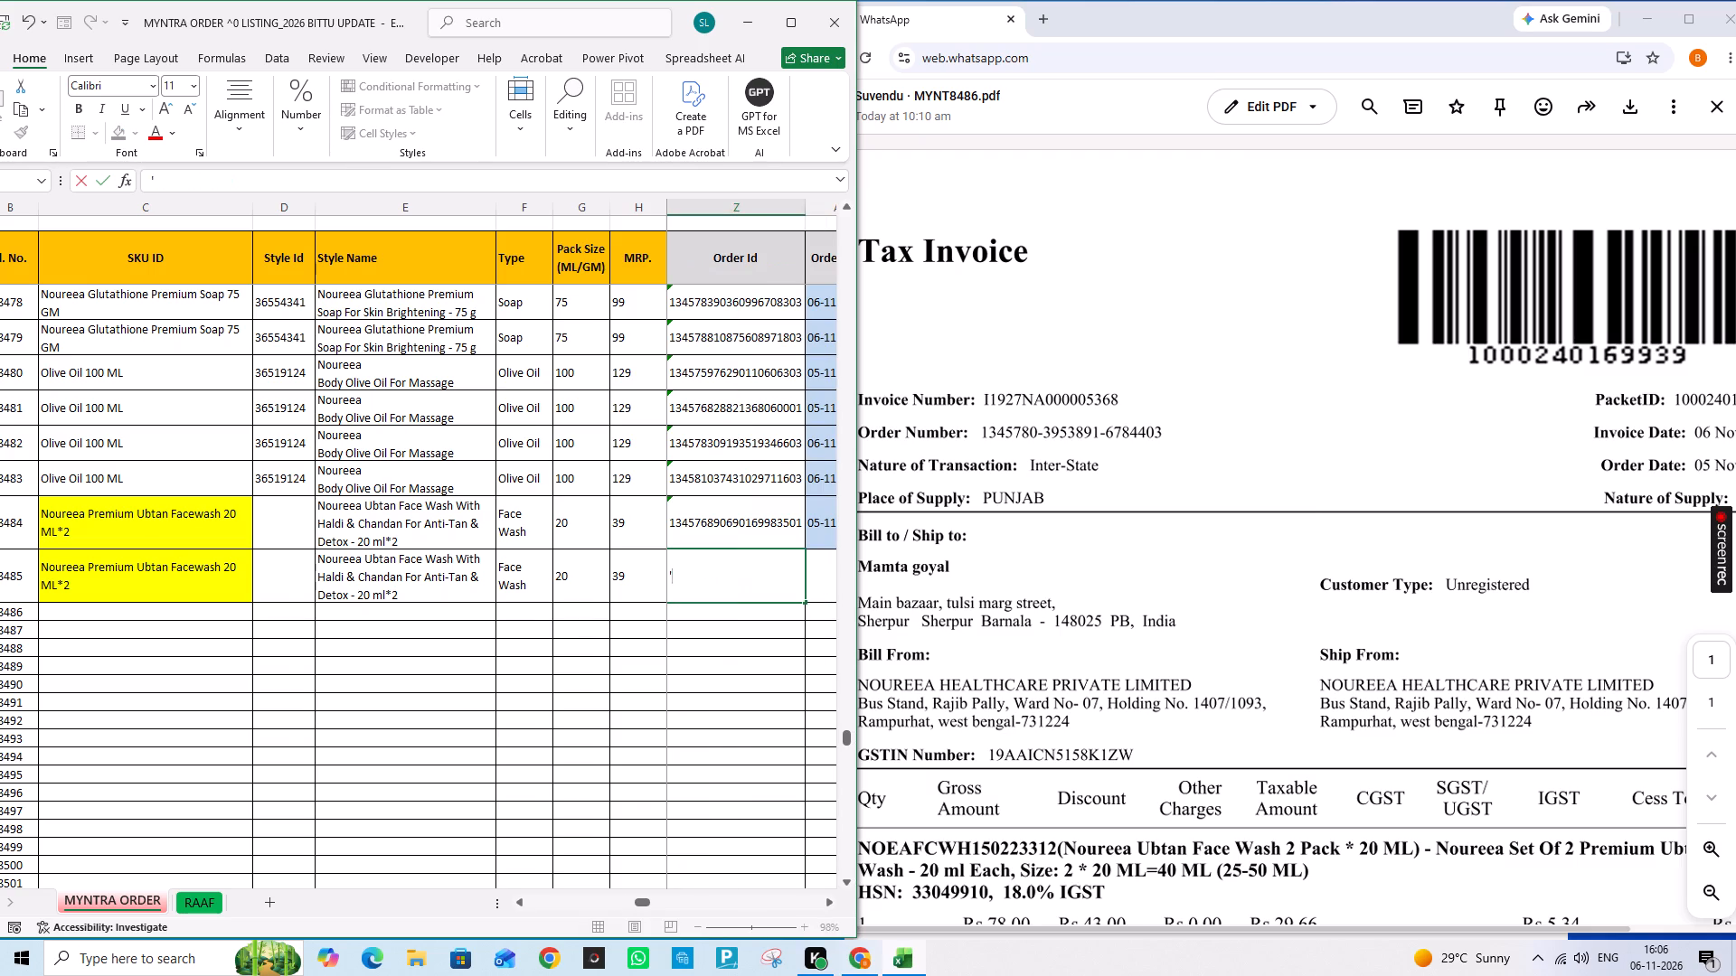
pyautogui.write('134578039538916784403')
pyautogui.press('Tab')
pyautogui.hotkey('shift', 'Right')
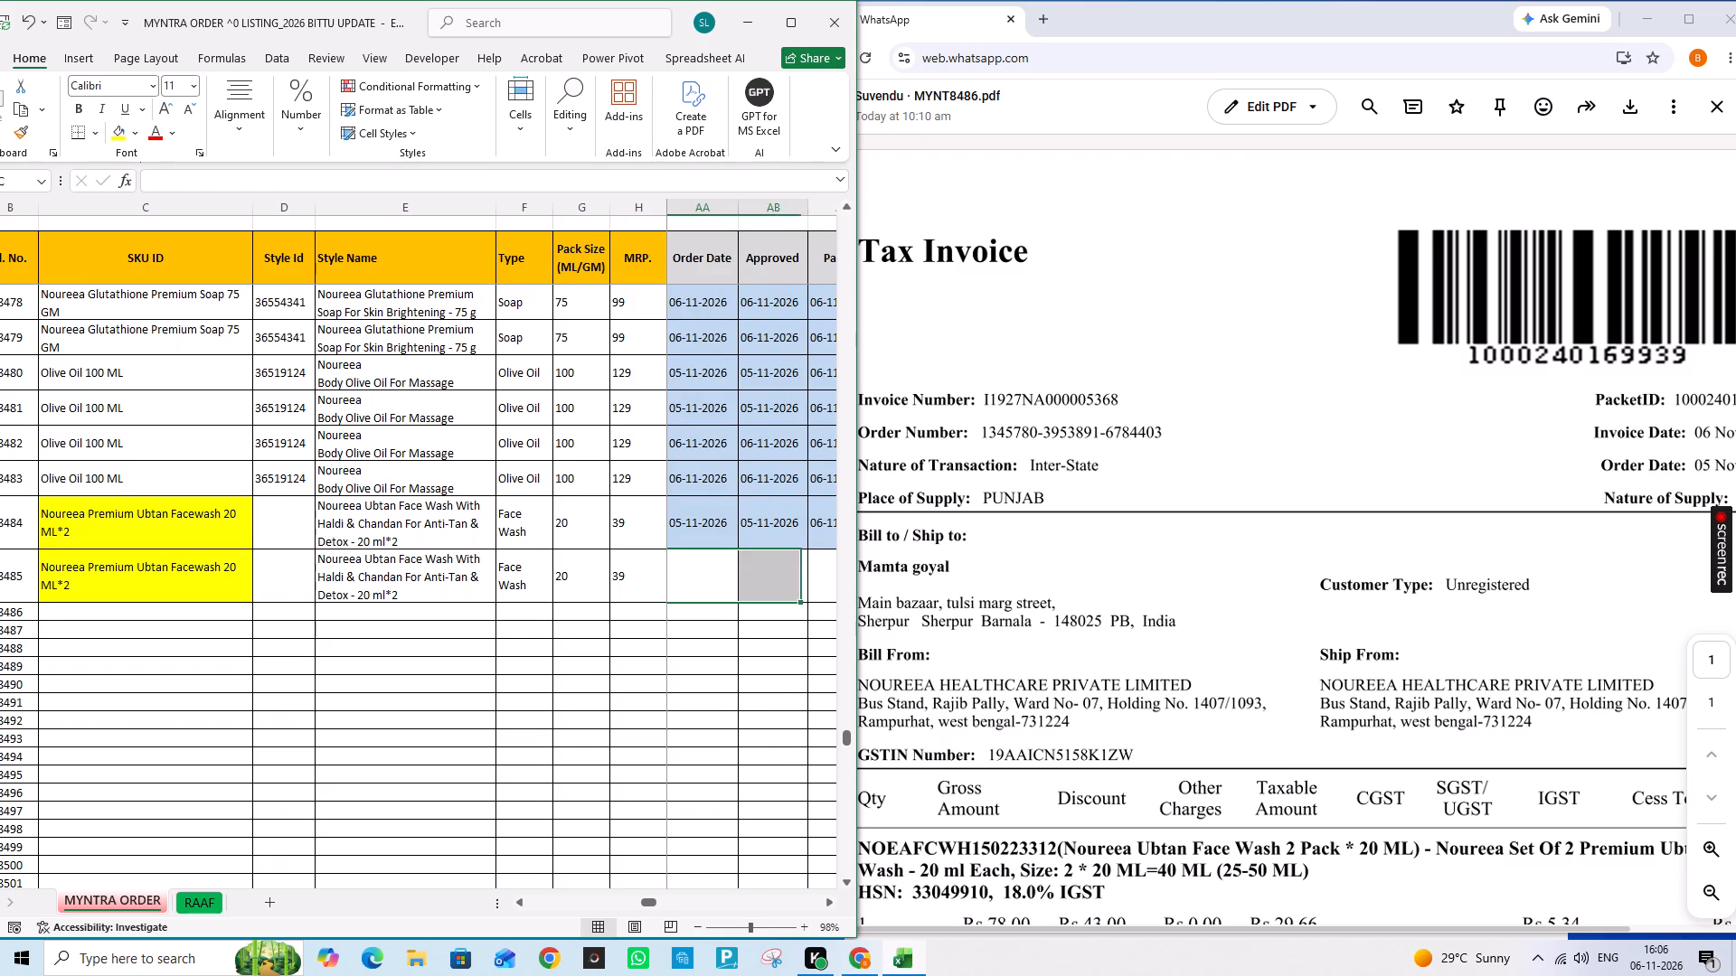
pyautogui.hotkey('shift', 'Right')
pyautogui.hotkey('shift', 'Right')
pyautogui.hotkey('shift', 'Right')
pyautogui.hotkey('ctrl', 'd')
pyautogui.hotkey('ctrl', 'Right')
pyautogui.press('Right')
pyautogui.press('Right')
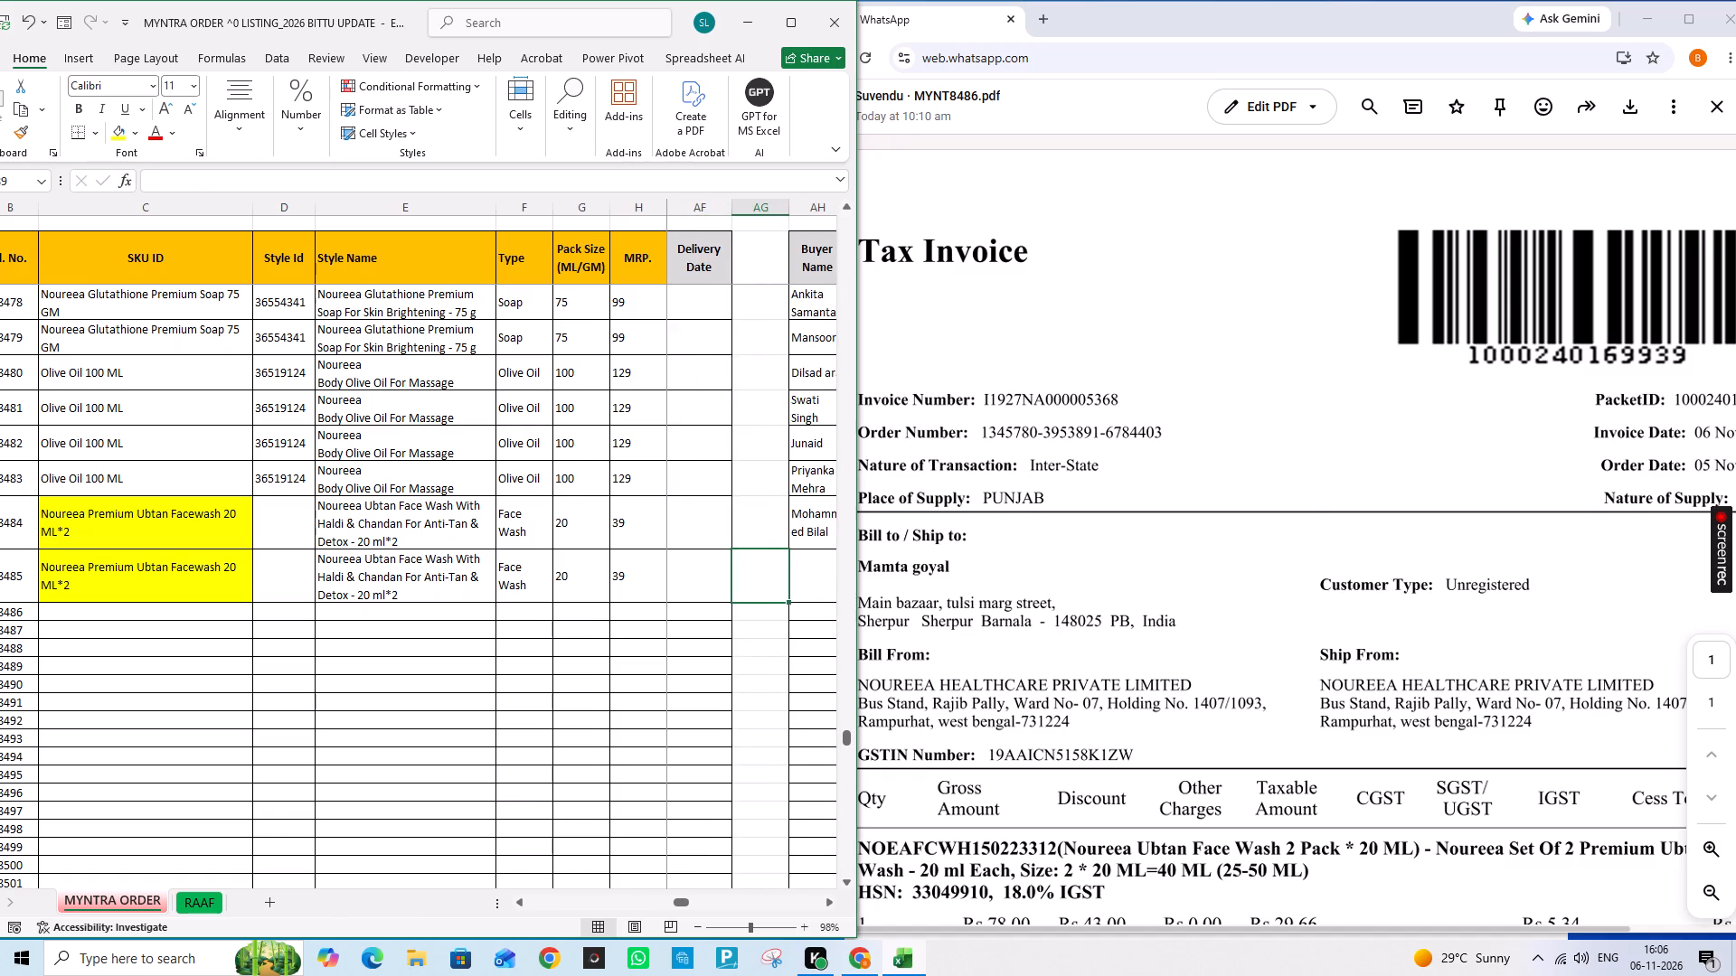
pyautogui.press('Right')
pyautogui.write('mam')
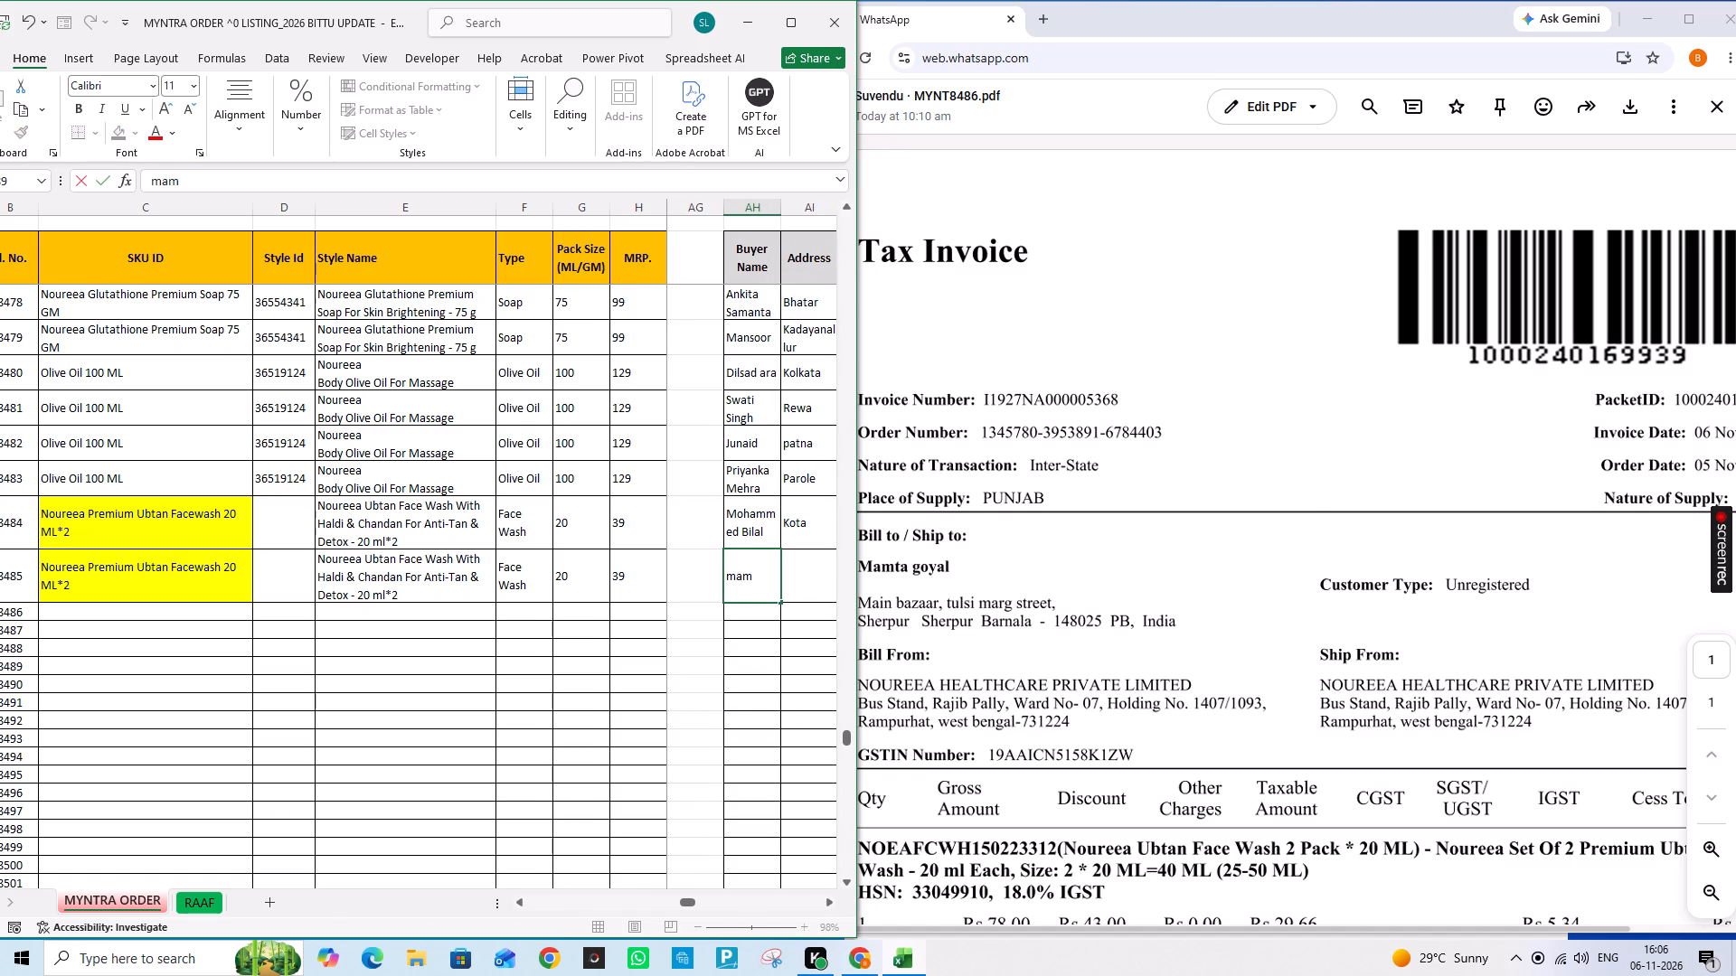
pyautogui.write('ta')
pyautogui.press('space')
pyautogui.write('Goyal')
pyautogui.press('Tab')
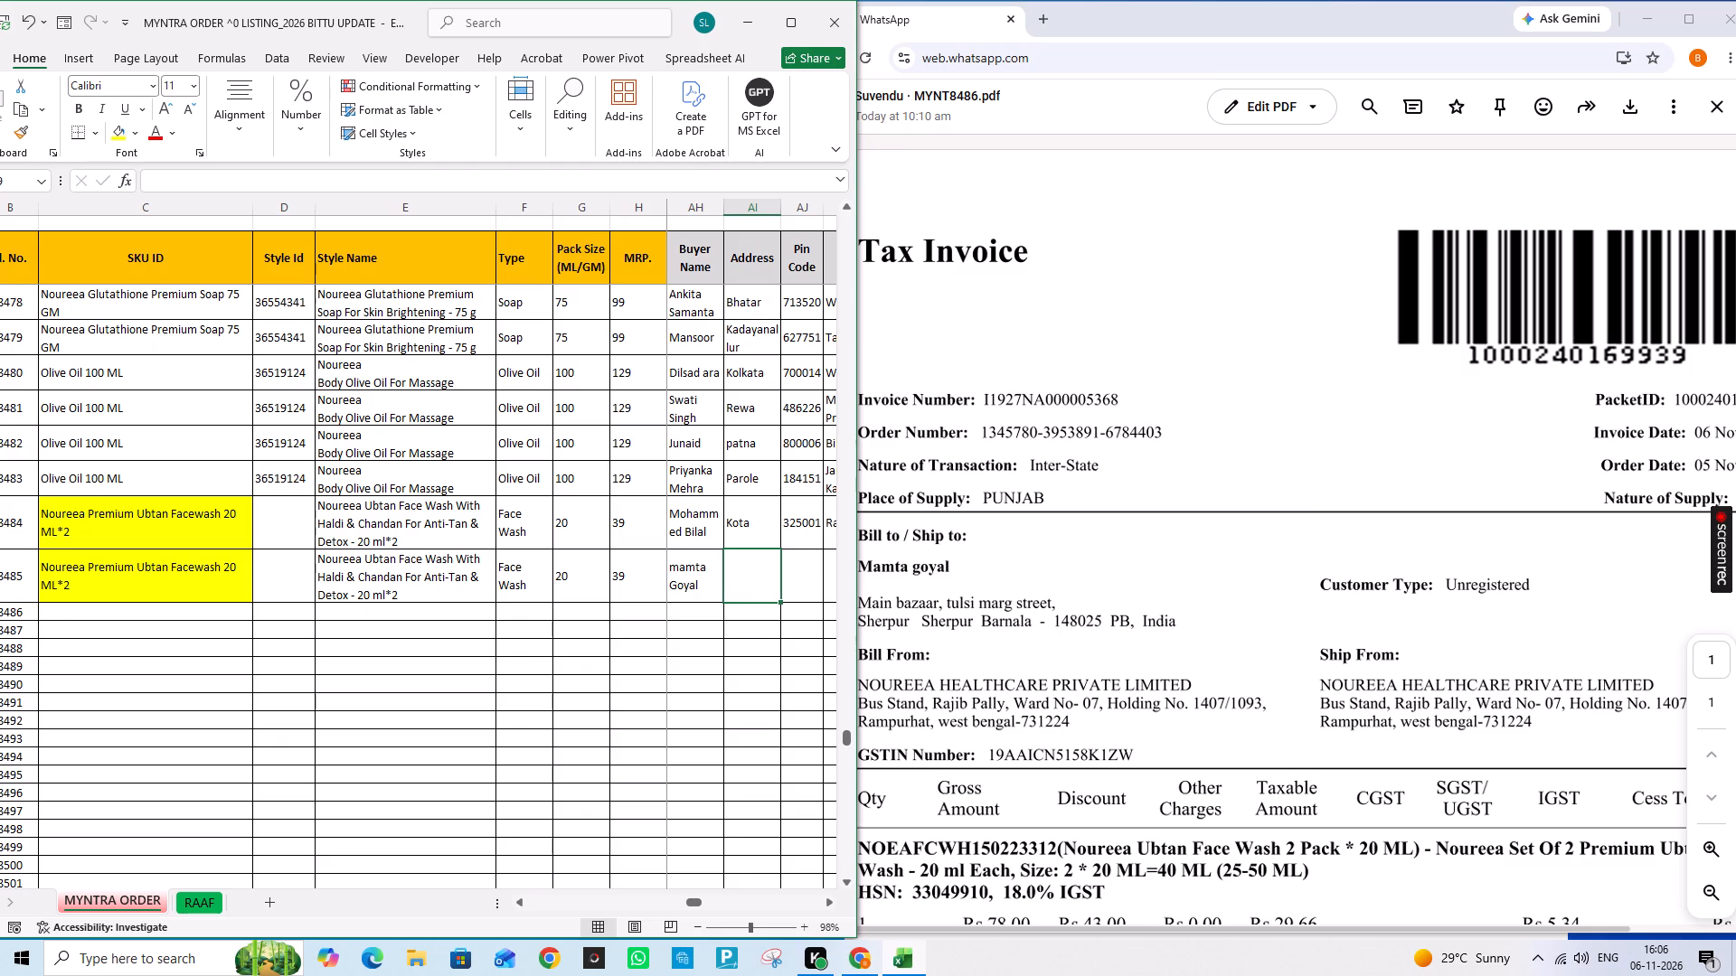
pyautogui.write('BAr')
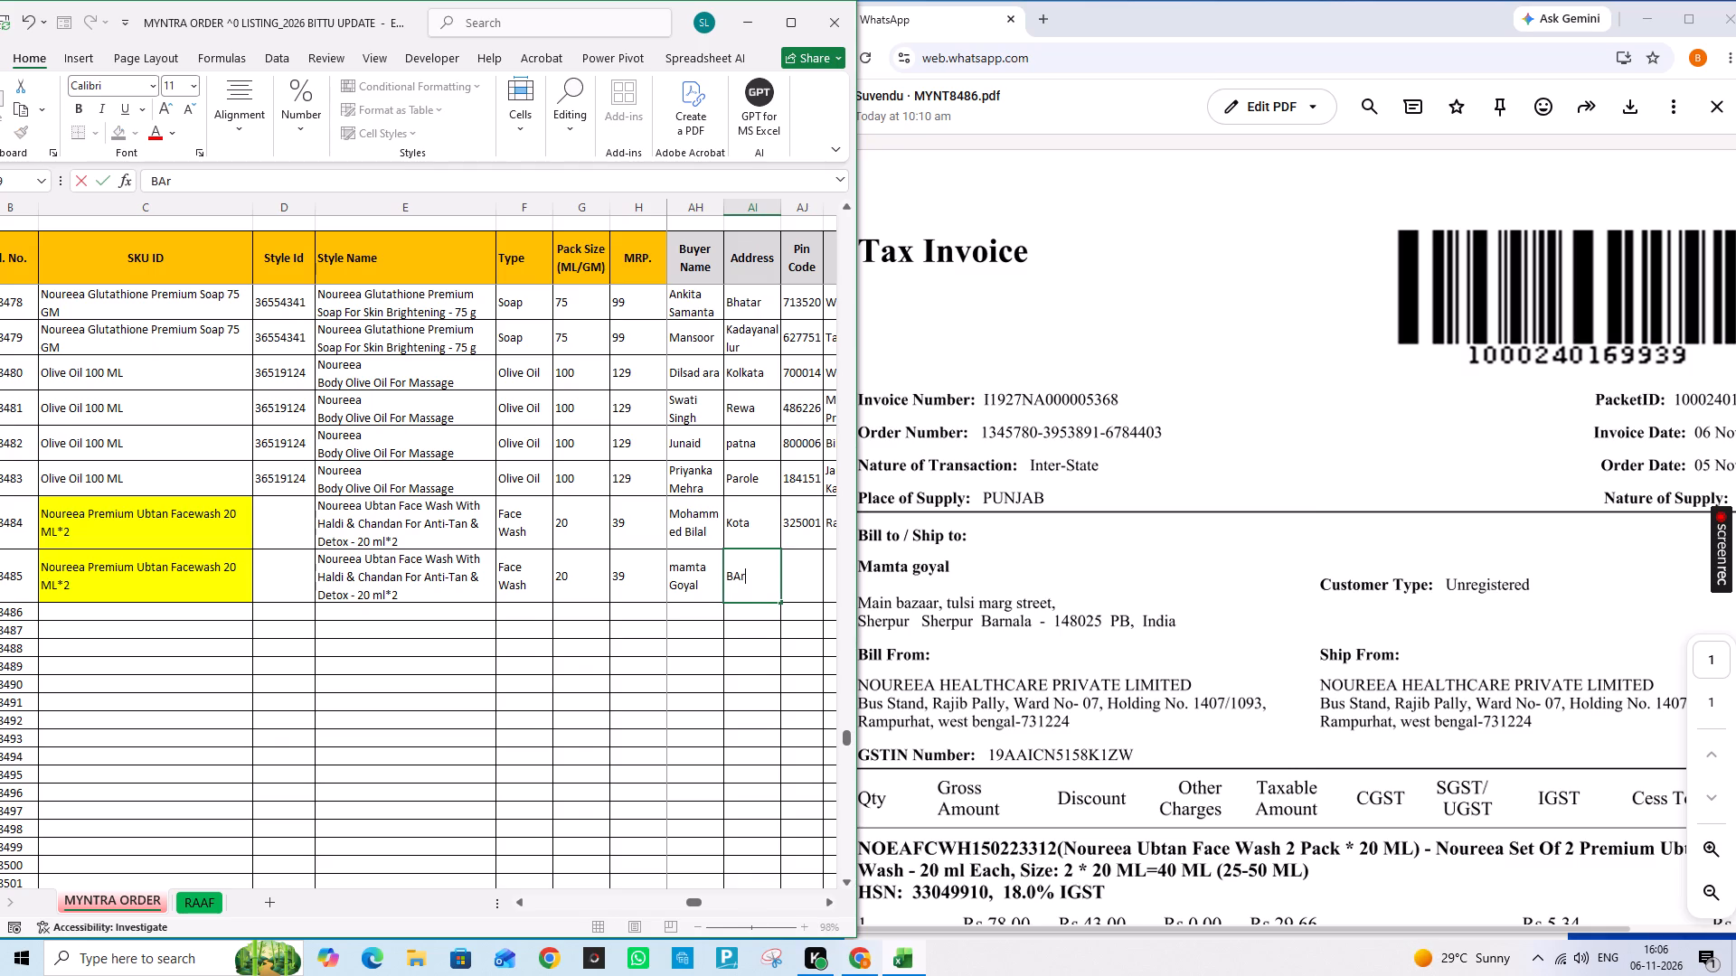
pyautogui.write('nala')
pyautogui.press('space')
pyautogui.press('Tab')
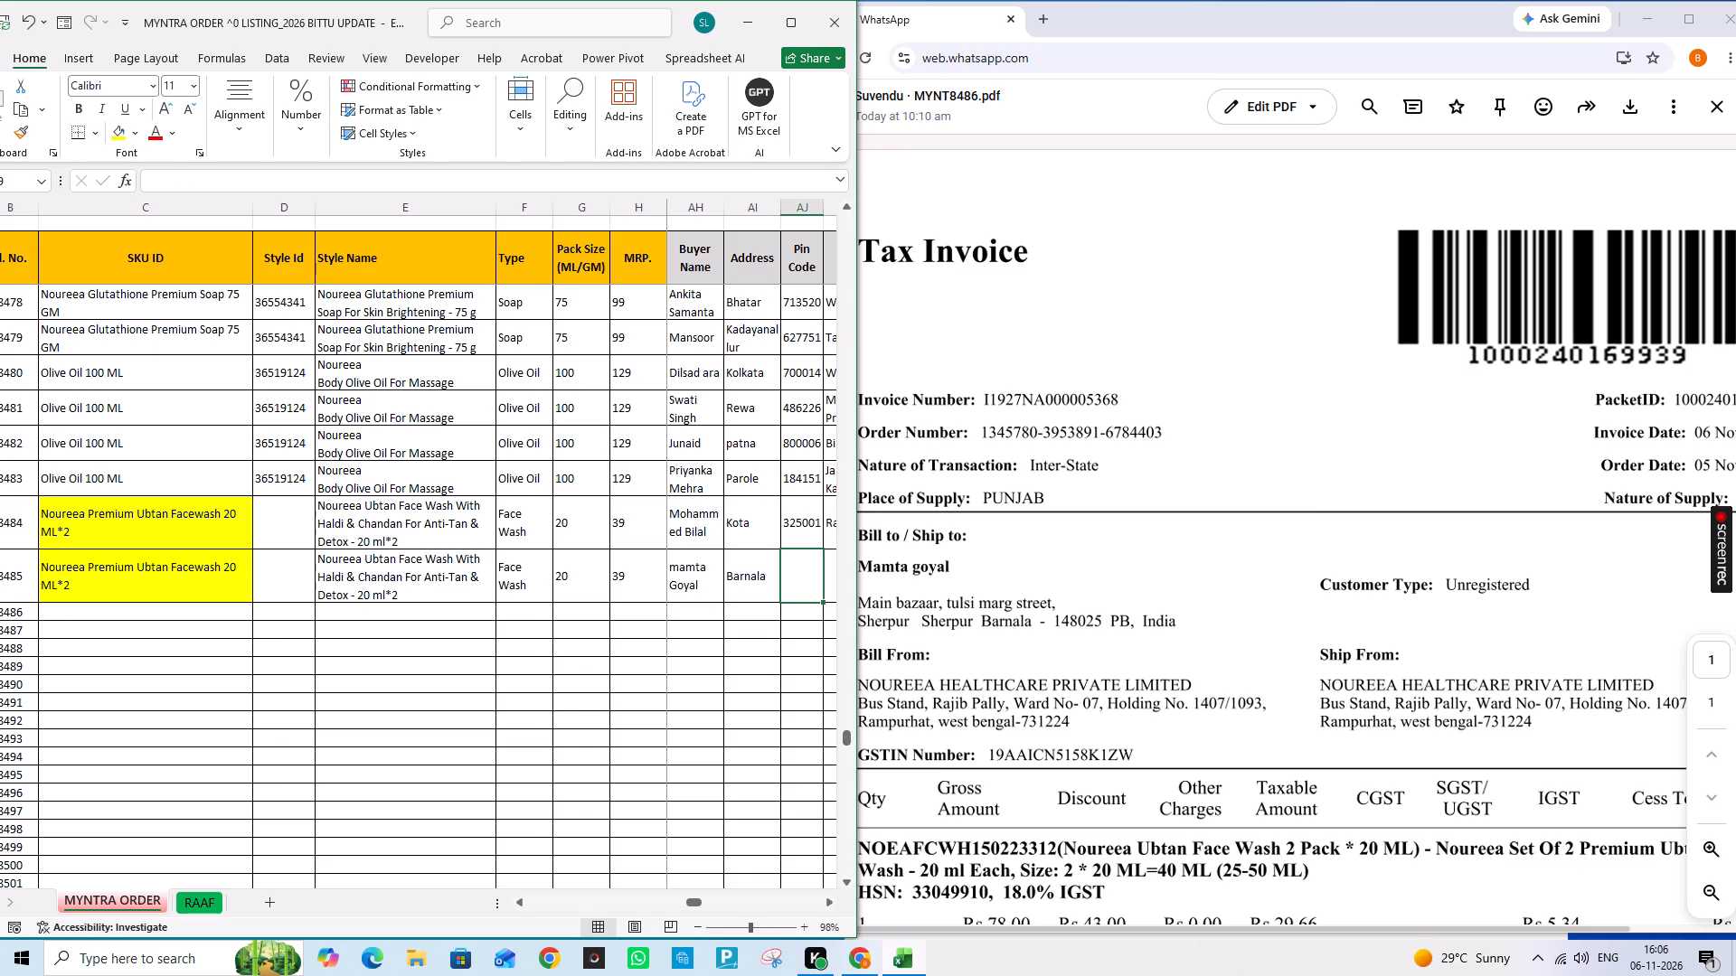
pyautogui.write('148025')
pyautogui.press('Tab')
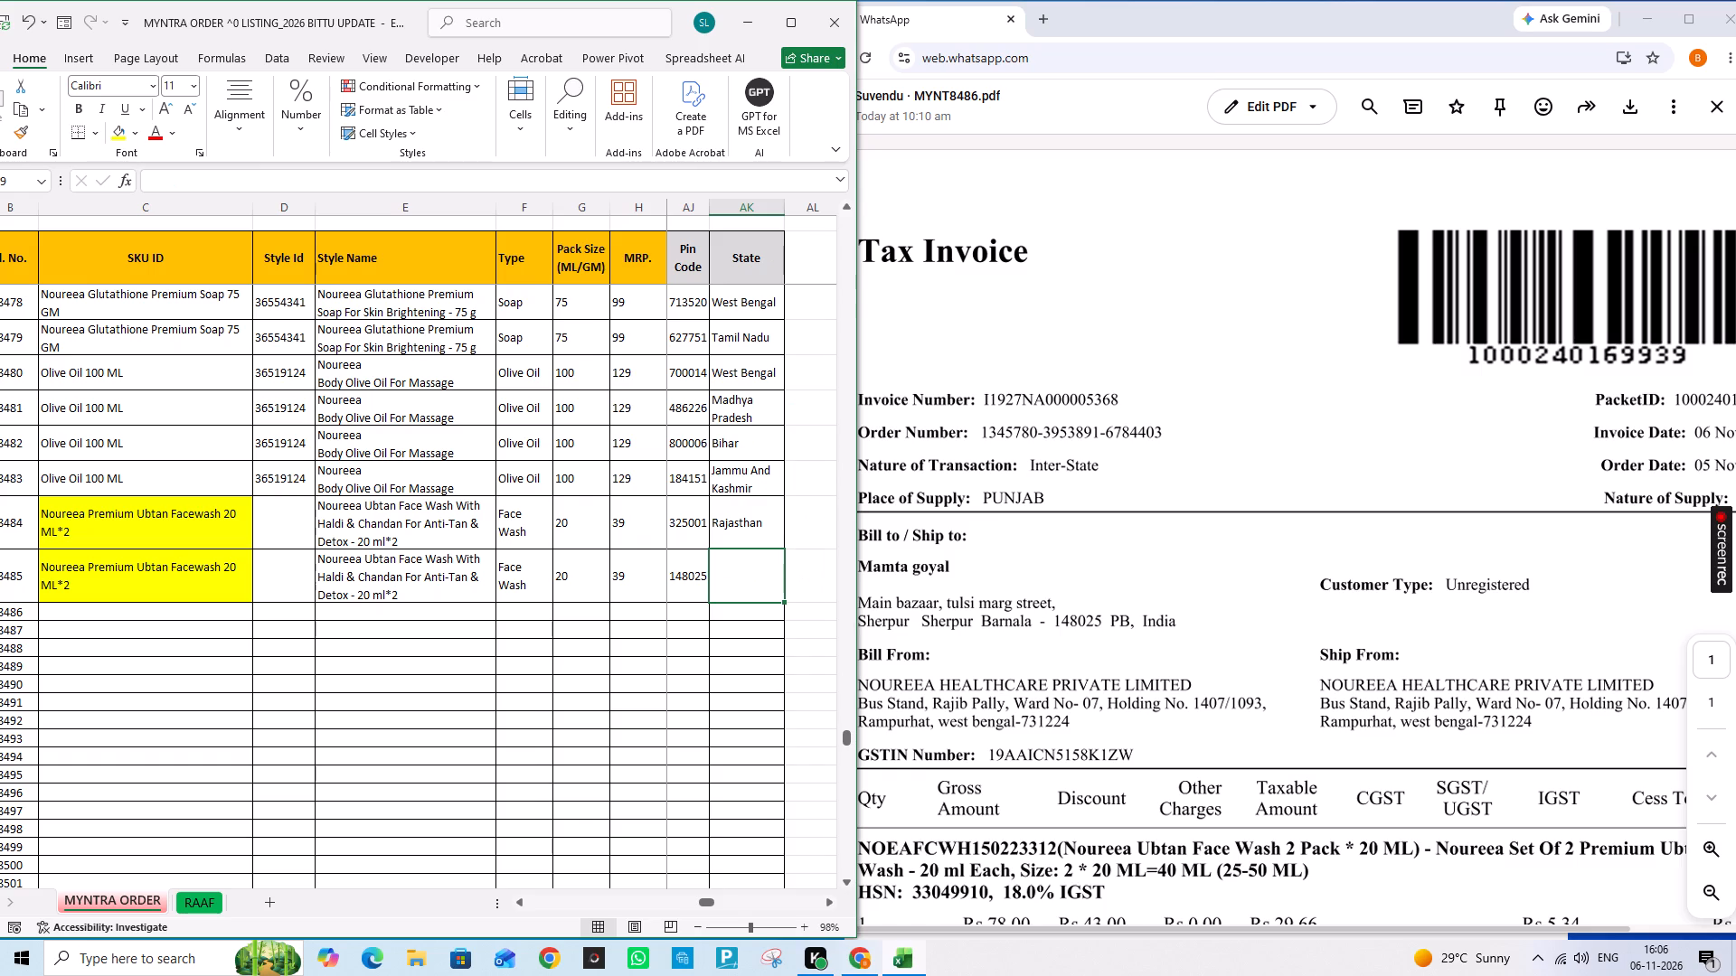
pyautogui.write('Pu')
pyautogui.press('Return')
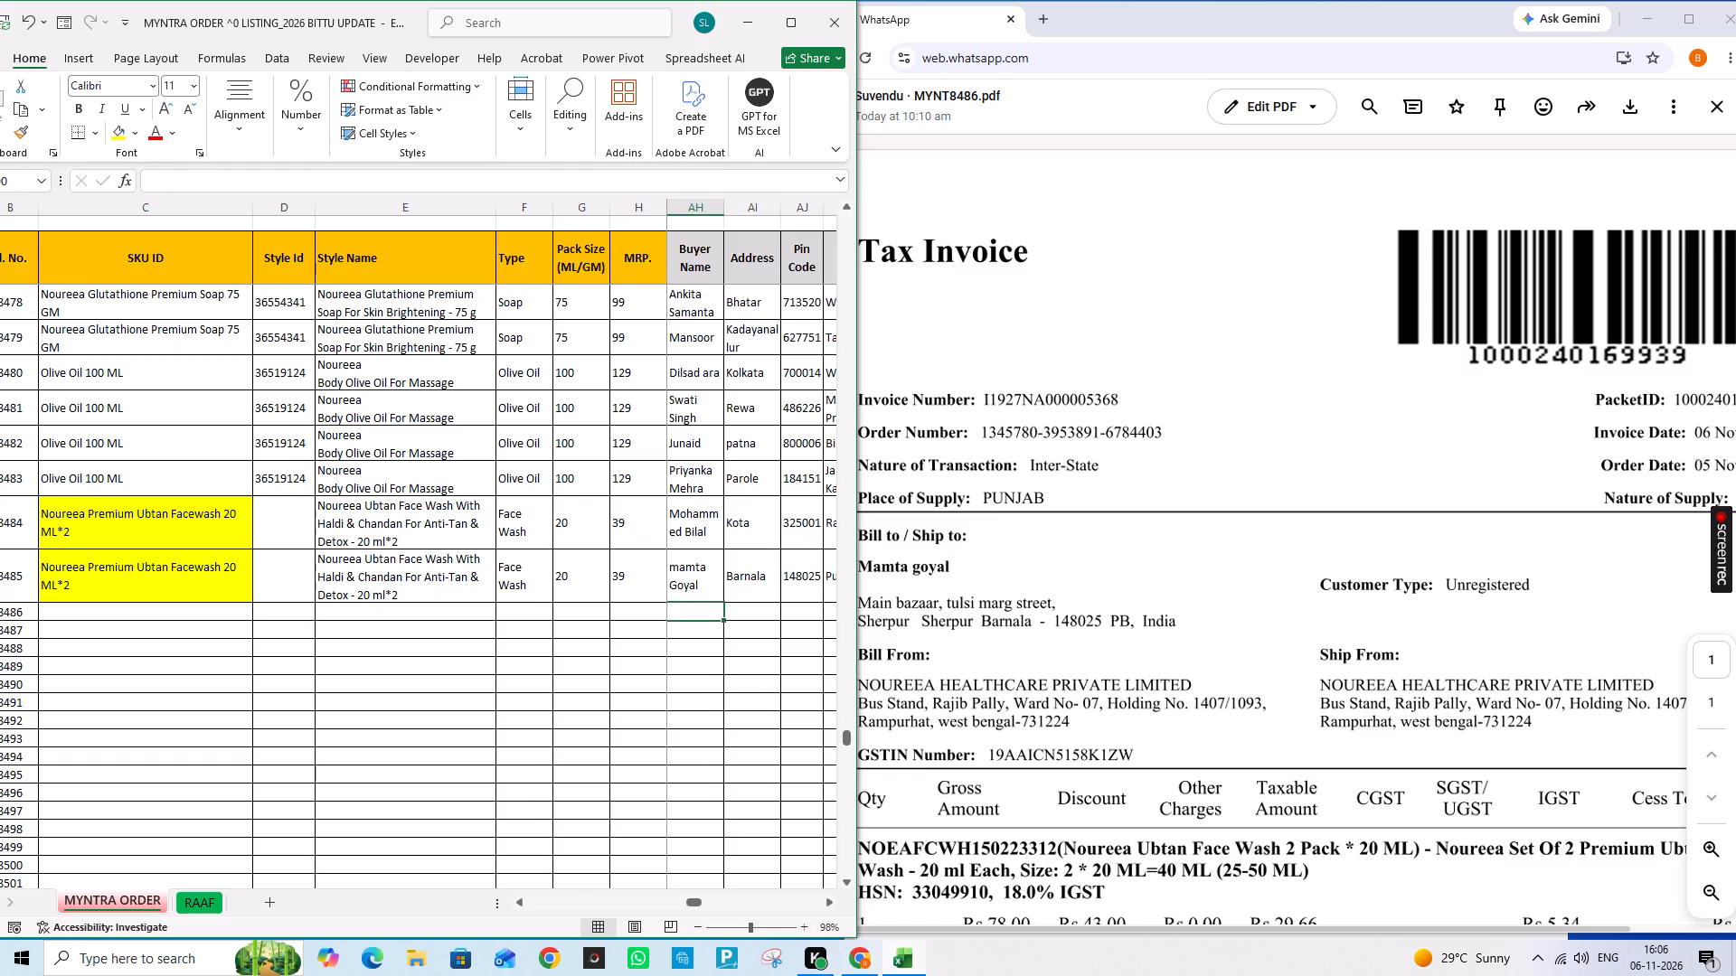
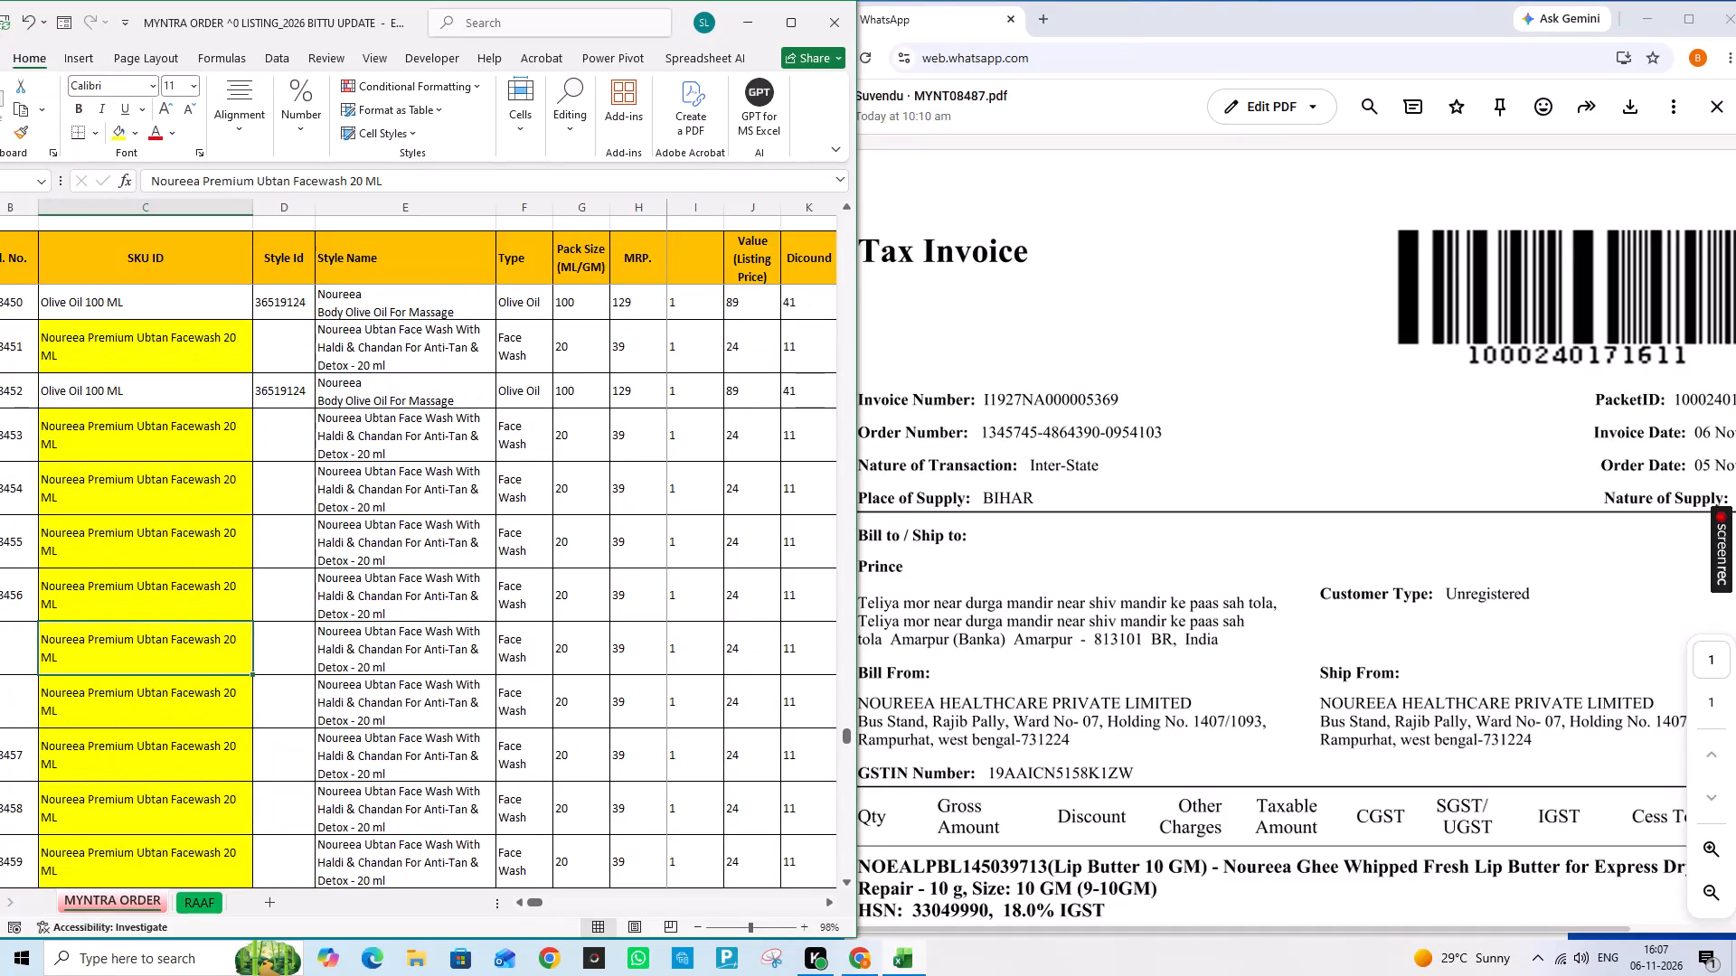
# Copy the SKU ID through Commision cells of an earlier Noureea Lip Butter 10GM row into the empty MYNT8487 order row.
pyautogui.press('pageup')
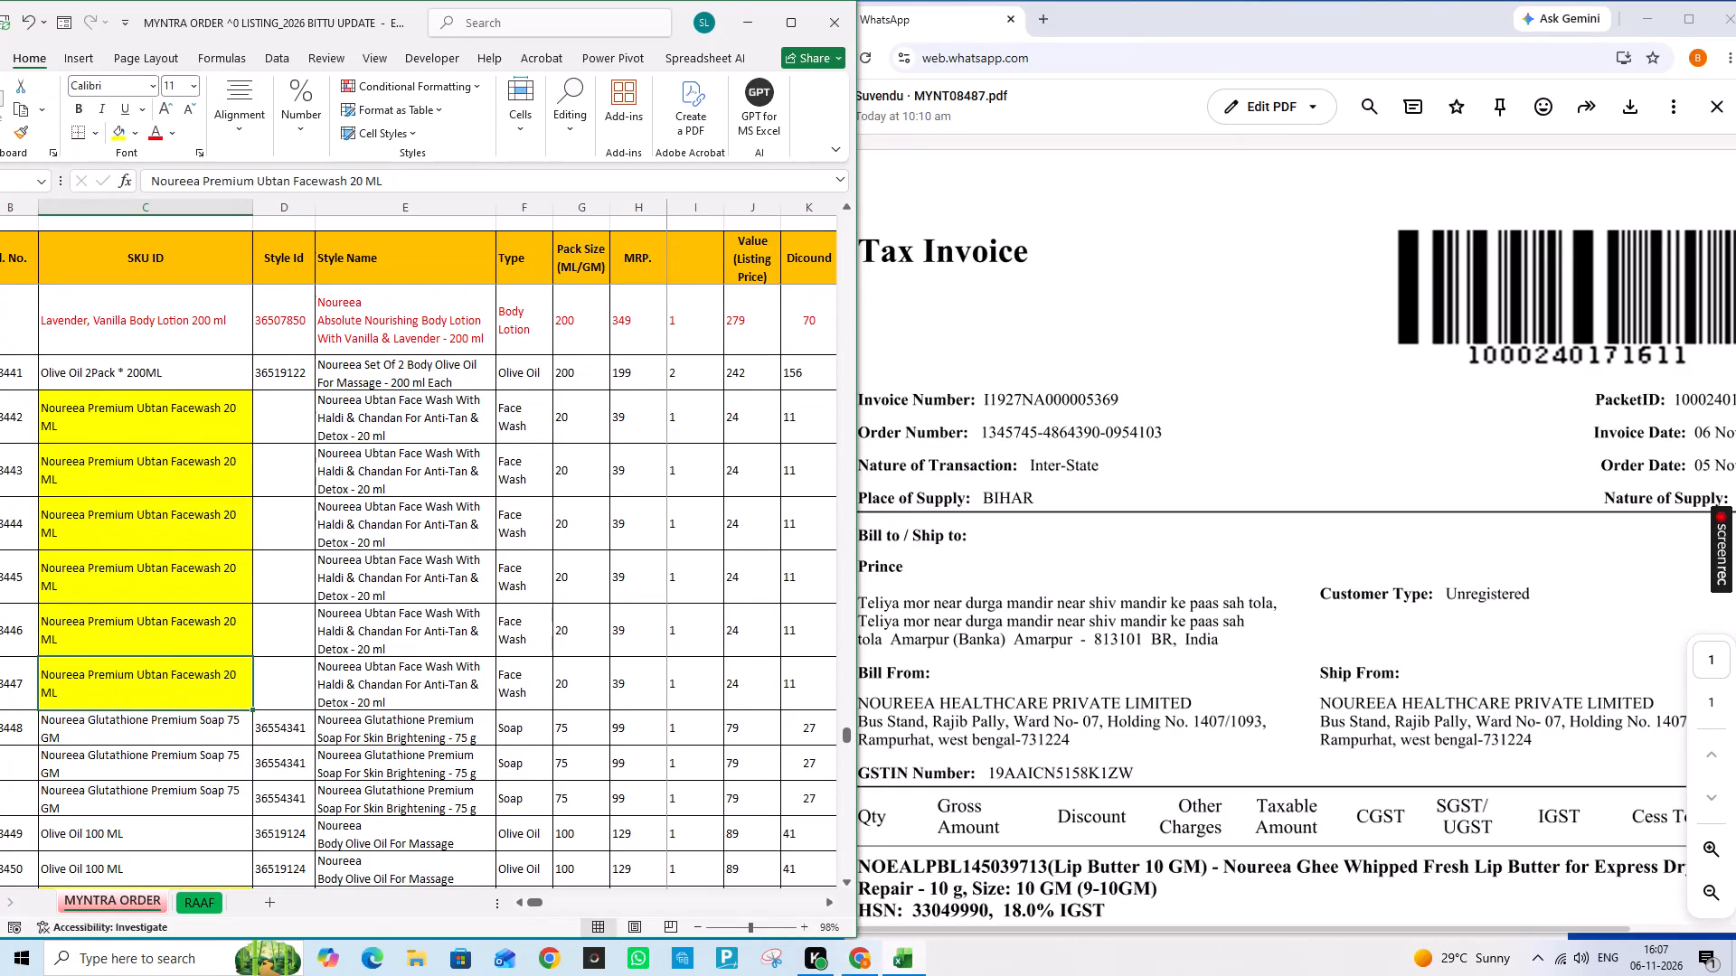
pyautogui.press('pageup')
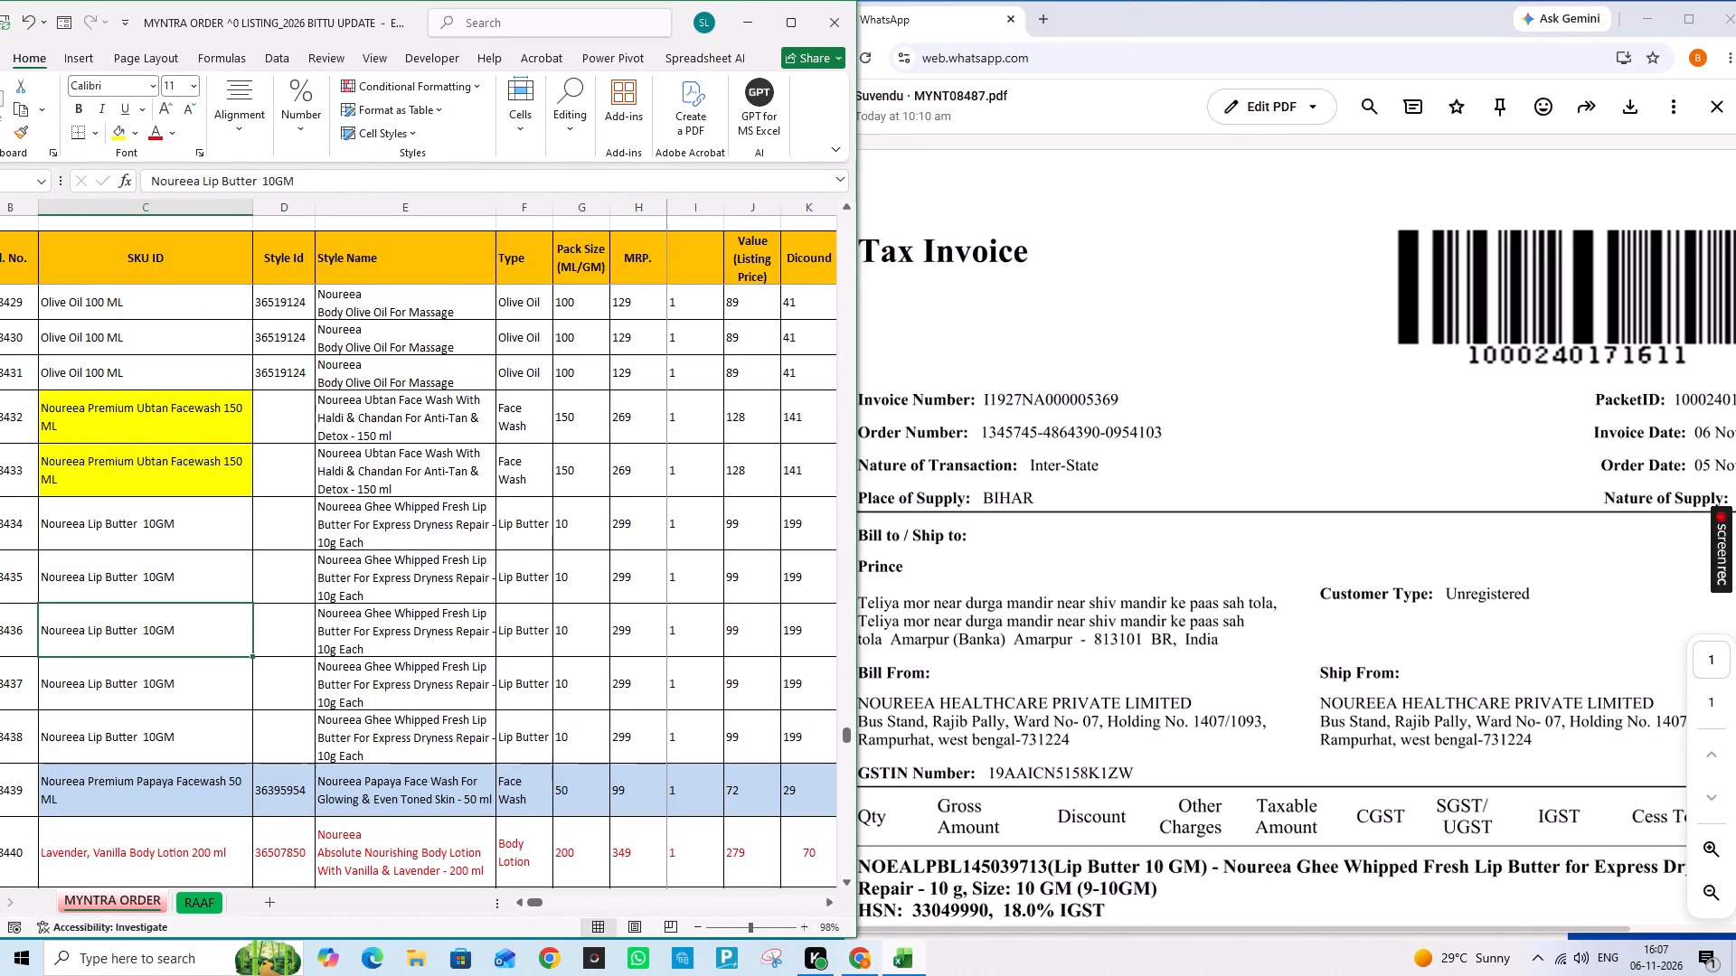
pyautogui.press('Down')
pyautogui.press('Up')
pyautogui.hotkey('shift', 'Right')
pyautogui.hotkey('shift', 'Right')
pyautogui.hotkey('shift', 'Right')
pyautogui.hotkey('shift', 'Right')
pyautogui.hotkey('shift', 'Right')
pyautogui.hotkey('shift', 'Right')
pyautogui.hotkey('shift', 'Right')
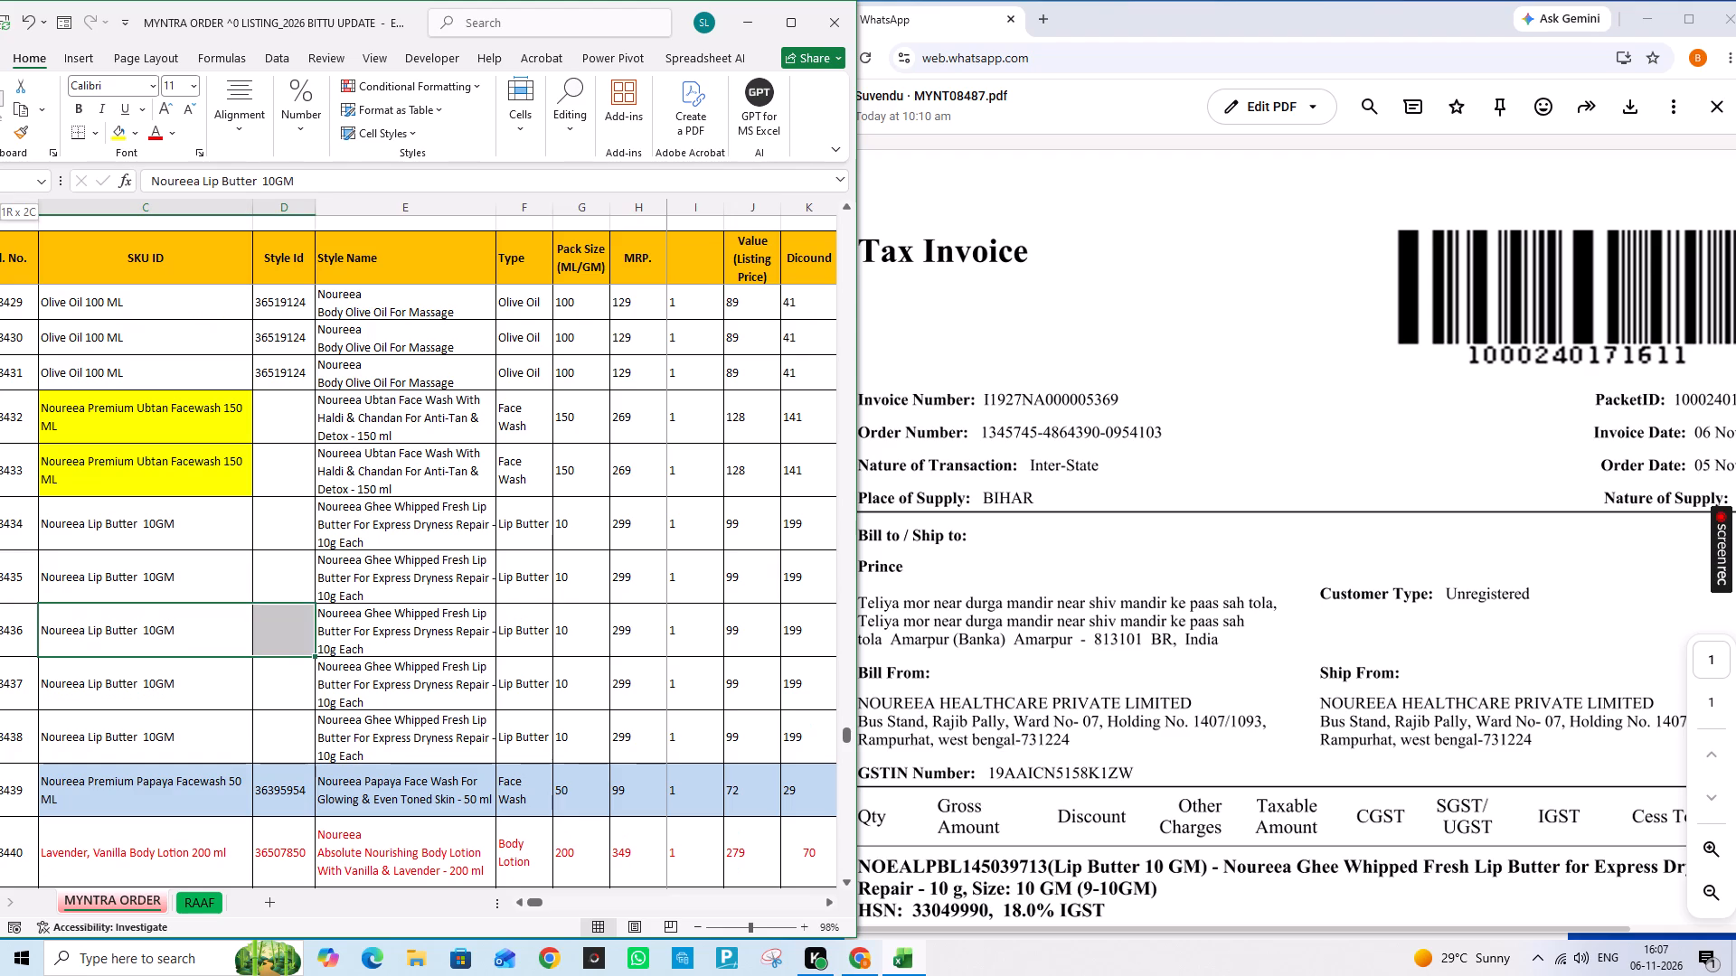
pyautogui.hotkey('shift', 'Right')
pyautogui.hotkey('shift', 'Right')
pyautogui.hotkey('shift', 'Right')
pyautogui.hotkey('shift', 'Right')
pyautogui.hotkey('ctrl', 'c')
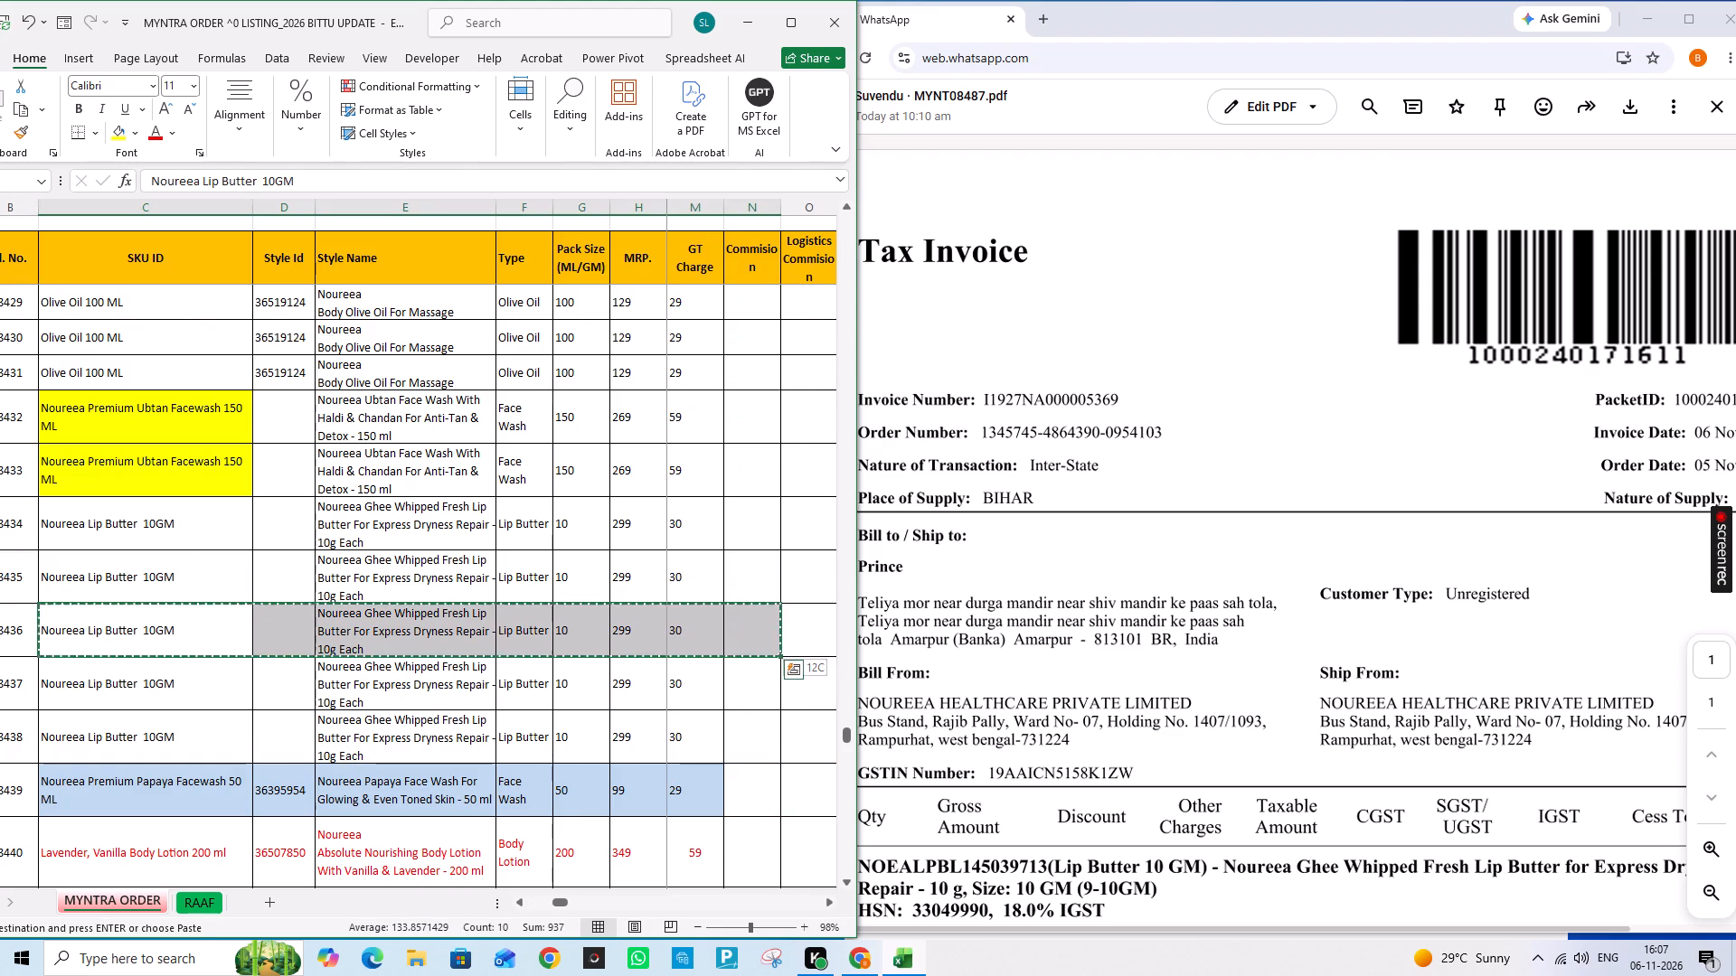
pyautogui.press('pagedown')
pyautogui.press('pagedown')
pyautogui.press('pagedown')
pyautogui.press('pagedown')
pyautogui.press('pagedown')
pyautogui.press('pagedown')
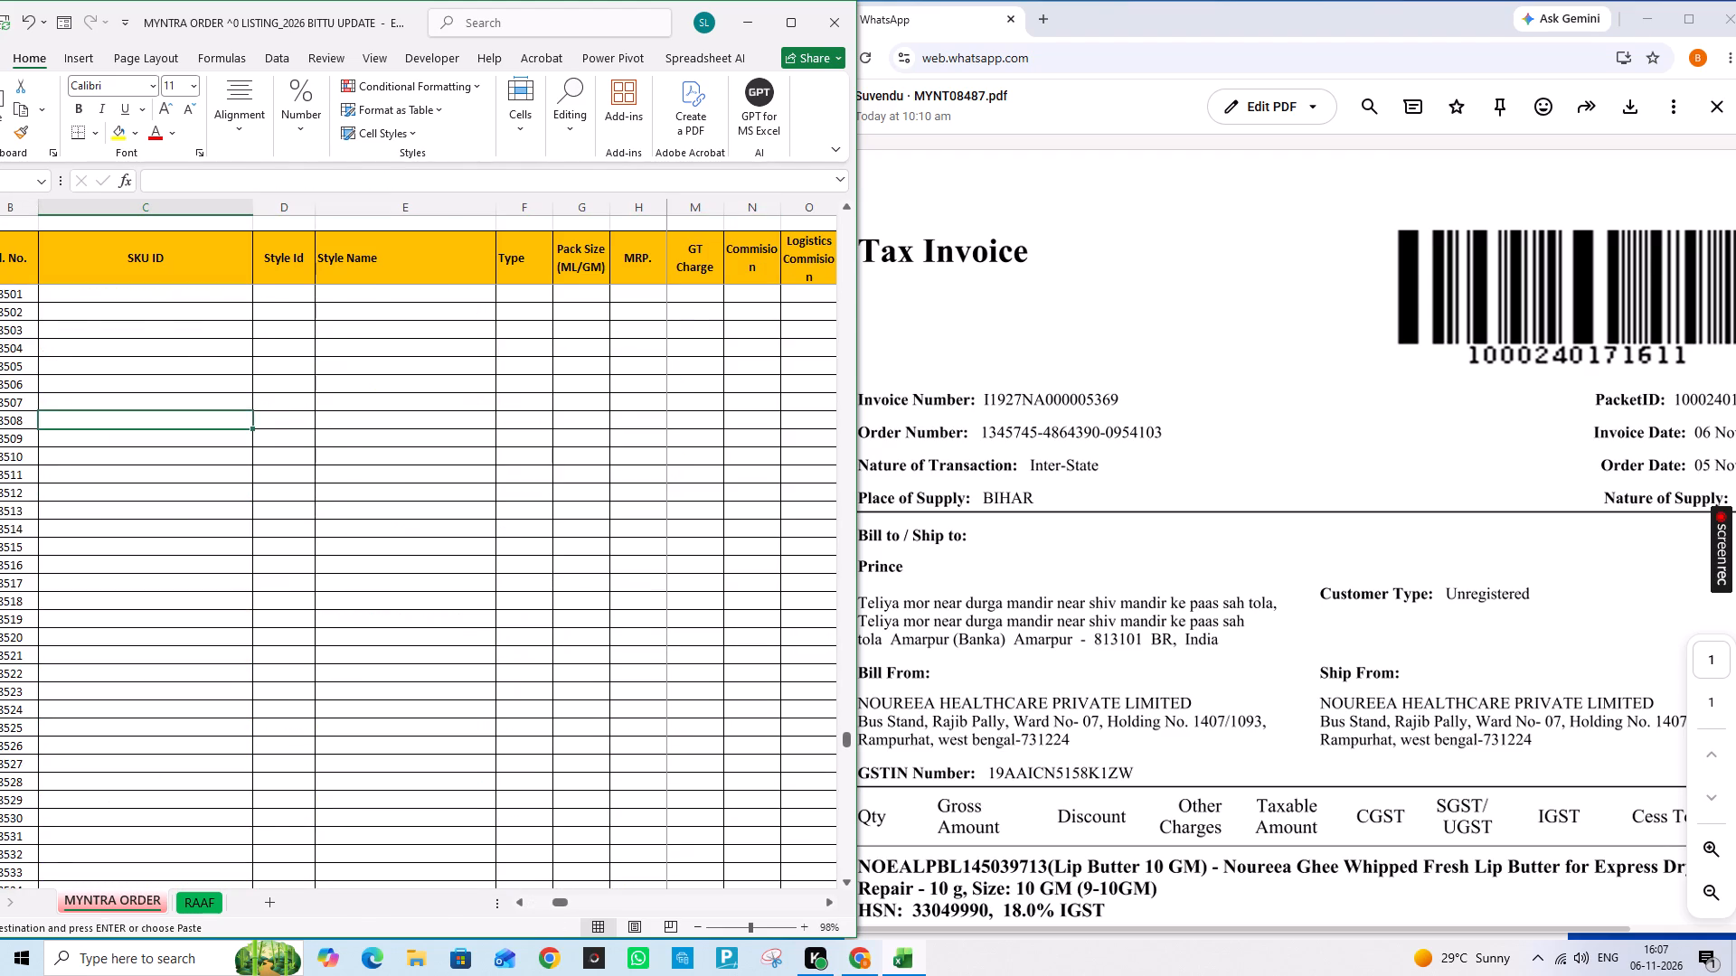
pyautogui.press('pageup')
pyautogui.press('Down')
pyautogui.press('Return')
pyautogui.press('Right')
pyautogui.press('Right')
pyautogui.press('Right')
pyautogui.press('Right')
pyautogui.press('Right')
pyautogui.press('Right')
pyautogui.press('Right')
pyautogui.press('Right')
pyautogui.press('Right')
pyautogui.press('Right')
pyautogui.press('Right')
pyautogui.press('Right')
pyautogui.press('Right')
pyautogui.press('Right')
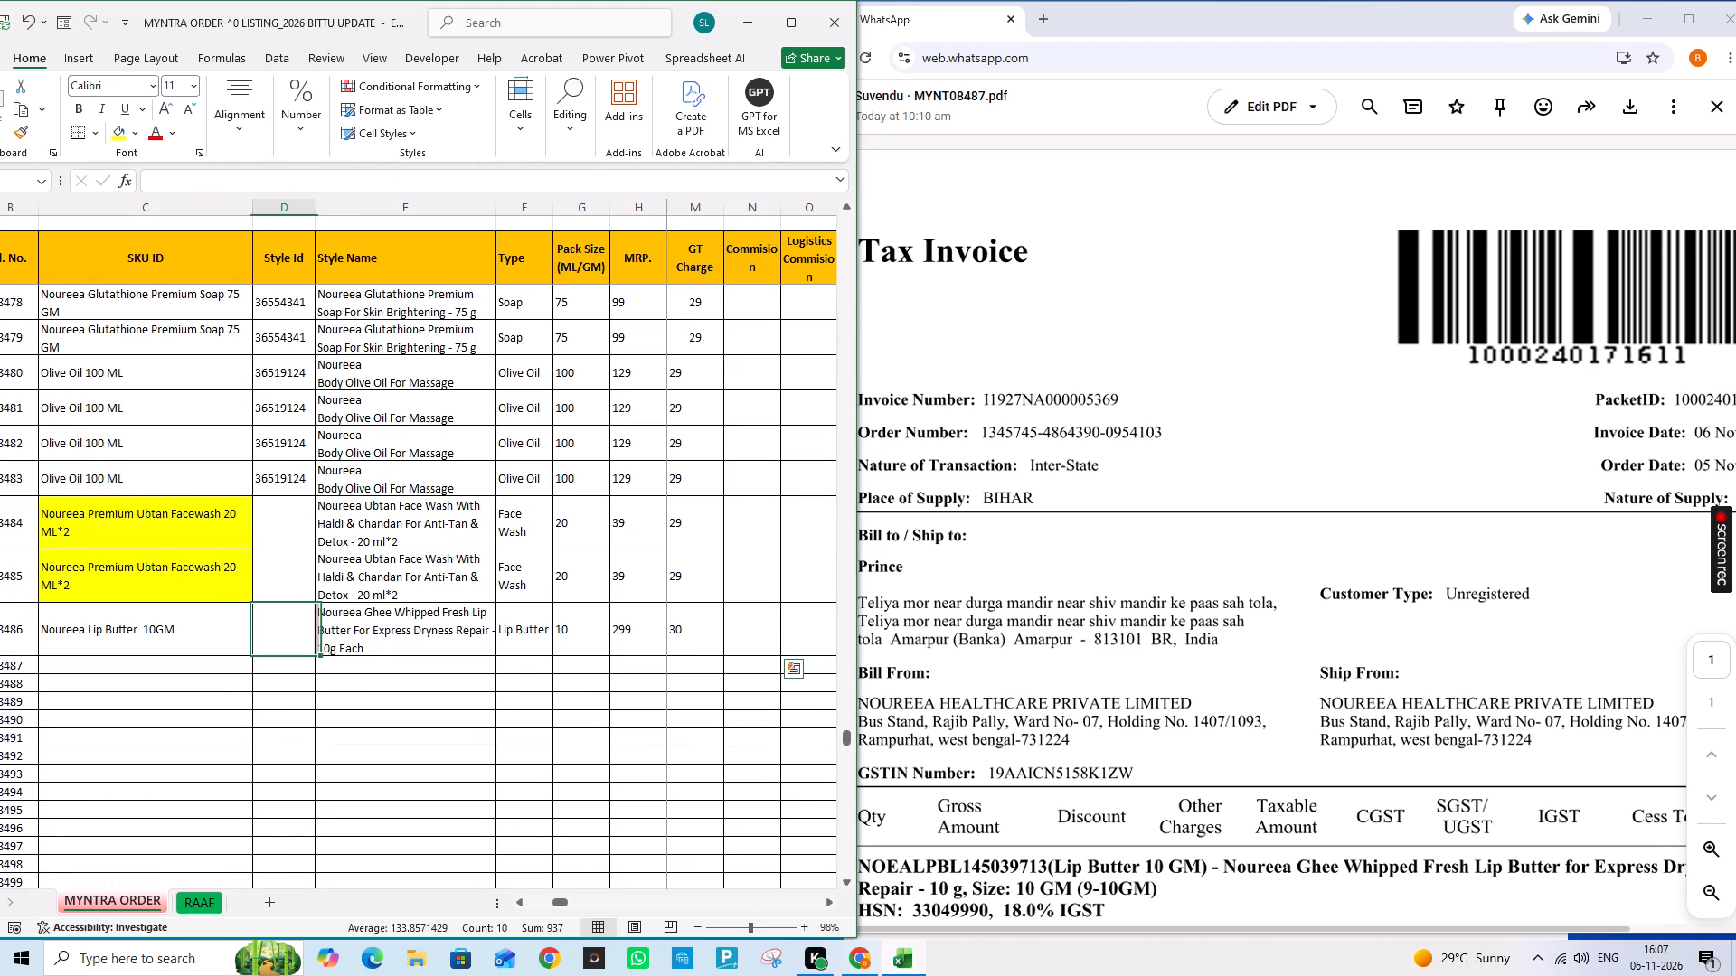
pyautogui.press('Right')
pyautogui.press('Right')
pyautogui.press('Right')
pyautogui.press('Right')
pyautogui.press('Right')
pyautogui.press('Right')
pyautogui.press('Right')
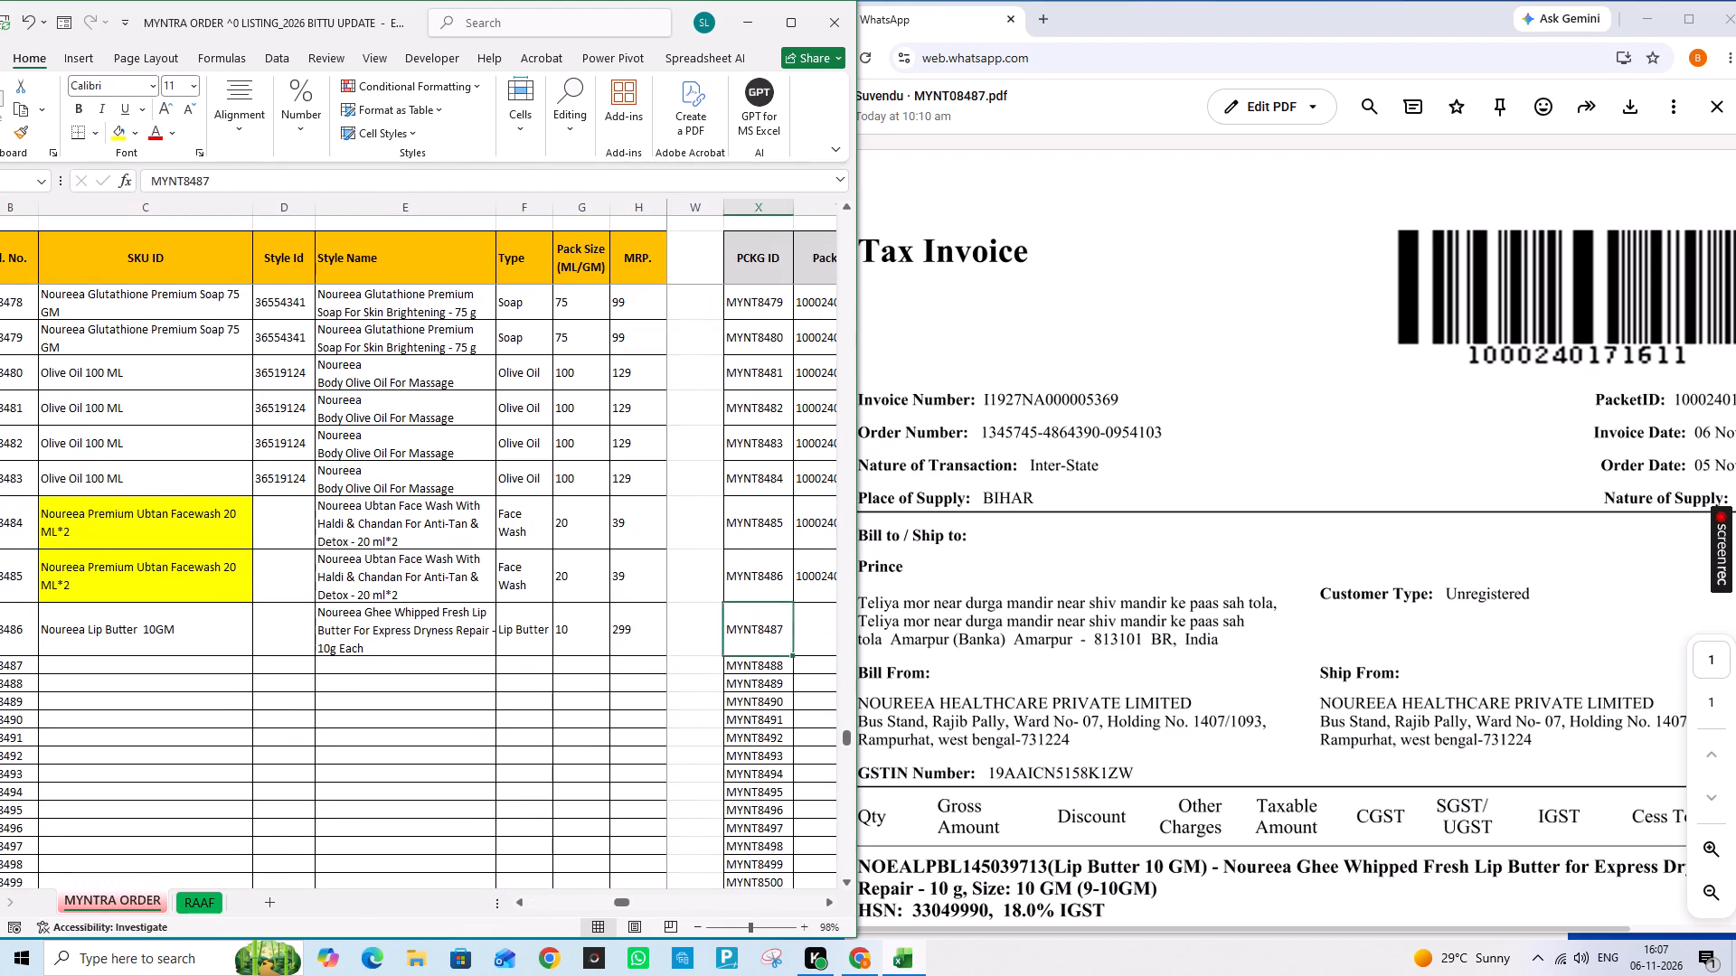
pyautogui.press('Right')
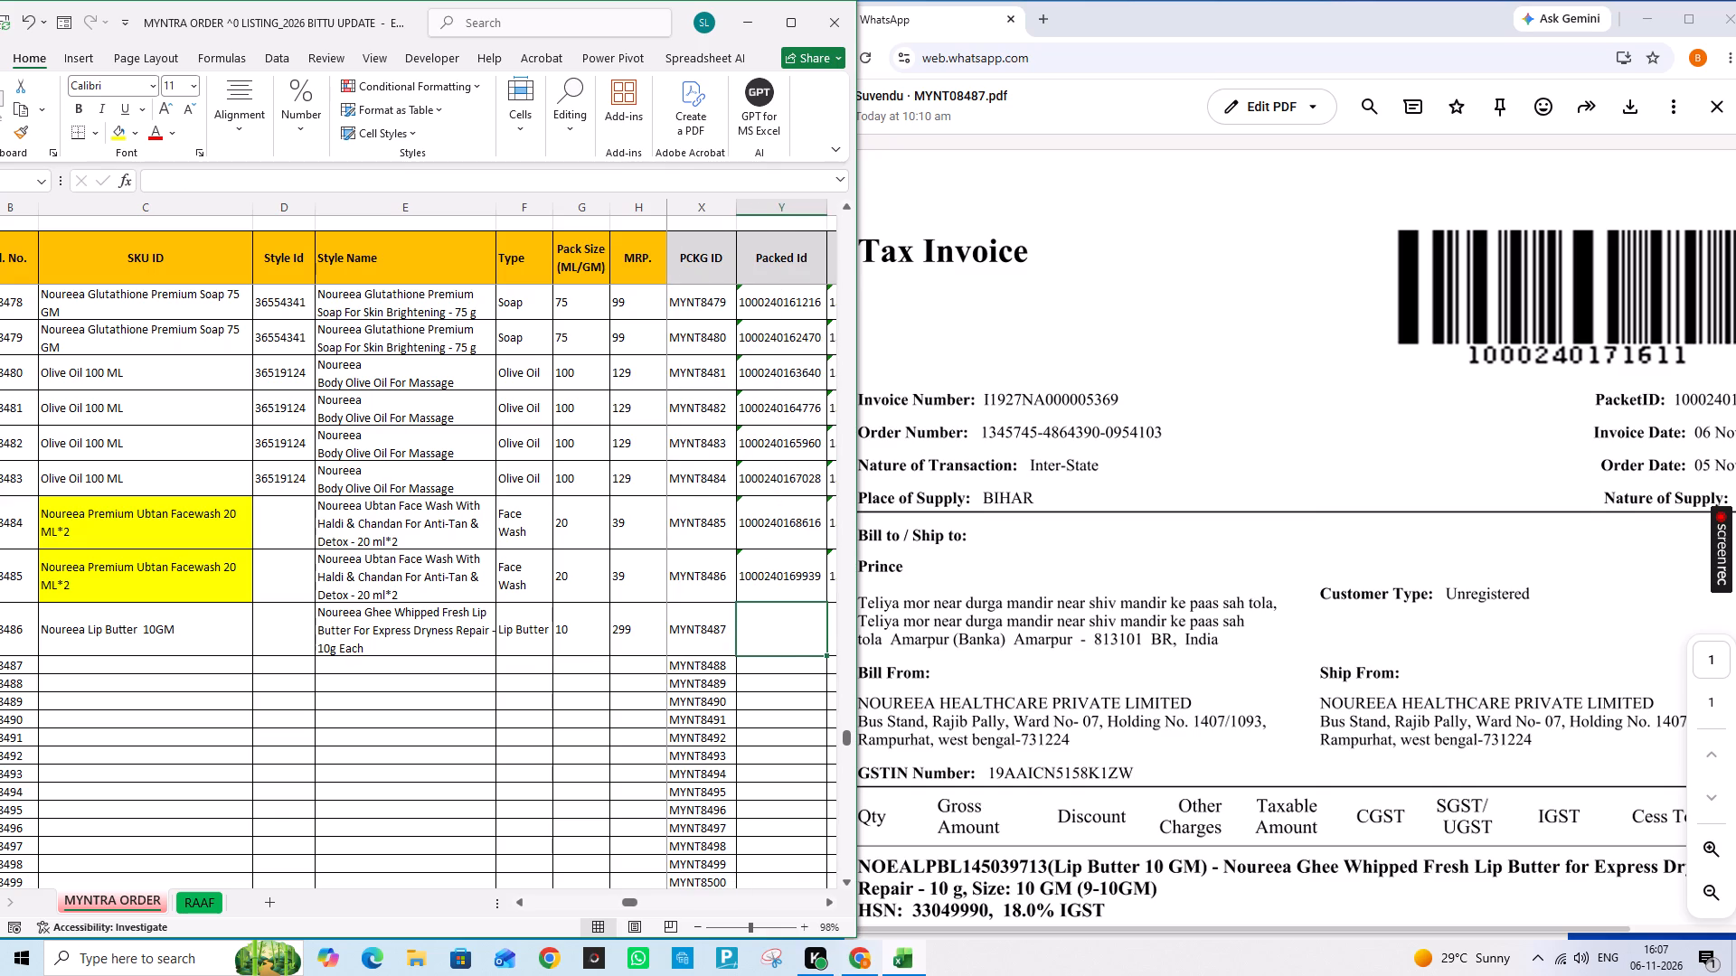
pyautogui.press("'")
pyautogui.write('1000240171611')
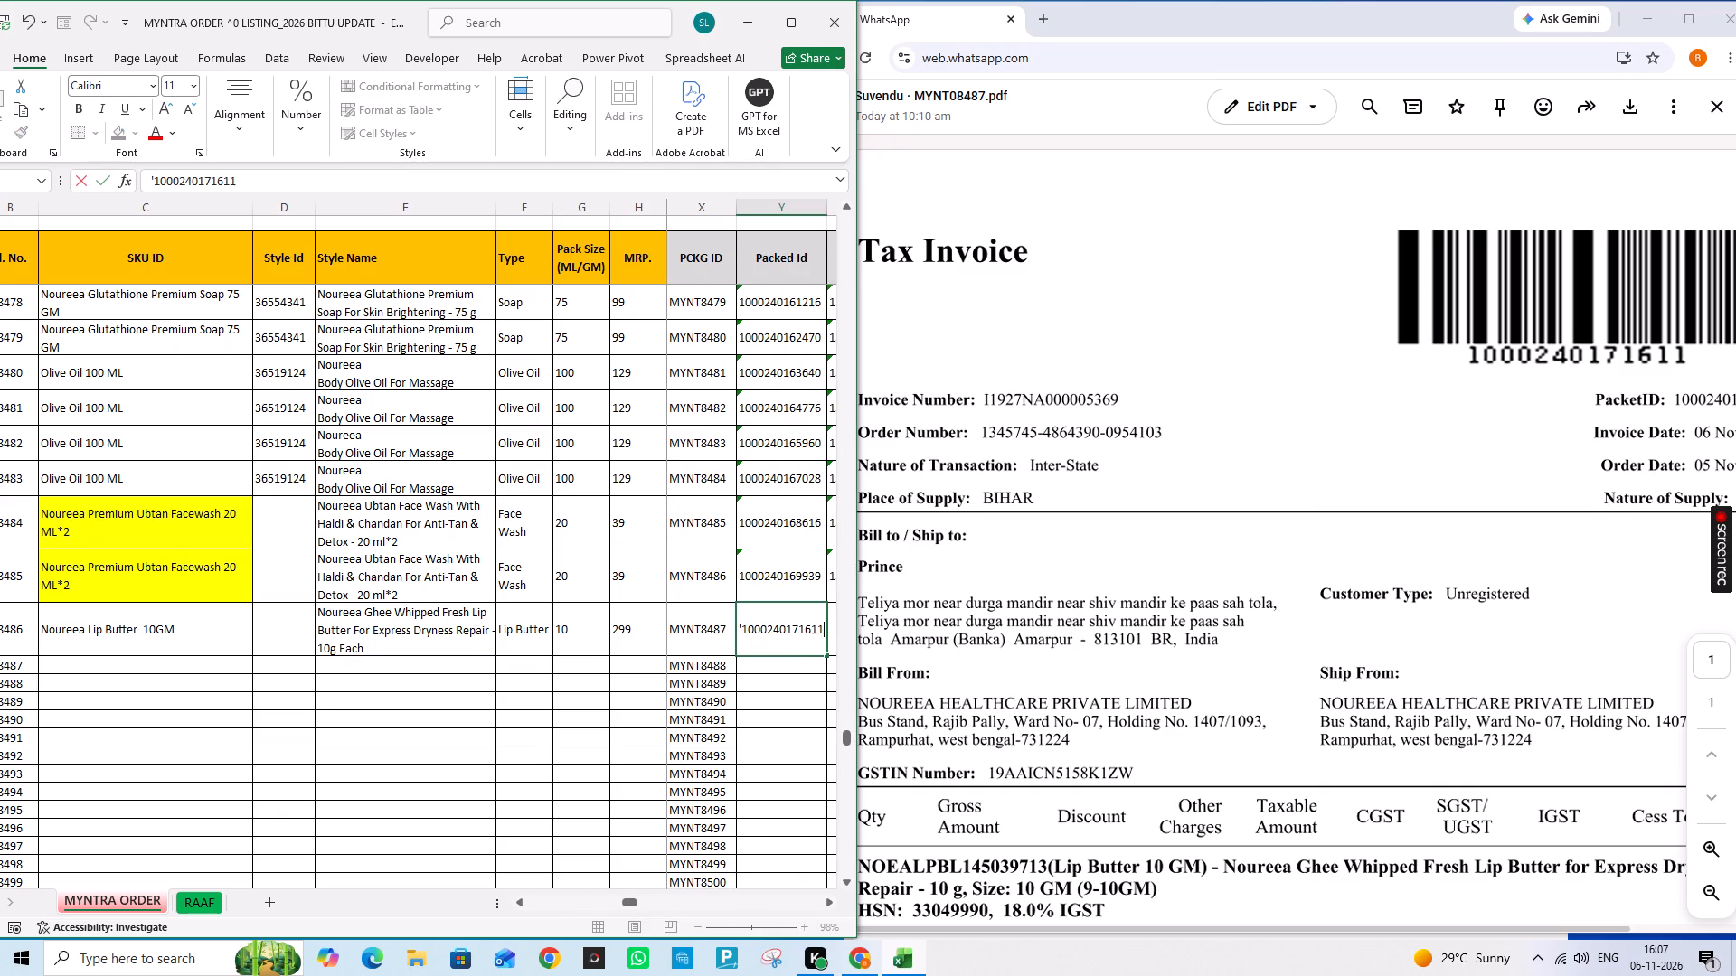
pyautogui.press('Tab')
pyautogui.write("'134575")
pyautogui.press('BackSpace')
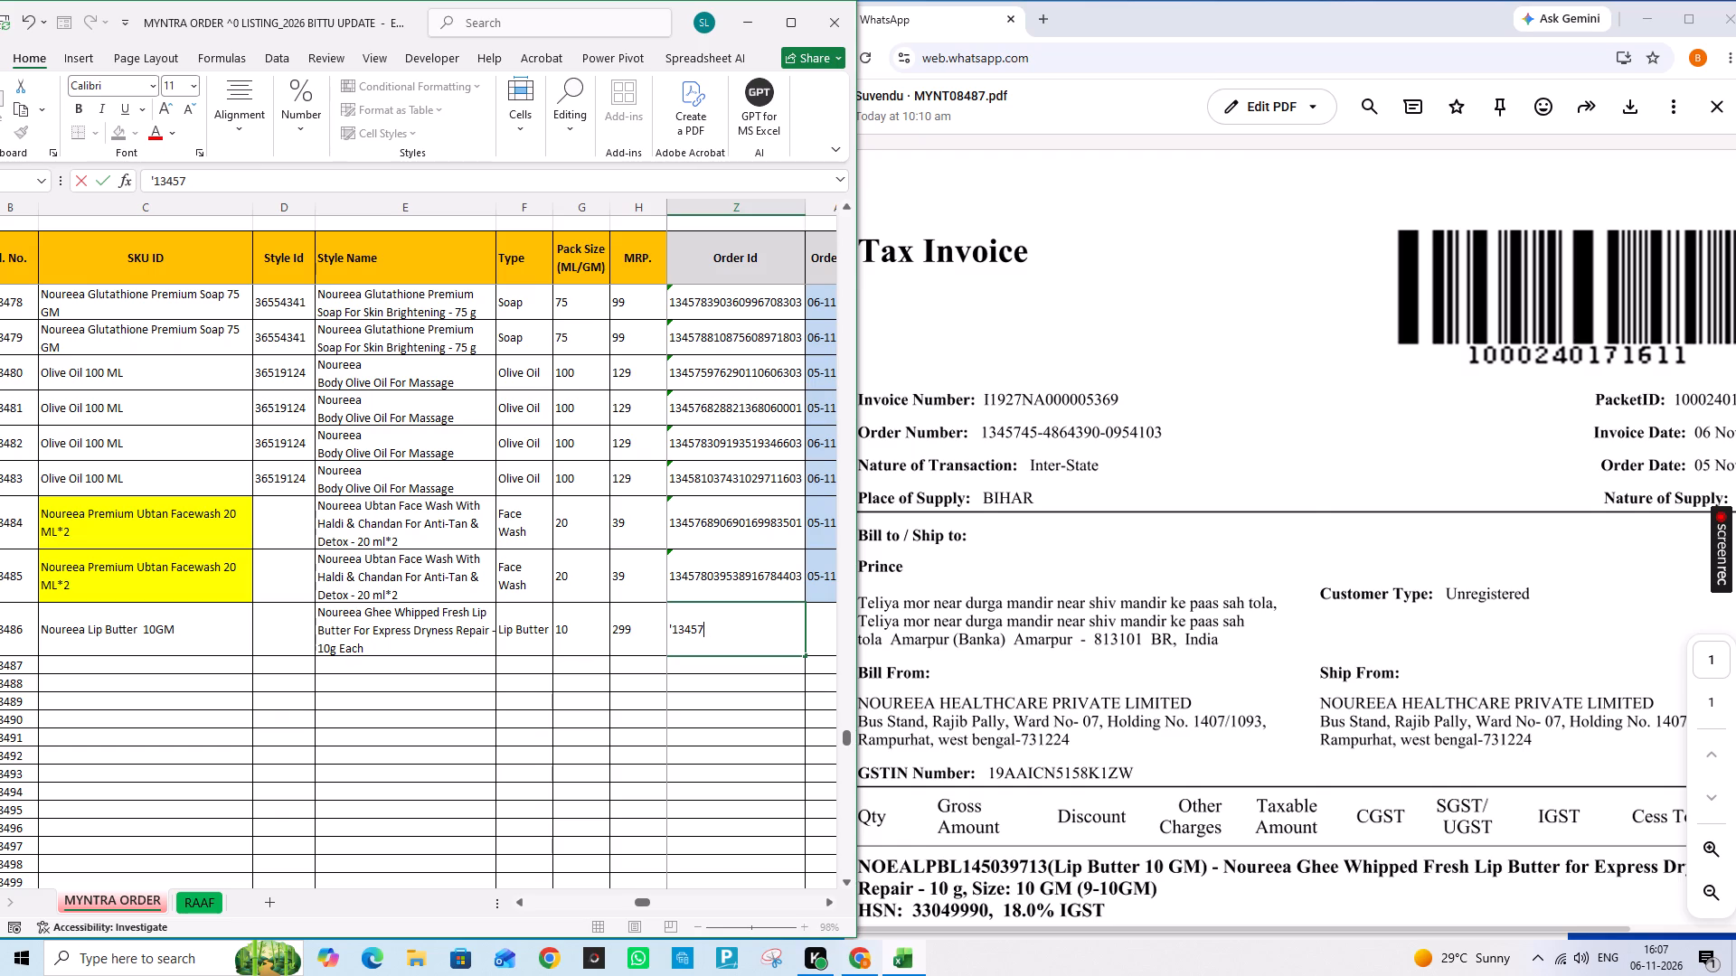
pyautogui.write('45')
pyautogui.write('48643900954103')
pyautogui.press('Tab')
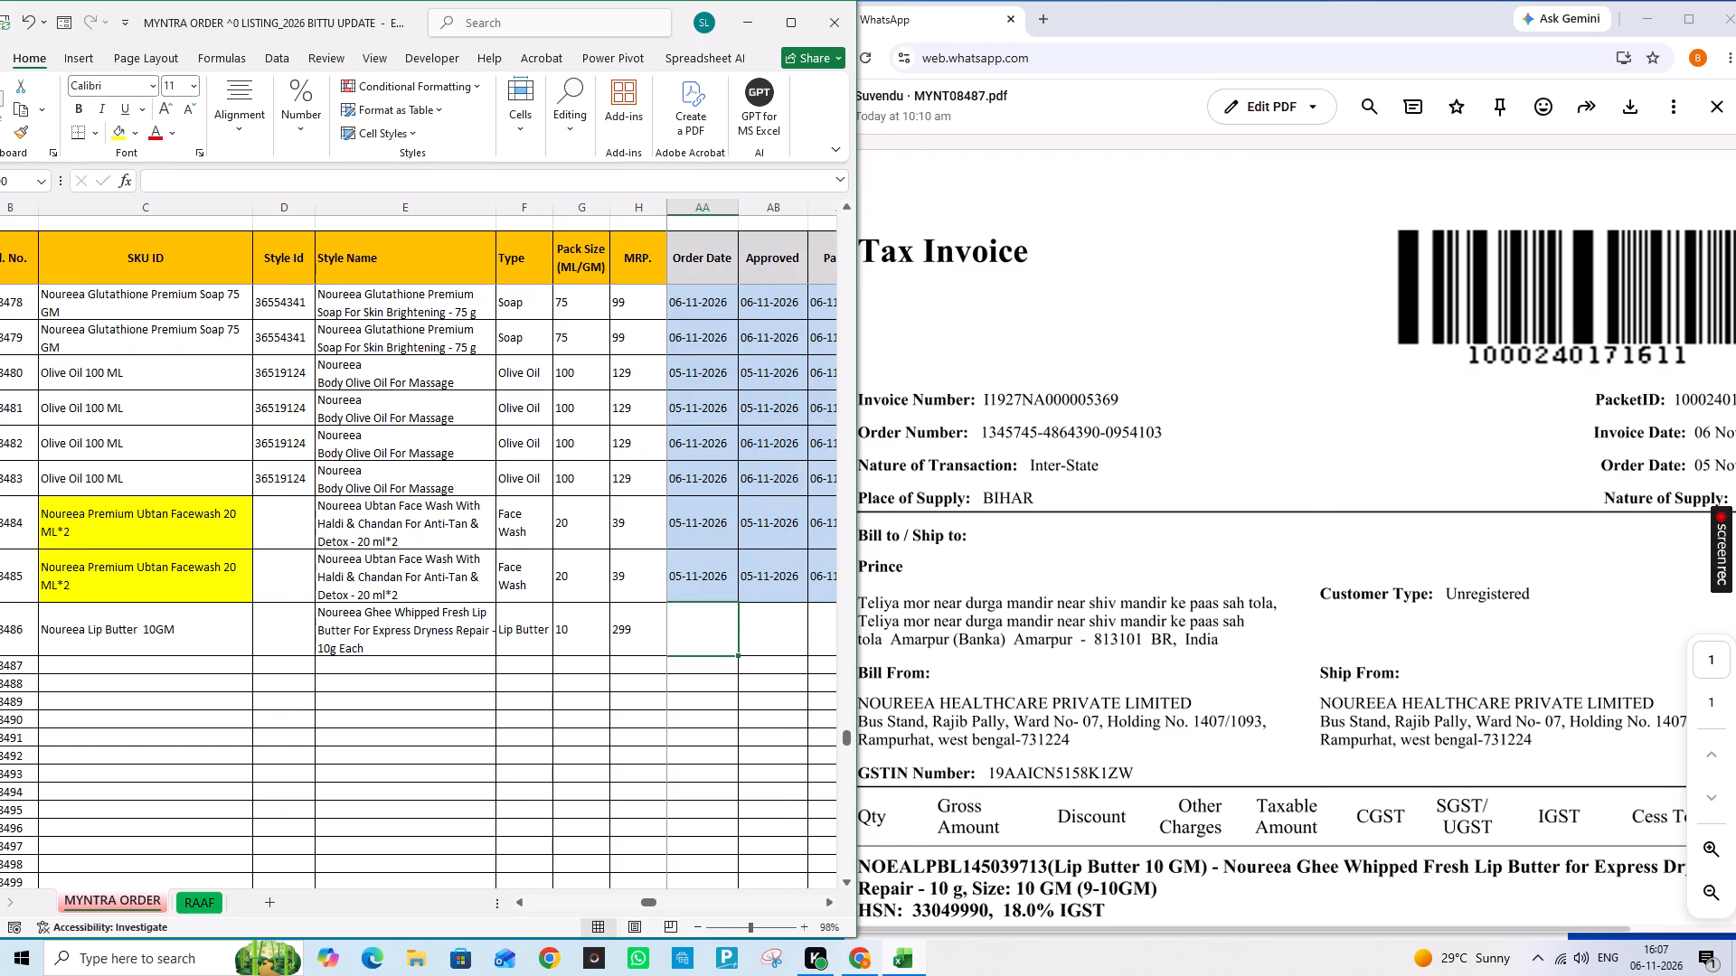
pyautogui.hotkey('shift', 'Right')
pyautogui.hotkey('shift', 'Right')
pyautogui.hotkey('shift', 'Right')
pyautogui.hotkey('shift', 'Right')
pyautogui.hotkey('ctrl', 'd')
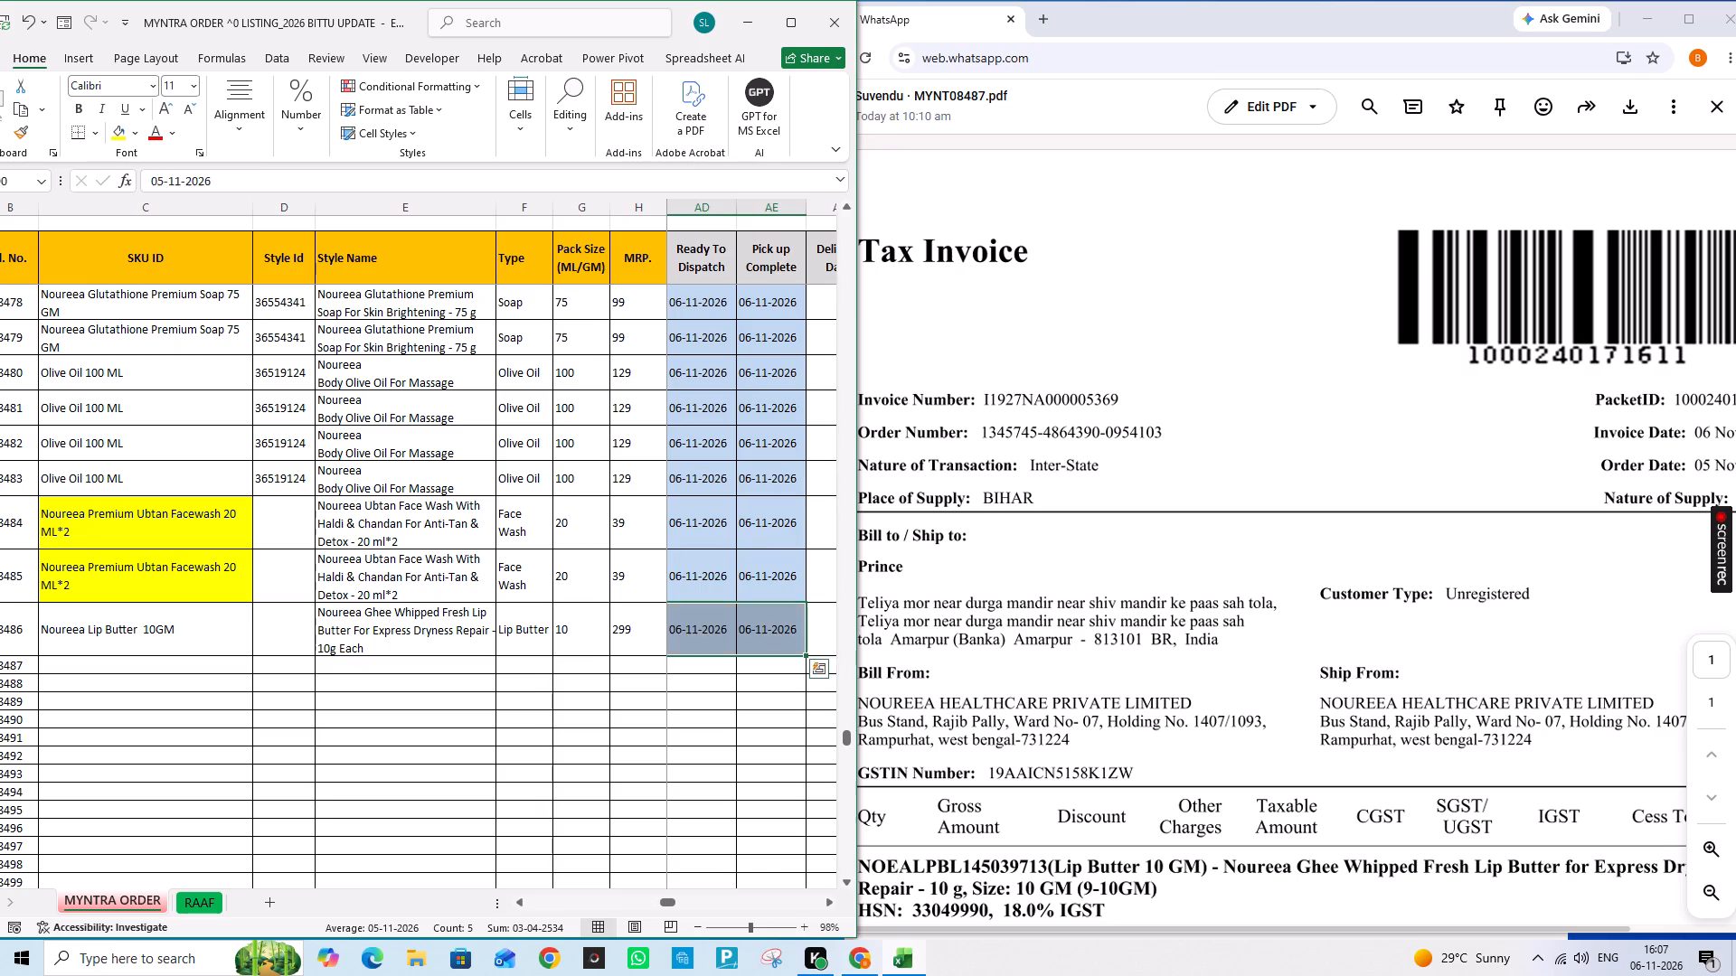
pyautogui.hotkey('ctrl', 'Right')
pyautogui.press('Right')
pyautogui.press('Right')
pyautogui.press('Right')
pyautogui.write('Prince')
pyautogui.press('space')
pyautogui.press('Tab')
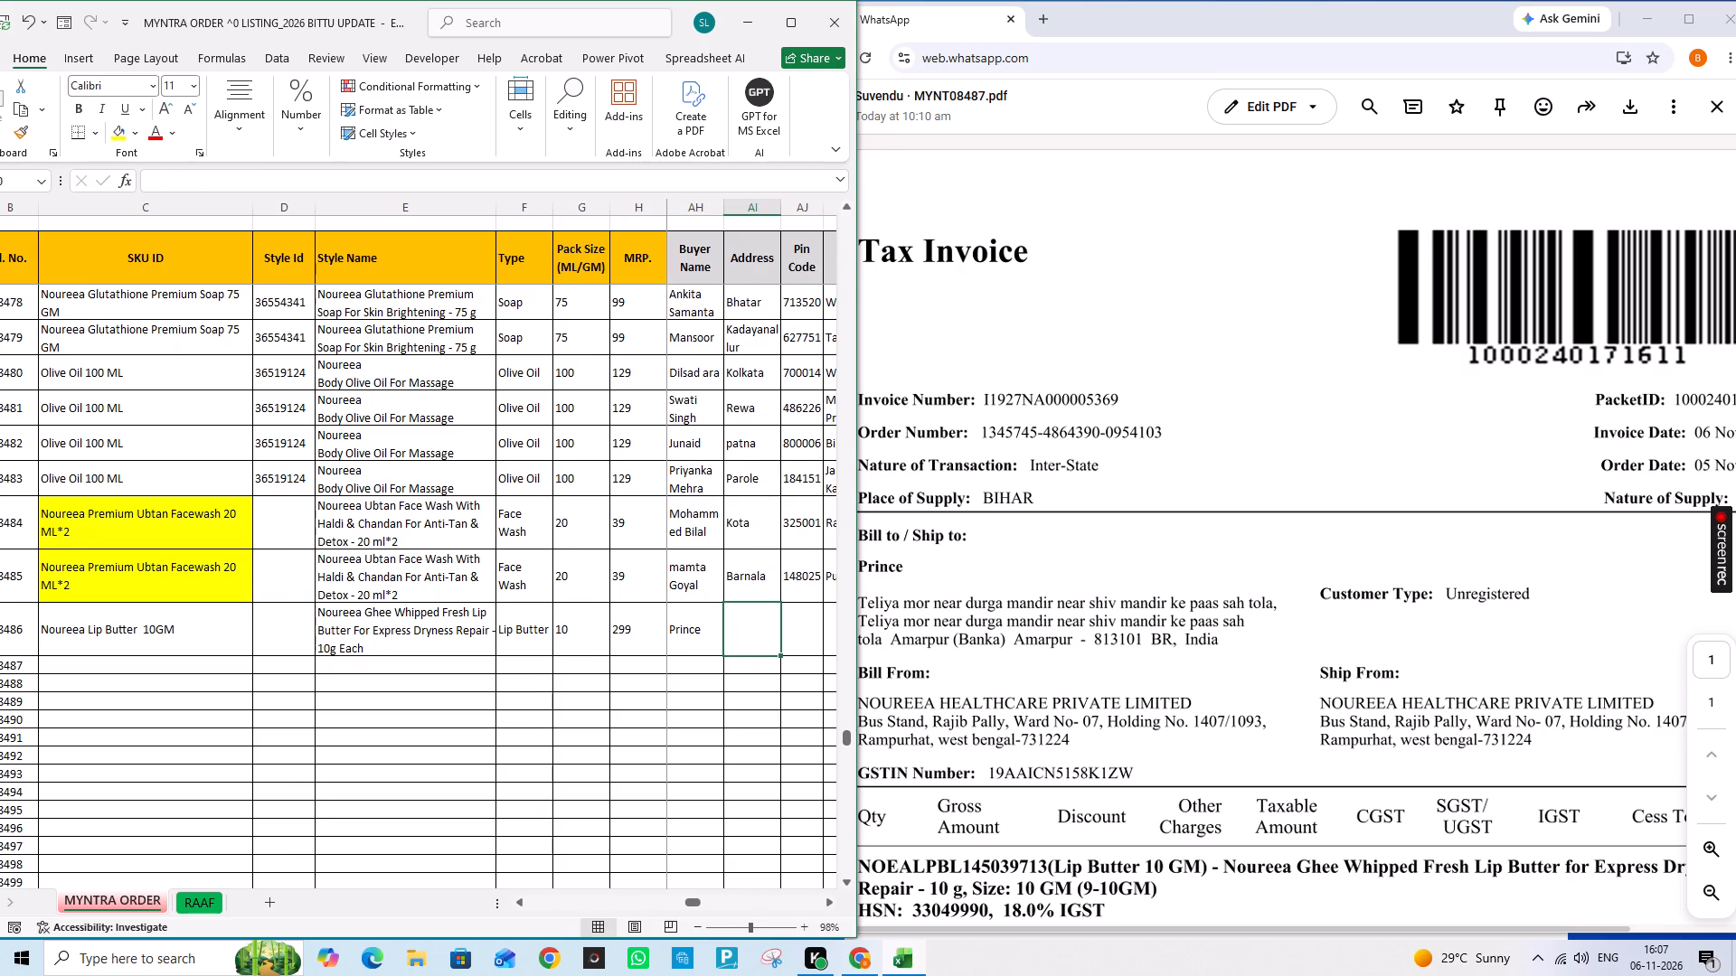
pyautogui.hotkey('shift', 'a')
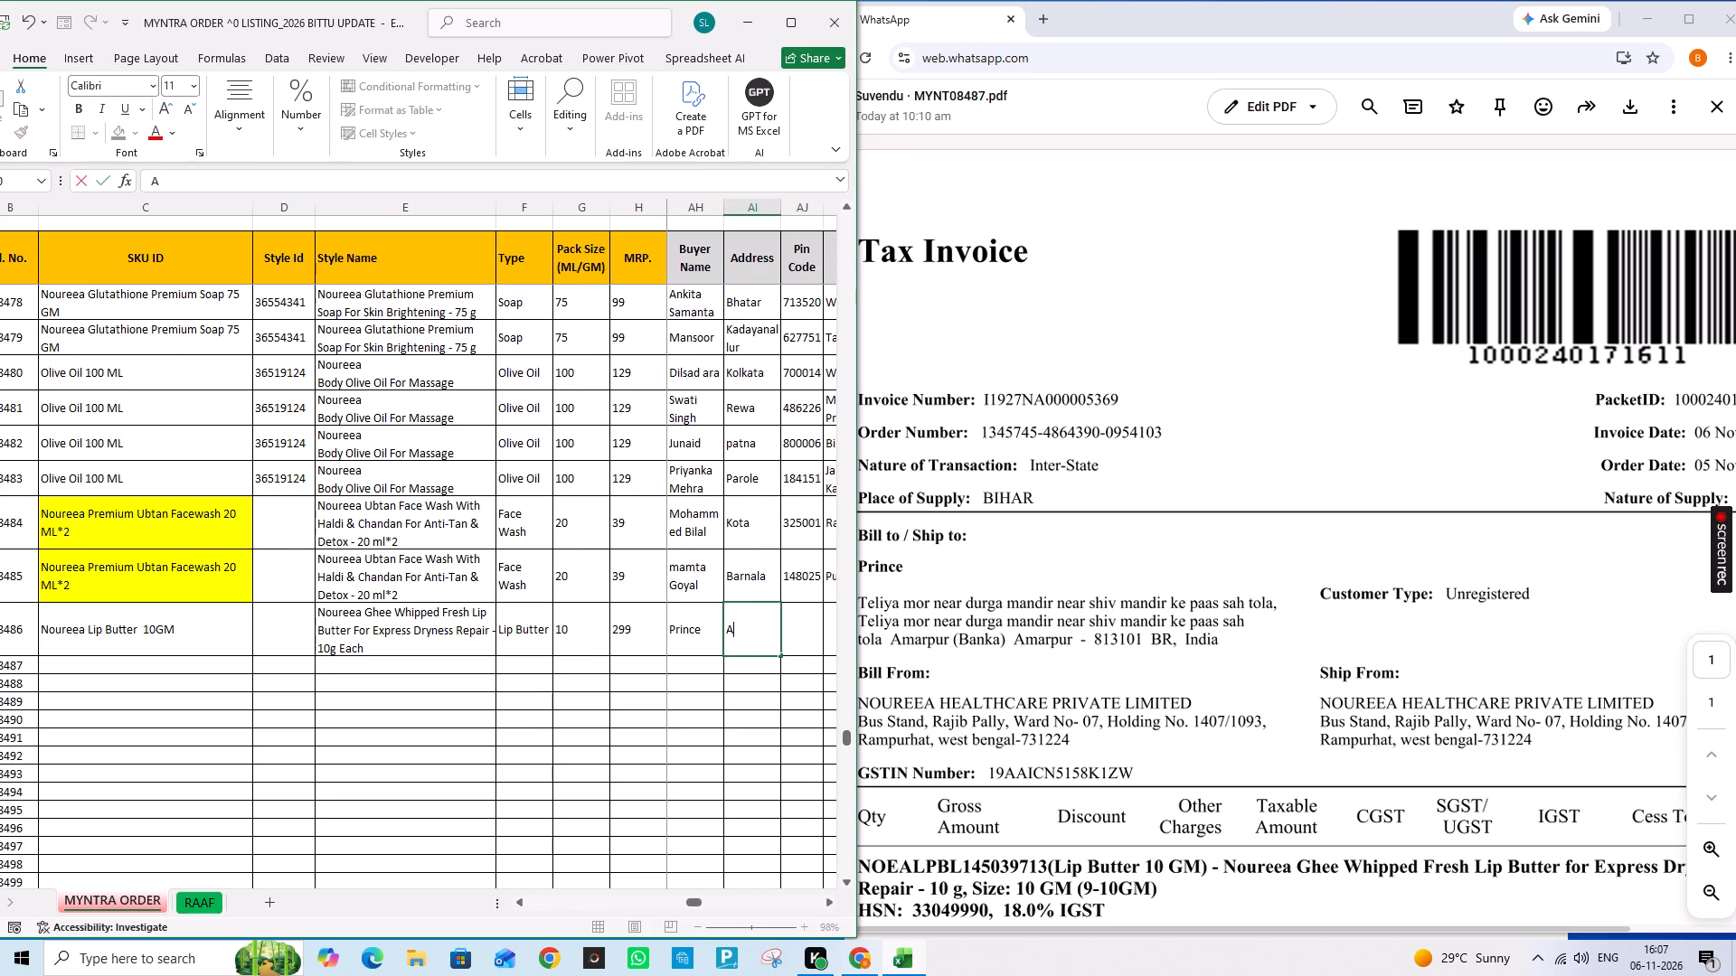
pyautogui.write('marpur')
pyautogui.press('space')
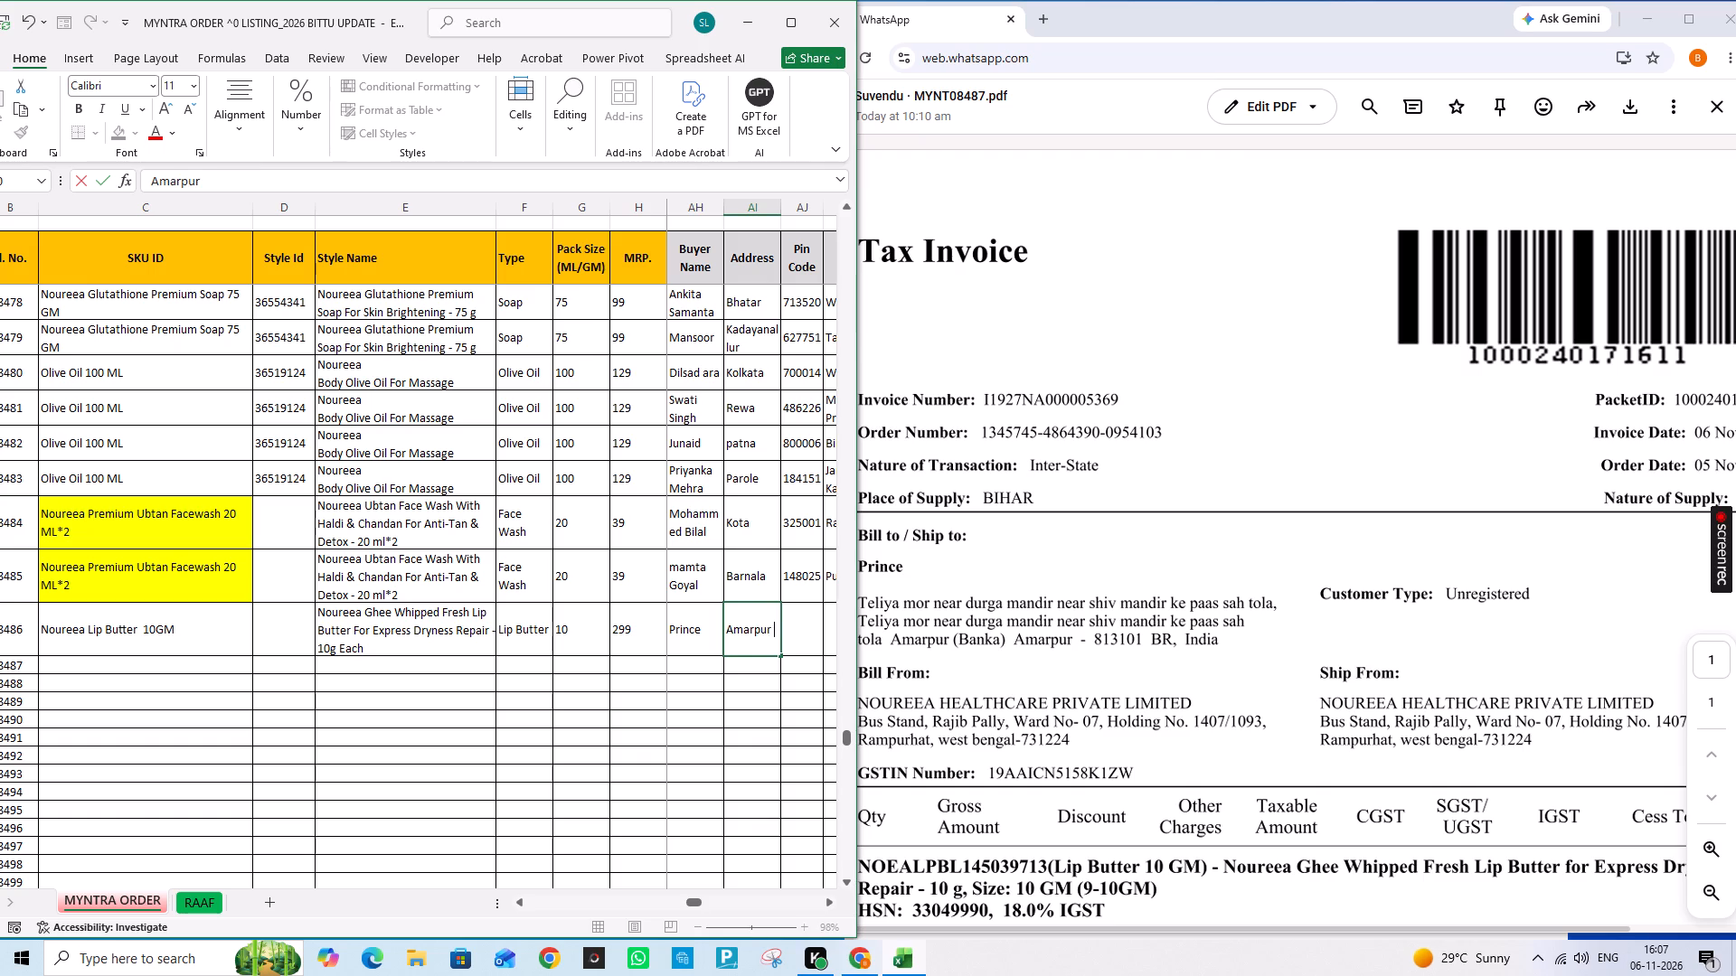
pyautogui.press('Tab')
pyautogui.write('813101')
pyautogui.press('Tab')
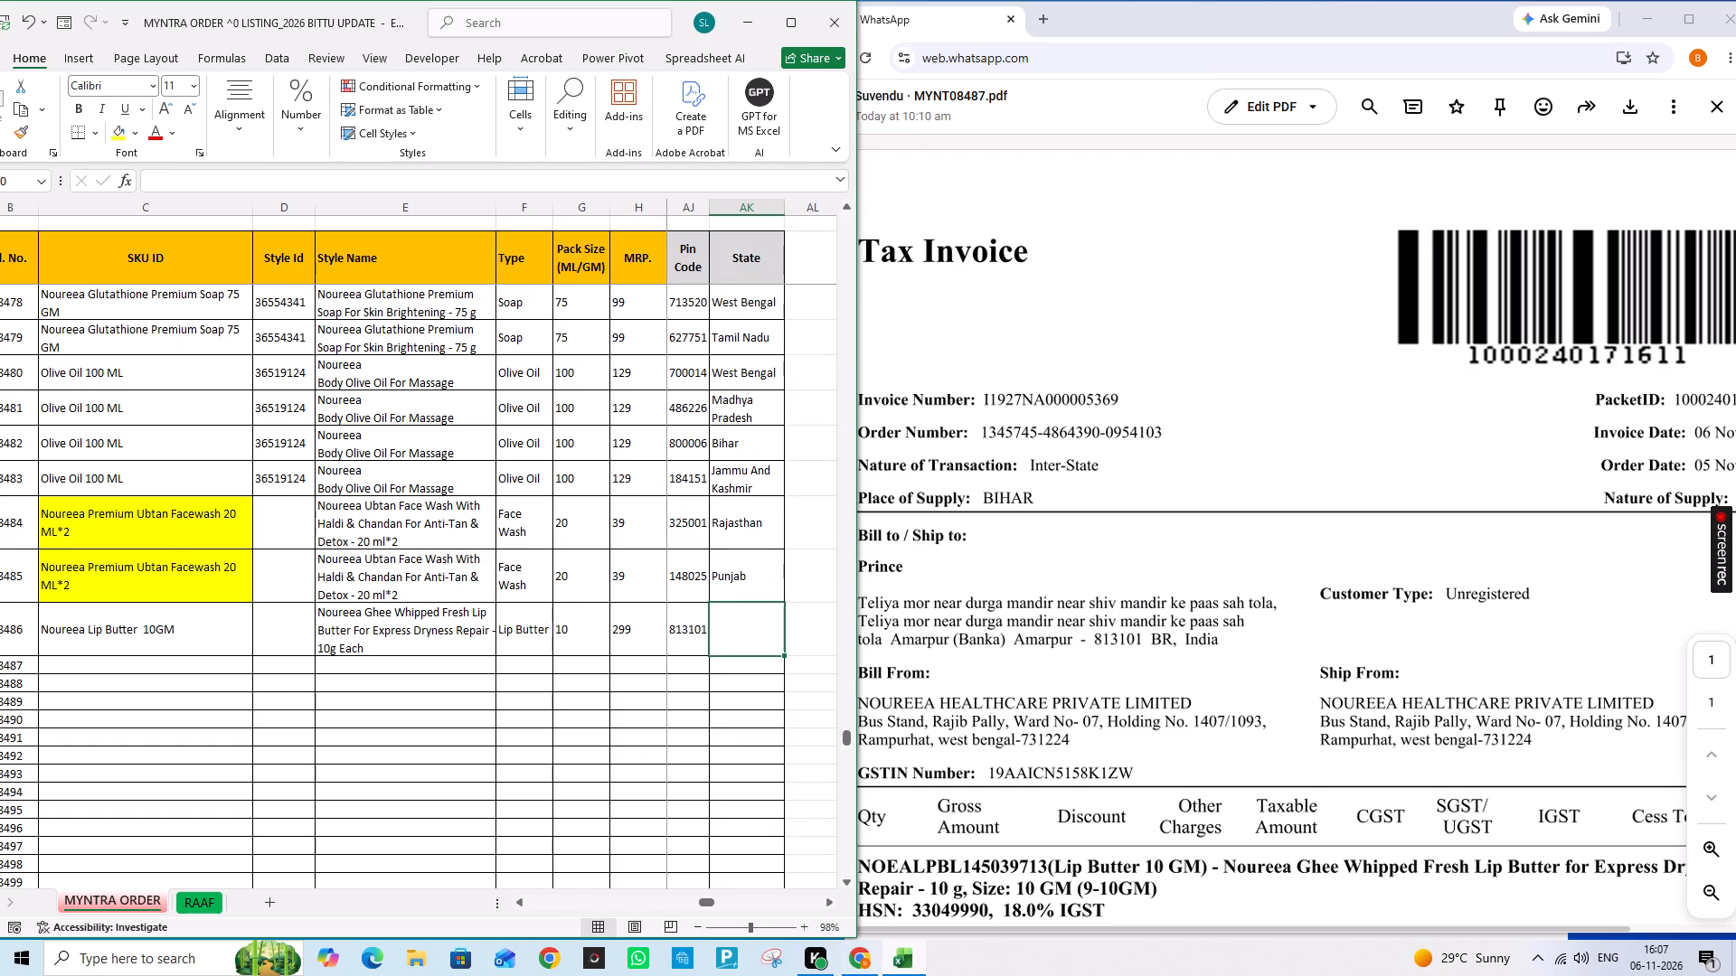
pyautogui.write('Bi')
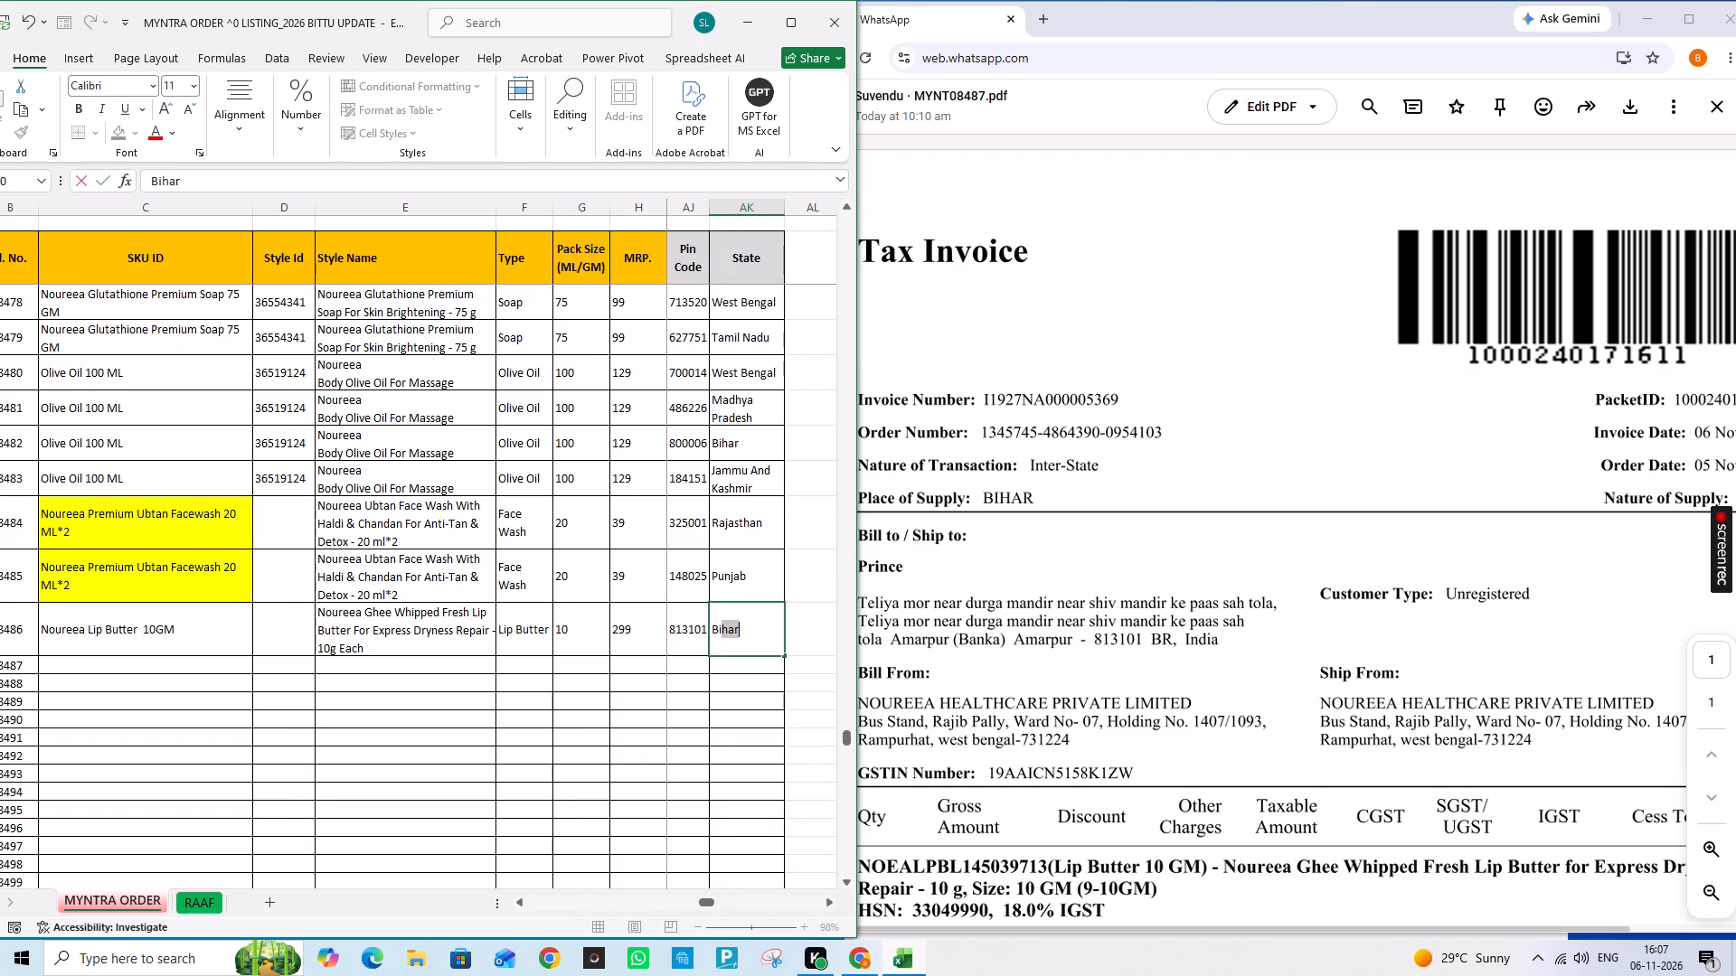
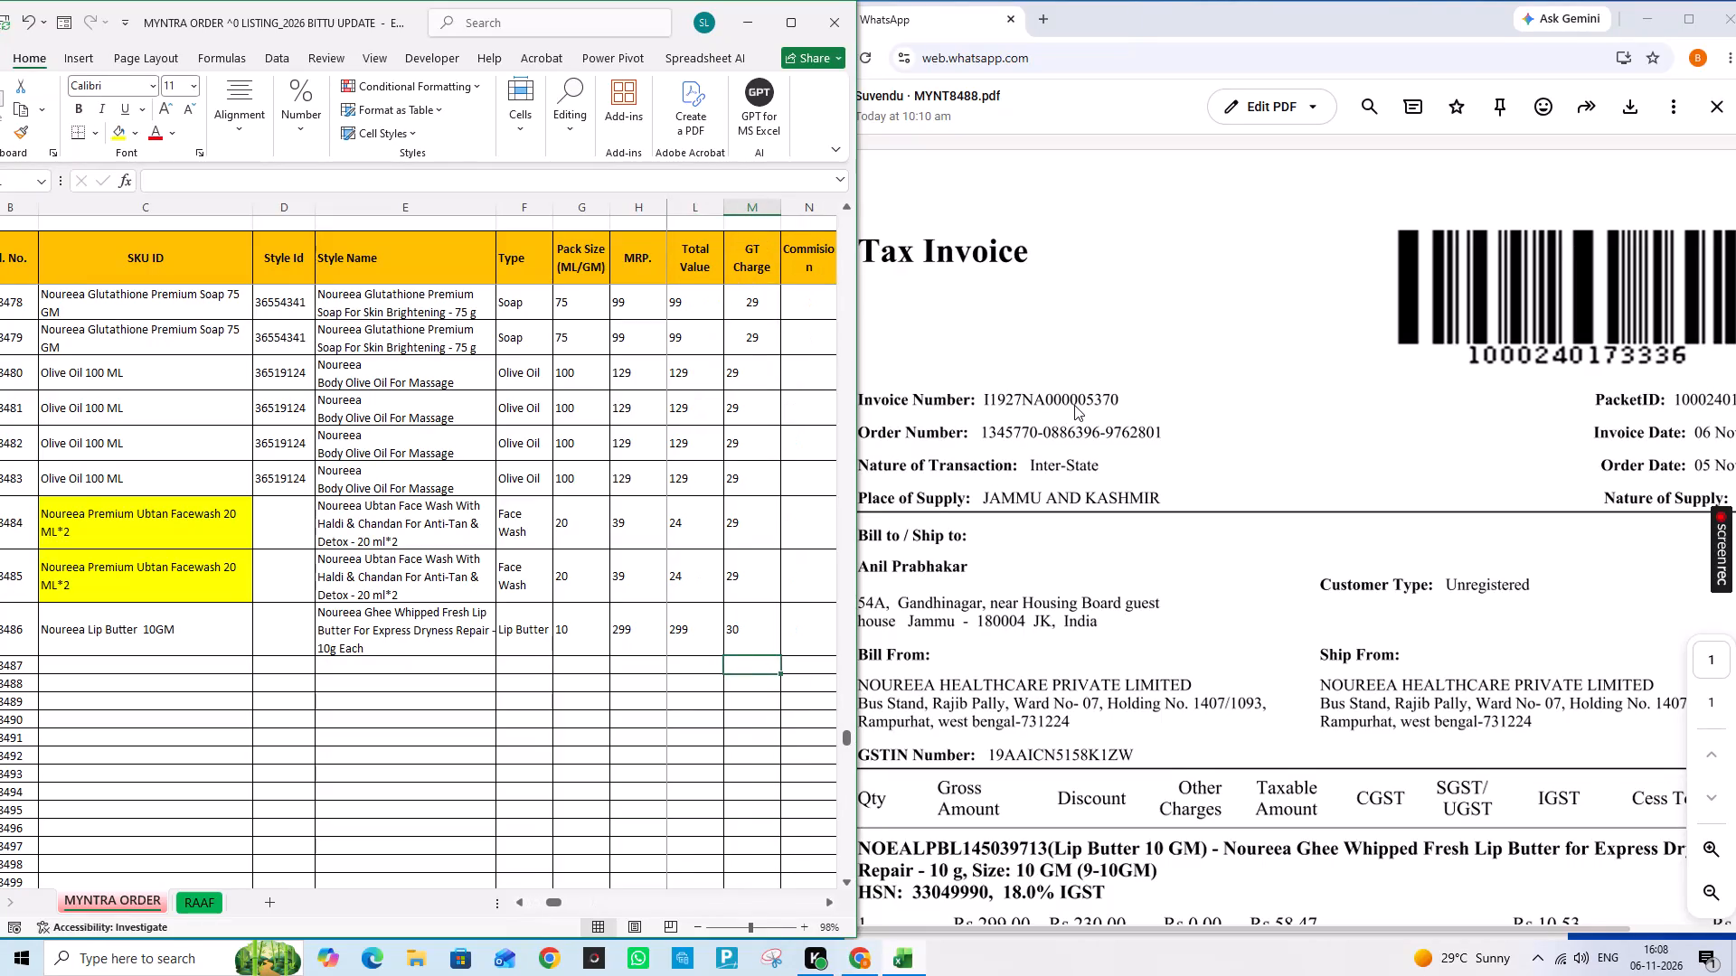
# Fill the MYNT8487 Lip Butter 10GM product and price details, SKU ID through GT Charge, down into the MYNT8488 row.
pyautogui.hotkey('shift', 'Left')
pyautogui.hotkey('shift', 'Left')
pyautogui.hotkey('shift', 'Left')
pyautogui.hotkey('shift', 'Left')
pyautogui.hotkey('shift', 'Left')
pyautogui.hotkey('shift', 'Left')
pyautogui.hotkey('shift', 'Left')
pyautogui.hotkey('shift', 'Left')
pyautogui.hotkey('shift', 'Left')
pyautogui.hotkey('shift', 'Left')
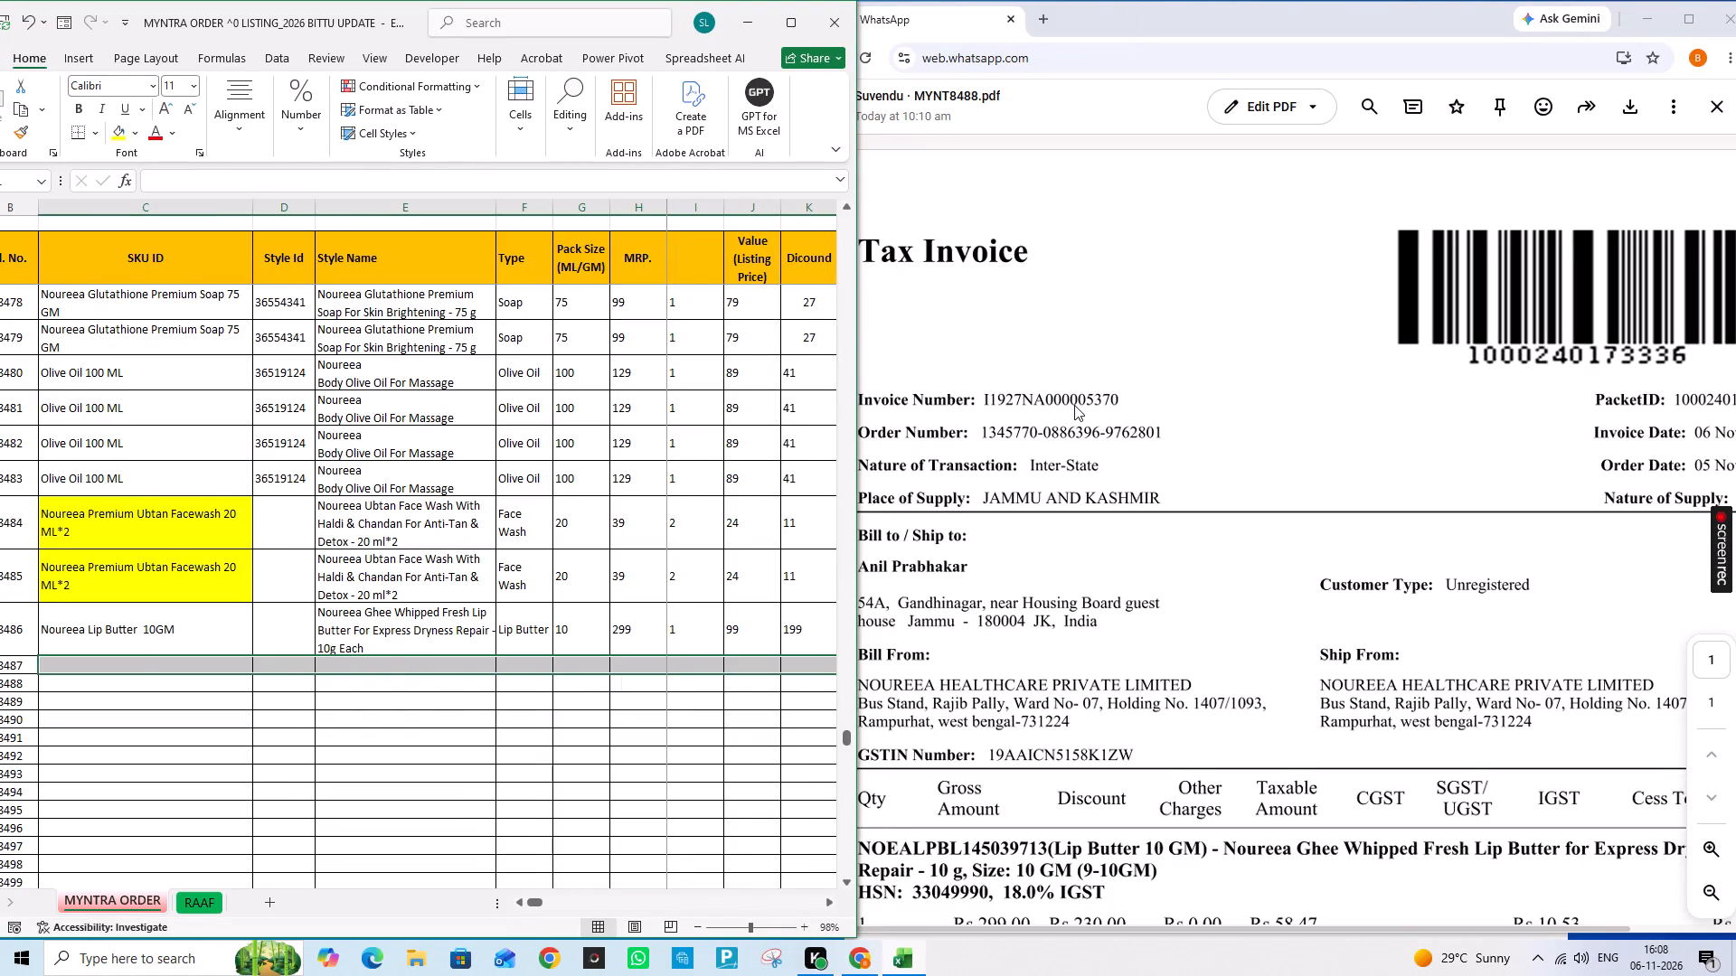
pyautogui.hotkey('ctrl', 'd')
pyautogui.hotkey('ctrl', 'Right')
pyautogui.press('Right')
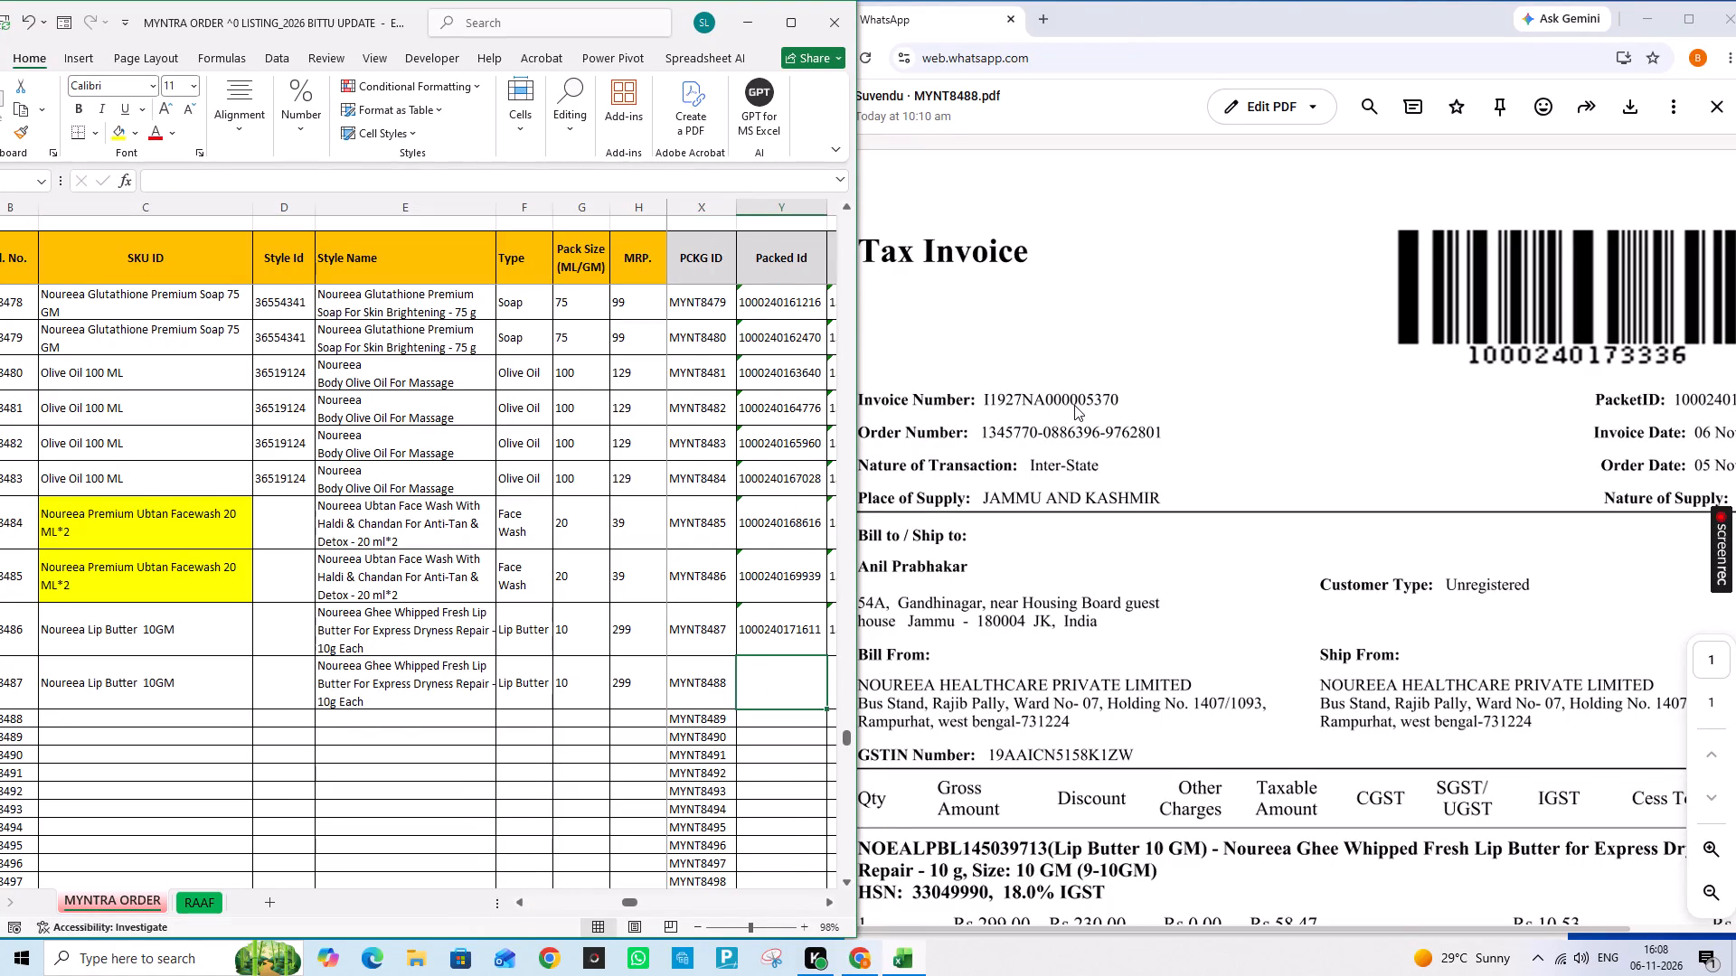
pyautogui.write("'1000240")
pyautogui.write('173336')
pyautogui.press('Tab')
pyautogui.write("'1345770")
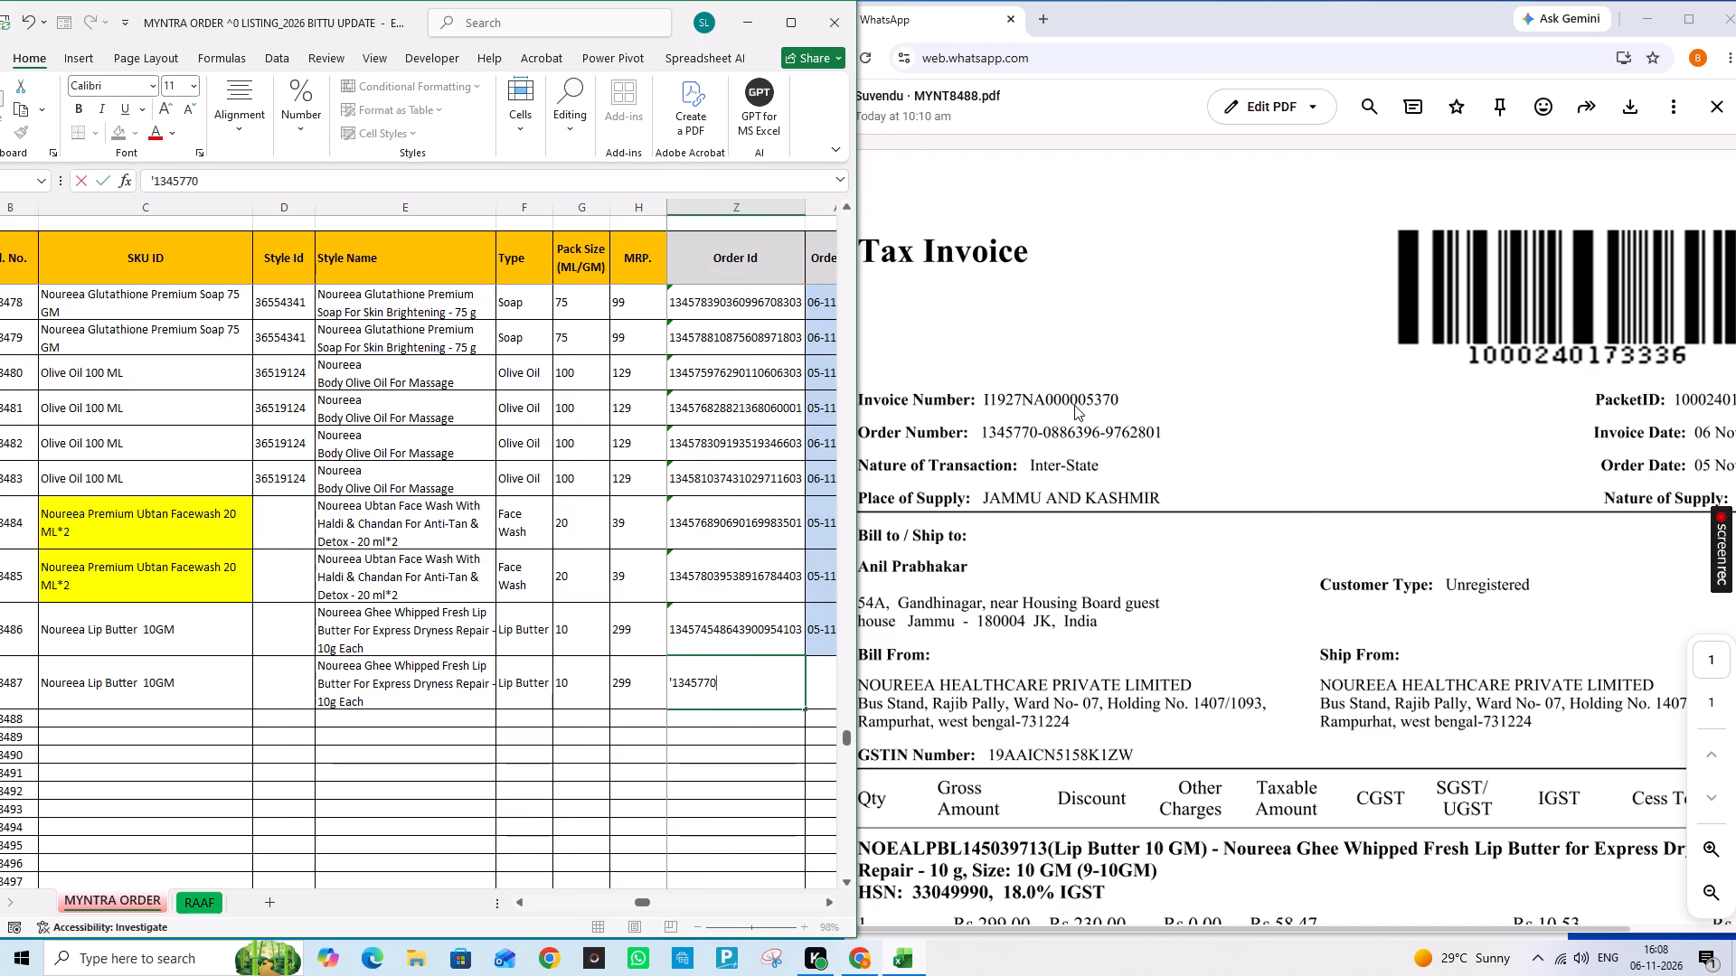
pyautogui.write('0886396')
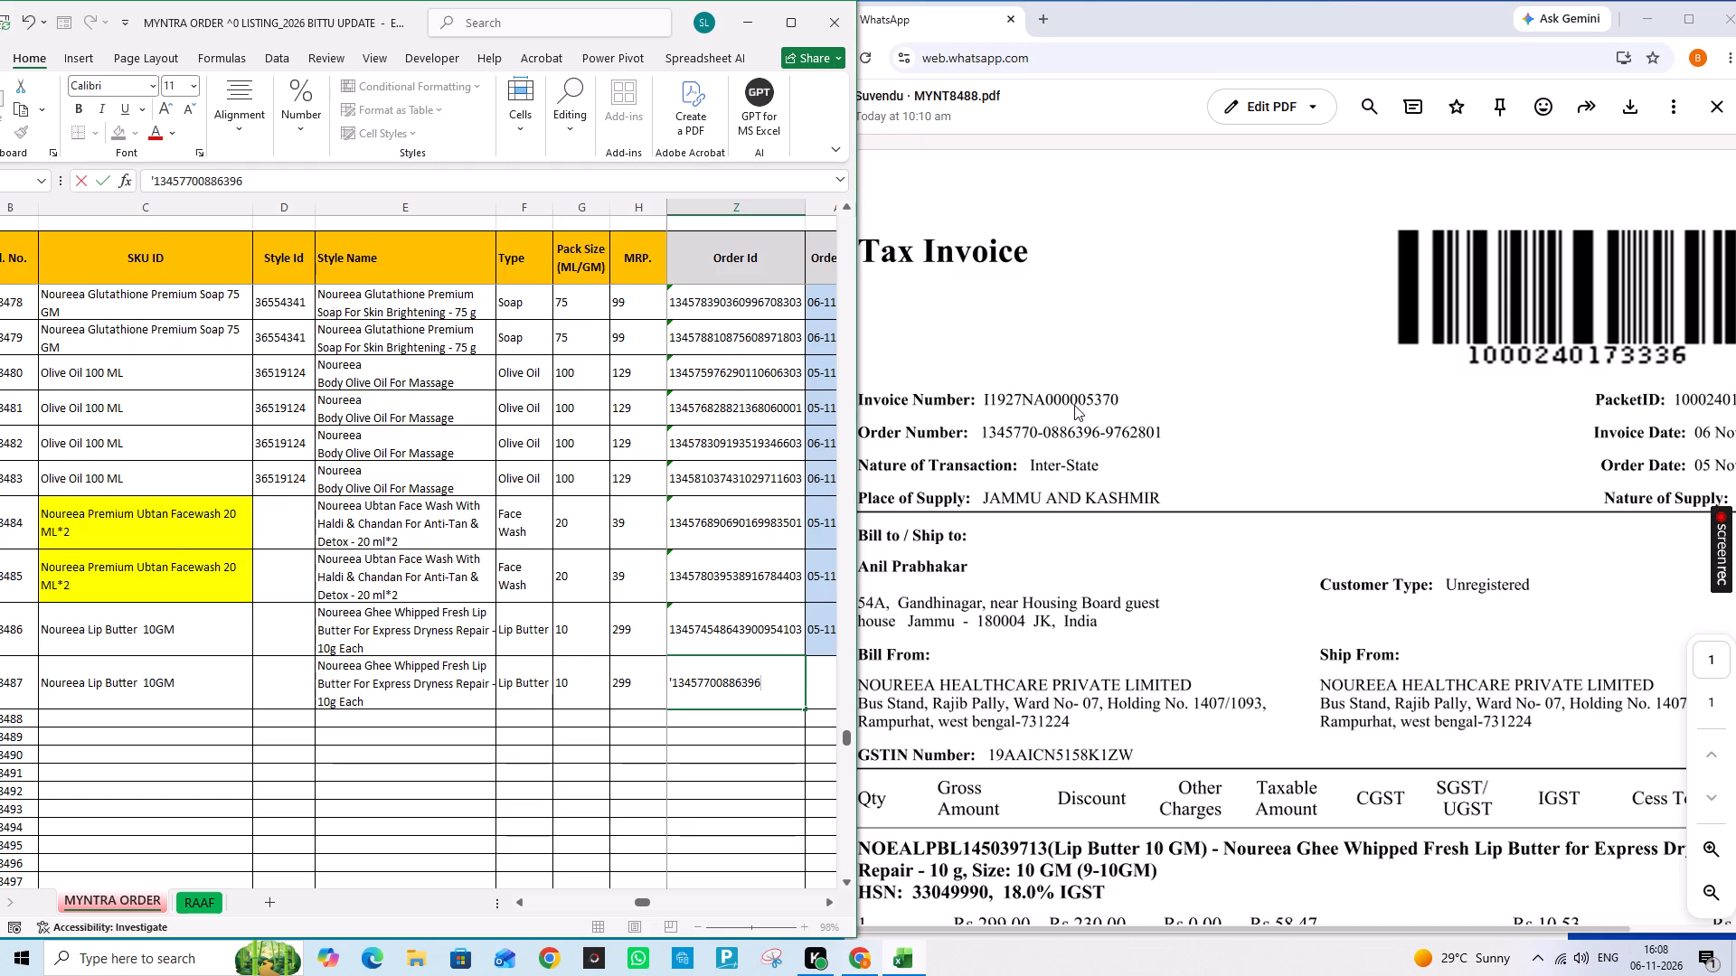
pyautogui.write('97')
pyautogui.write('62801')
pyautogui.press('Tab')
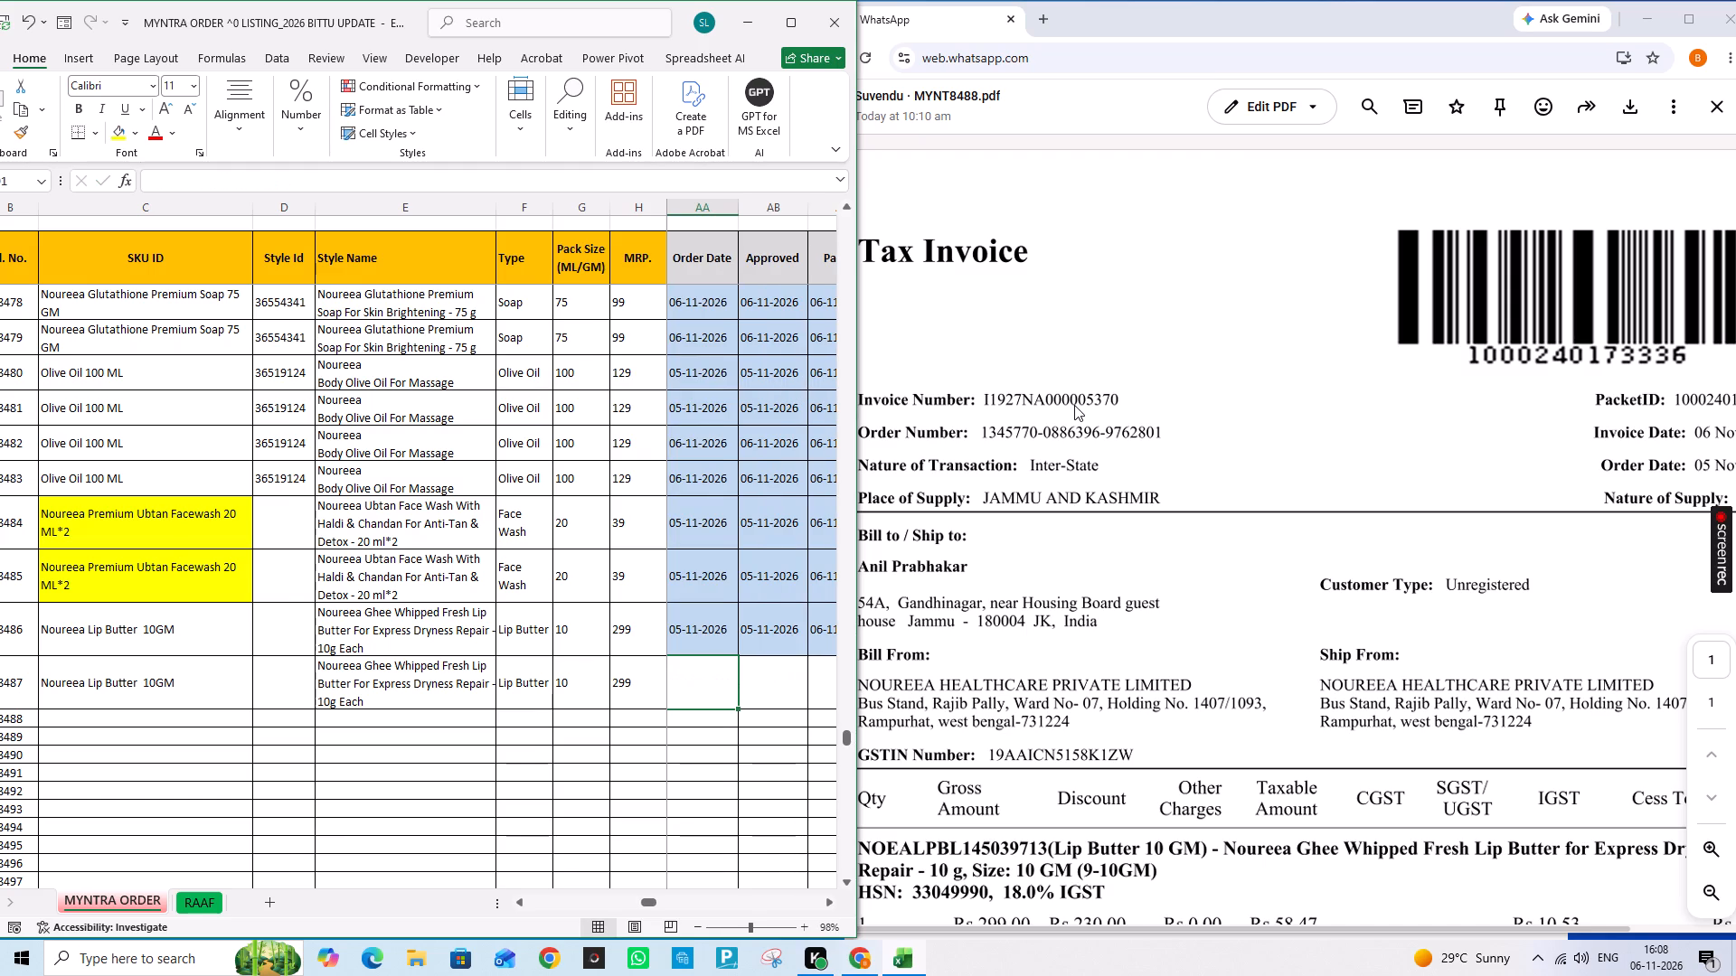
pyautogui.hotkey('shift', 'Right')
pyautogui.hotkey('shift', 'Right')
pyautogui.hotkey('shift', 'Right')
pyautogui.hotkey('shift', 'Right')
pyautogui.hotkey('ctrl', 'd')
# Enter the buyer's name from the invoice, with initial capitals, in the MYNT8488 row.
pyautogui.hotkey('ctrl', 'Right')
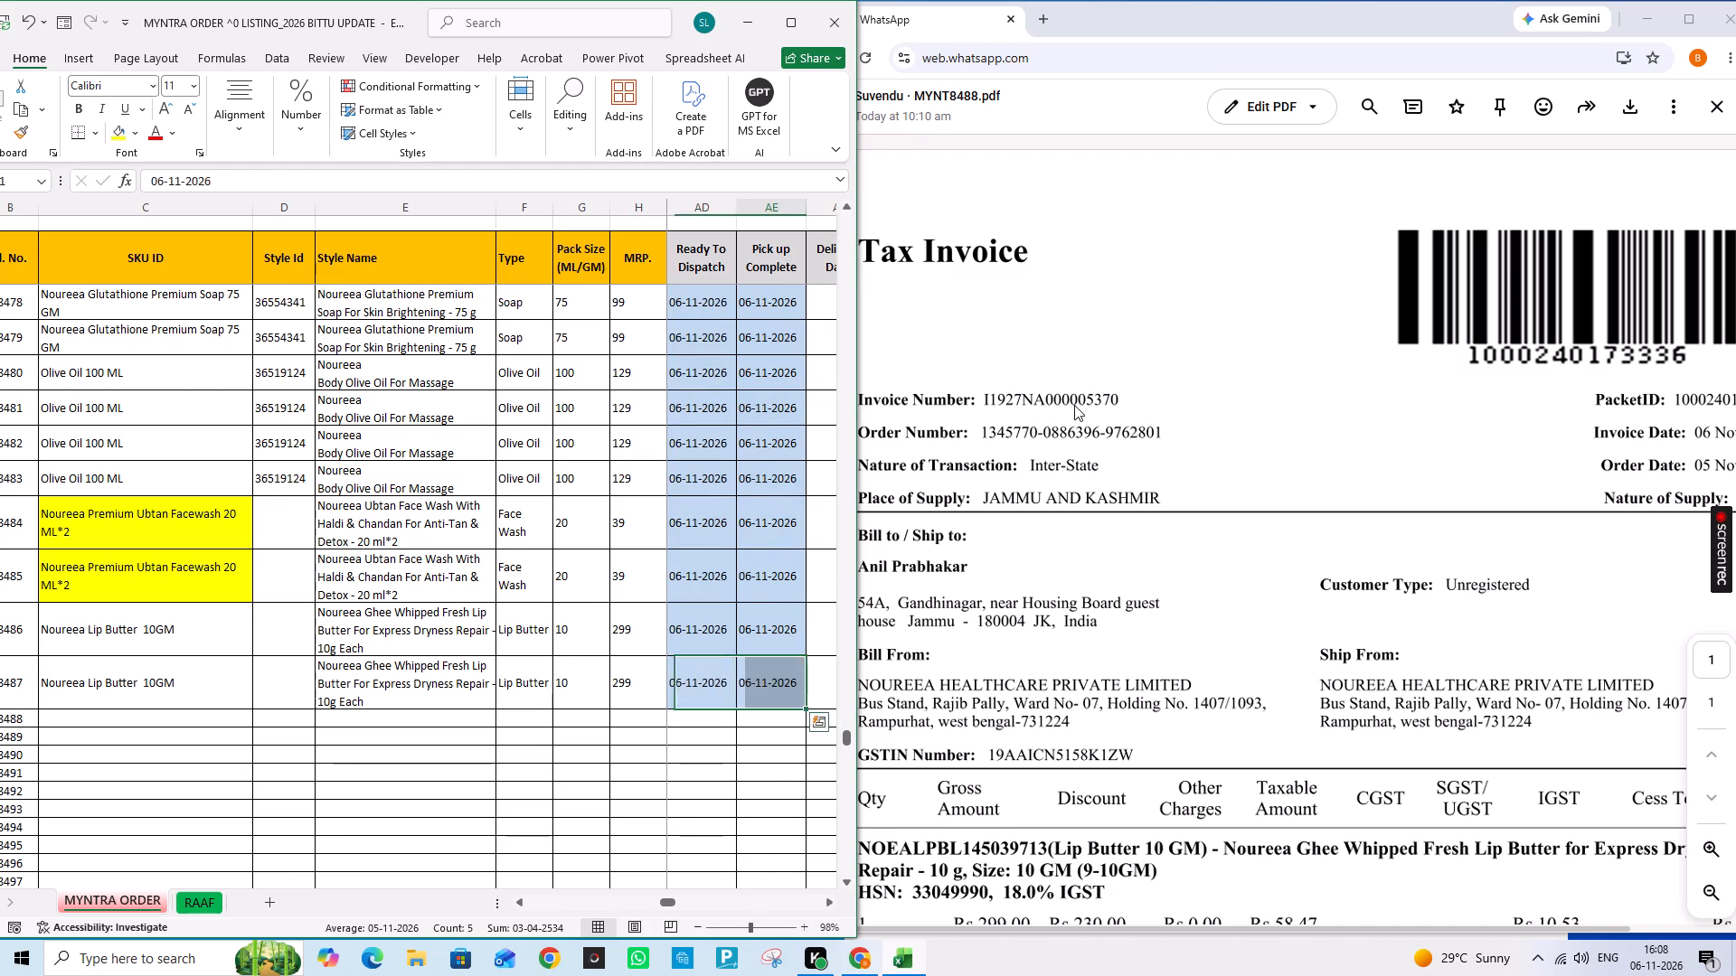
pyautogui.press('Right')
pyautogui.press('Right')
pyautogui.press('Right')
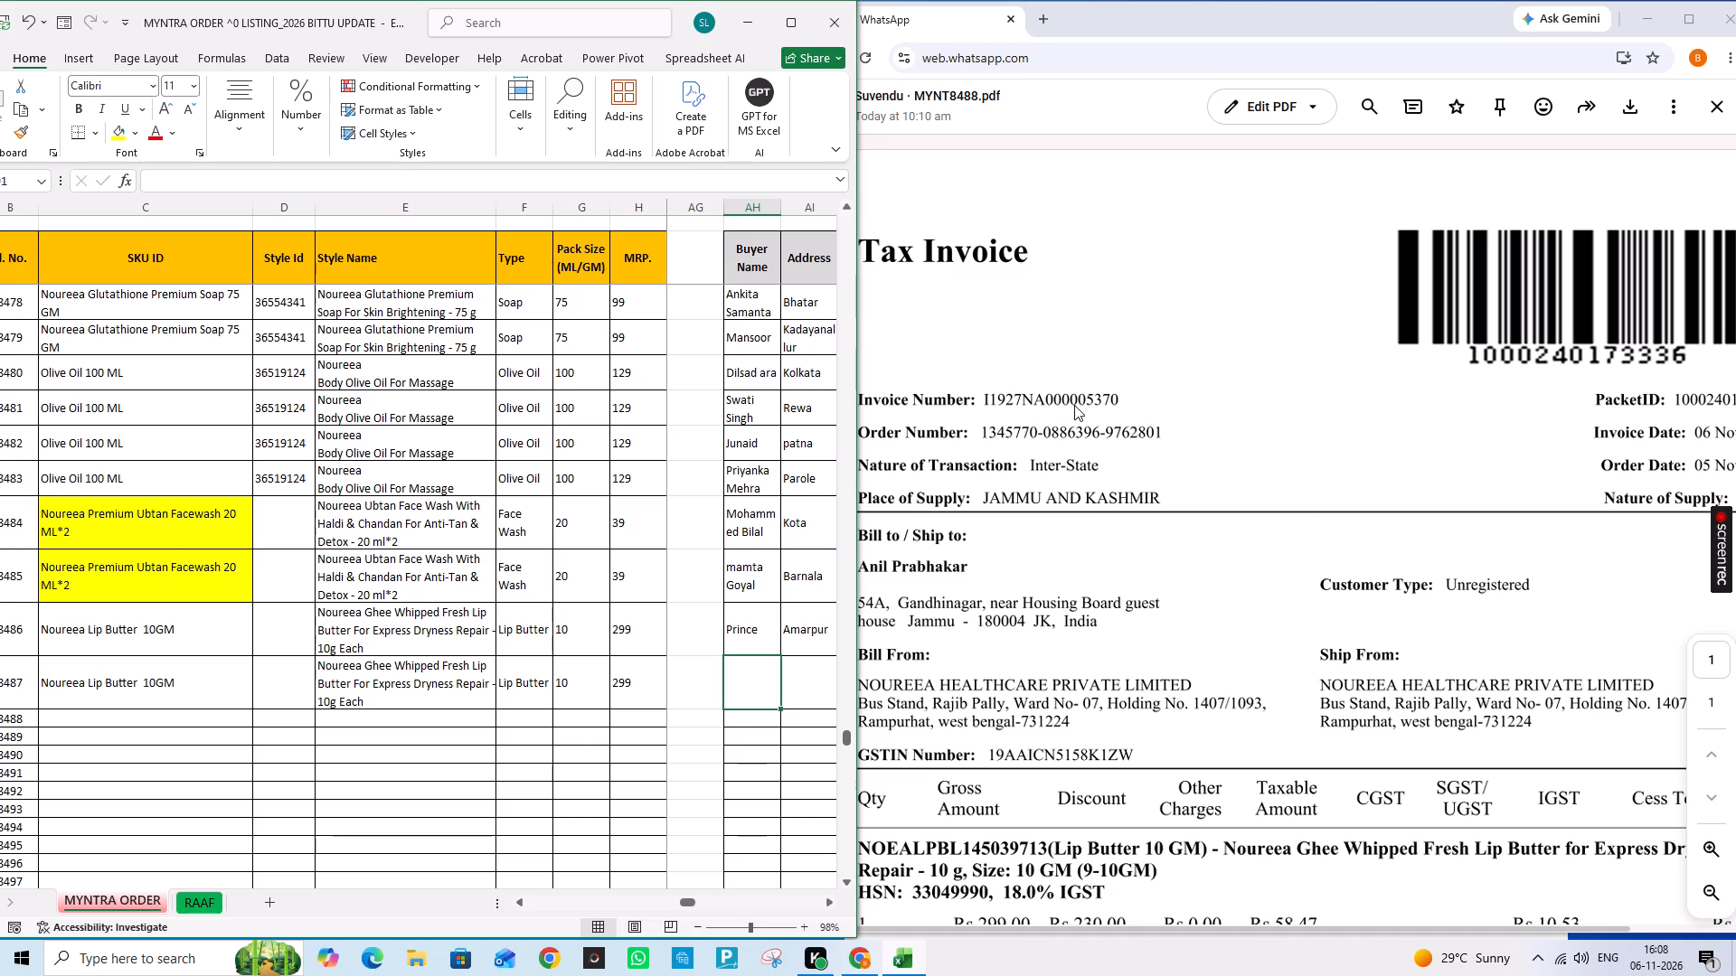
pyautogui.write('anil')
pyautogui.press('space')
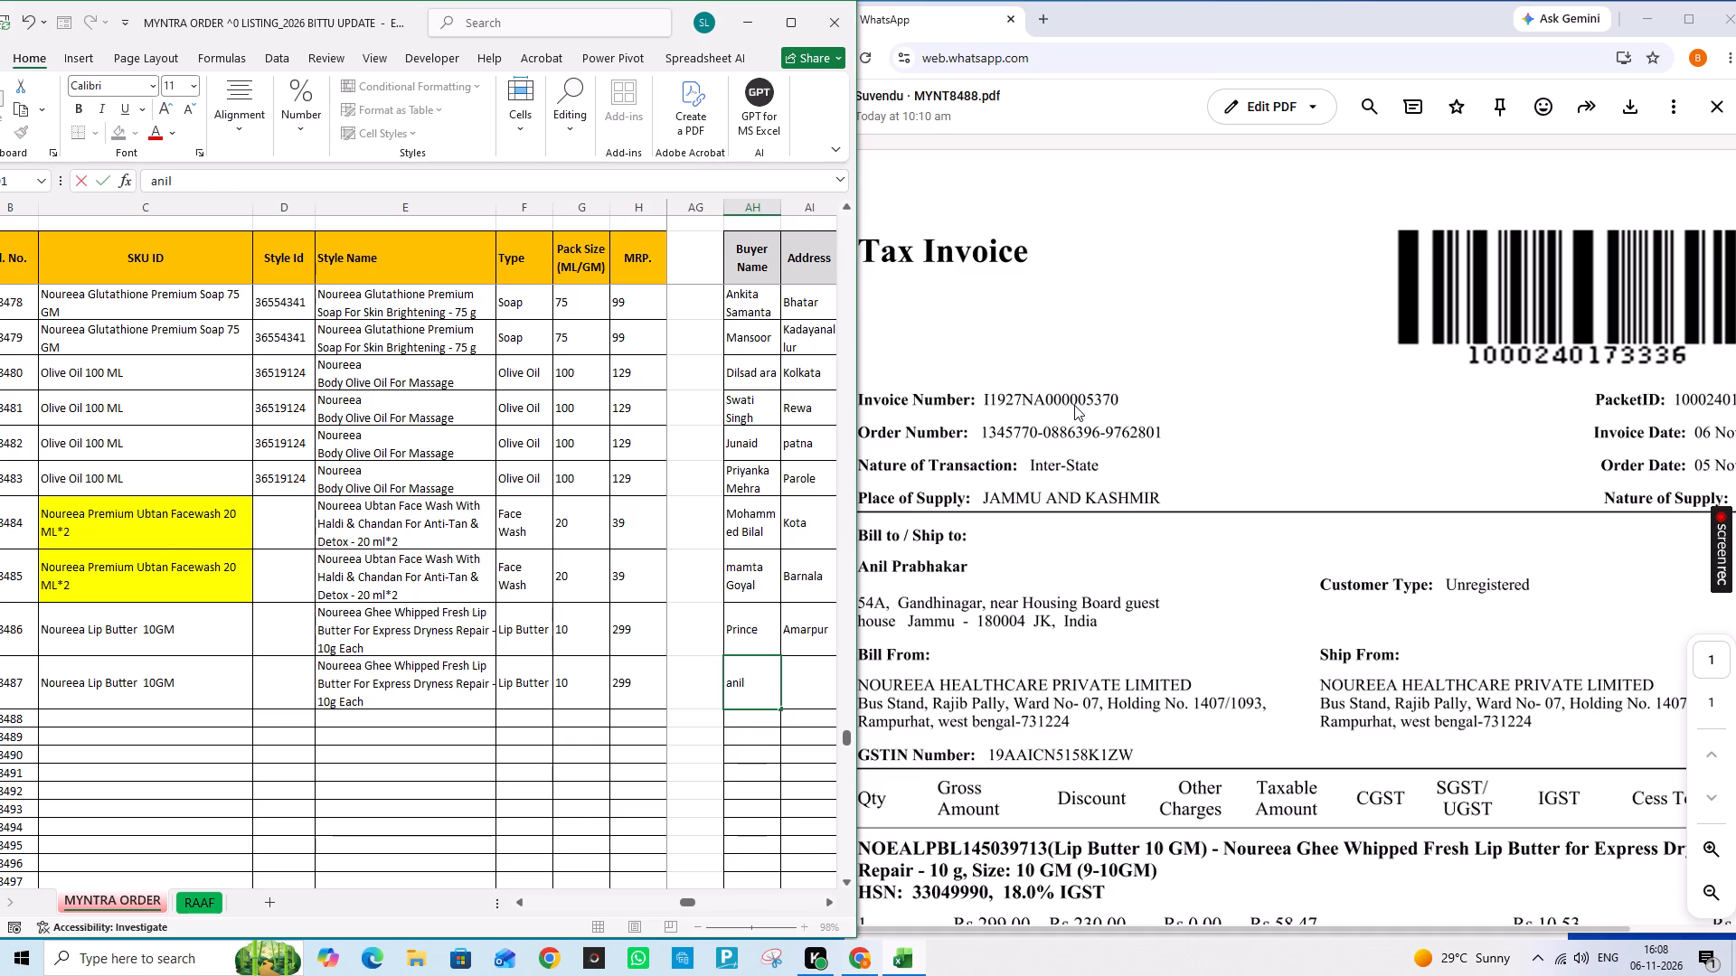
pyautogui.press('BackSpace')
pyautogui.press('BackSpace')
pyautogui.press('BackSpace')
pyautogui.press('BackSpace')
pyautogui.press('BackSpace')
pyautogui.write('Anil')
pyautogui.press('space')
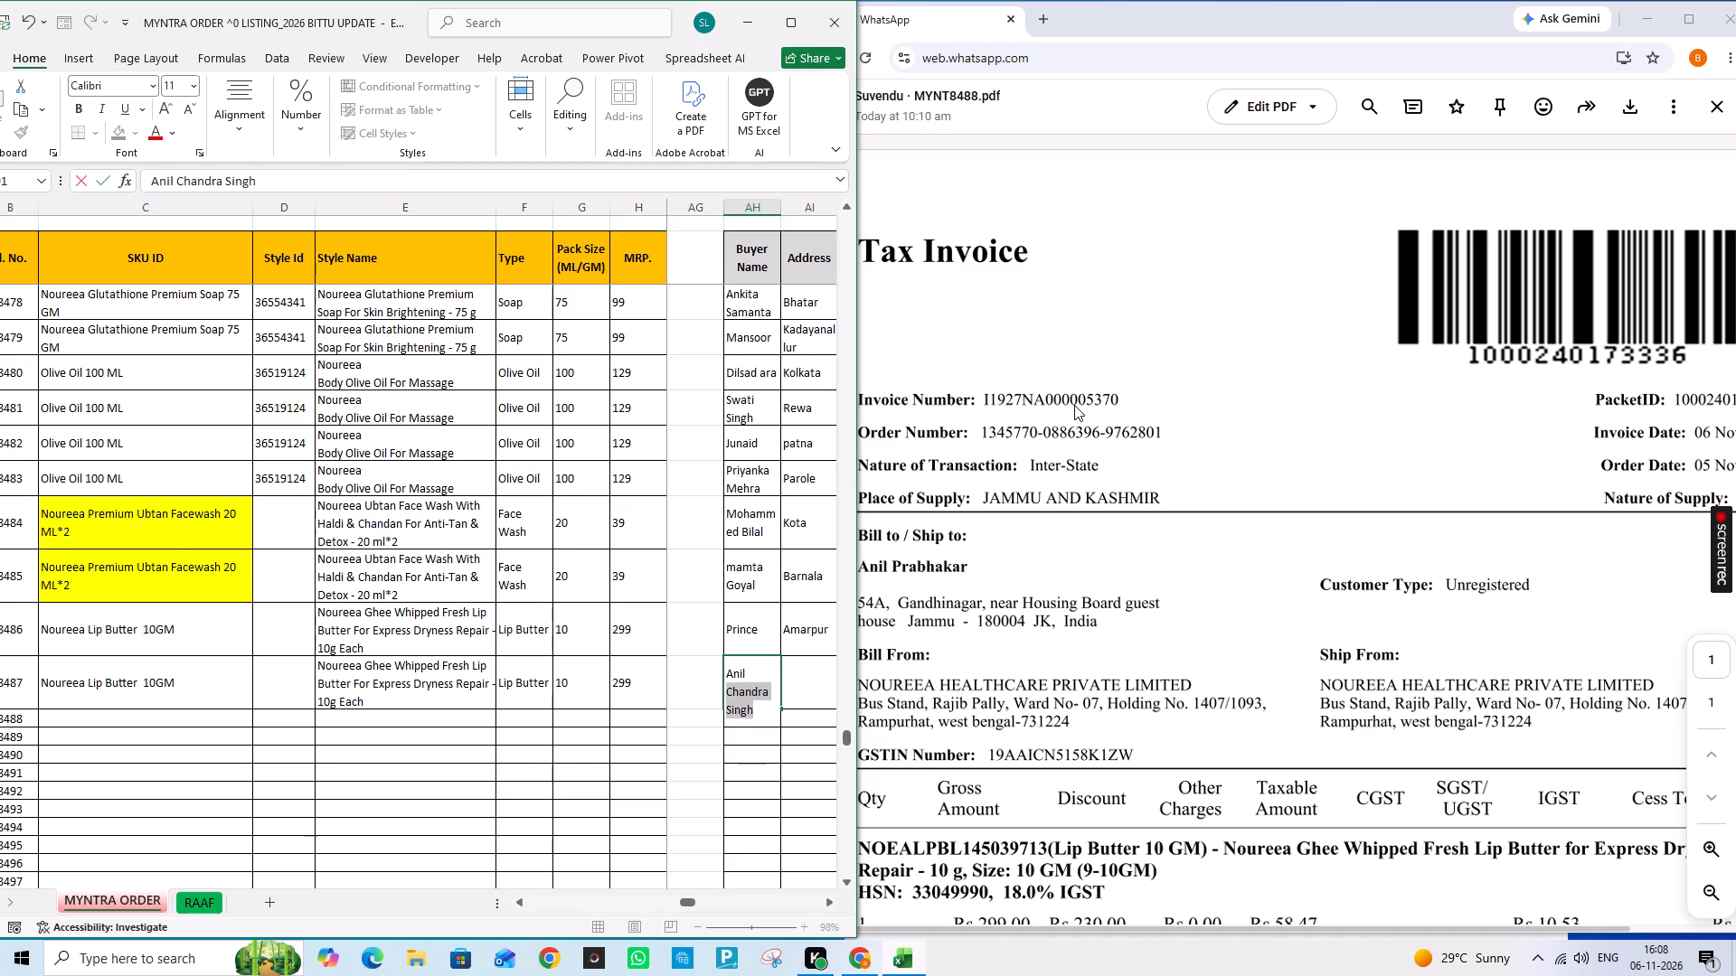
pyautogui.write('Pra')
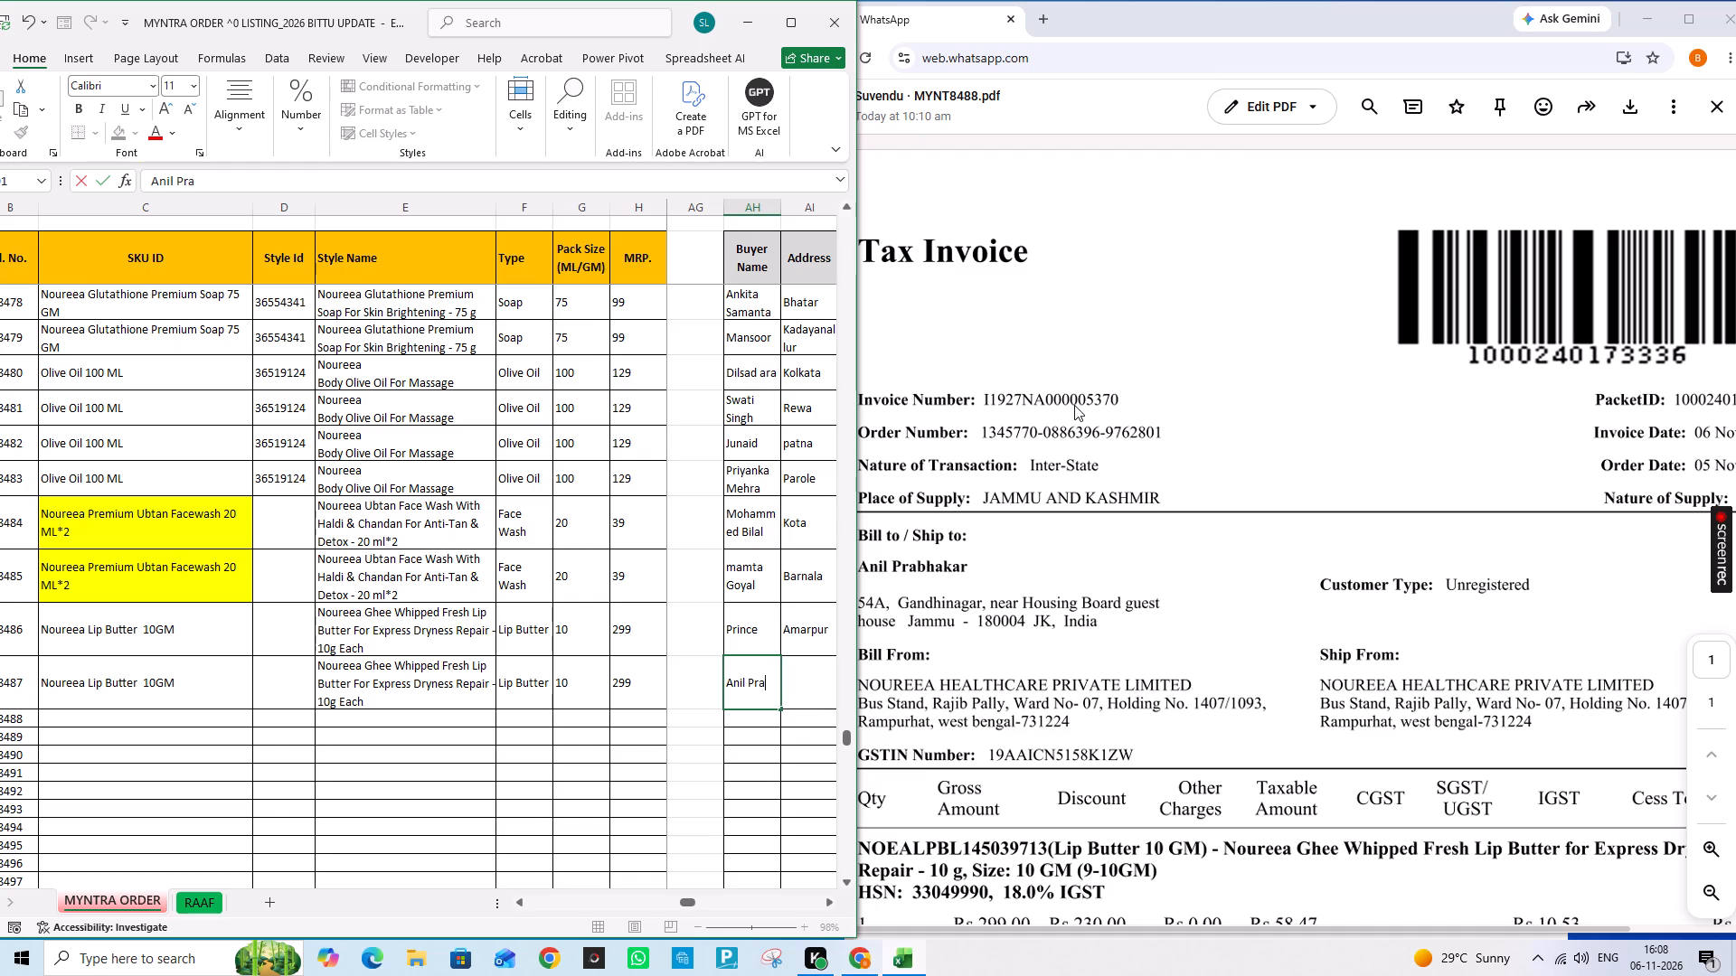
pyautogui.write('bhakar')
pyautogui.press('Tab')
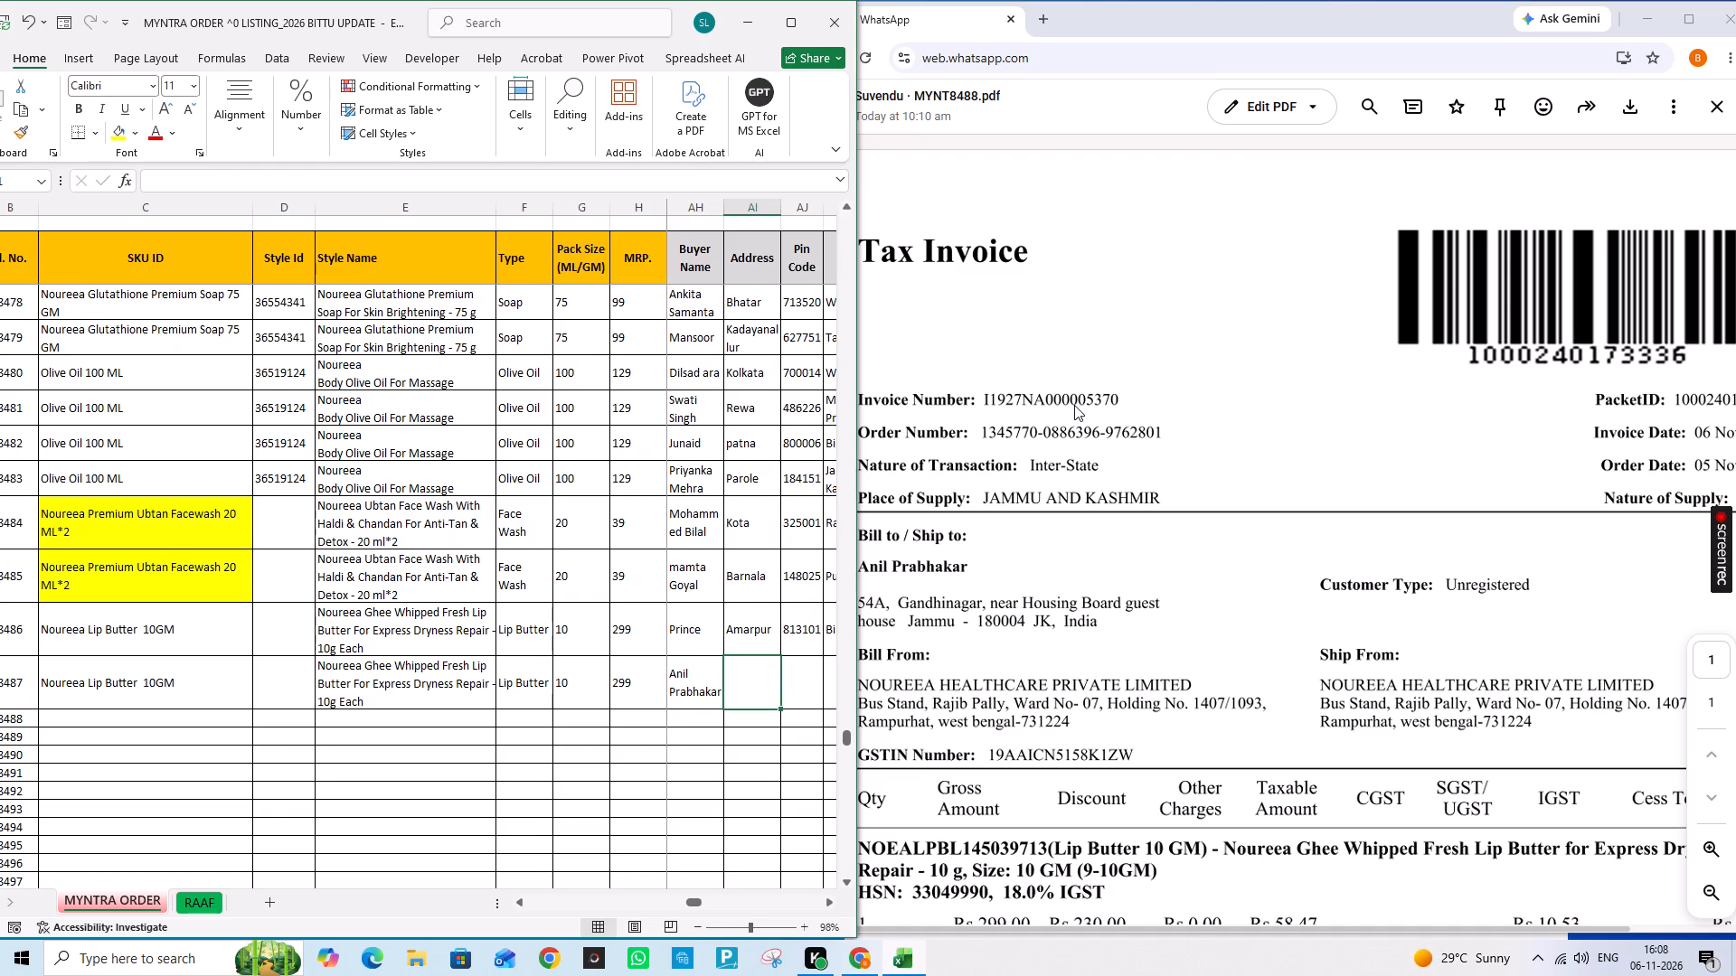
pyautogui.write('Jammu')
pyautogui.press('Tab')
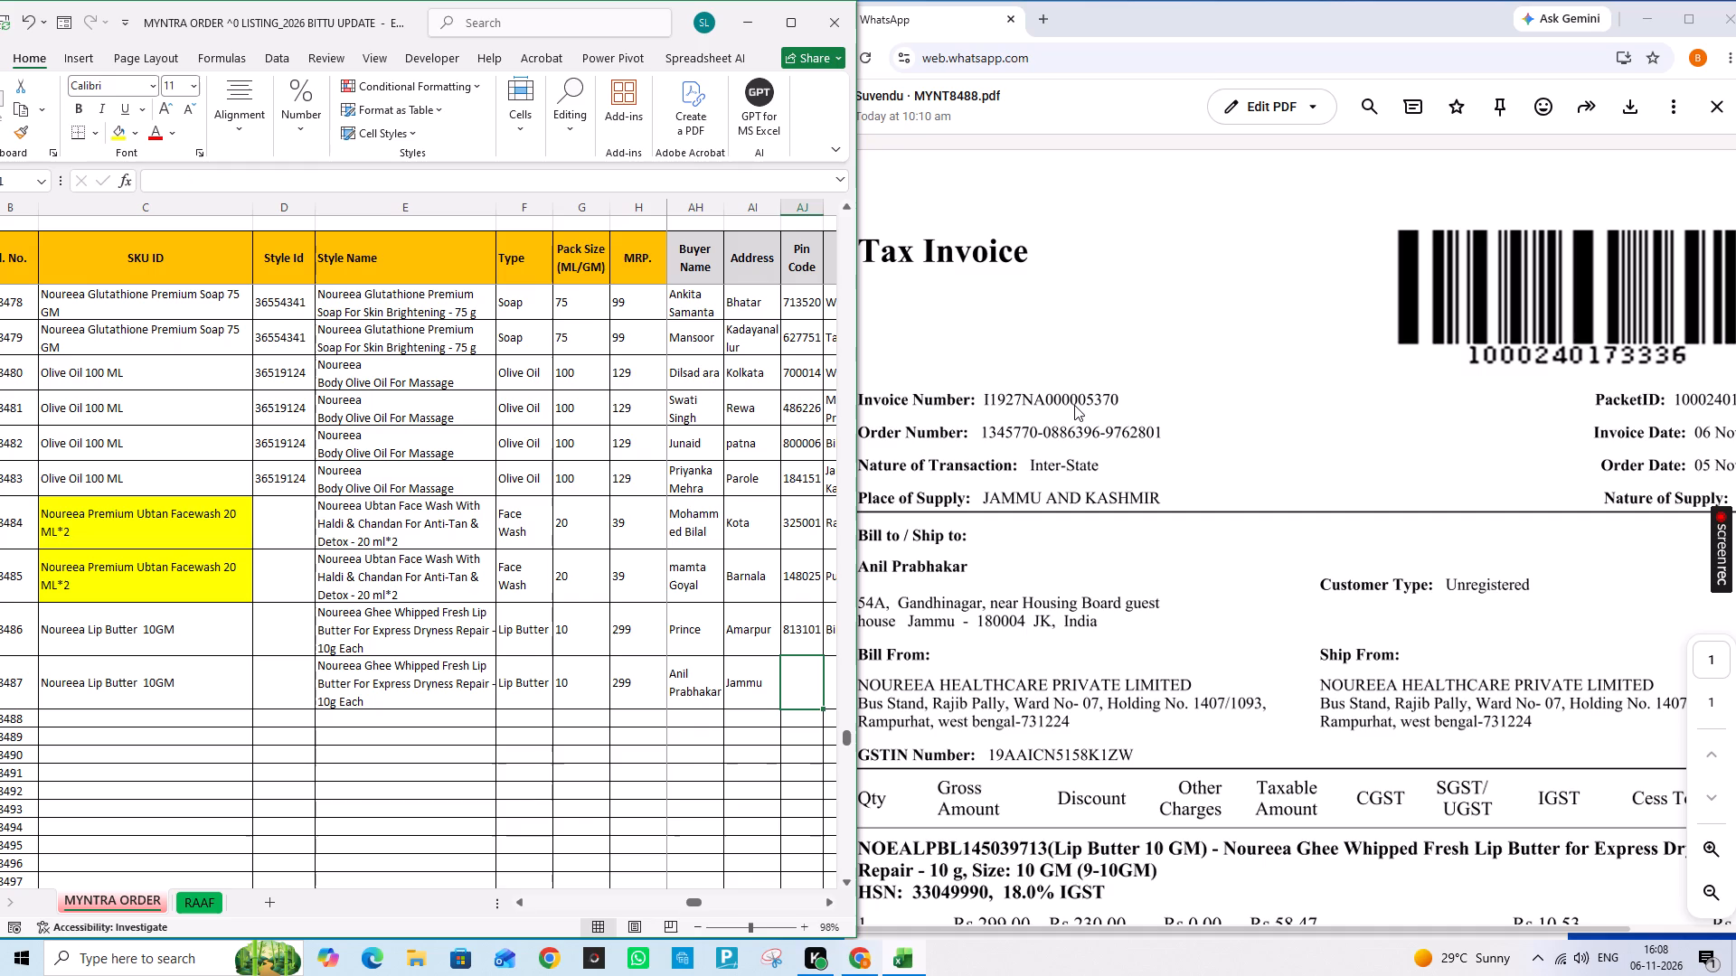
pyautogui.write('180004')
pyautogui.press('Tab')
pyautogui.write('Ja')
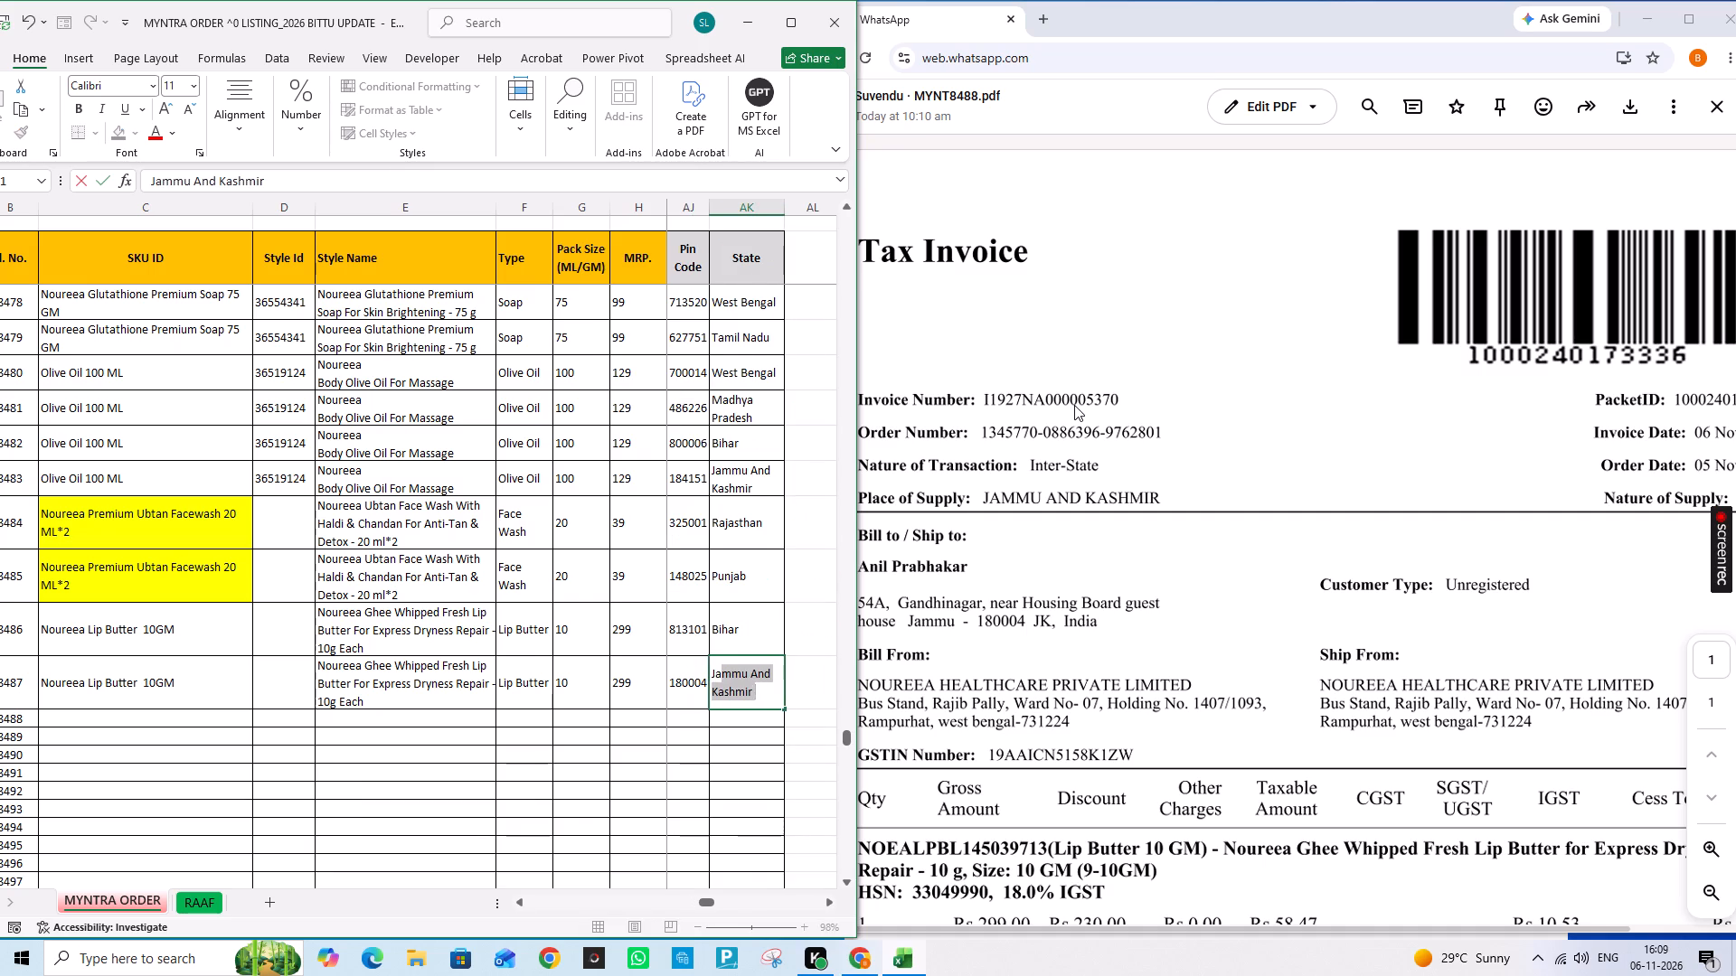
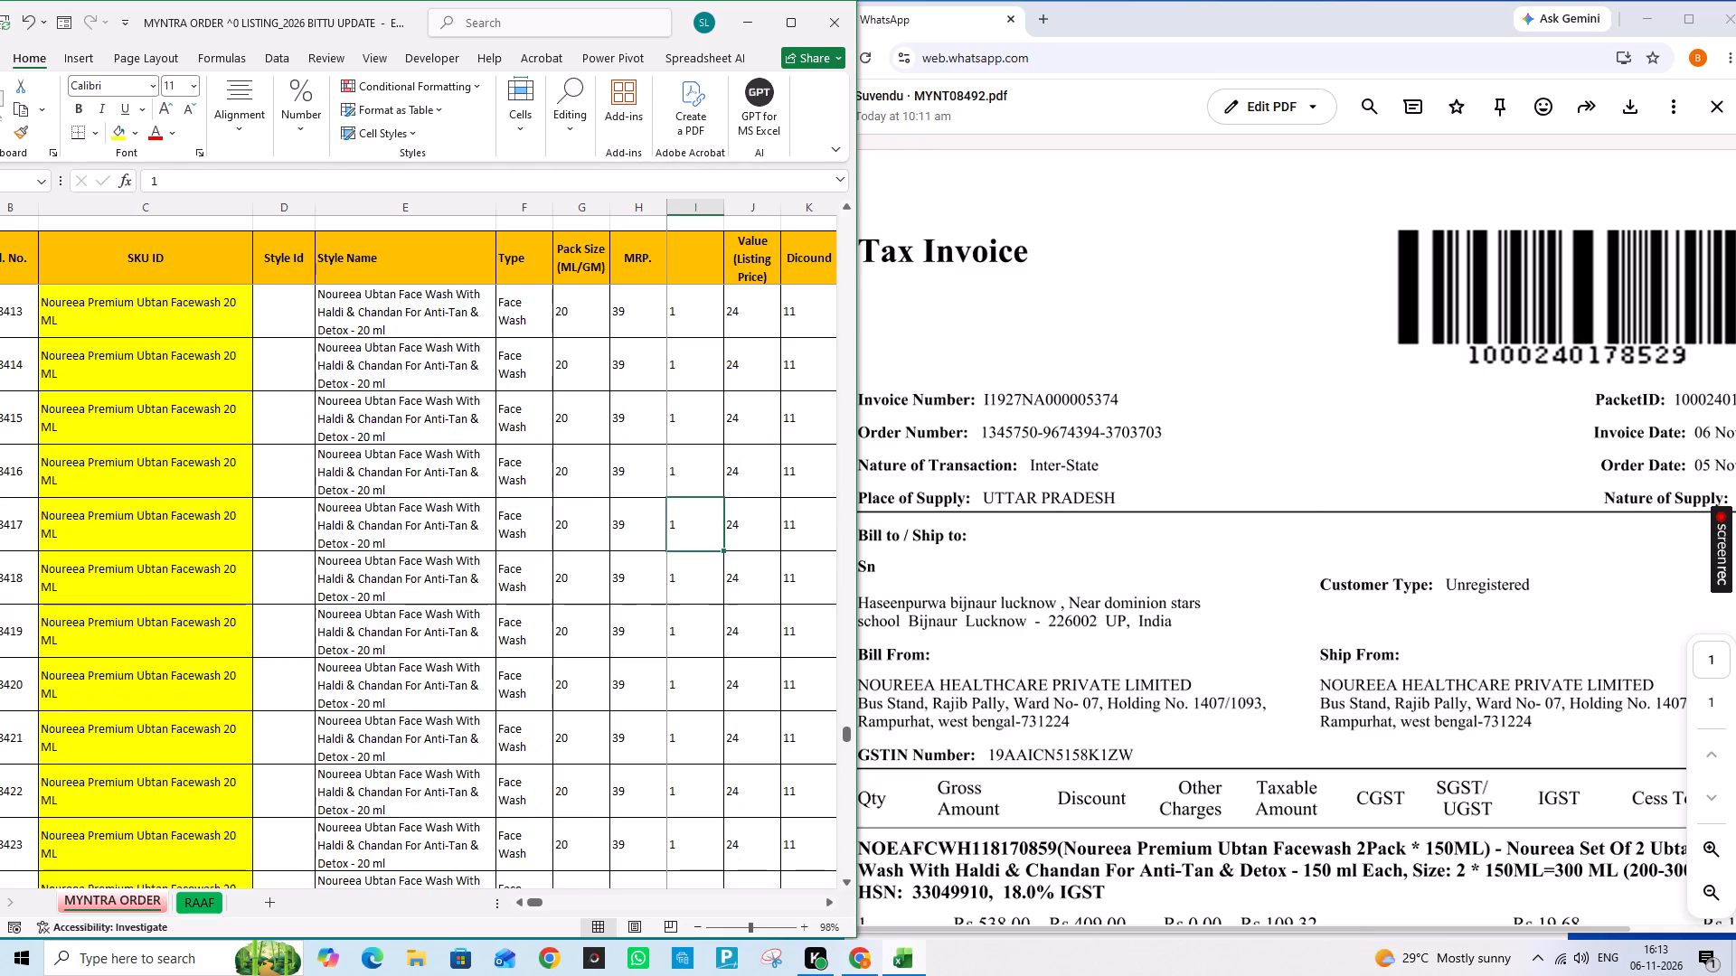
# Copy the product details, SKU ID through Logistics Commision, from an earlier Noureea Premium Ubtan Facewash 2Pack * 150ML row into the MYNT8492 row.
pyautogui.press('pageup')
pyautogui.press('pageup')
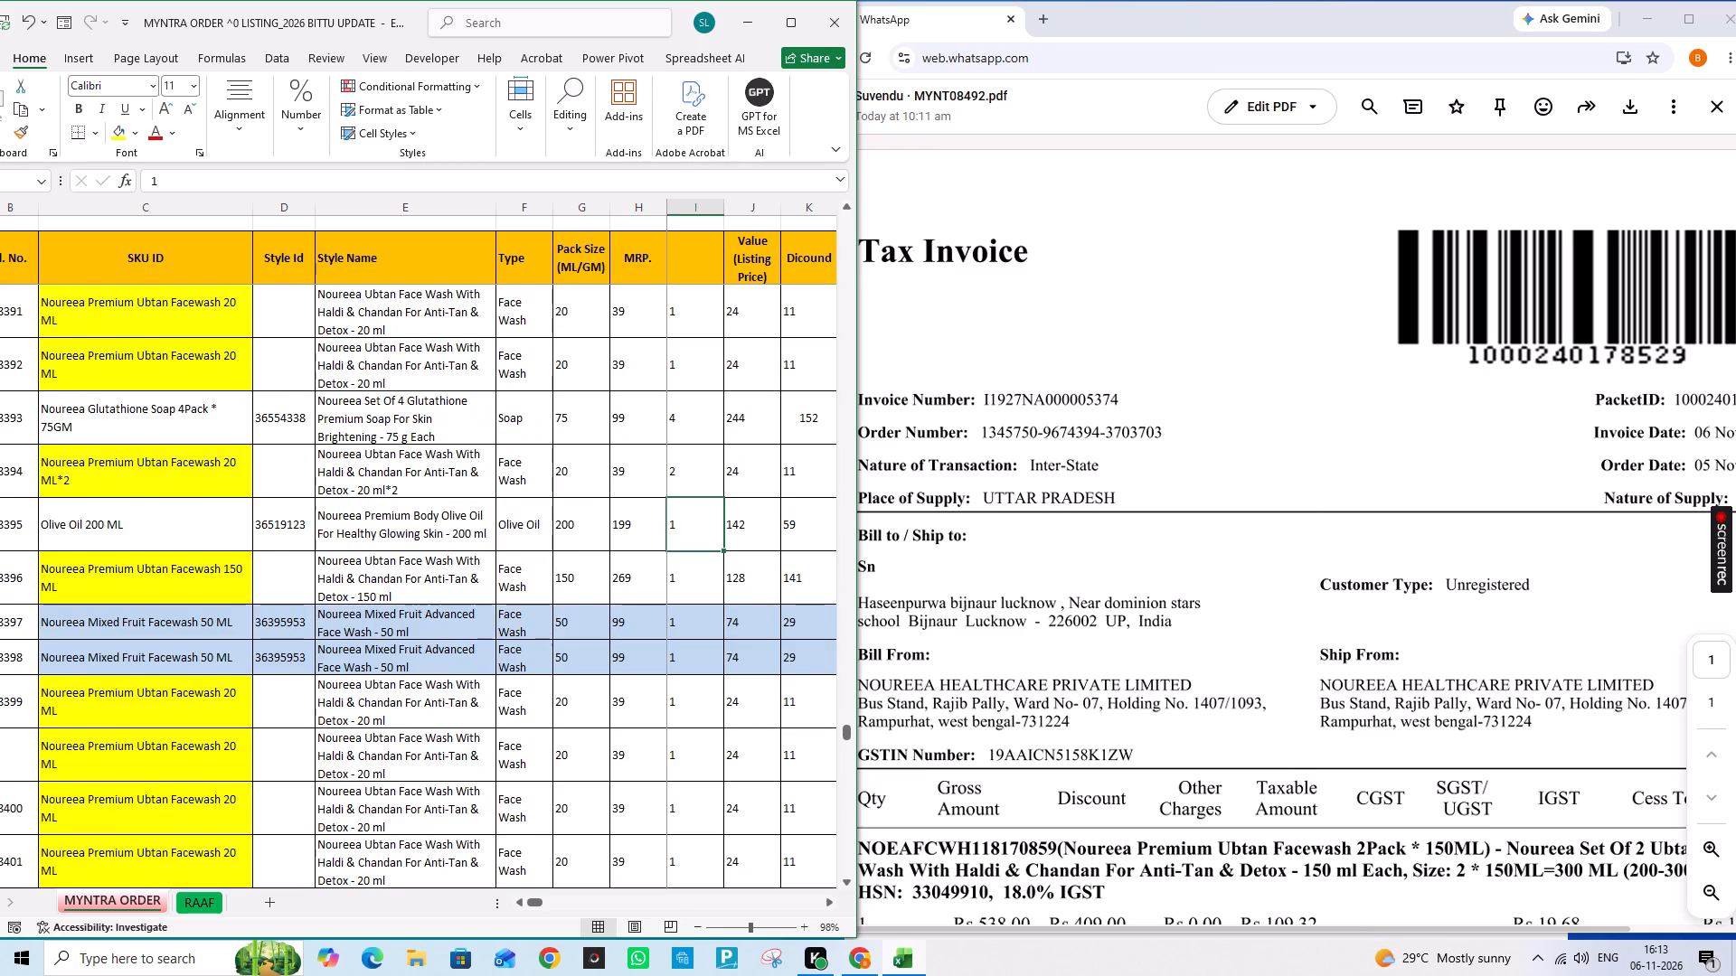
pyautogui.press('pageup')
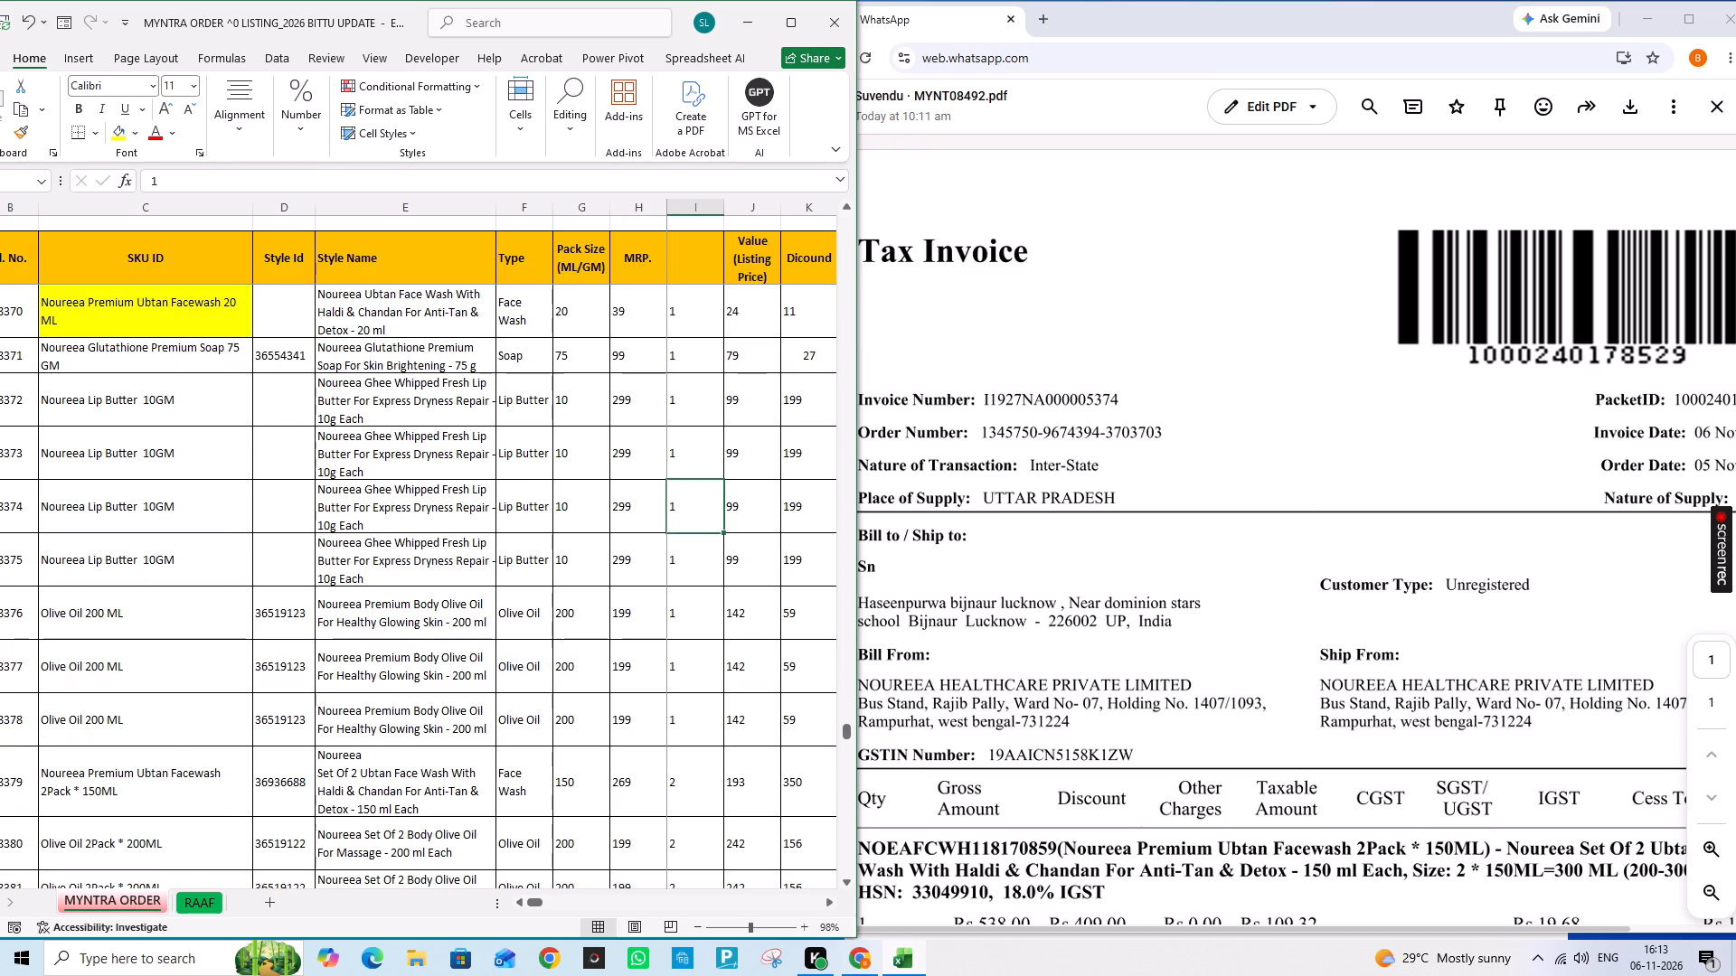
pyautogui.click(196, 795)
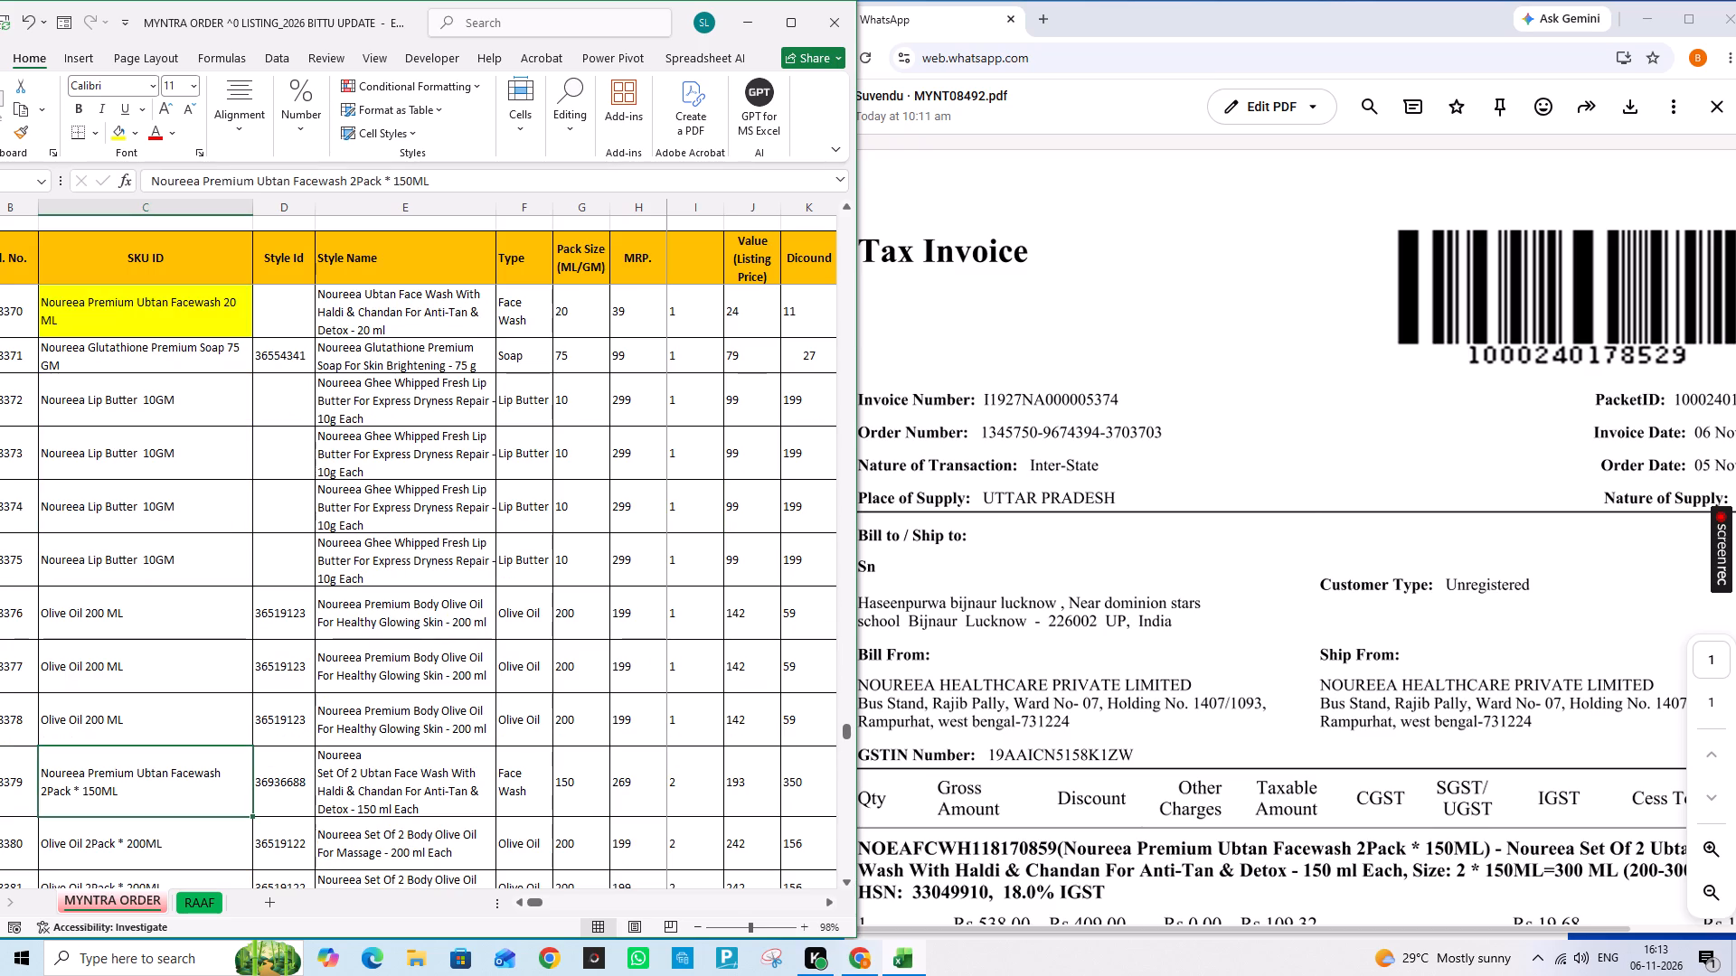
pyautogui.hotkey('shift', 'Right')
pyautogui.hotkey('shift', 'Right')
pyautogui.hotkey('shift', 'Right')
pyautogui.hotkey('shift', 'Right')
pyautogui.hotkey('shift', 'Right')
pyautogui.hotkey('shift', 'Right')
pyautogui.hotkey('shift', 'Right')
pyautogui.hotkey('shift', 'Right')
pyautogui.hotkey('shift', 'Right')
pyautogui.hotkey('shift', 'Right')
pyautogui.hotkey('shift', 'Right')
pyautogui.hotkey('shift', 'Right')
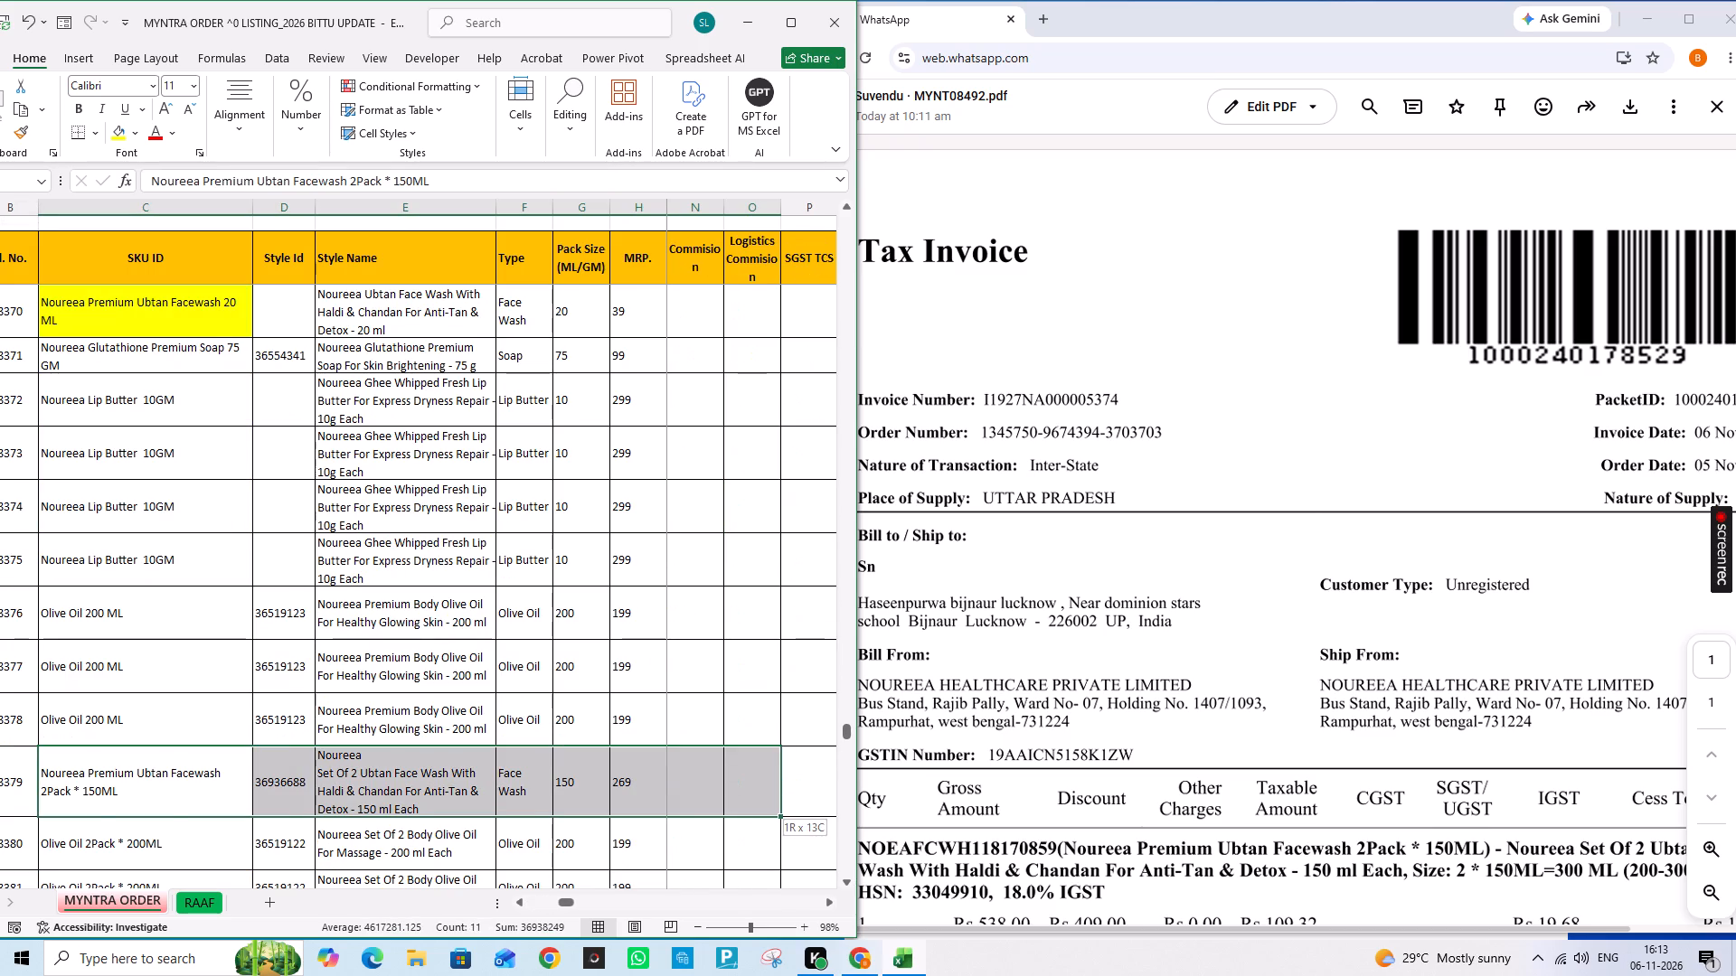
pyautogui.hotkey('ctrl', 'c')
pyautogui.press('pagedown')
pyautogui.press('pagedown')
pyautogui.press('pagedown')
pyautogui.press('pagedown')
pyautogui.press('pagedown')
pyautogui.press('pagedown')
pyautogui.press('pagedown')
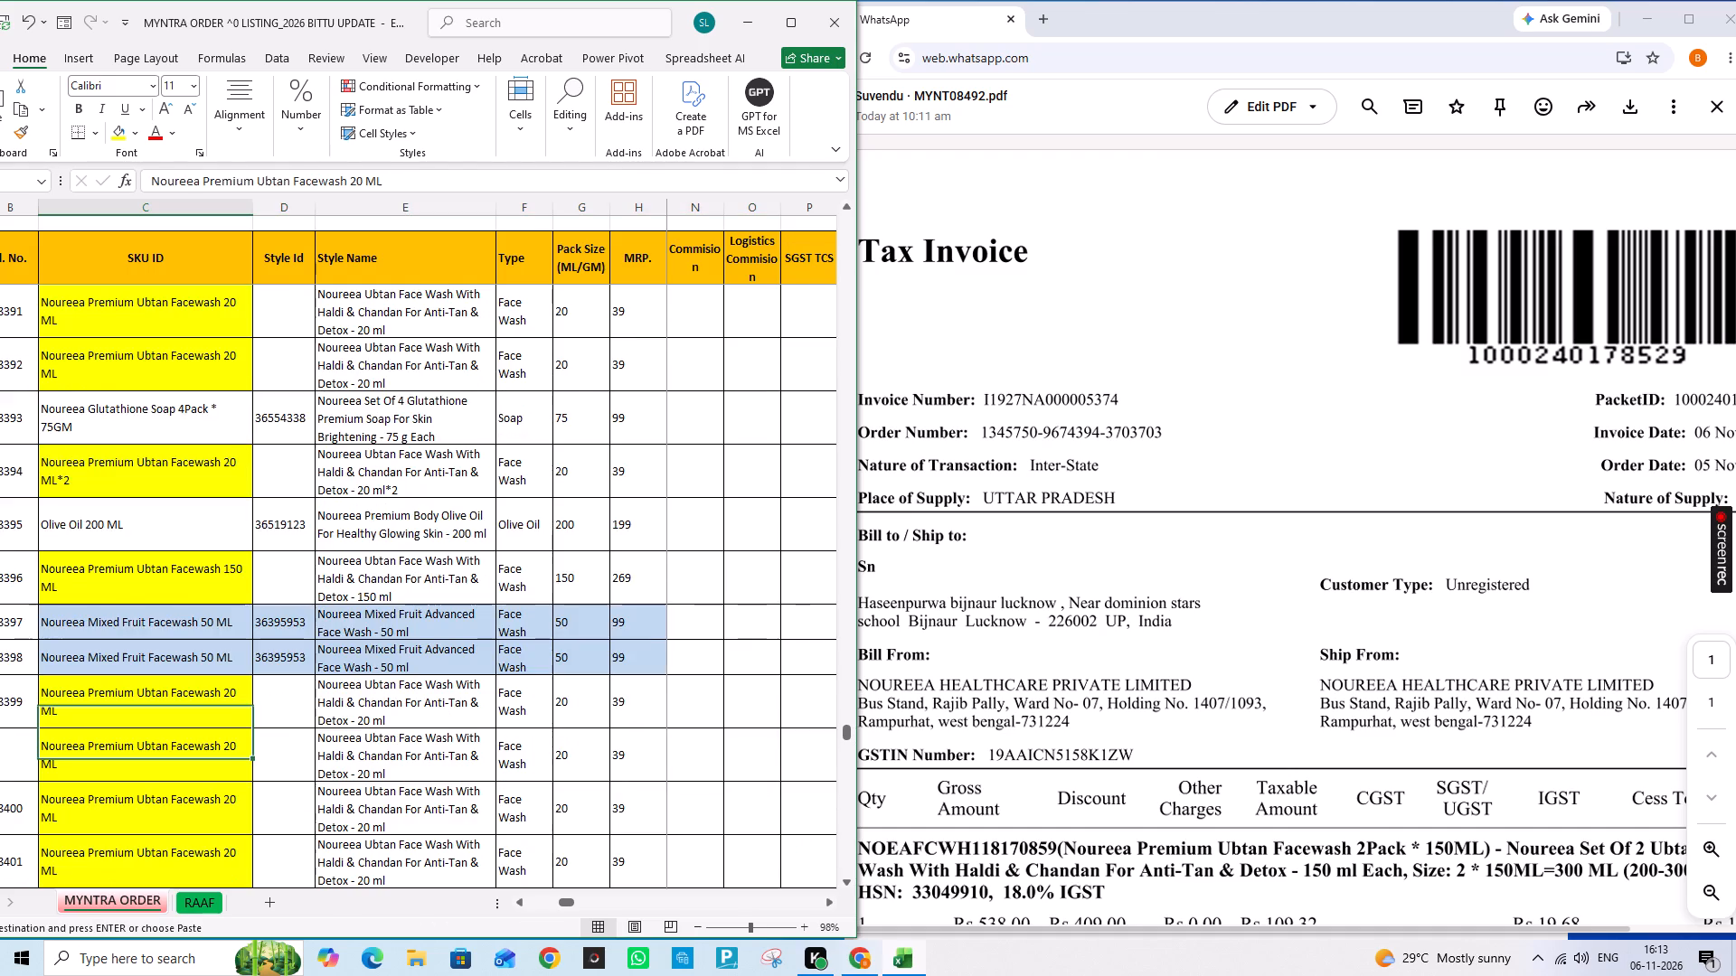
pyautogui.press('pagedown')
pyautogui.press('pagedown')
pyautogui.press('pagedown')
pyautogui.press('pagedown')
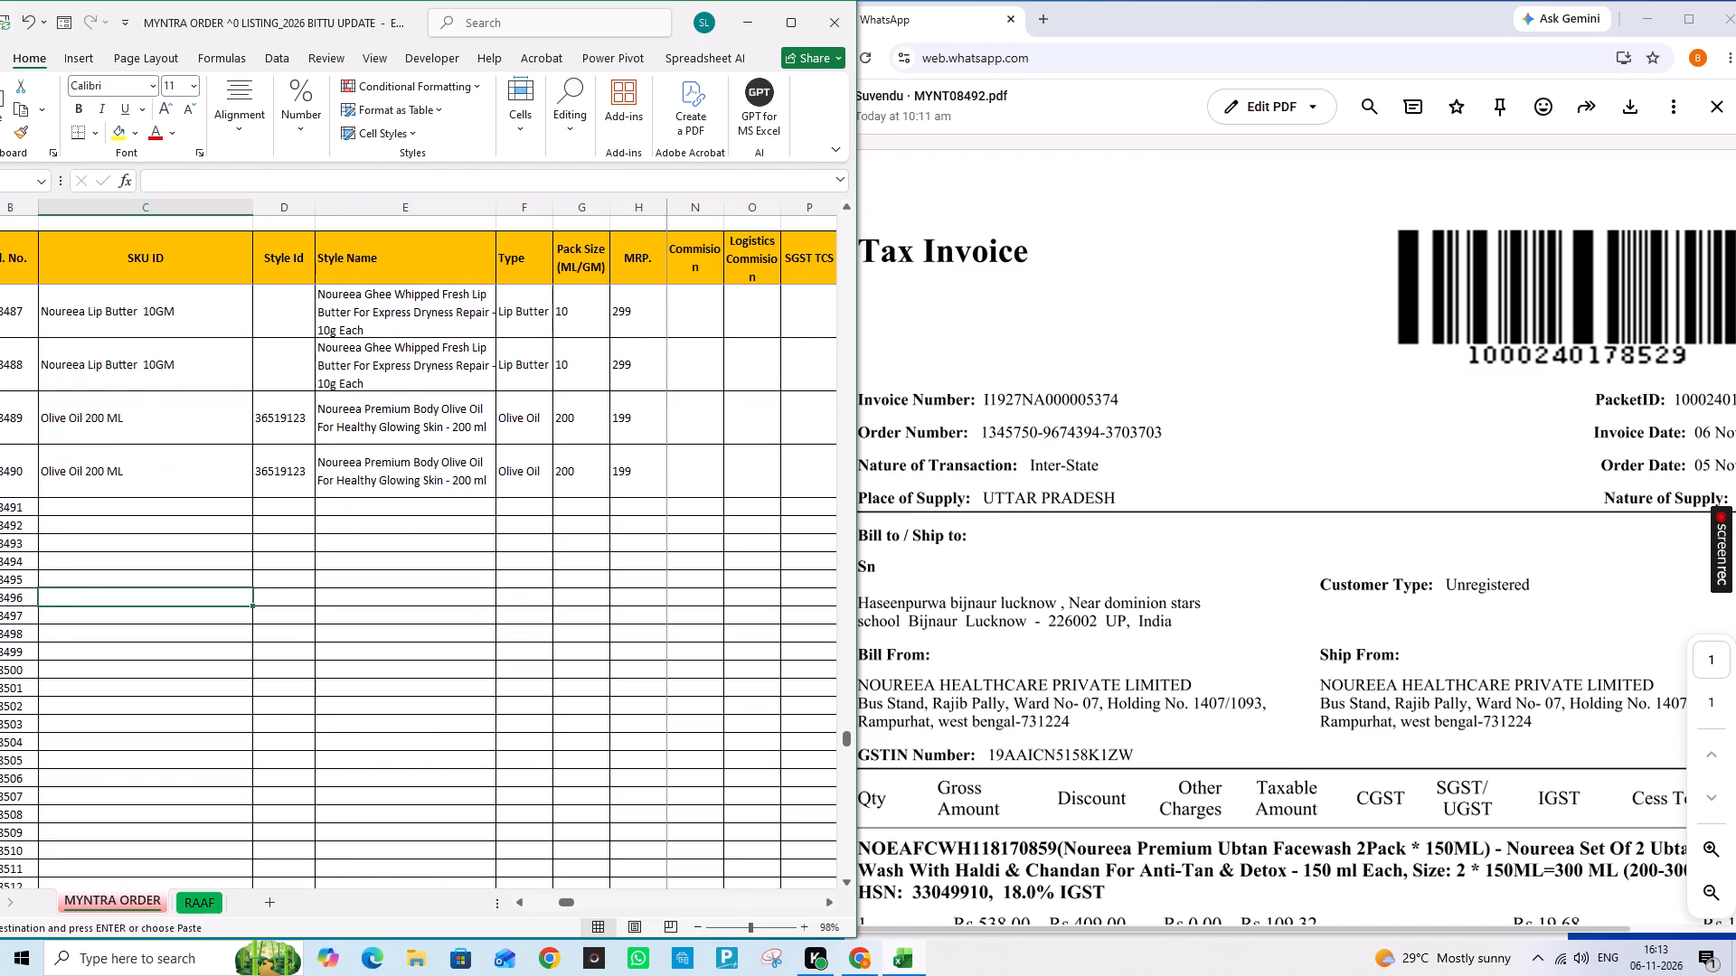
pyautogui.press('pageup')
pyautogui.press('pageup')
pyautogui.press('pagedown')
pyautogui.press('pagedown')
pyautogui.press('Up')
pyautogui.press('Up')
pyautogui.press('Up')
pyautogui.press('Up')
pyautogui.press('Up')
pyautogui.press('Return')
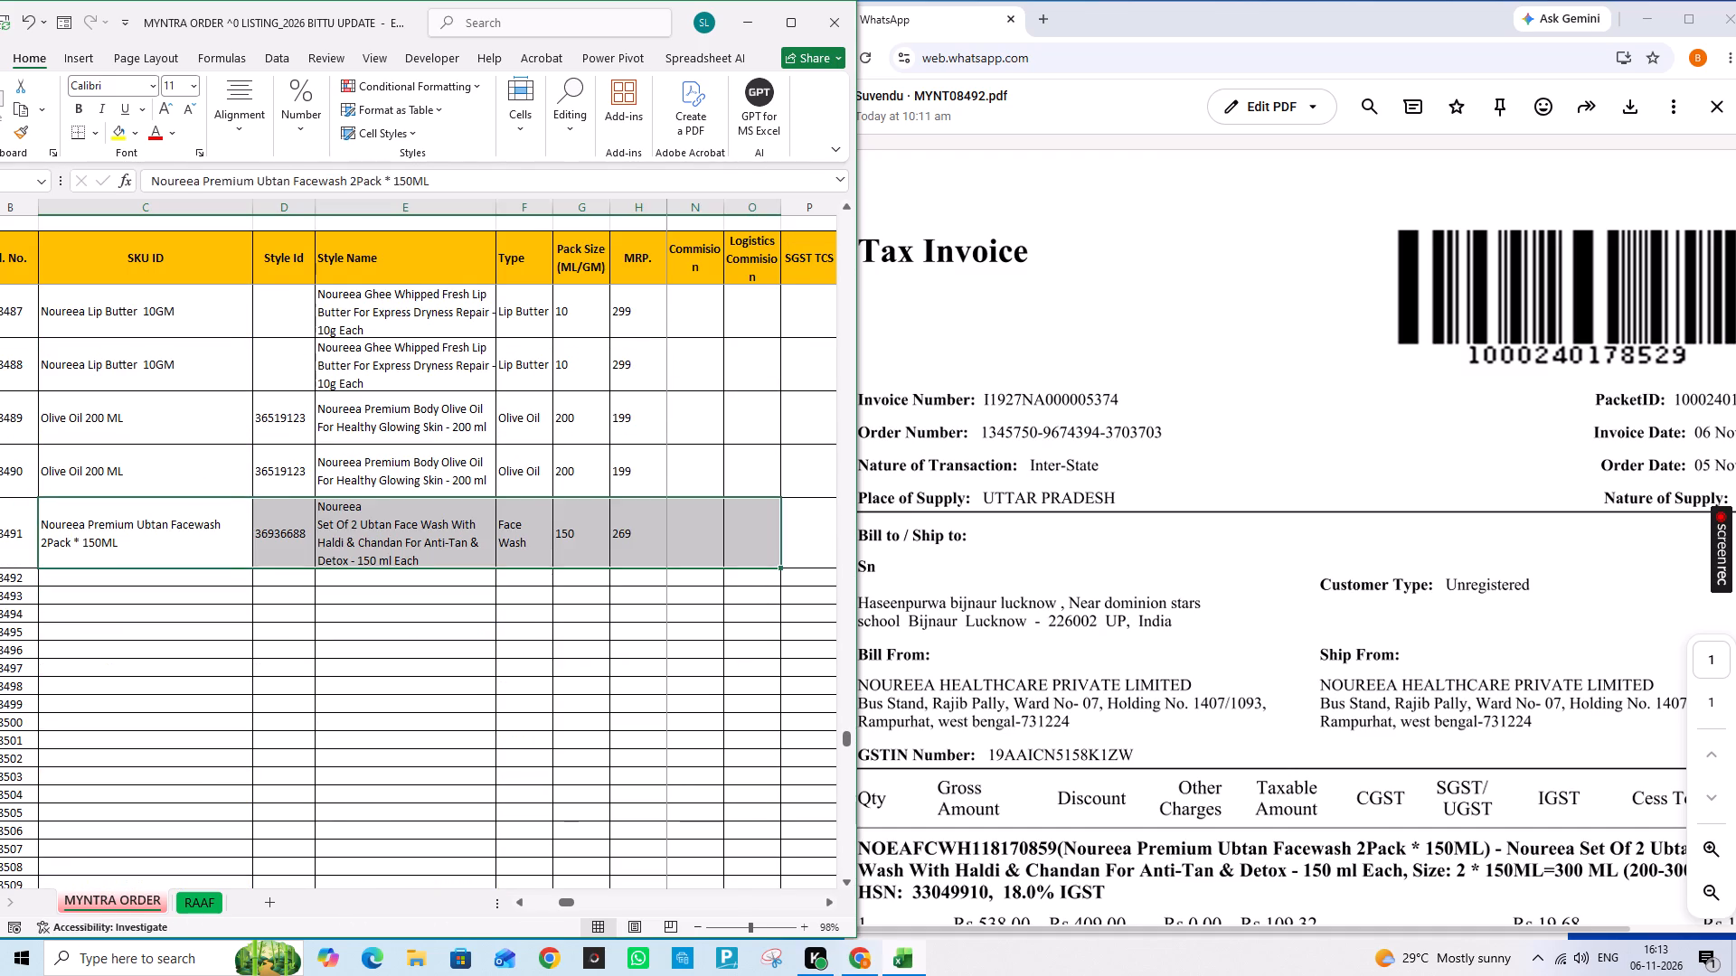
pyautogui.press('Right')
pyautogui.press('Right')
pyautogui.press('Right')
pyautogui.press('Right')
pyautogui.press('Right')
pyautogui.press('Right')
pyautogui.press('Right')
pyautogui.press('Right')
pyautogui.press('Right')
pyautogui.press('Right')
pyautogui.press('Right')
pyautogui.press('Right')
pyautogui.press('Right')
pyautogui.press('Right')
pyautogui.press('Right')
pyautogui.press('Right')
pyautogui.press('Right')
pyautogui.press('Right')
pyautogui.press('Right')
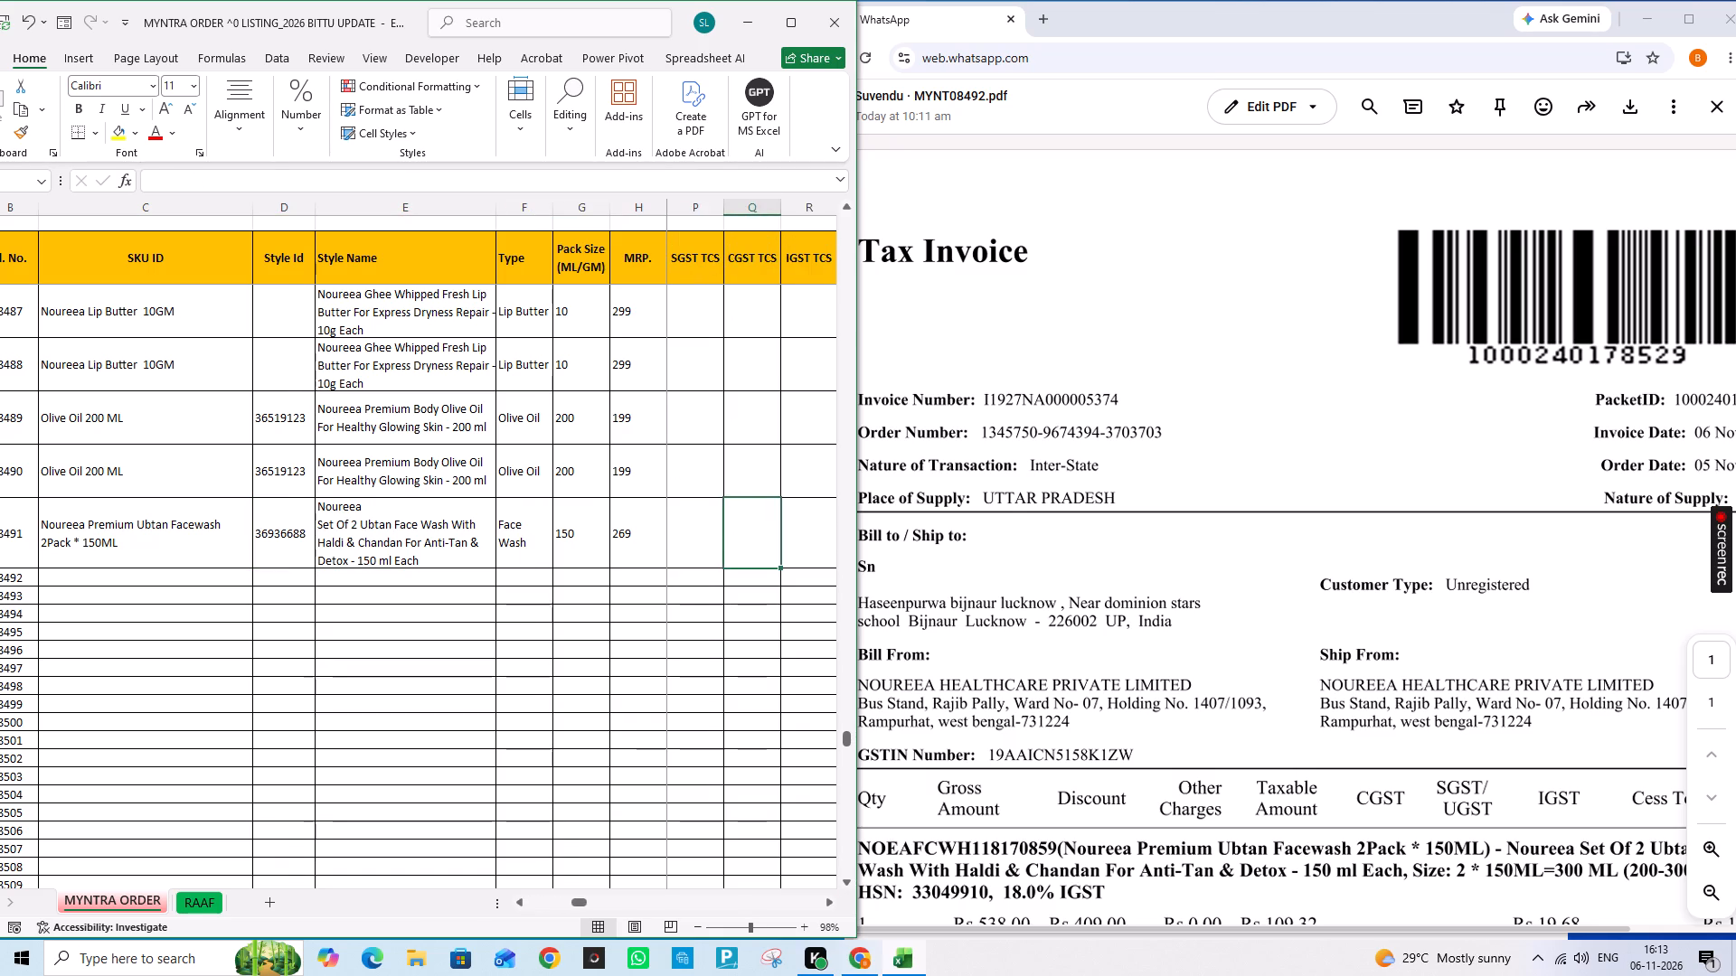
pyautogui.press('Right')
pyautogui.press('Right')
pyautogui.press('Right')
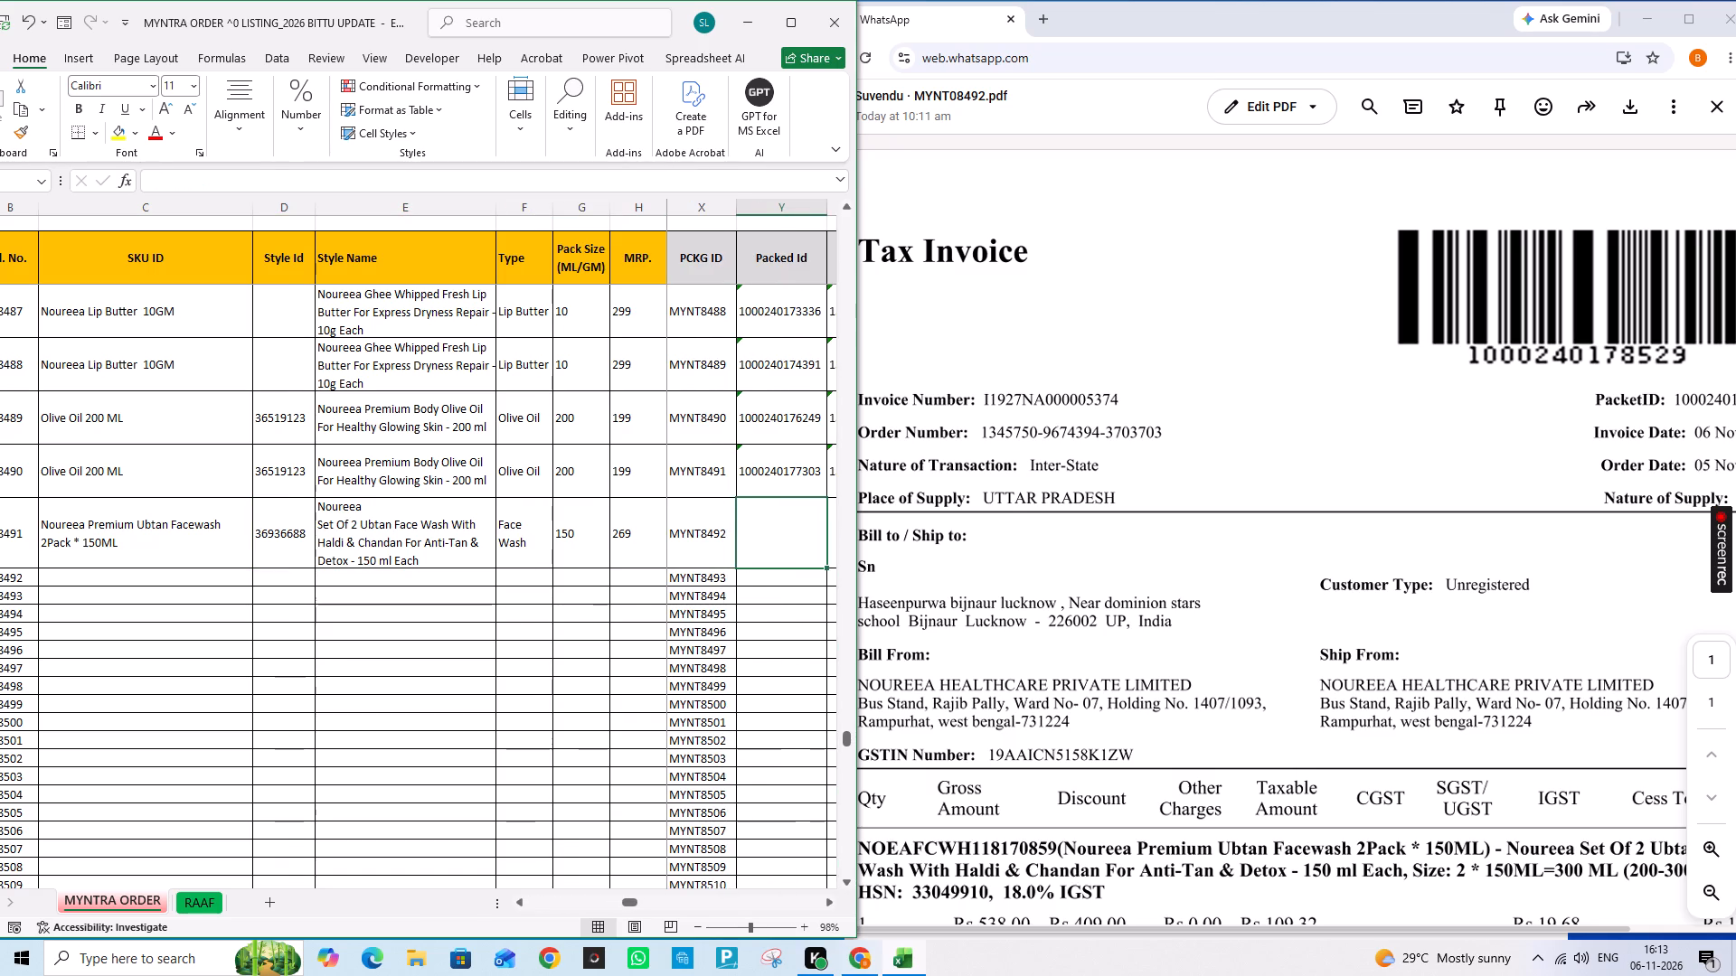
pyautogui.press("'")
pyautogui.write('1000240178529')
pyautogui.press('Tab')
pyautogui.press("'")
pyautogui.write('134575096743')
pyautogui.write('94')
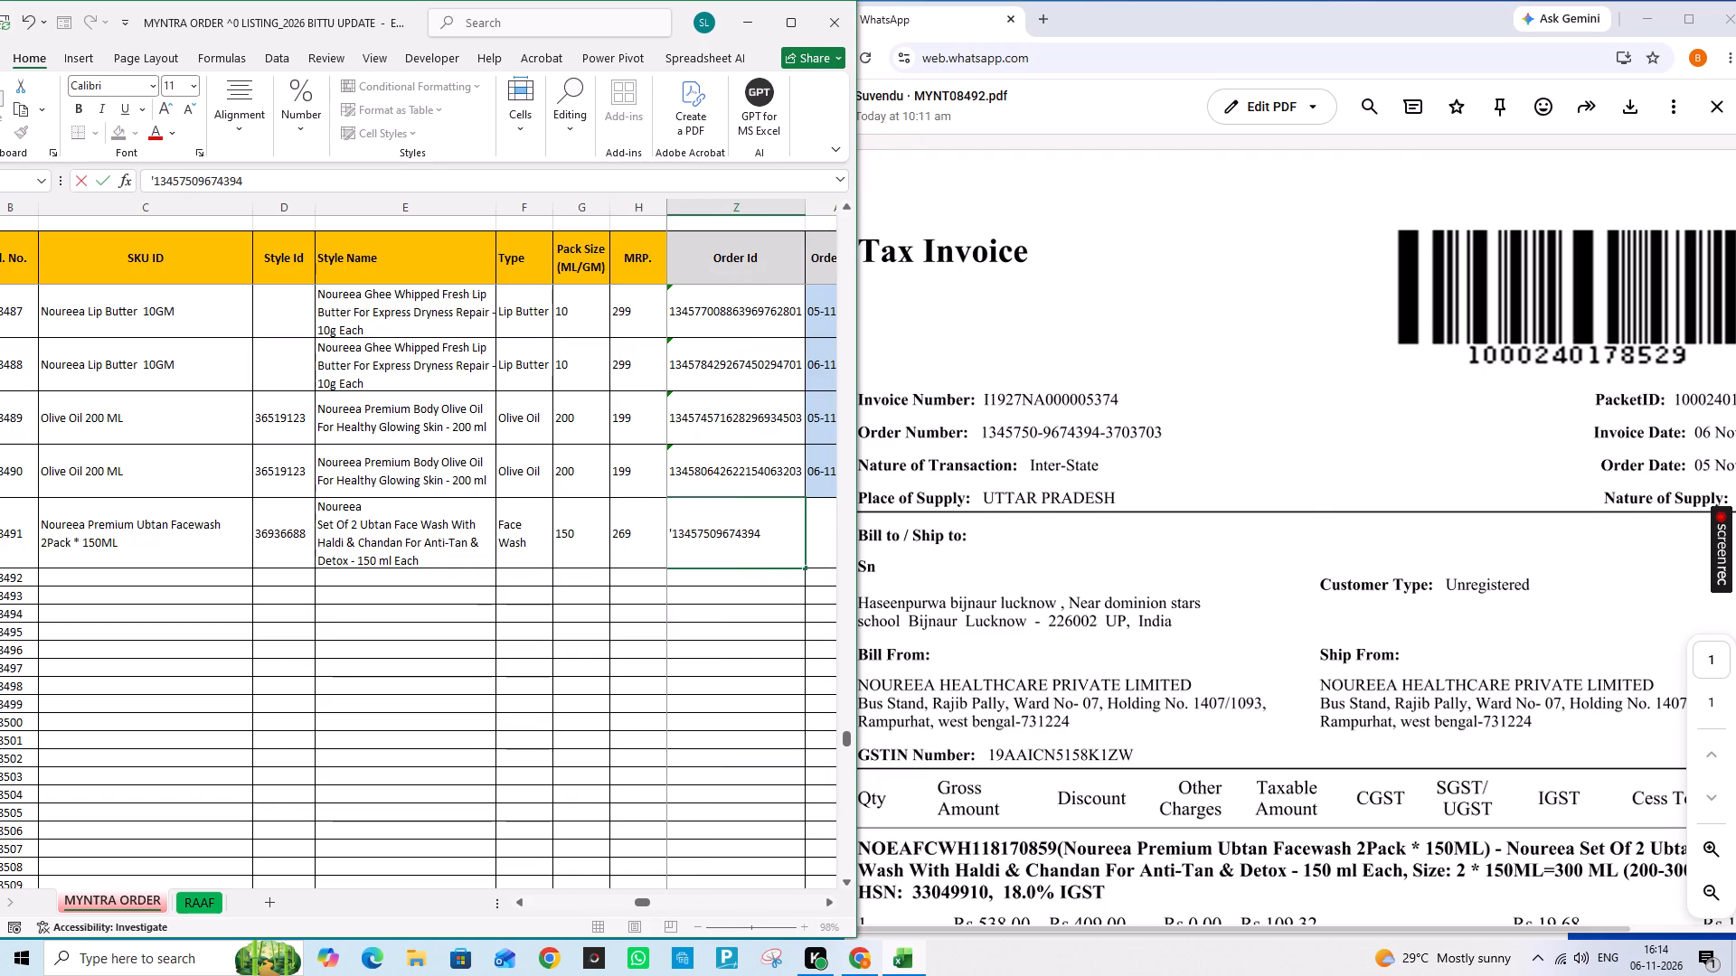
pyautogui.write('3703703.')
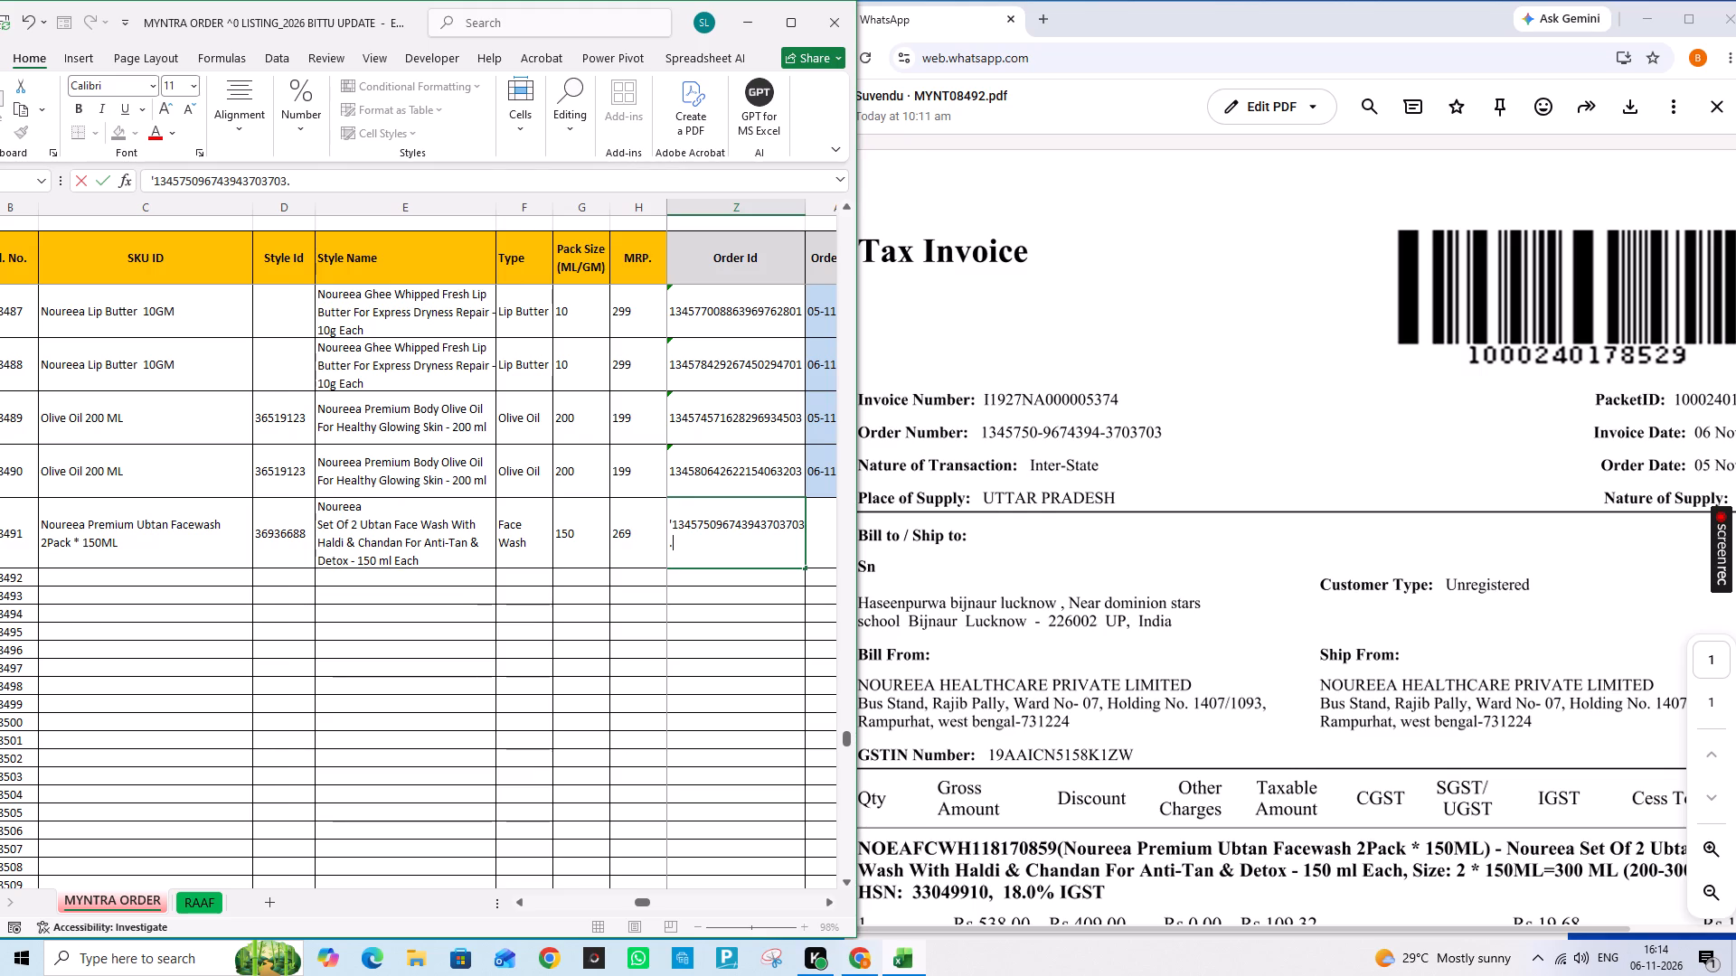
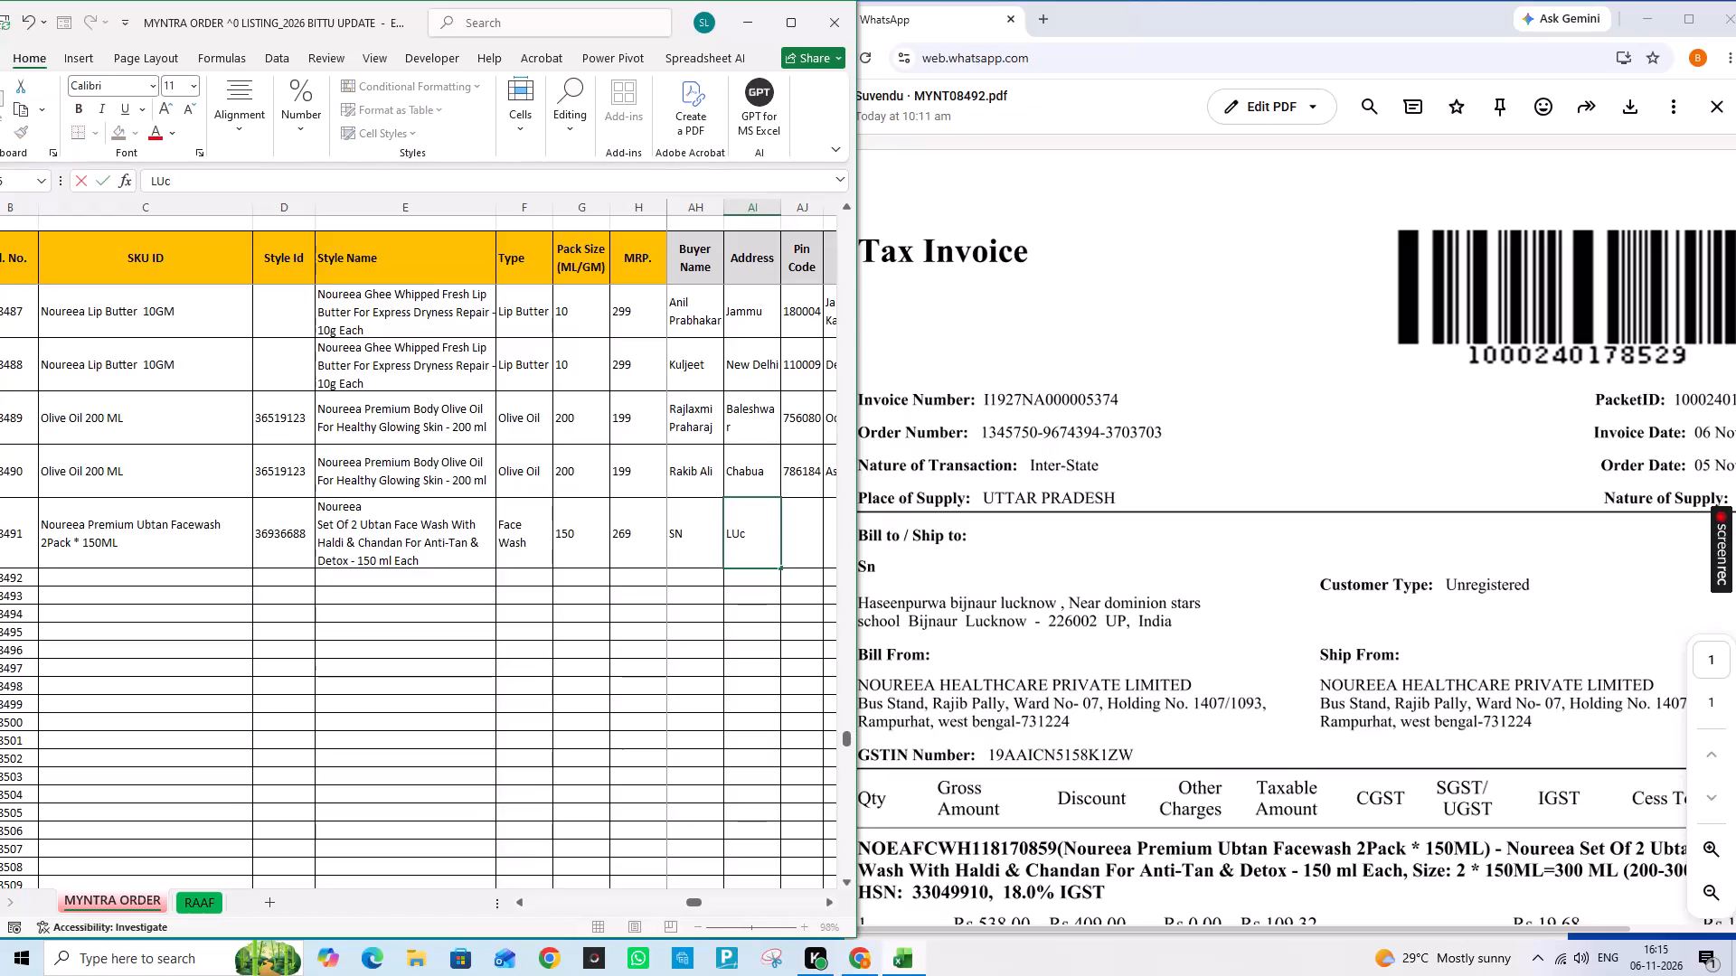
# Fill in the buyer's address city, pin code and state from the tax invoice in the Ubtan Facewash 2Pack * 150ML row.
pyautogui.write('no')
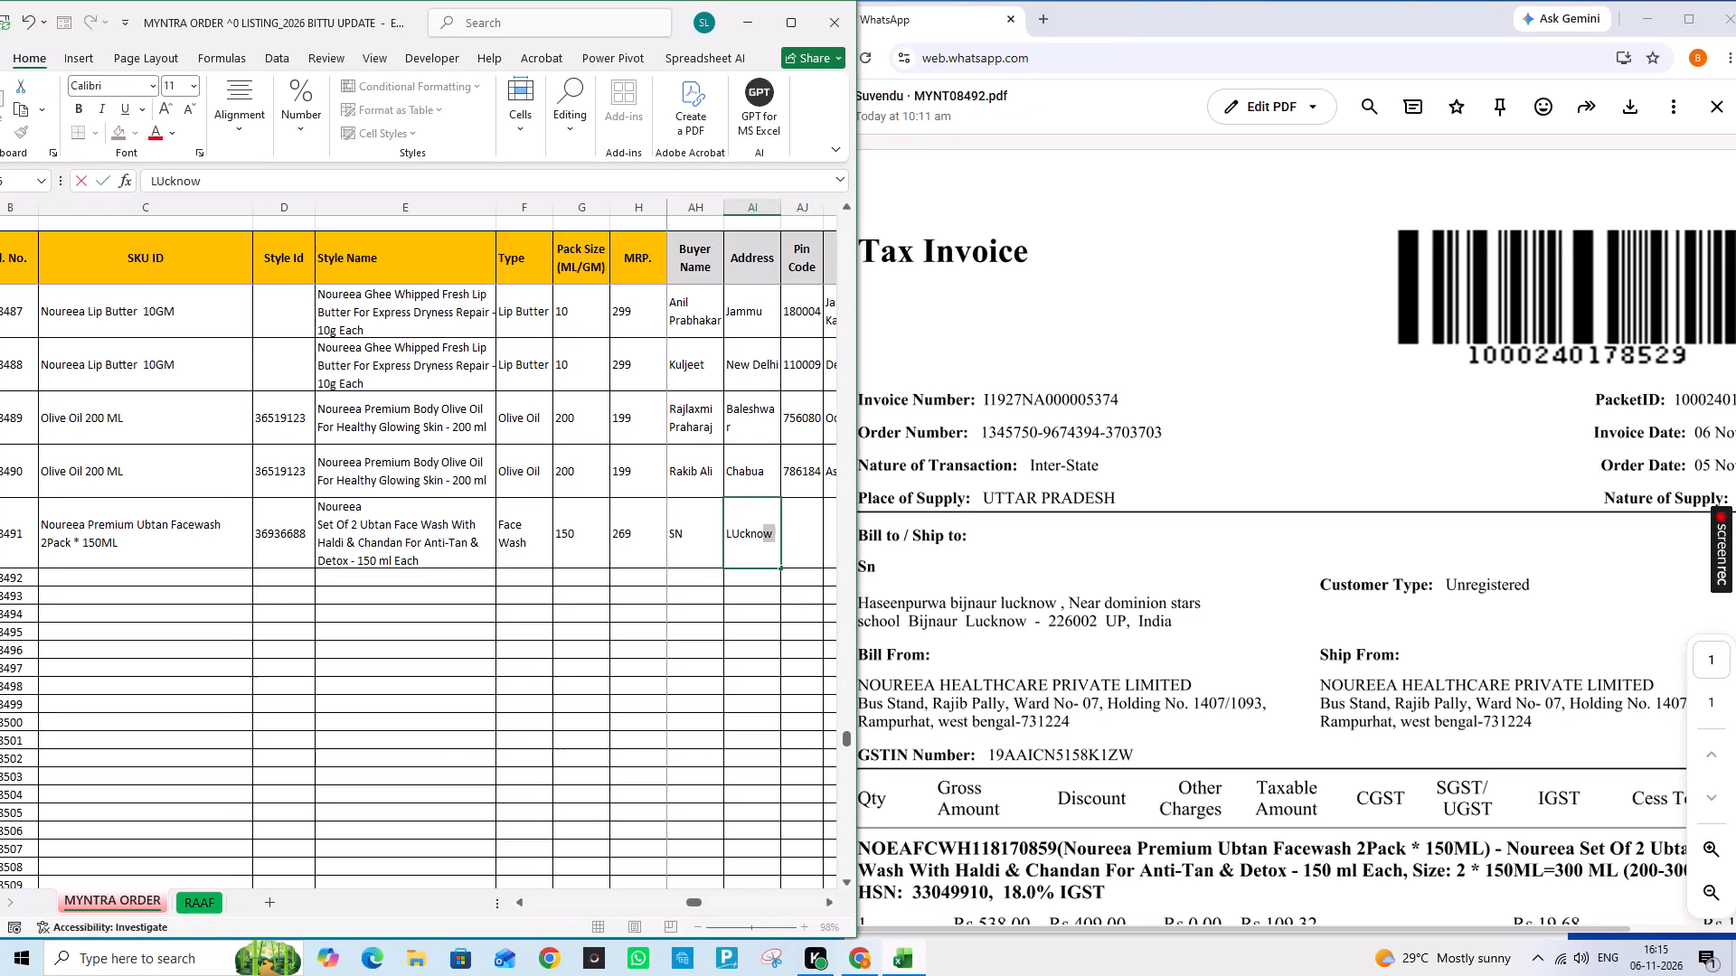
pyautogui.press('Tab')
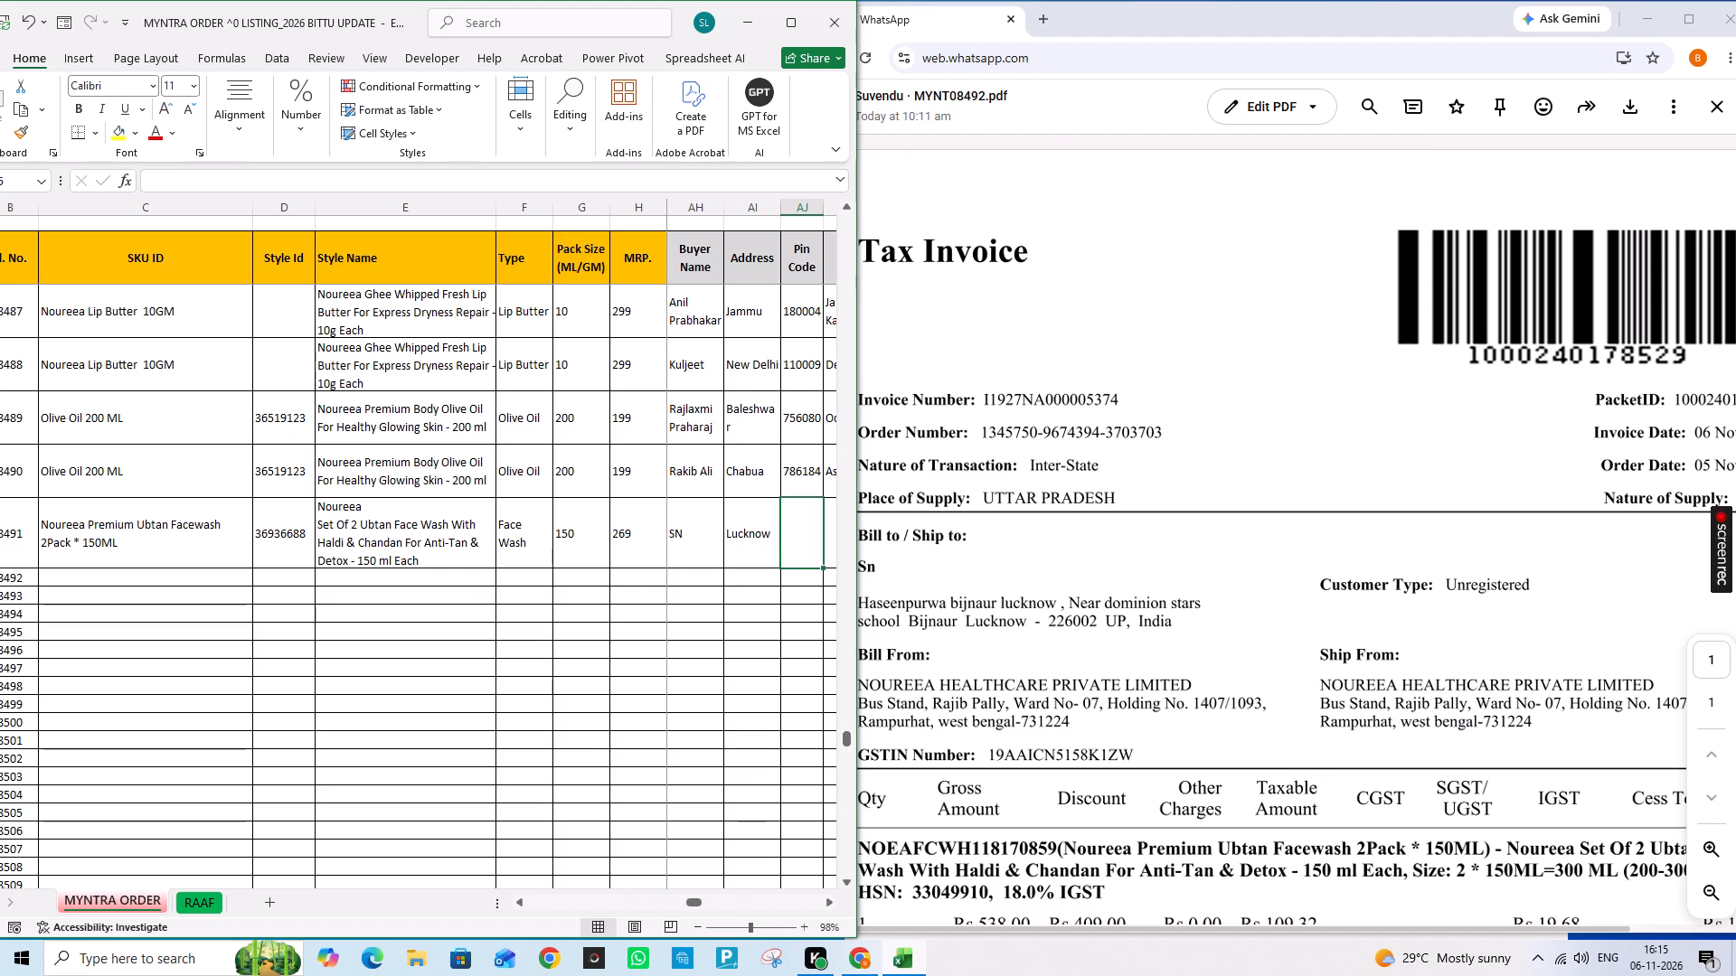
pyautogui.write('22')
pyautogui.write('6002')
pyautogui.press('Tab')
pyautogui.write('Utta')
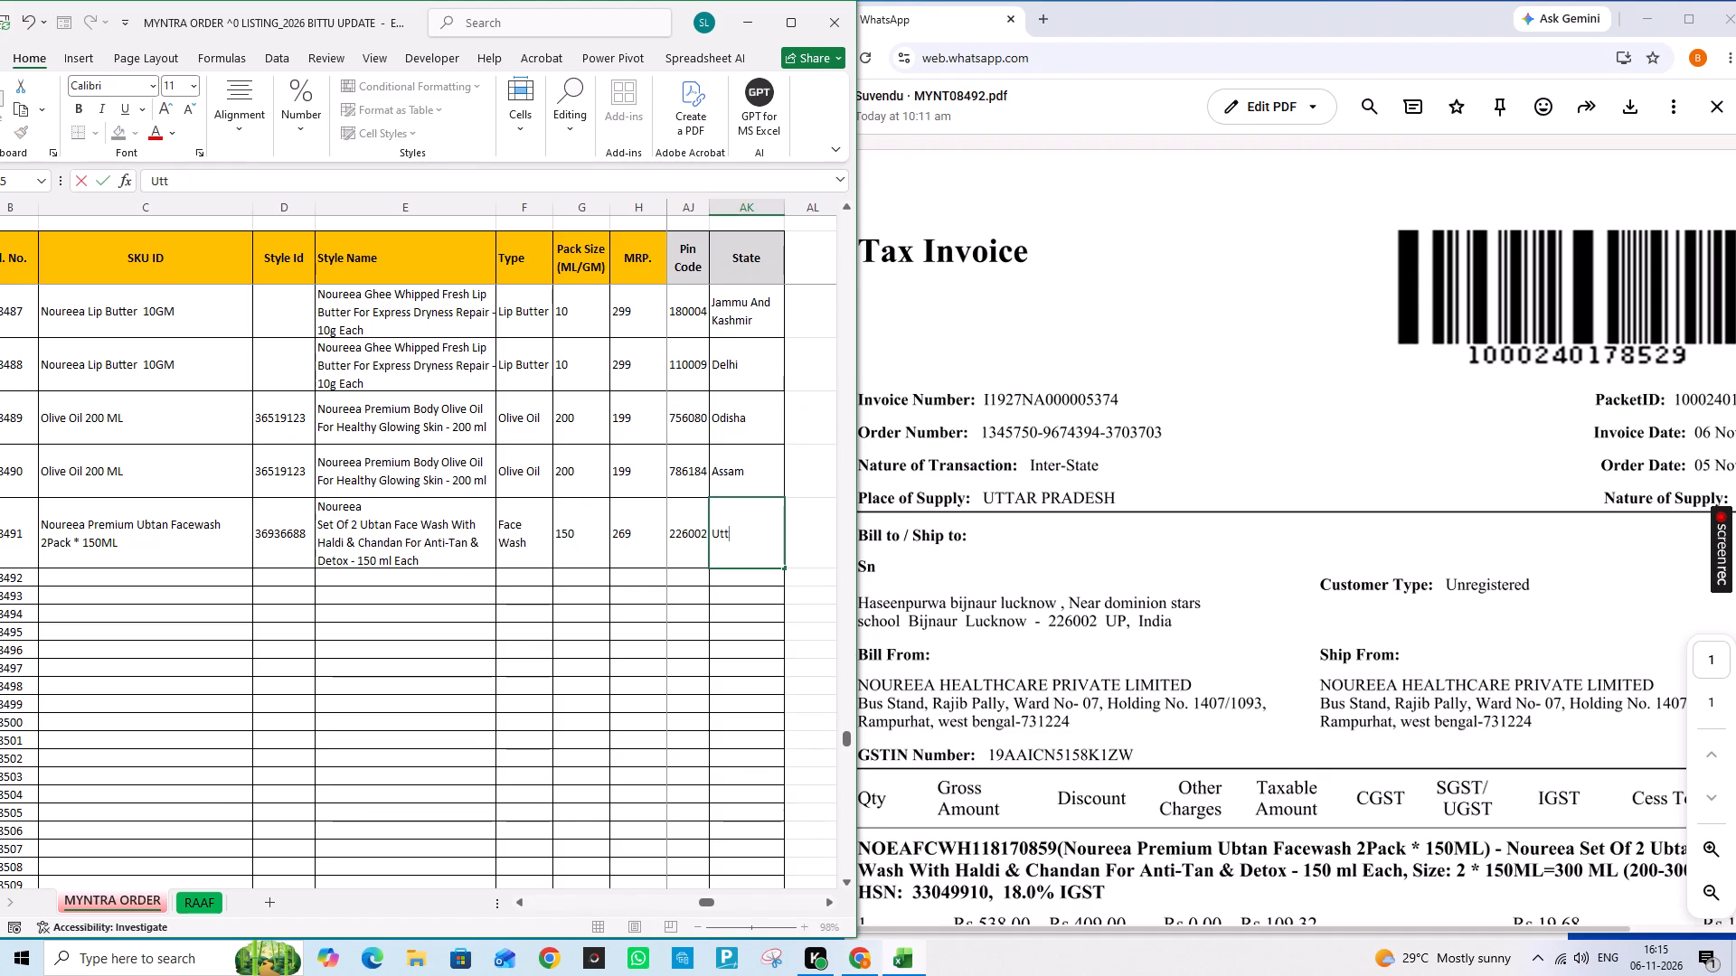
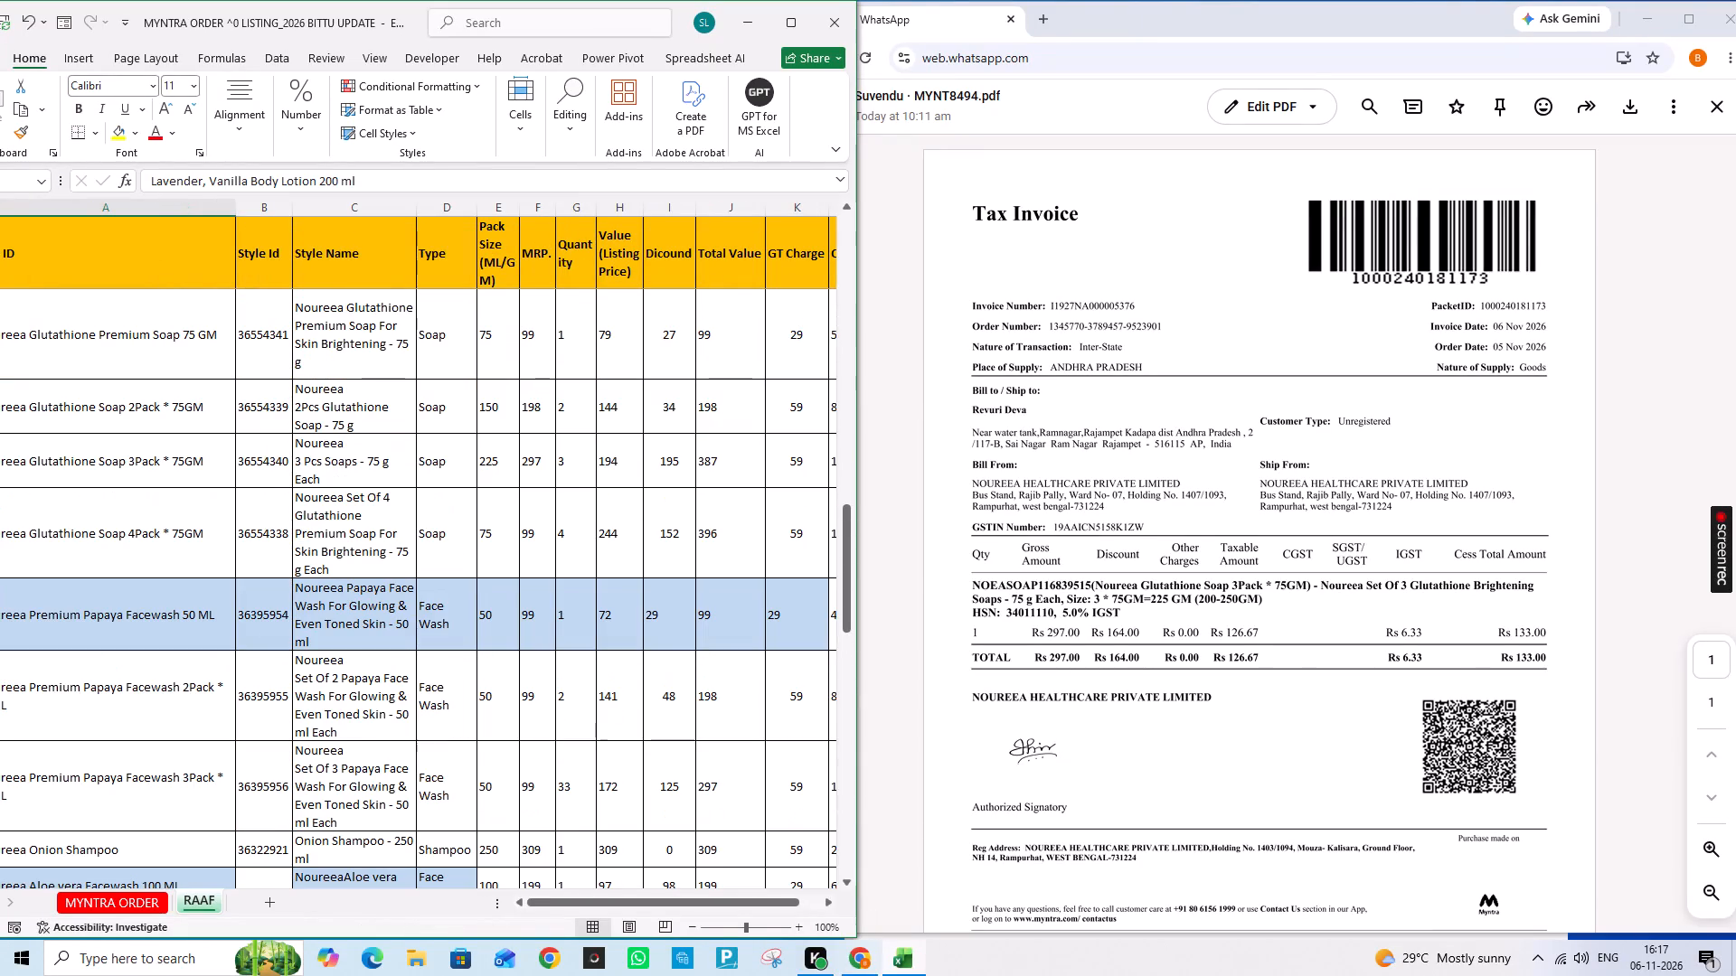
pyautogui.click(189, 457)
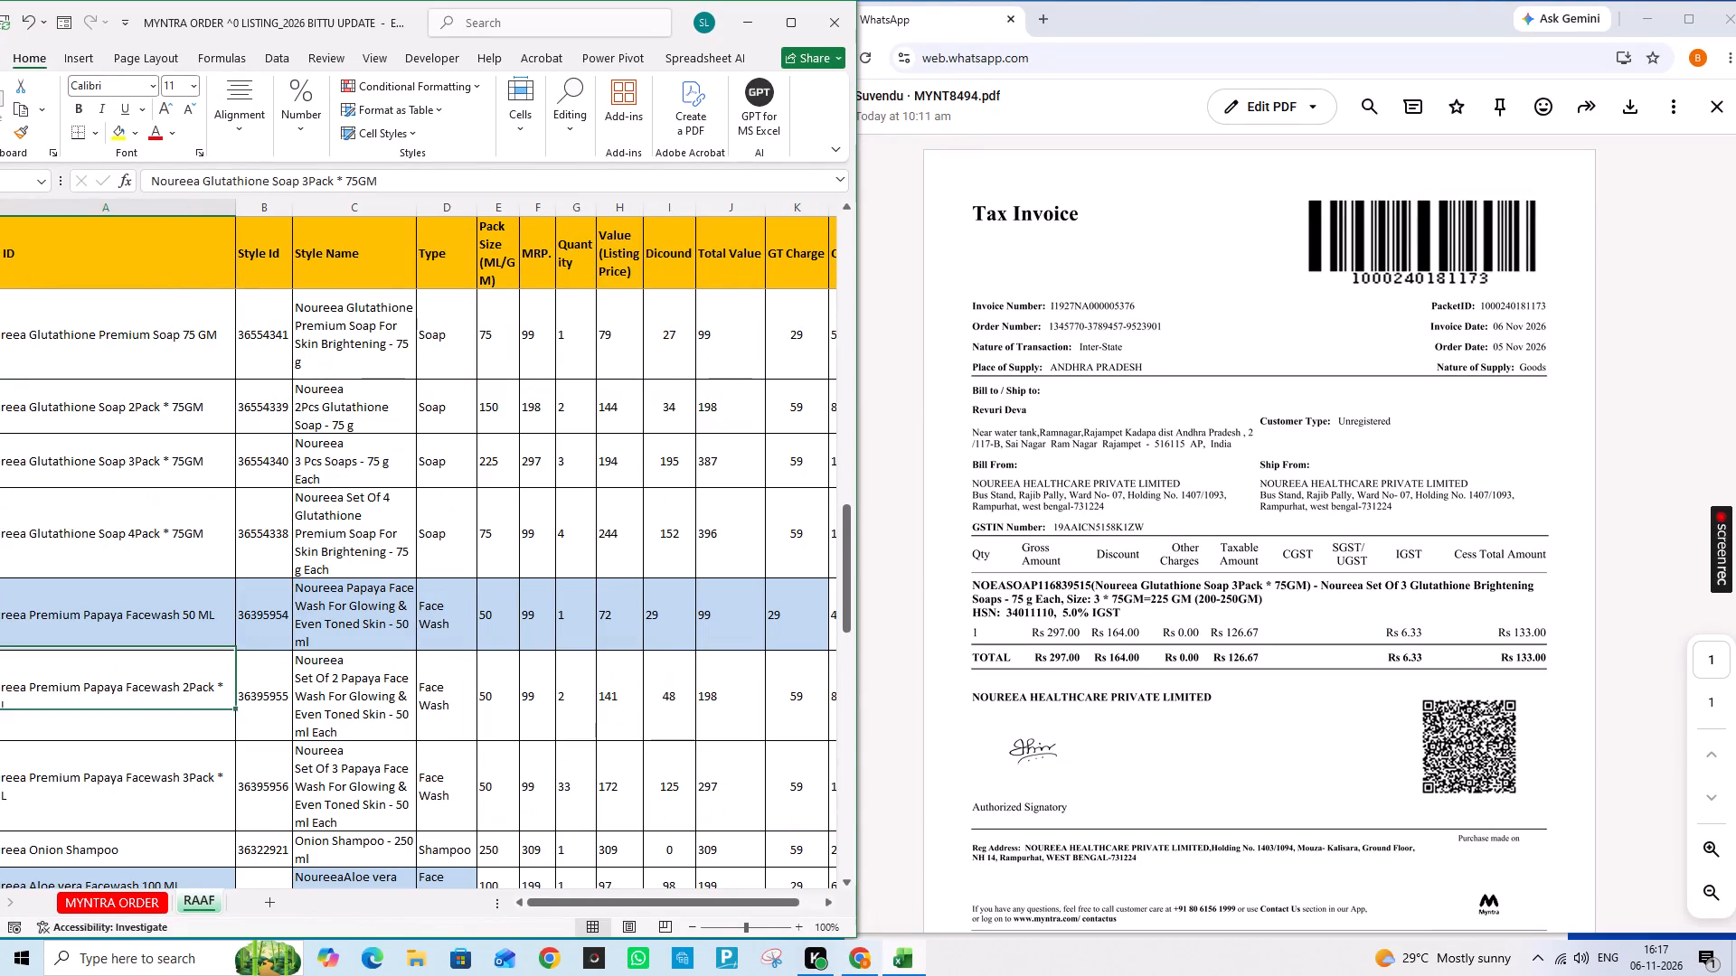
pyautogui.hotkey('shift', 'Right')
pyautogui.hotkey('shift', 'Right')
pyautogui.hotkey('shift', 'Right')
pyautogui.hotkey('shift', 'Right')
pyautogui.hotkey('shift', 'Right')
pyautogui.hotkey('shift', 'Right')
pyautogui.hotkey('shift', 'Right')
pyautogui.hotkey('shift', 'Right')
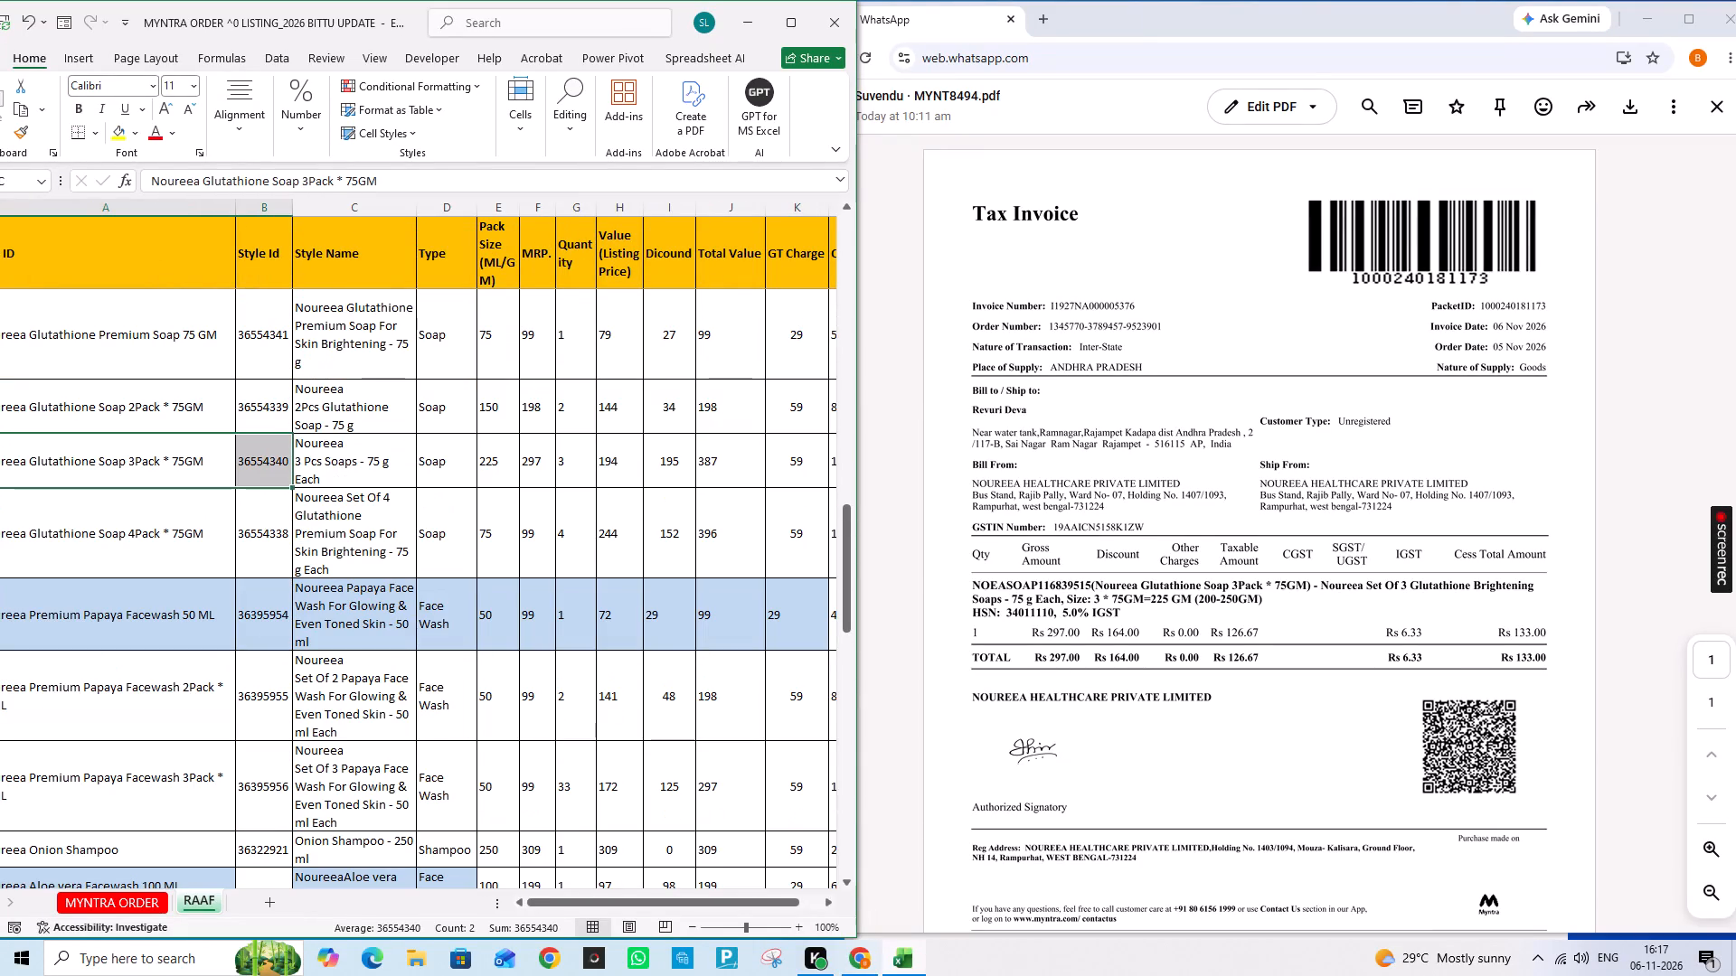
pyautogui.hotkey('shift', 'Right')
pyautogui.hotkey('shift', 'Right')
pyautogui.hotkey('ctrl', 'c')
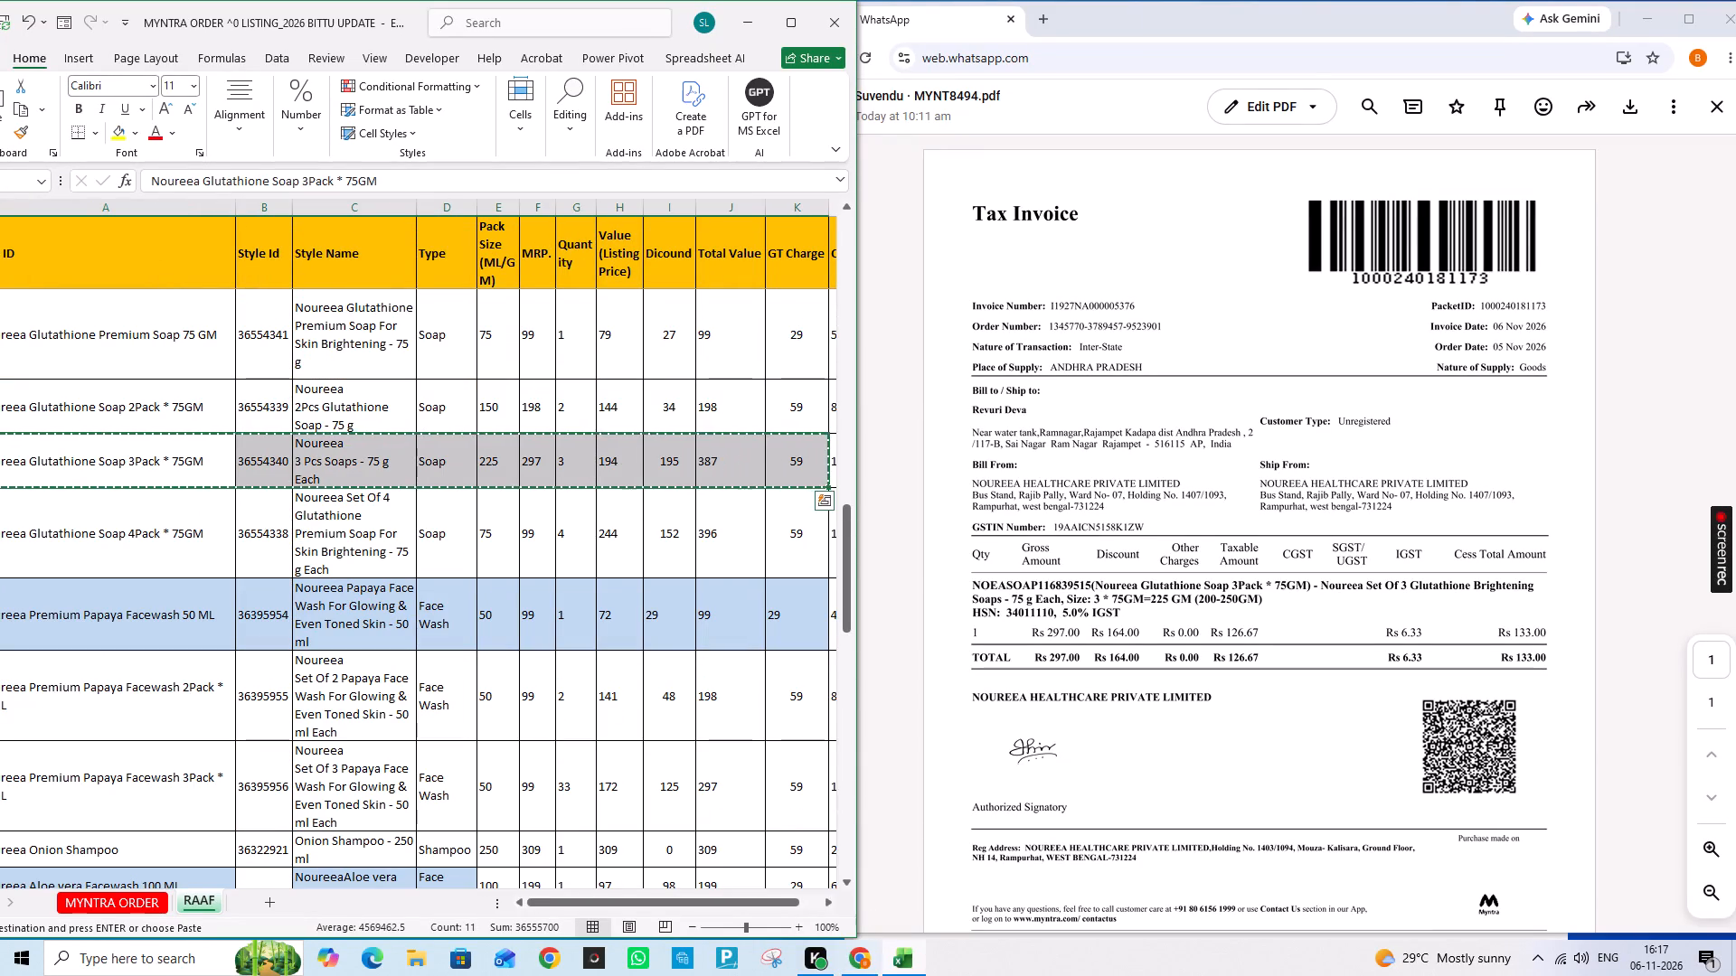
pyautogui.hotkey('ctrl', 'pageup')
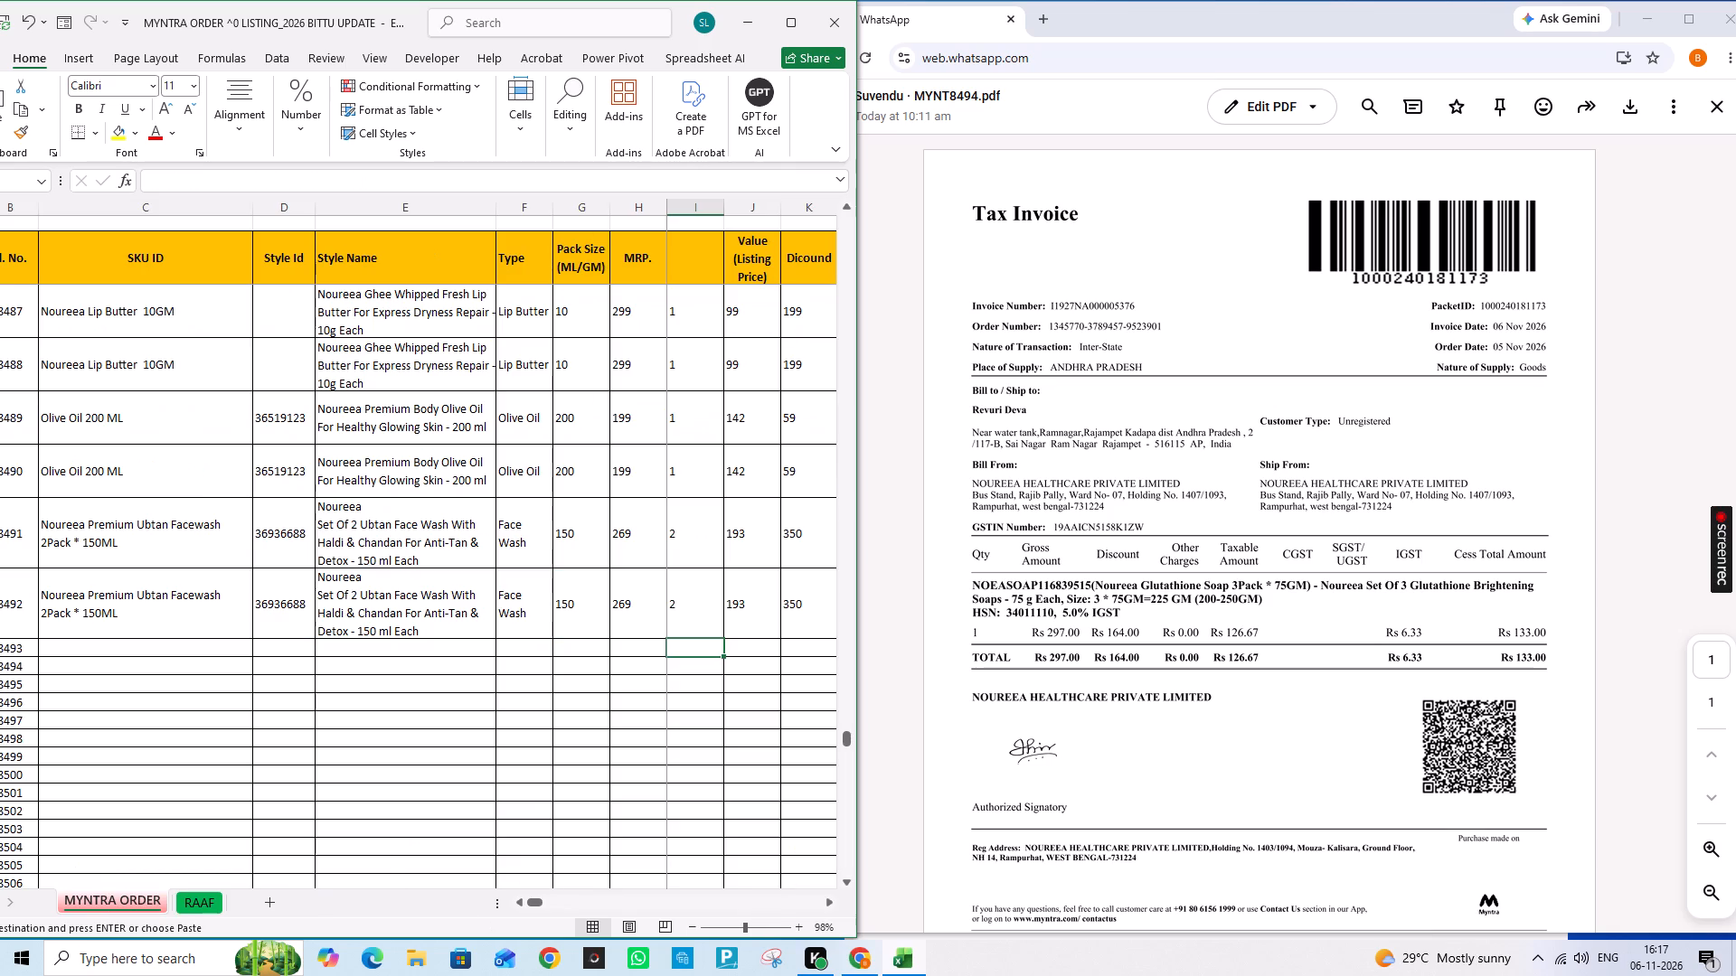
pyautogui.press('Left')
pyautogui.press('Left')
pyautogui.press('Left')
pyautogui.press('Left')
pyautogui.press('Left')
pyautogui.press('Left')
pyautogui.press('Left')
pyautogui.press('Right')
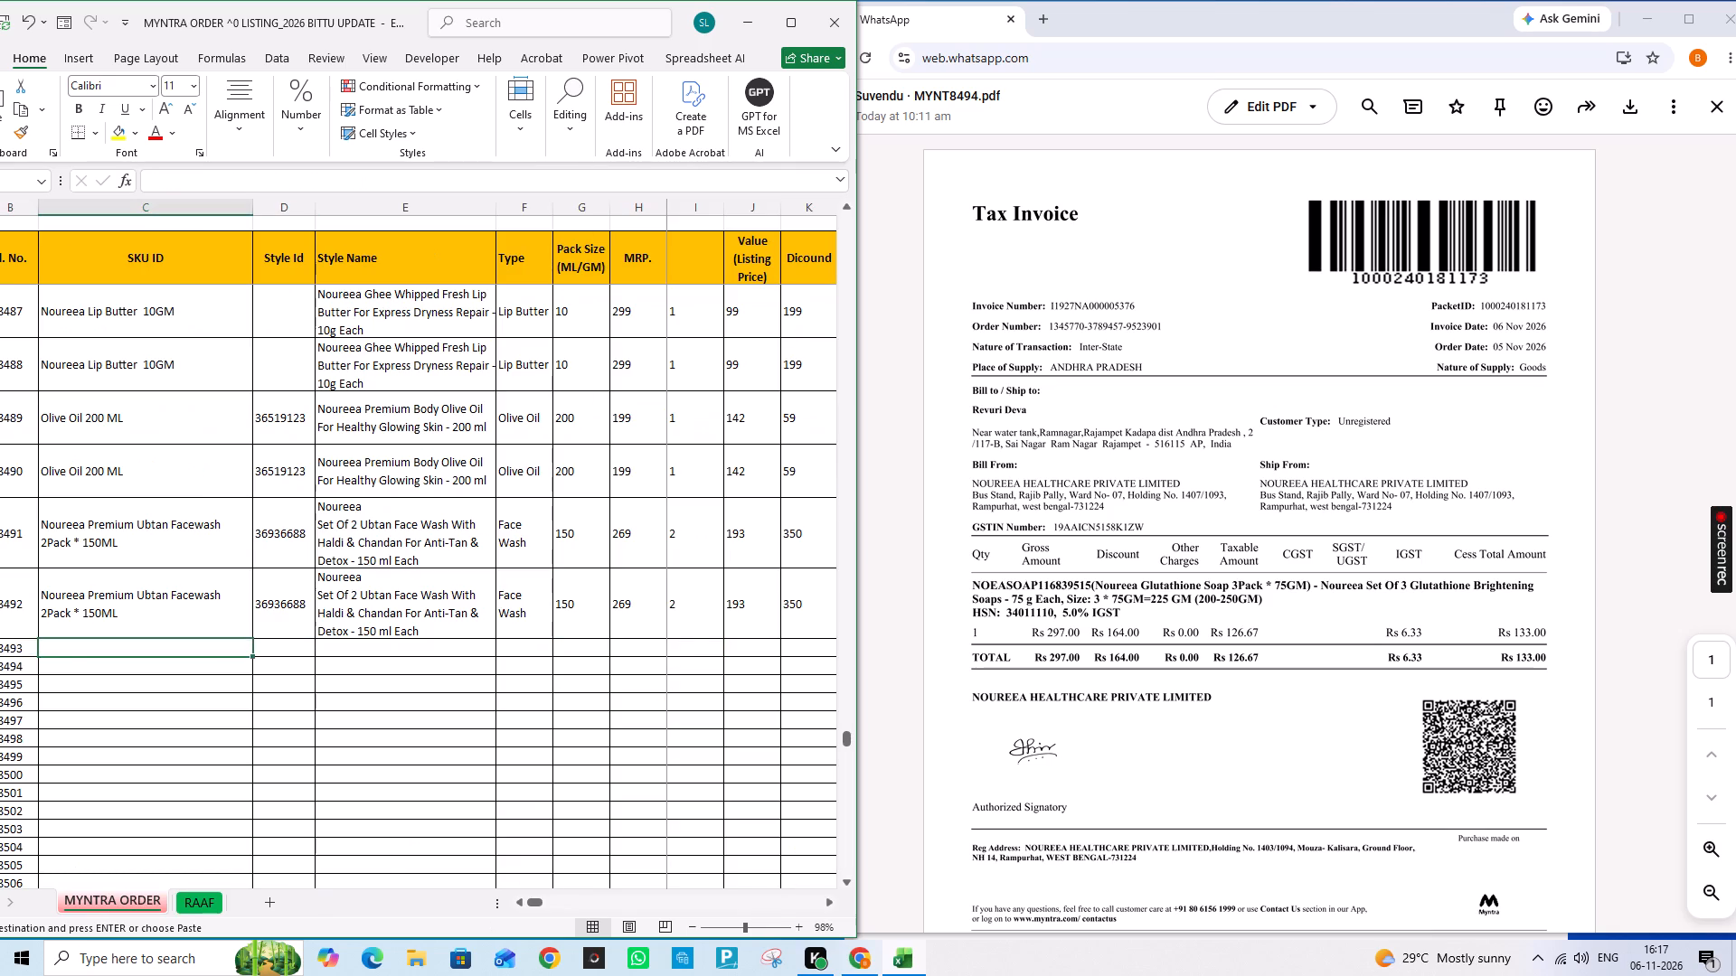
pyautogui.press('Return')
# Go to the empty Packed Id cell in the MYNT8494 row.
pyautogui.press('Right')
pyautogui.press('Right')
pyautogui.press('Right')
pyautogui.press('Right')
pyautogui.press('Right')
pyautogui.press('Right')
pyautogui.press('Right')
pyautogui.press('Right')
pyautogui.press('Right')
pyautogui.press('Right')
pyautogui.press('Right')
pyautogui.press('Right')
pyautogui.press('Right')
pyautogui.press('Right')
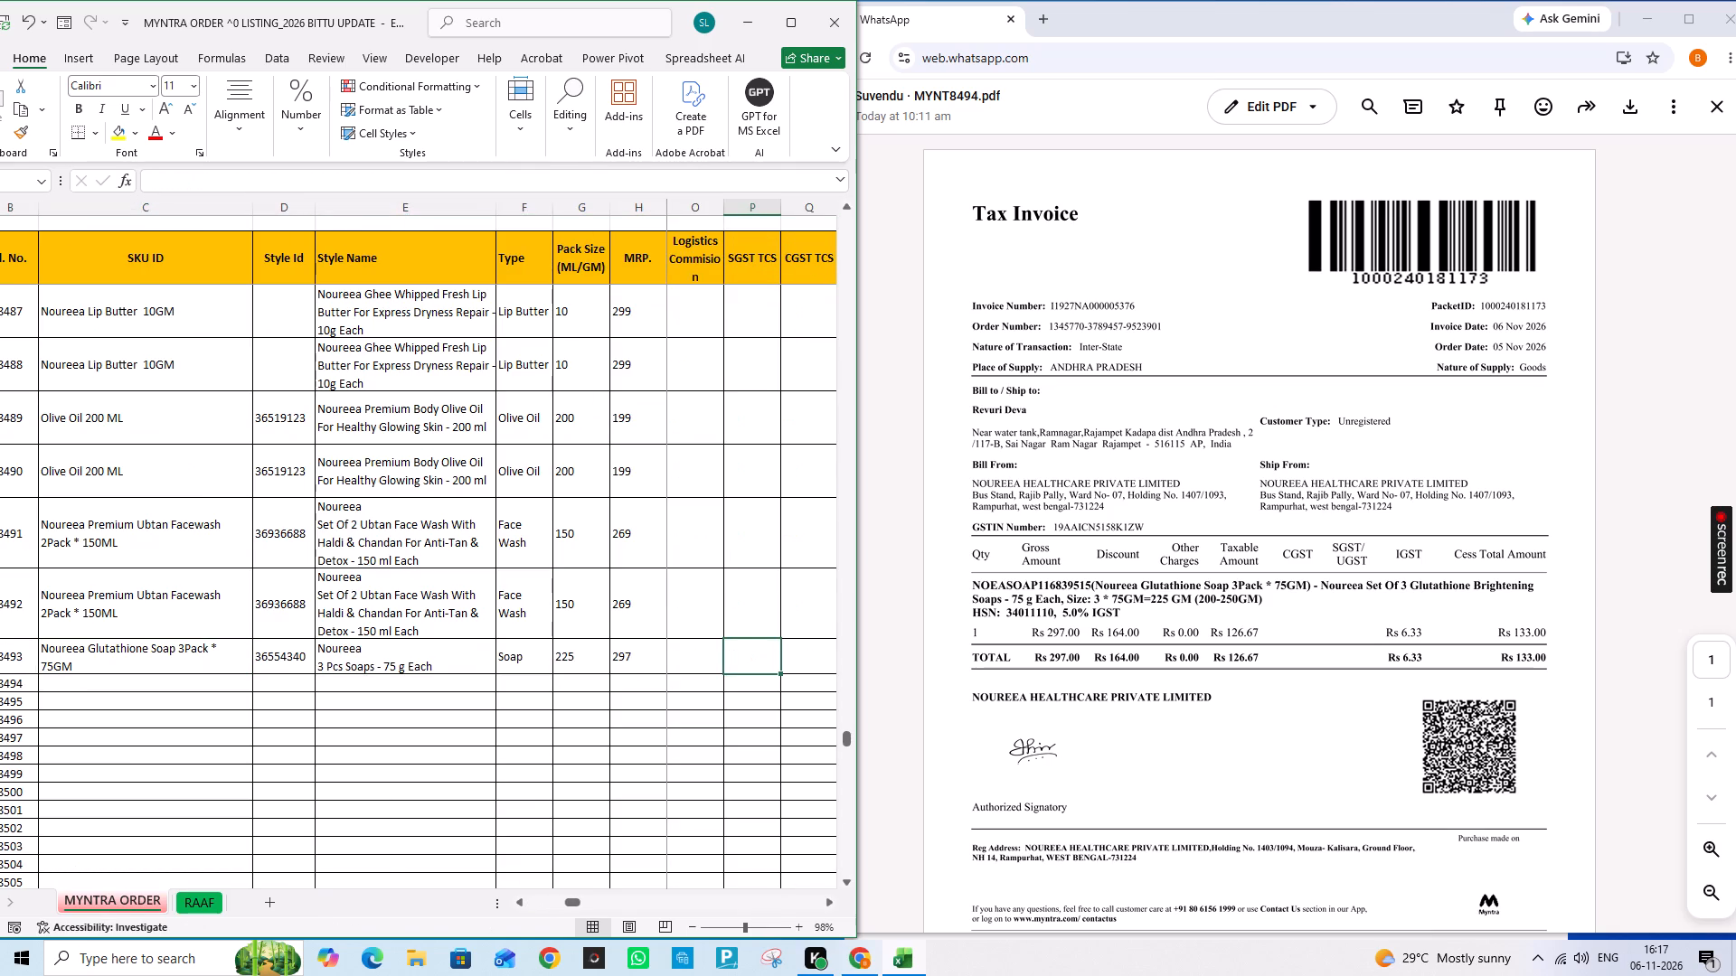
pyautogui.hotkey('ctrl', 'Right')
pyautogui.press('Right')
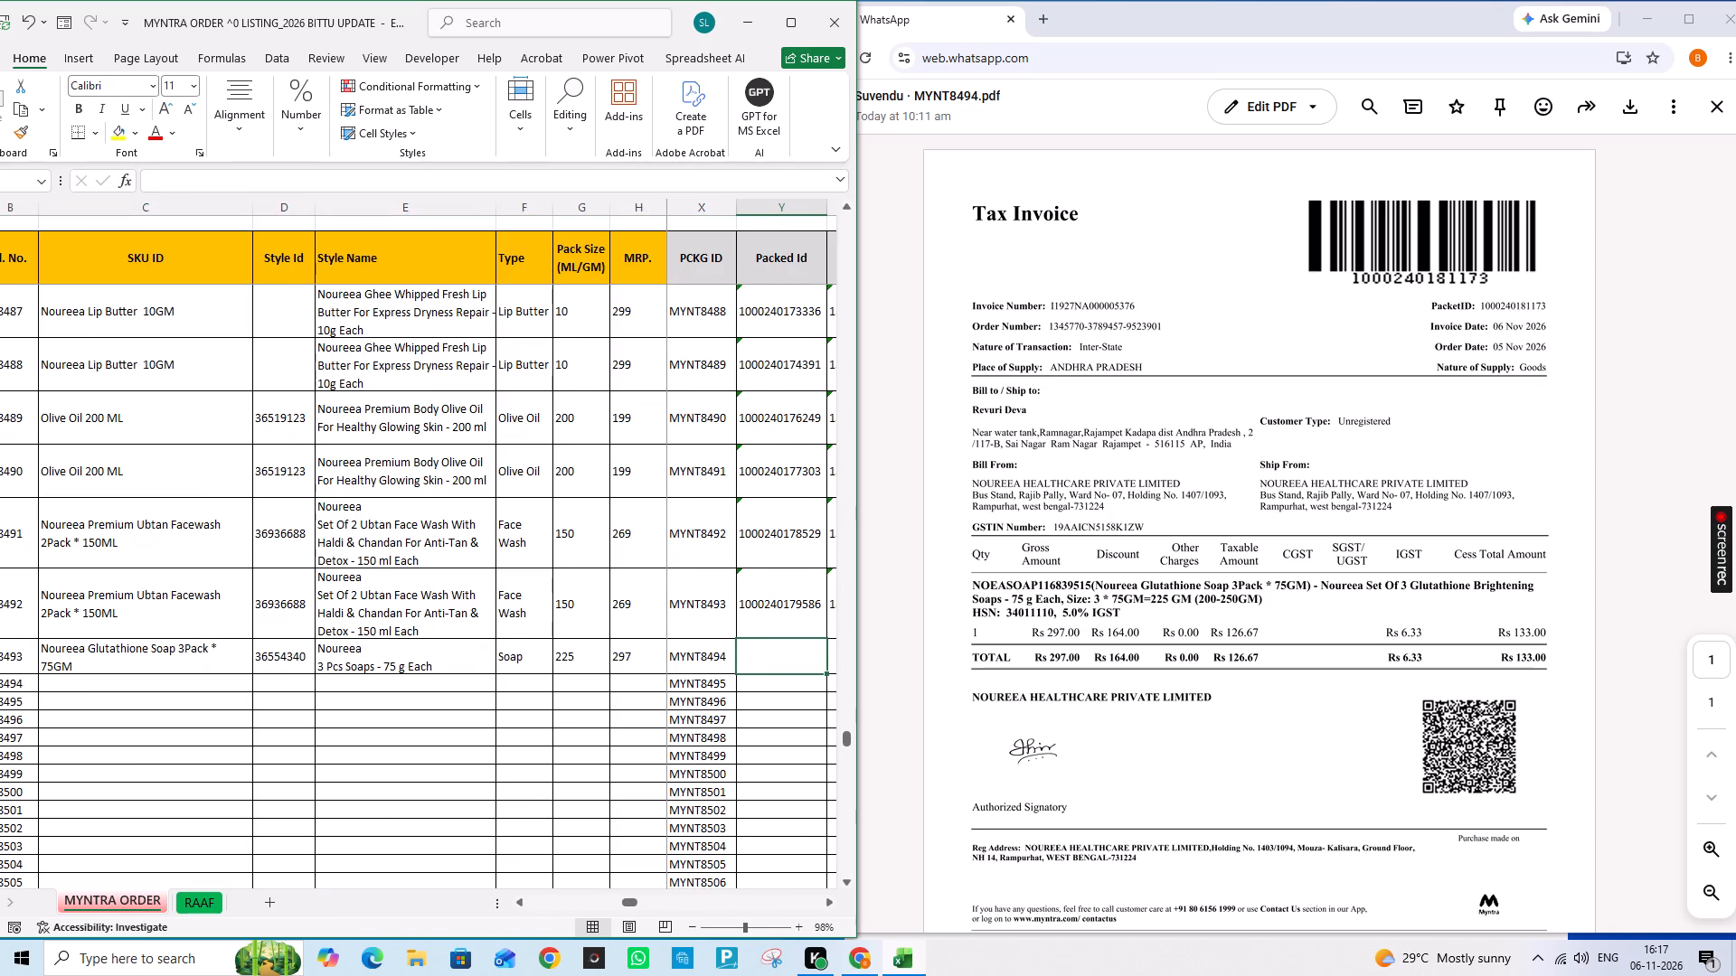
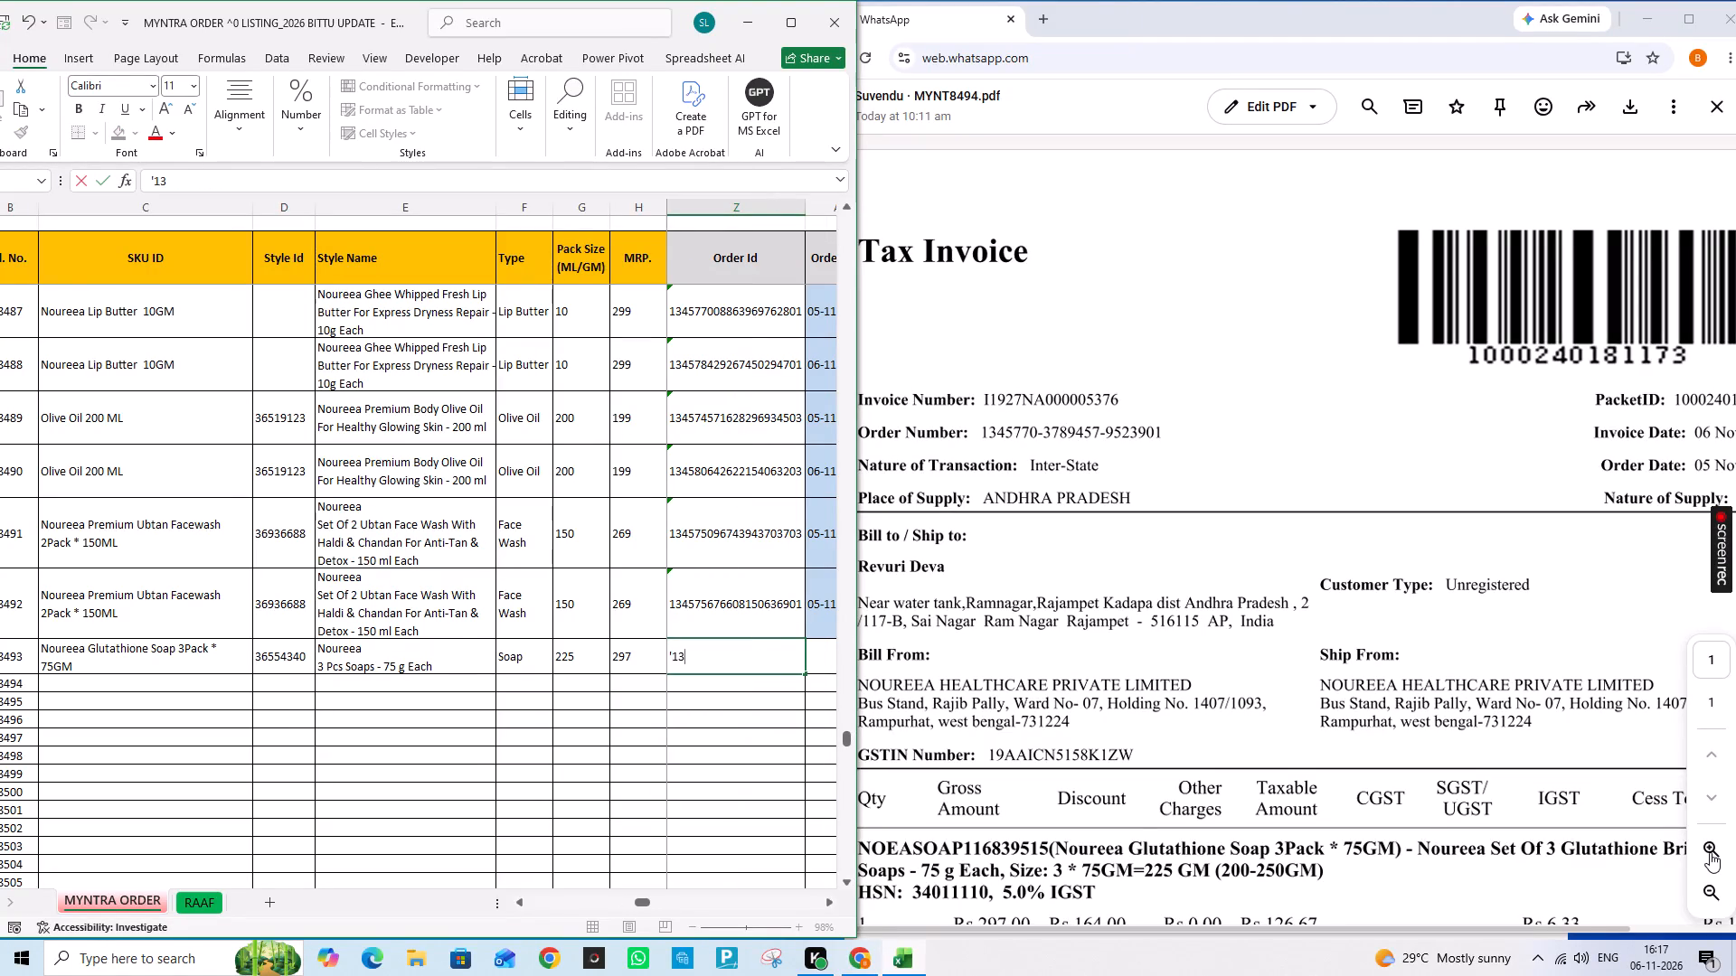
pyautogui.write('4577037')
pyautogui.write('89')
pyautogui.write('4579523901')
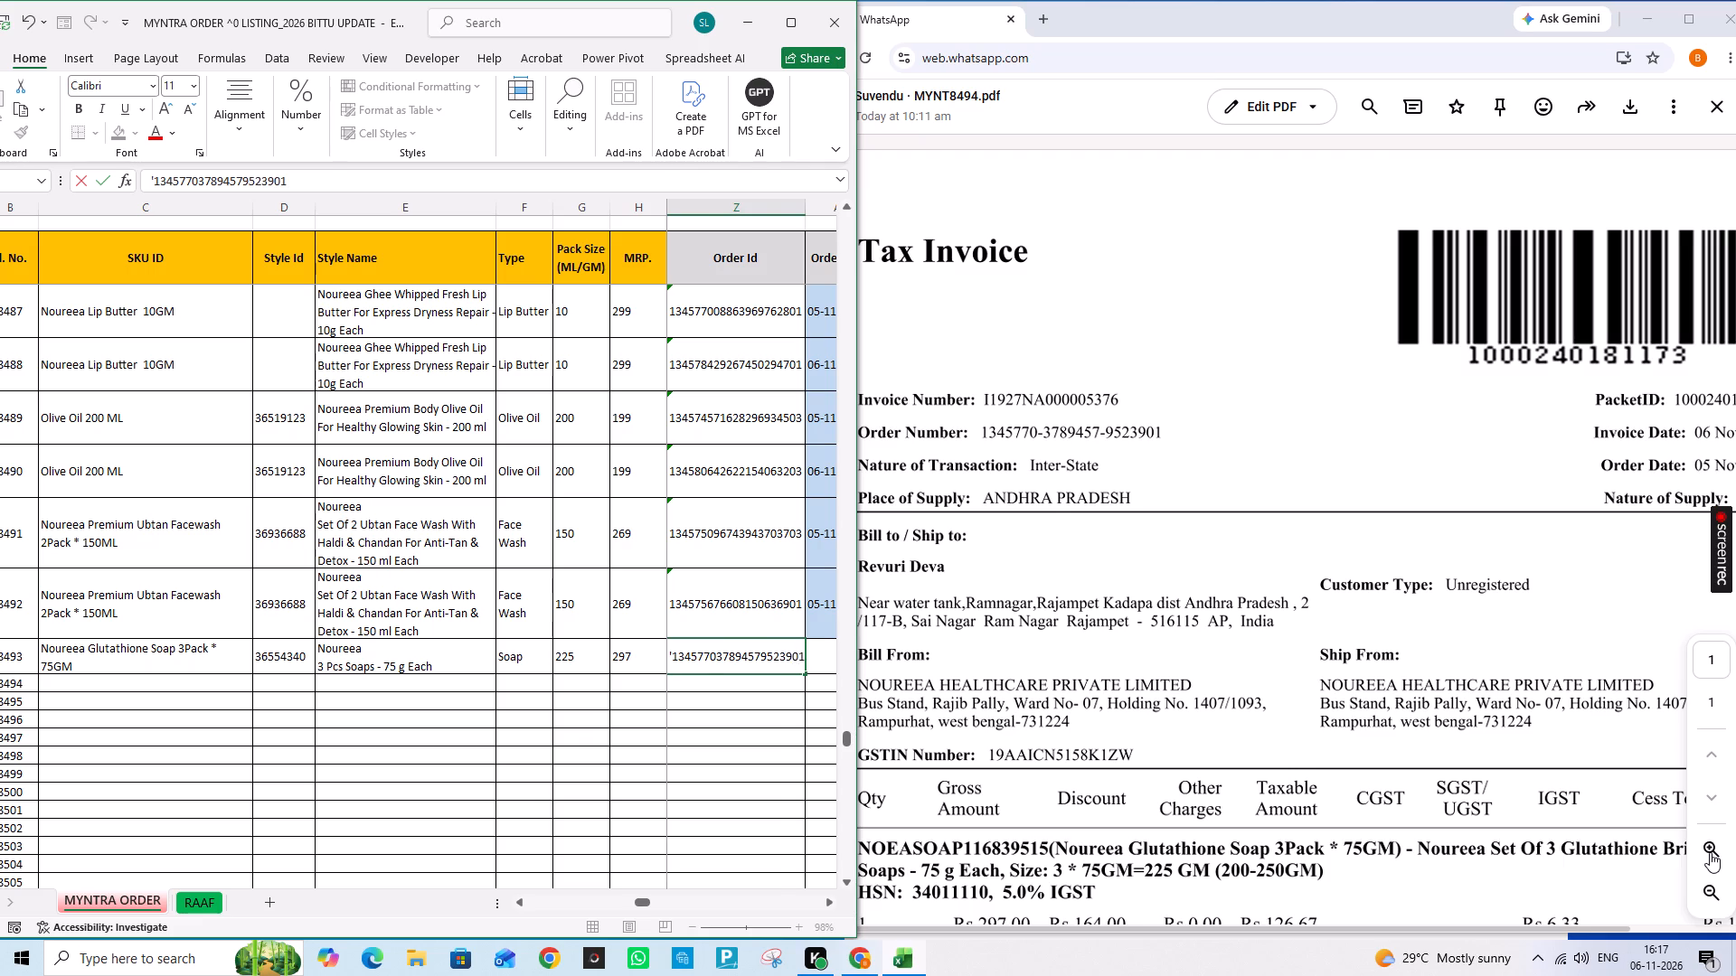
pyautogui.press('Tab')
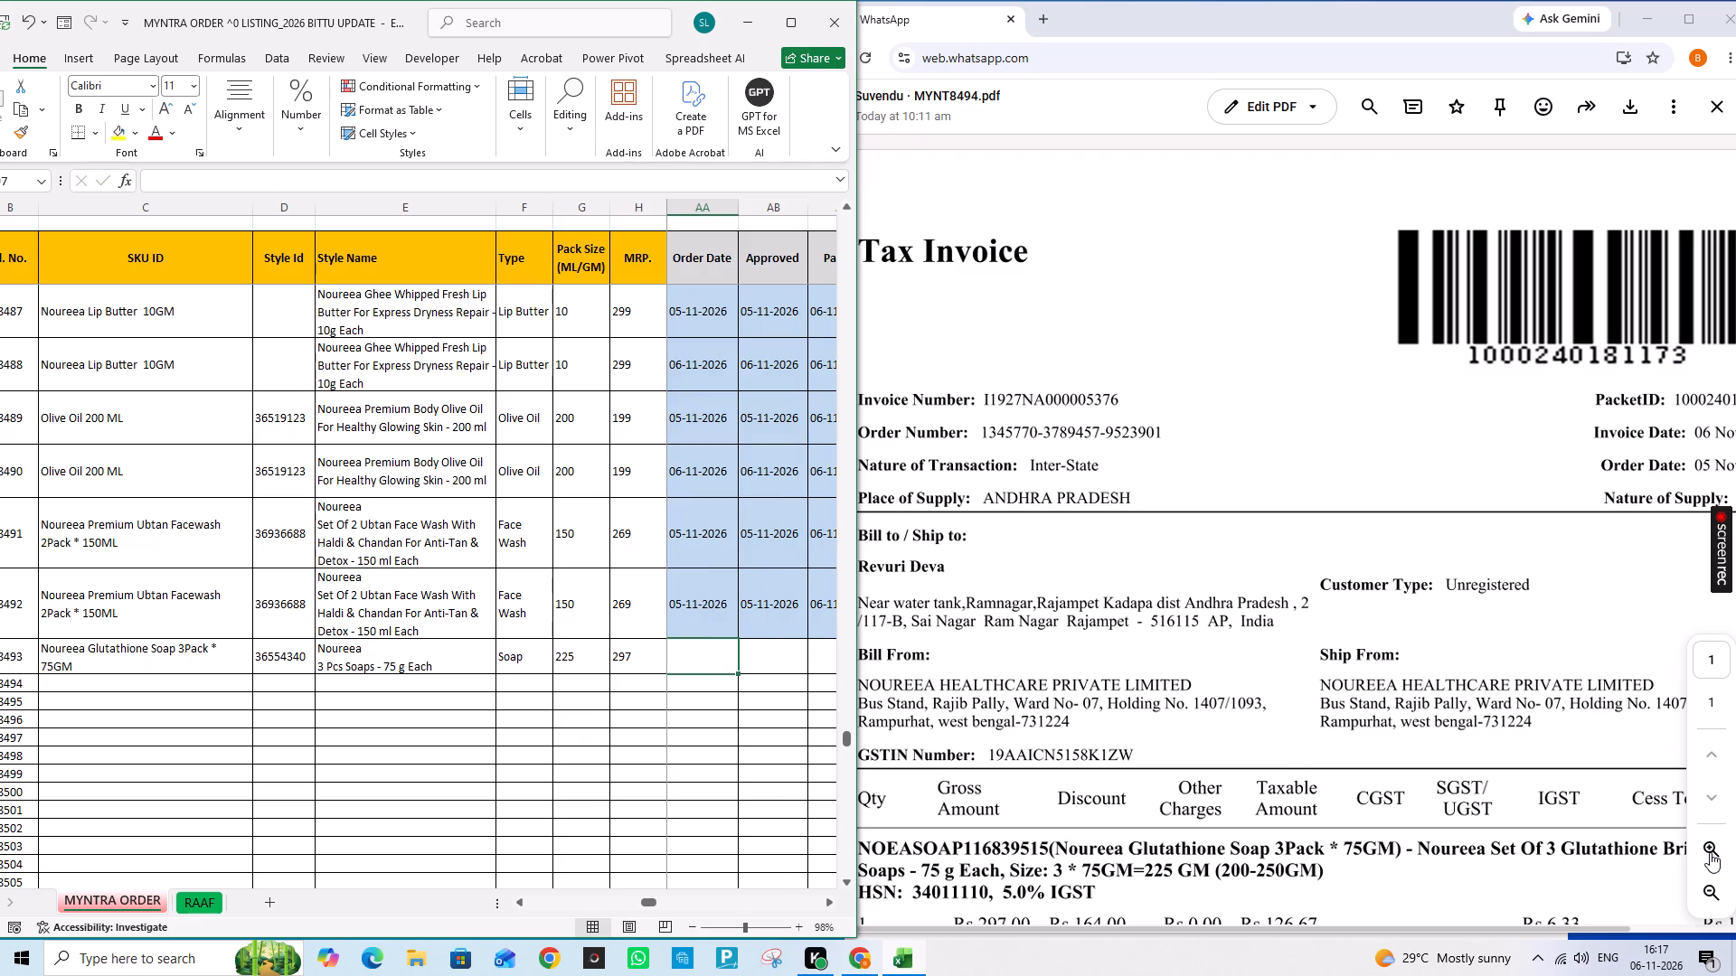
# Fill the soap row's date cells, from Order Date and Approved up to before Delivery Date, down from the row above.
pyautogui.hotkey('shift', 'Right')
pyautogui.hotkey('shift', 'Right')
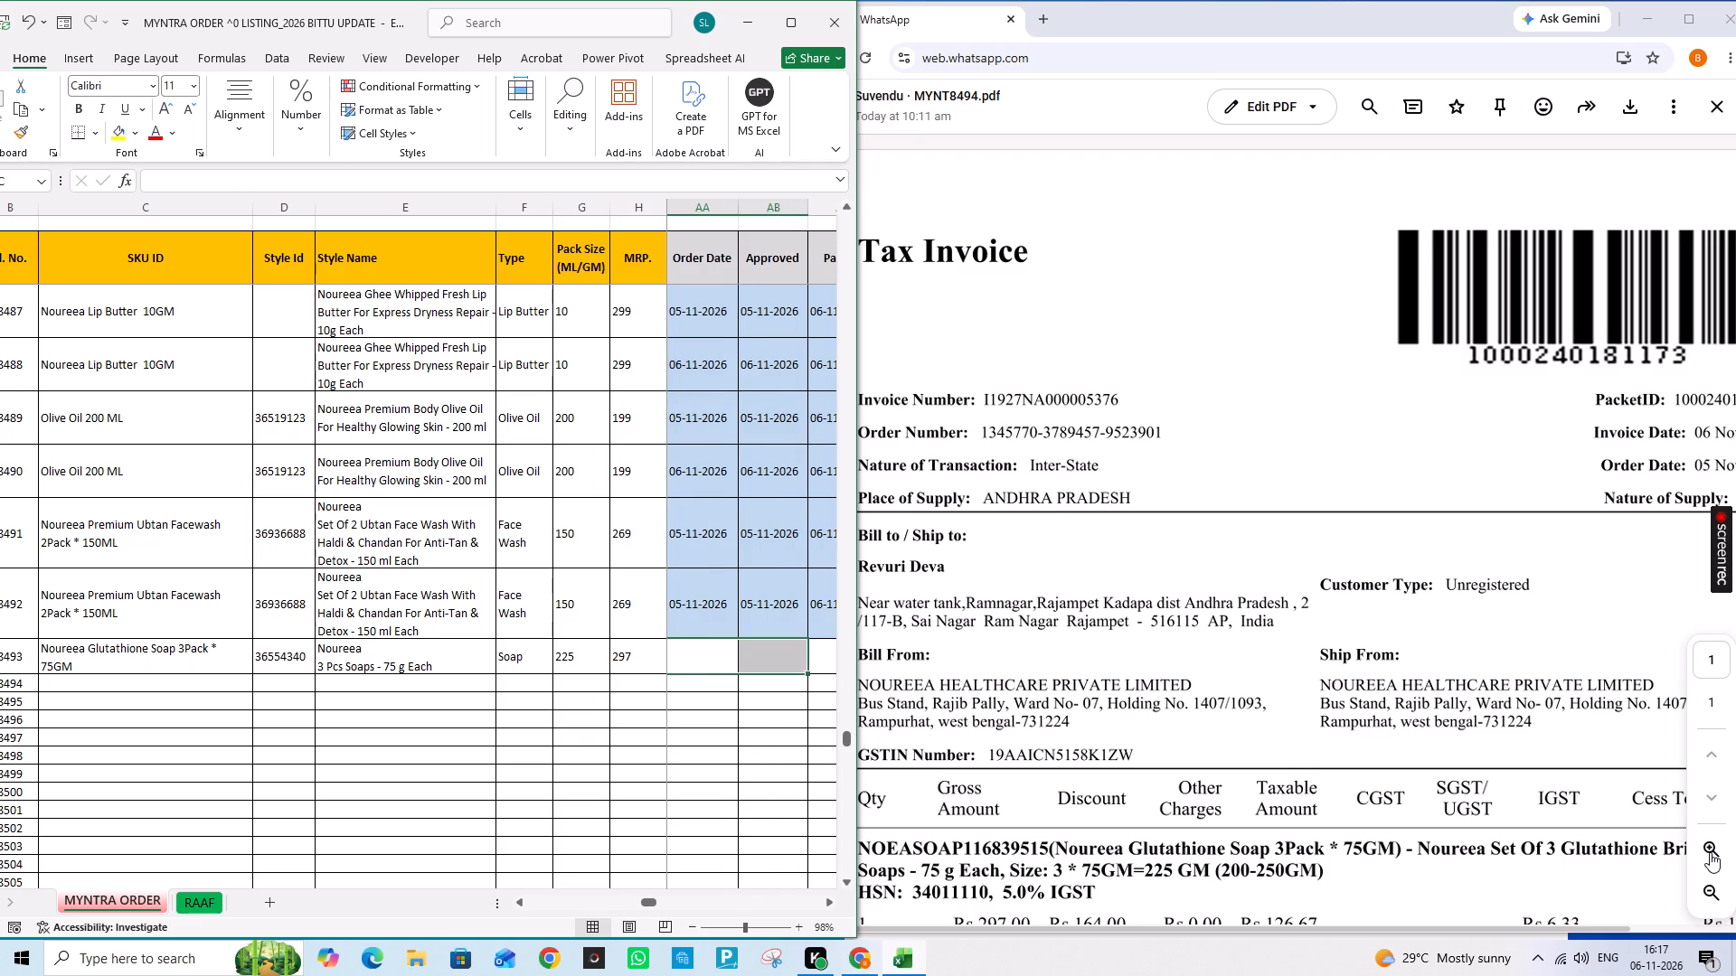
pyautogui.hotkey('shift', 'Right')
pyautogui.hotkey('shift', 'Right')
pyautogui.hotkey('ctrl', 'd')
# Enter the buyer's name from the invoice in the soap row's Buyer Name cell.
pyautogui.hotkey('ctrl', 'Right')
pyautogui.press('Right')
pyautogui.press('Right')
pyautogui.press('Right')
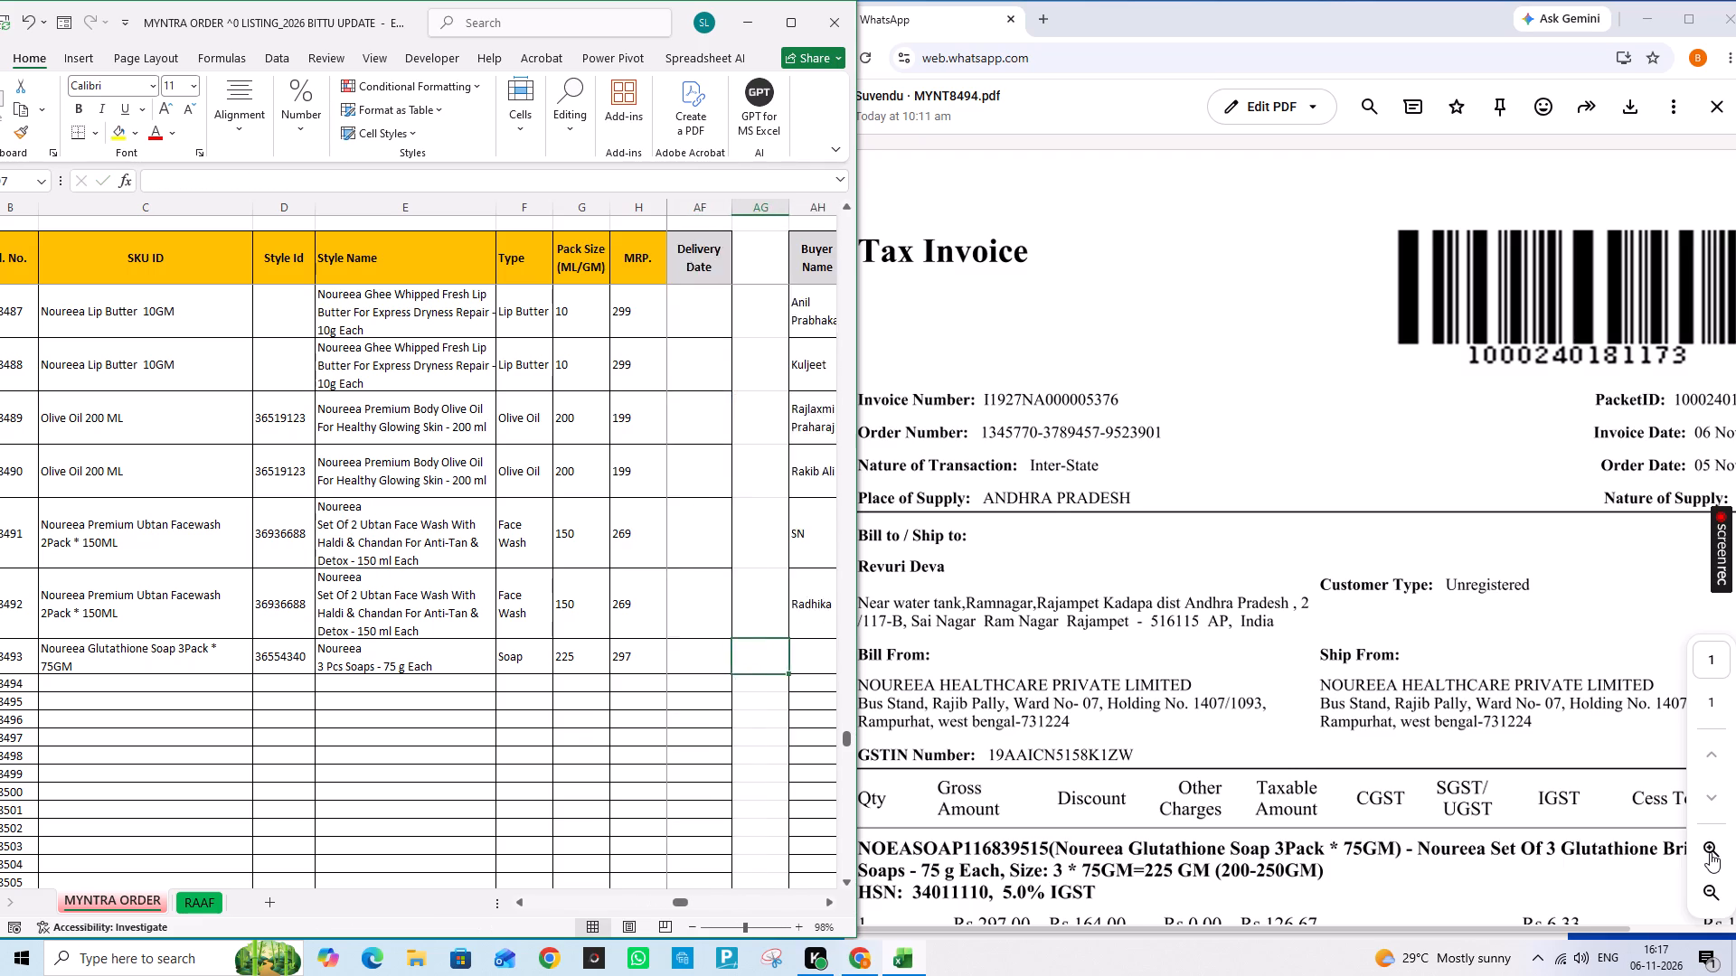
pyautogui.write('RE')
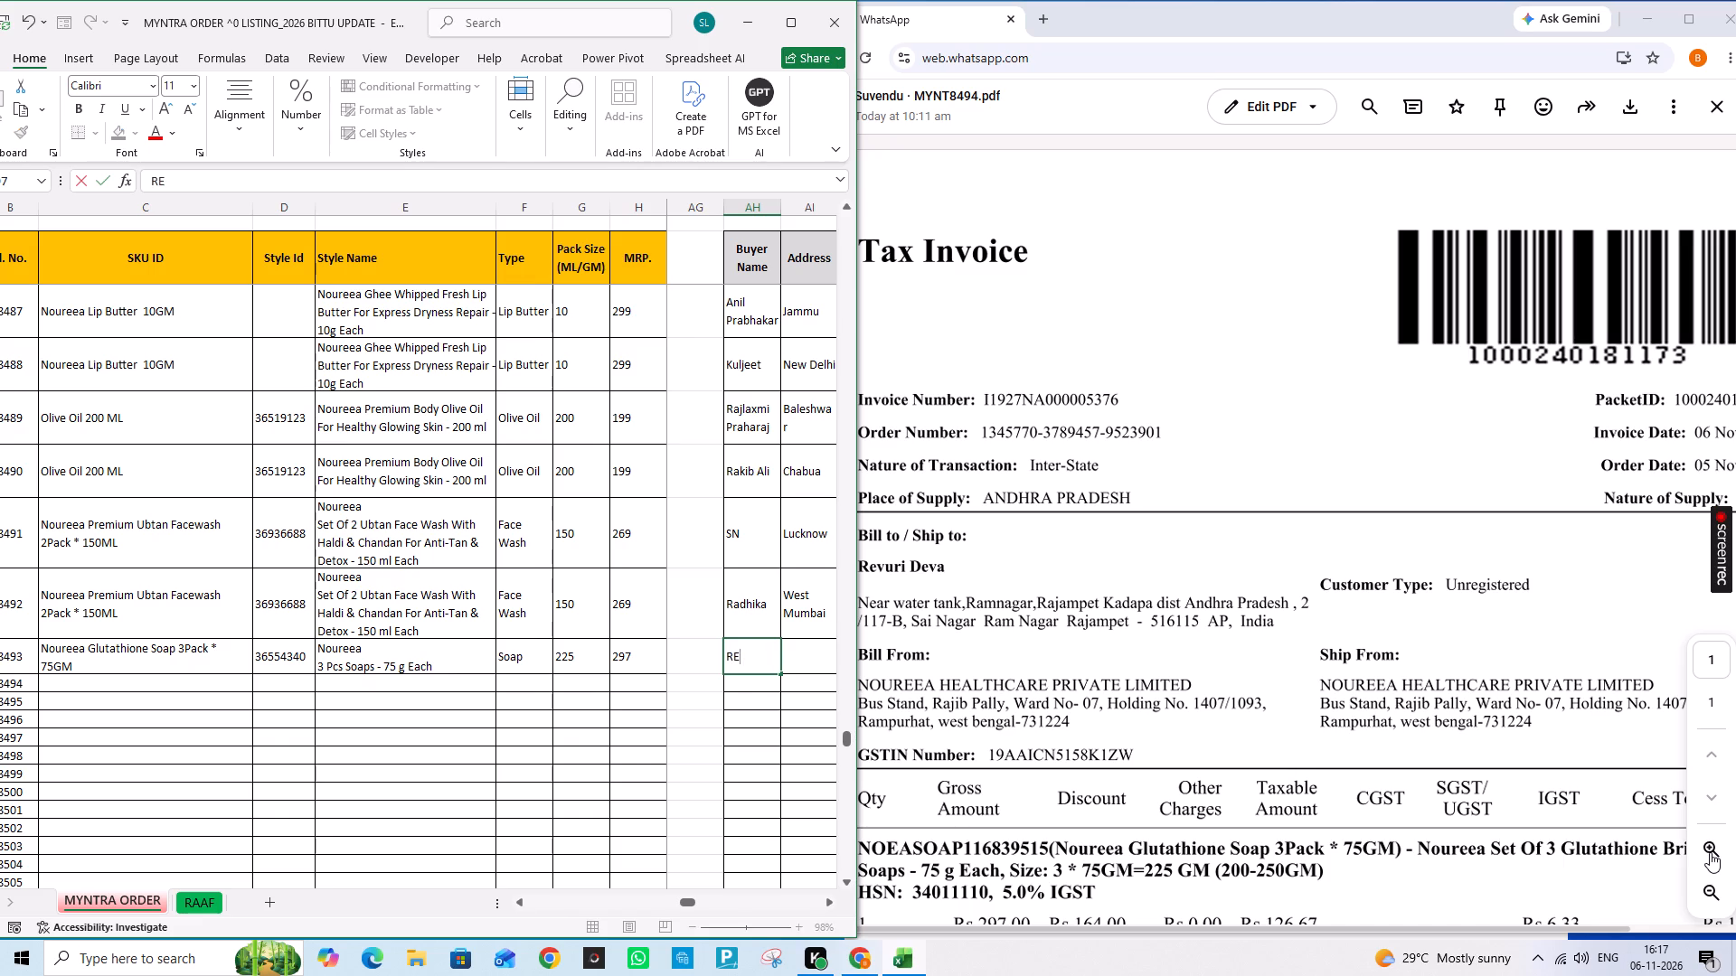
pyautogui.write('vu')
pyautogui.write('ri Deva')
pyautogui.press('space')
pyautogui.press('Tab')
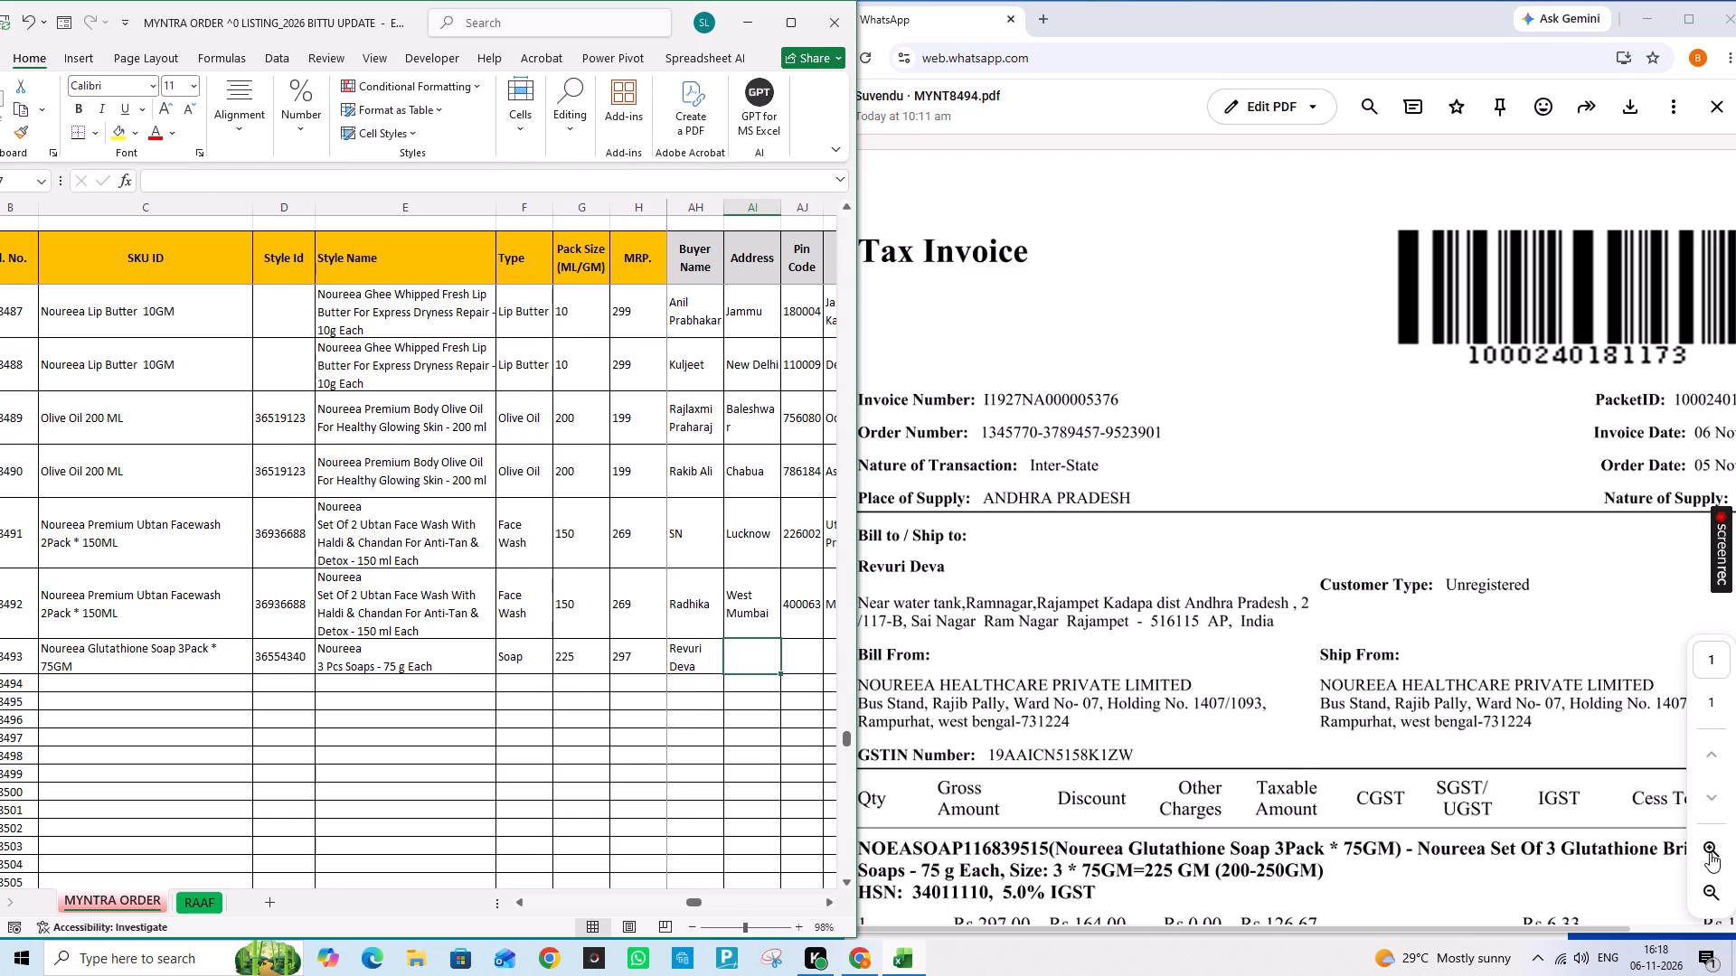
# Enter the buyer's town and pin code from the invoice in the soap row, and set the State to Andhra Pradesh.
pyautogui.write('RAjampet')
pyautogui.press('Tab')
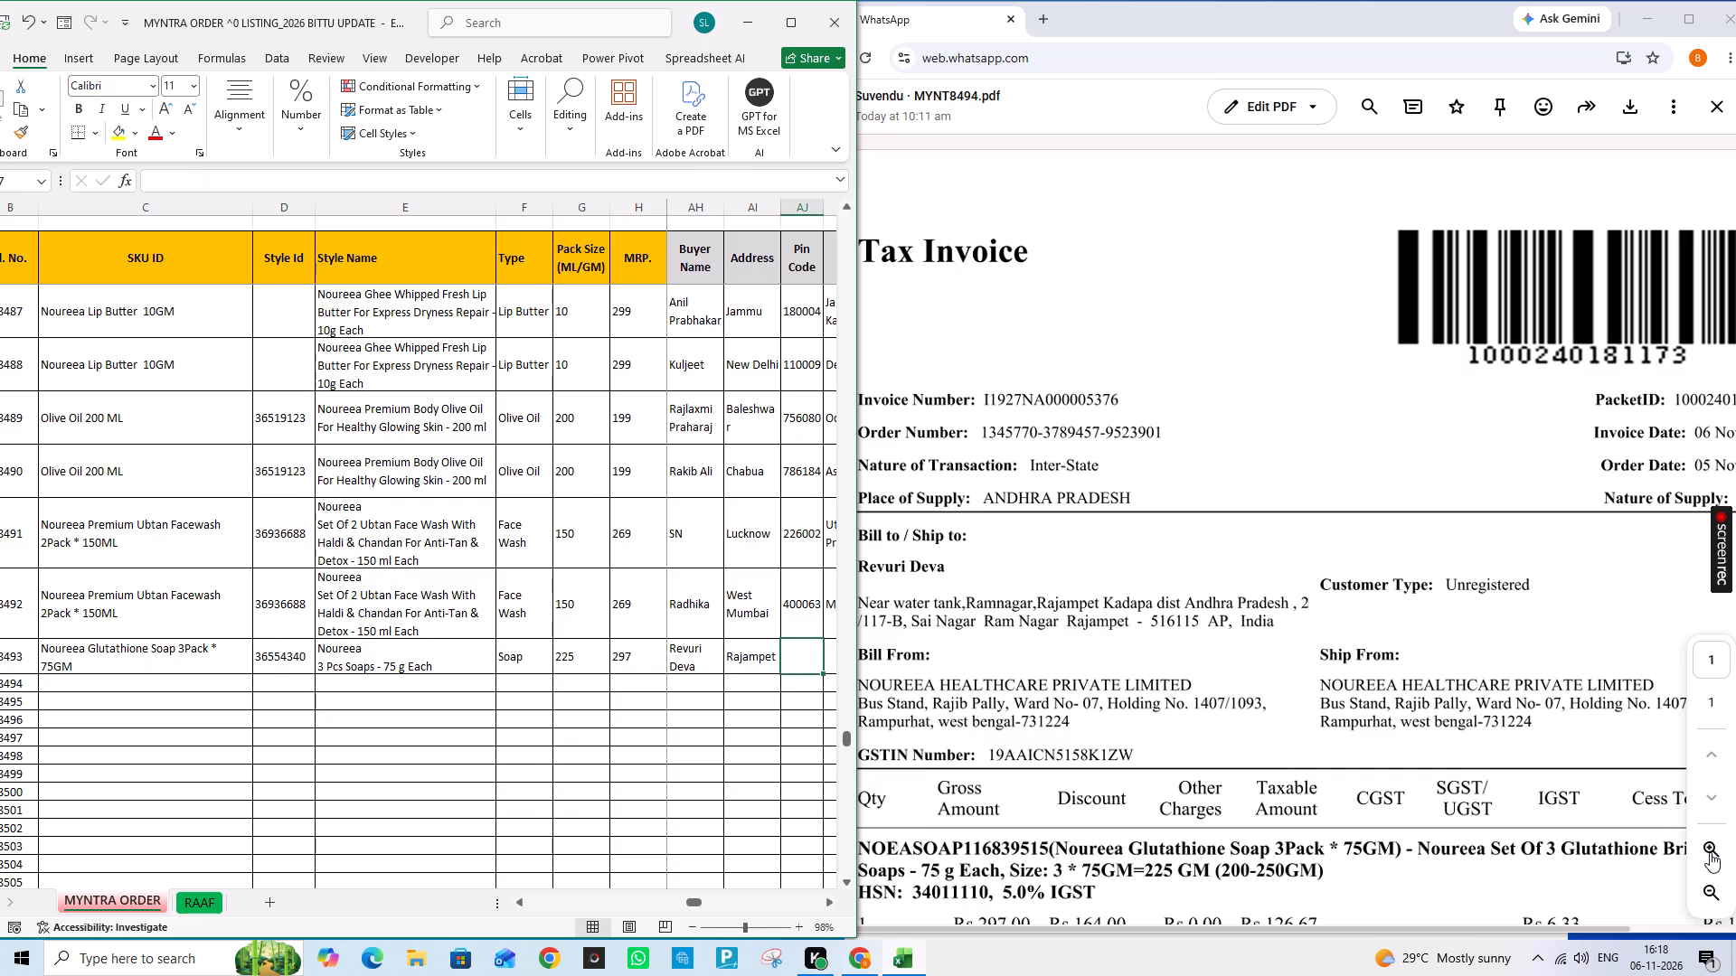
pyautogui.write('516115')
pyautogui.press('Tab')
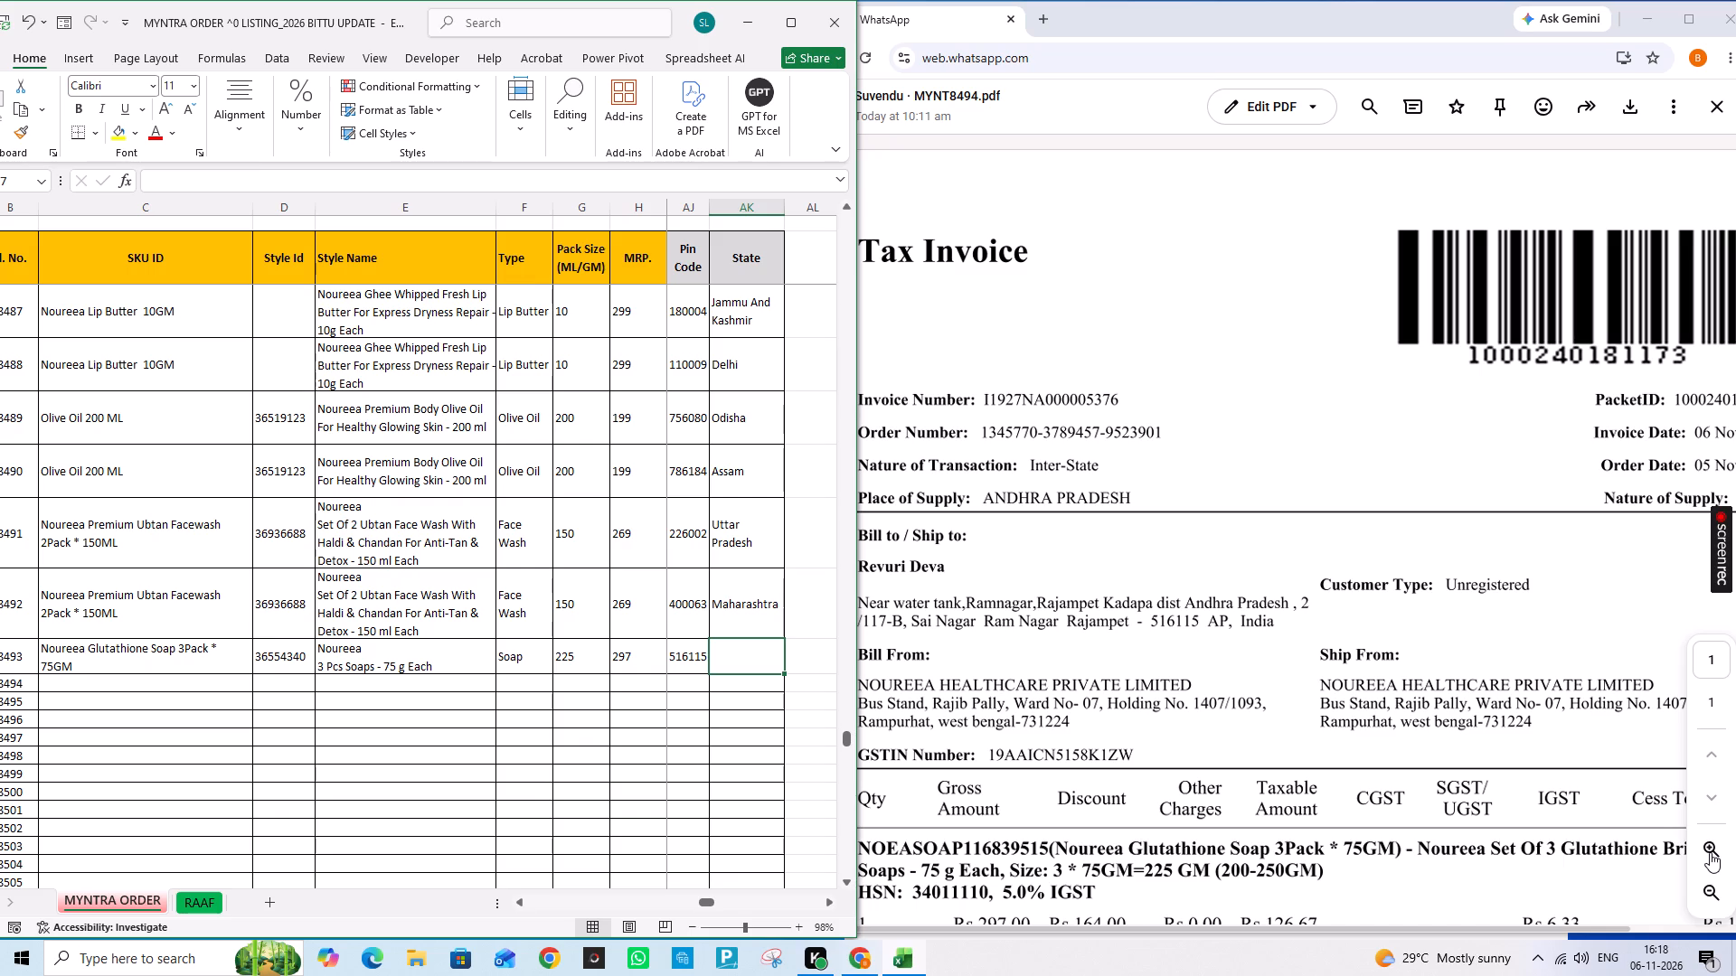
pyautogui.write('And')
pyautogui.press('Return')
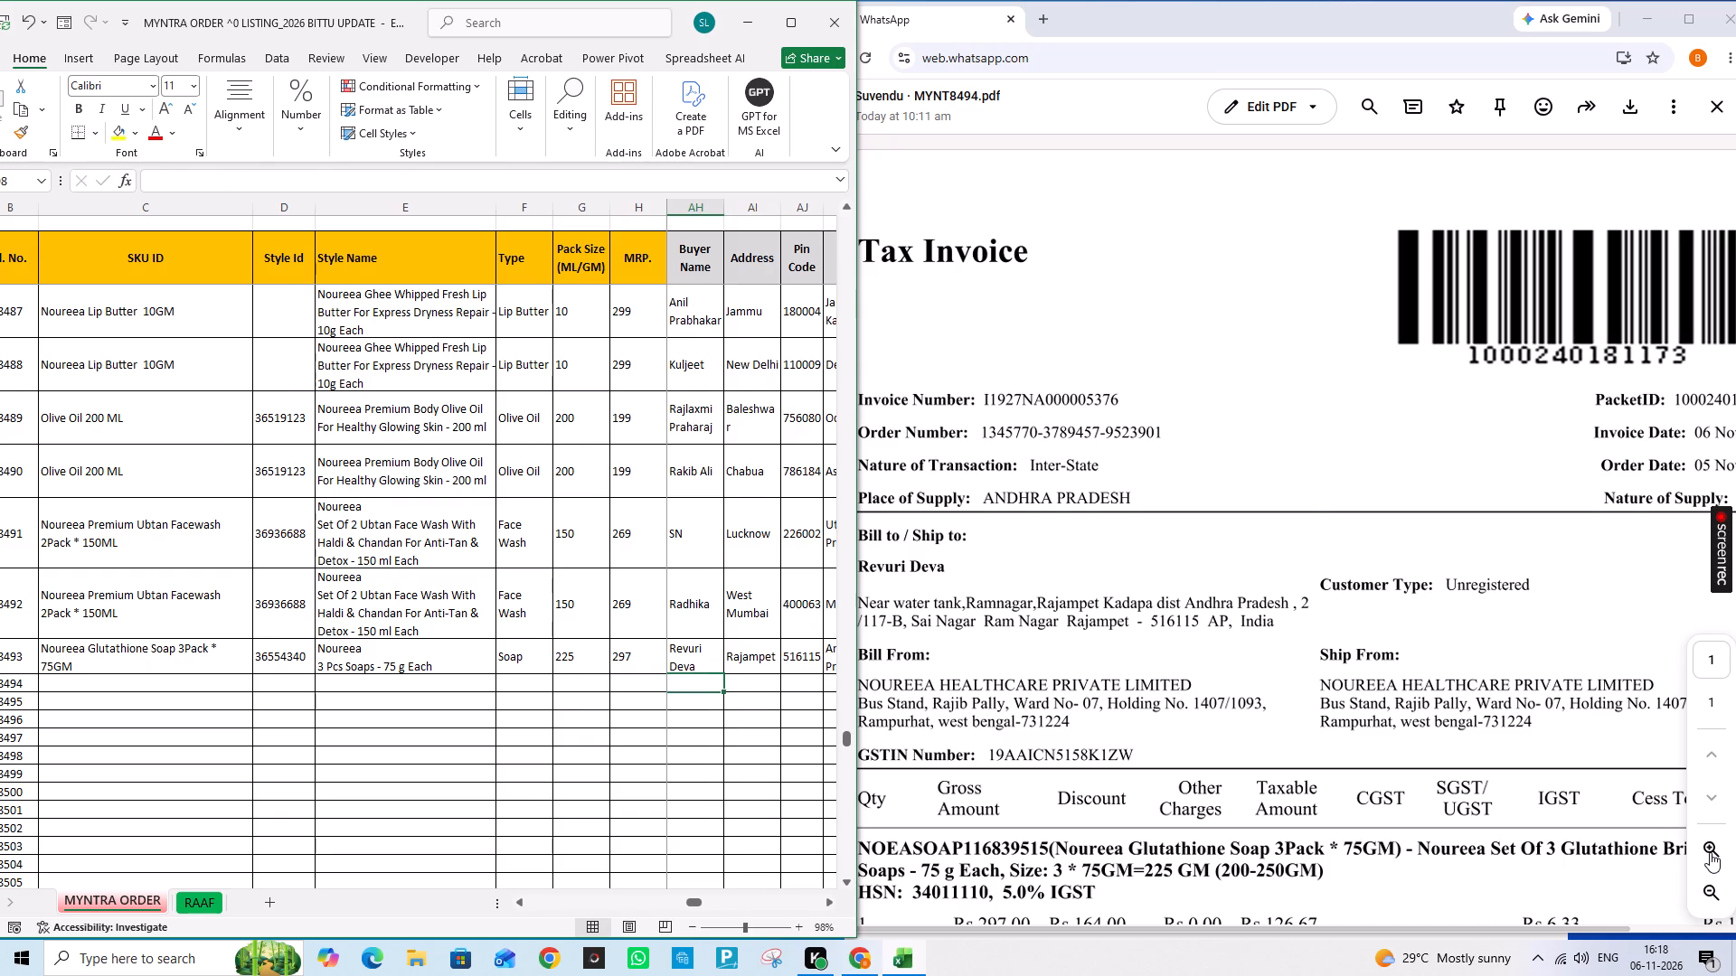
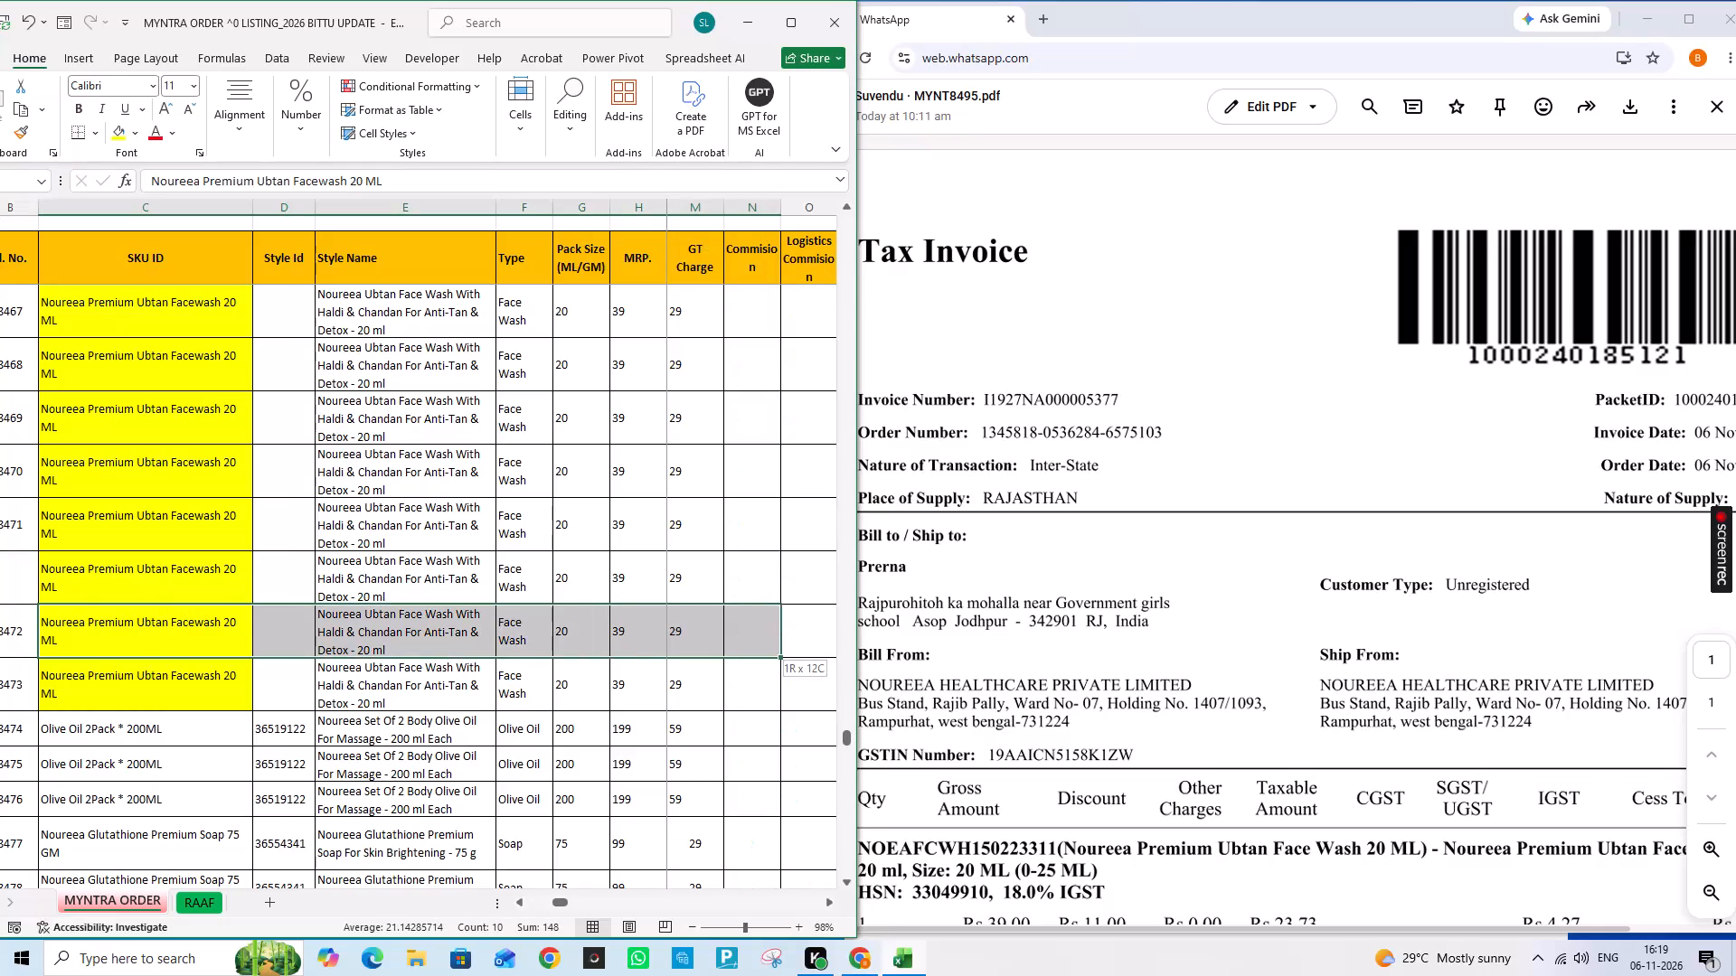
# Copy the selected Noureea Premium Ubtan Facewash 20 ML product details into the first empty row below the Glutathione Soap 3Pack order.
pyautogui.hotkey('ctrl', 'c')
pyautogui.press('pagedown')
pyautogui.press('pagedown')
pyautogui.press('Up')
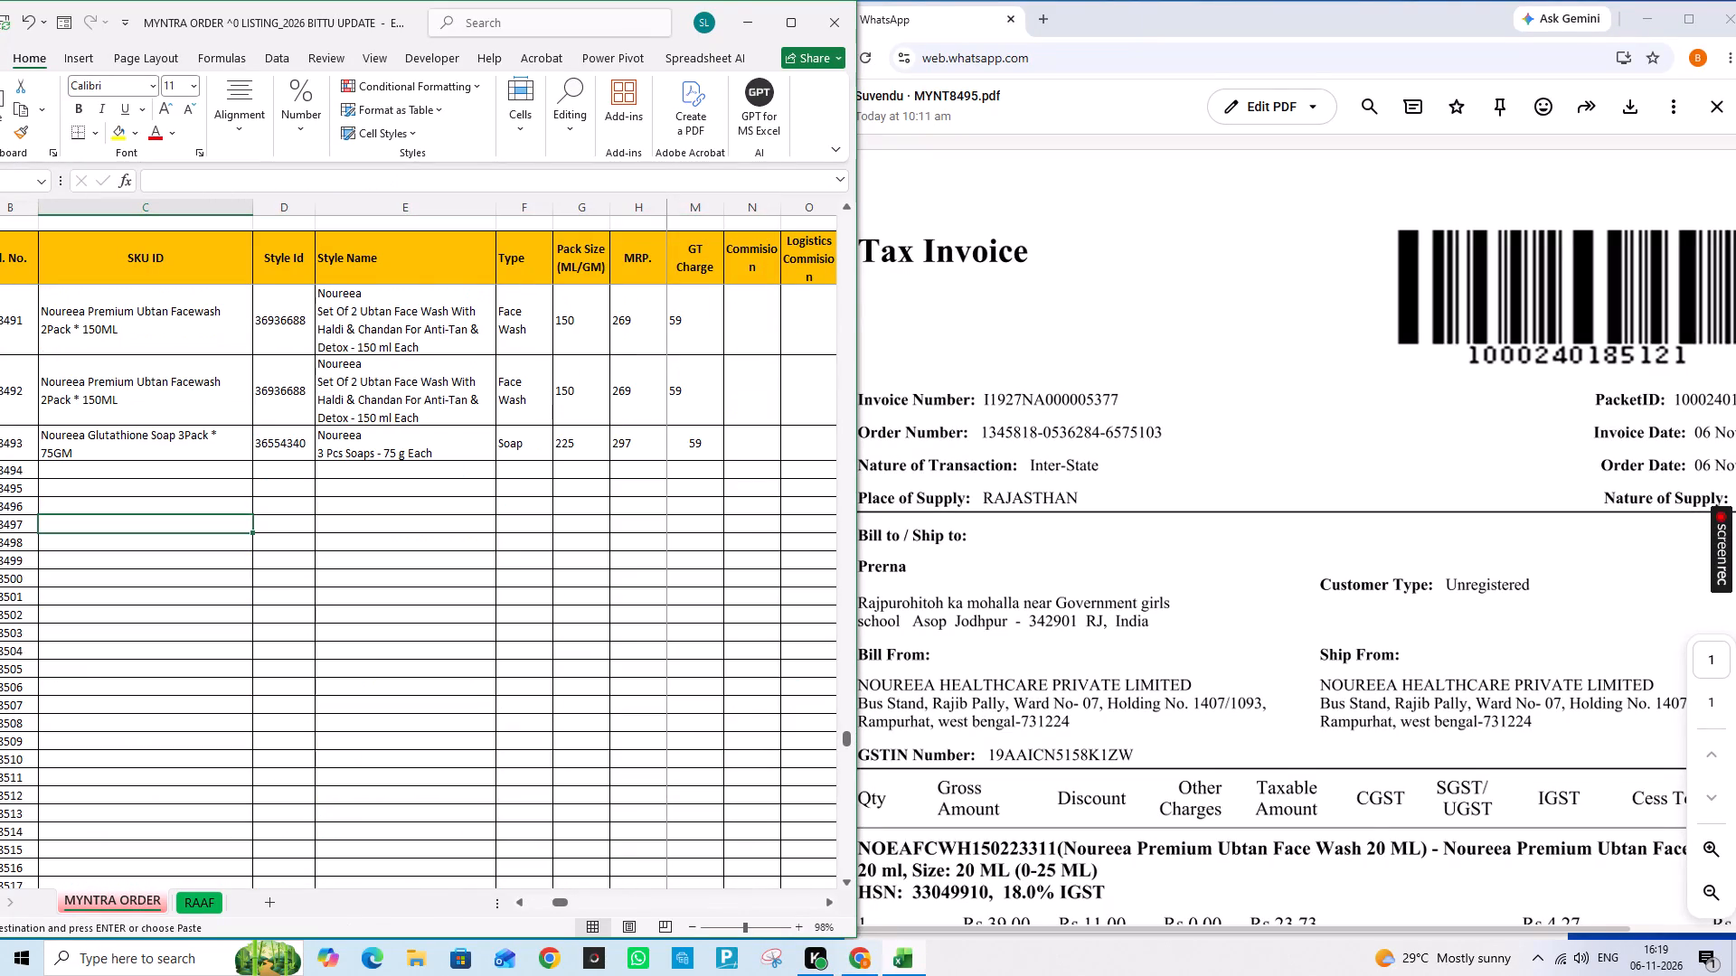
pyautogui.press('Up')
pyautogui.press('Up')
pyautogui.press('Return')
# Begin entering the invoice's packet ID as text in the Packed Id cell of the MYNT8495 row.
pyautogui.press('Right')
pyautogui.press('Right')
pyautogui.press('Right')
pyautogui.press('Right')
pyautogui.press('Right')
pyautogui.press('Right')
pyautogui.press('Right')
pyautogui.press('Right')
pyautogui.press('Right')
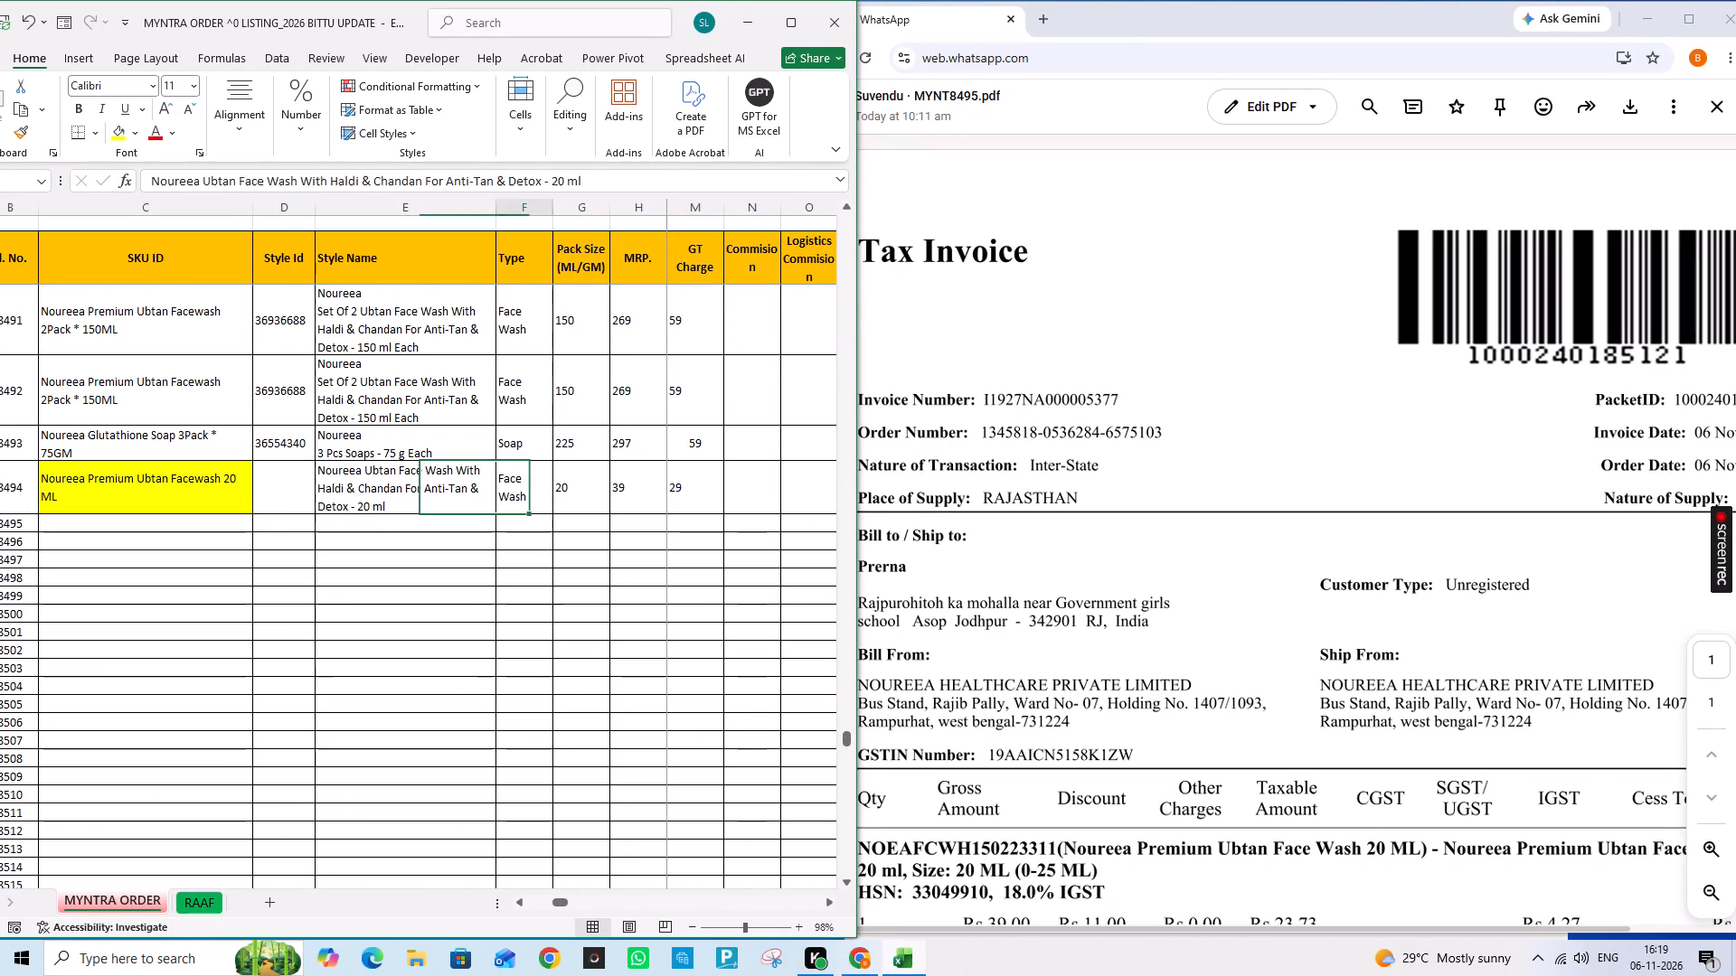
pyautogui.press('Right')
pyautogui.press('Right')
pyautogui.press('Right')
pyautogui.press('Right')
pyautogui.press('Right')
pyautogui.press('Right')
pyautogui.press('Right')
pyautogui.press('Right')
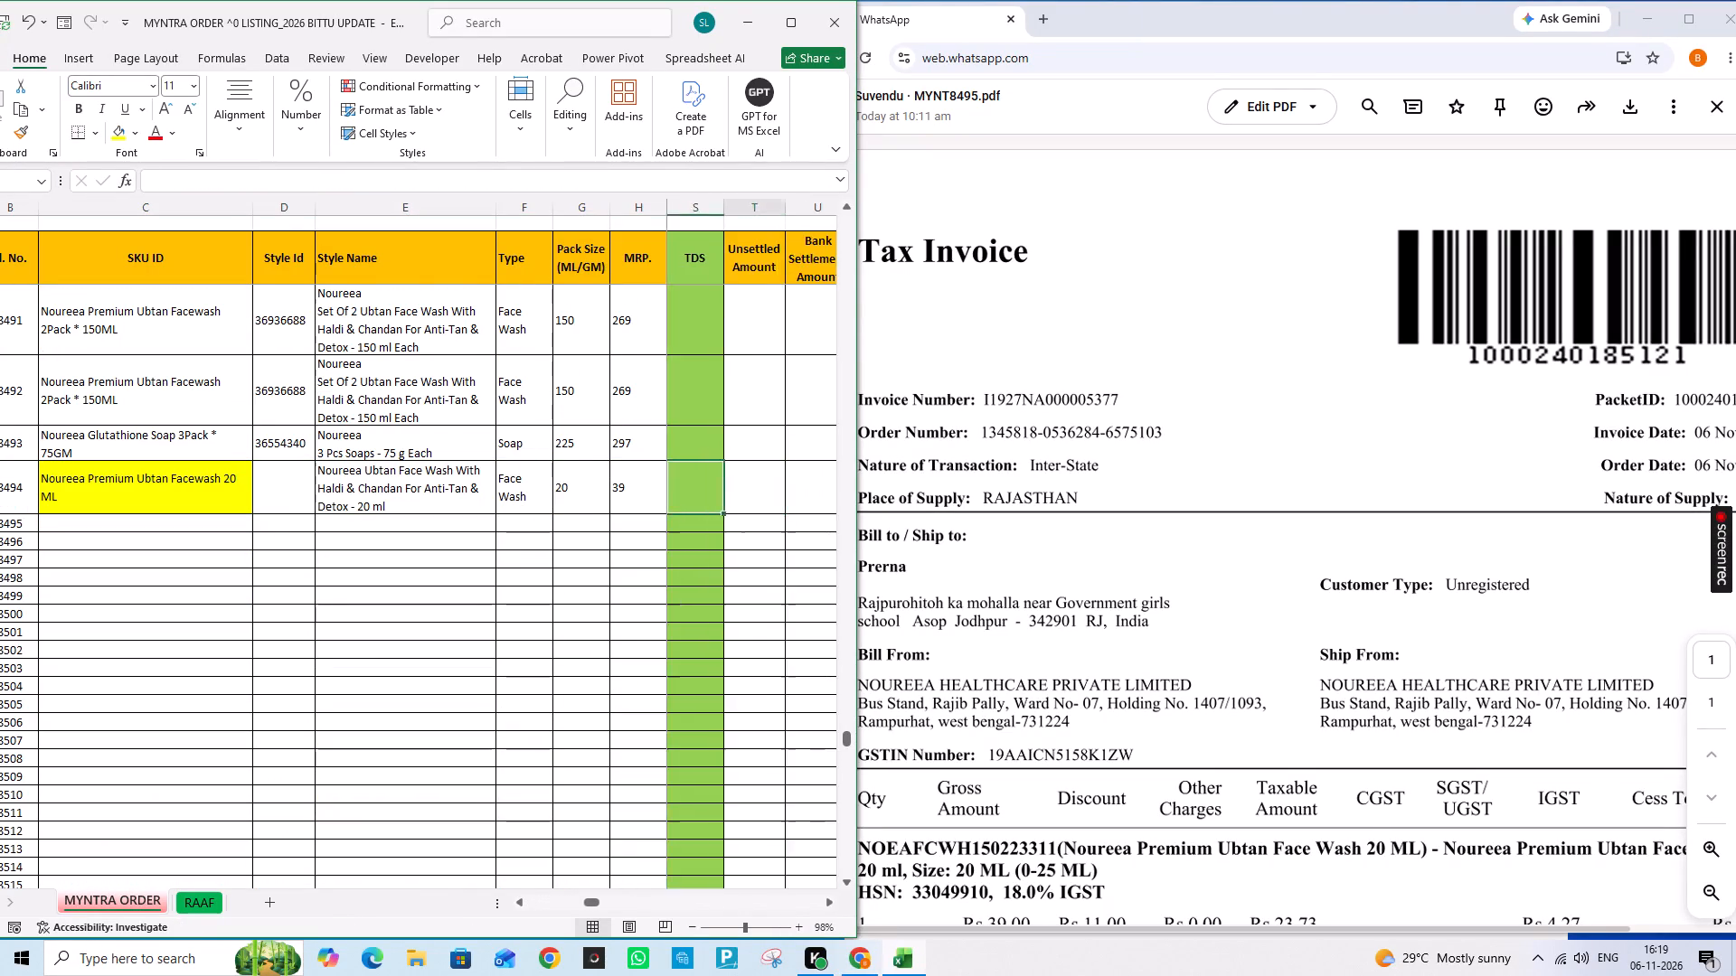
pyautogui.press('Right')
pyautogui.press('Right')
pyautogui.press('Right')
pyautogui.press('Right')
pyautogui.press('Right')
pyautogui.press('Right')
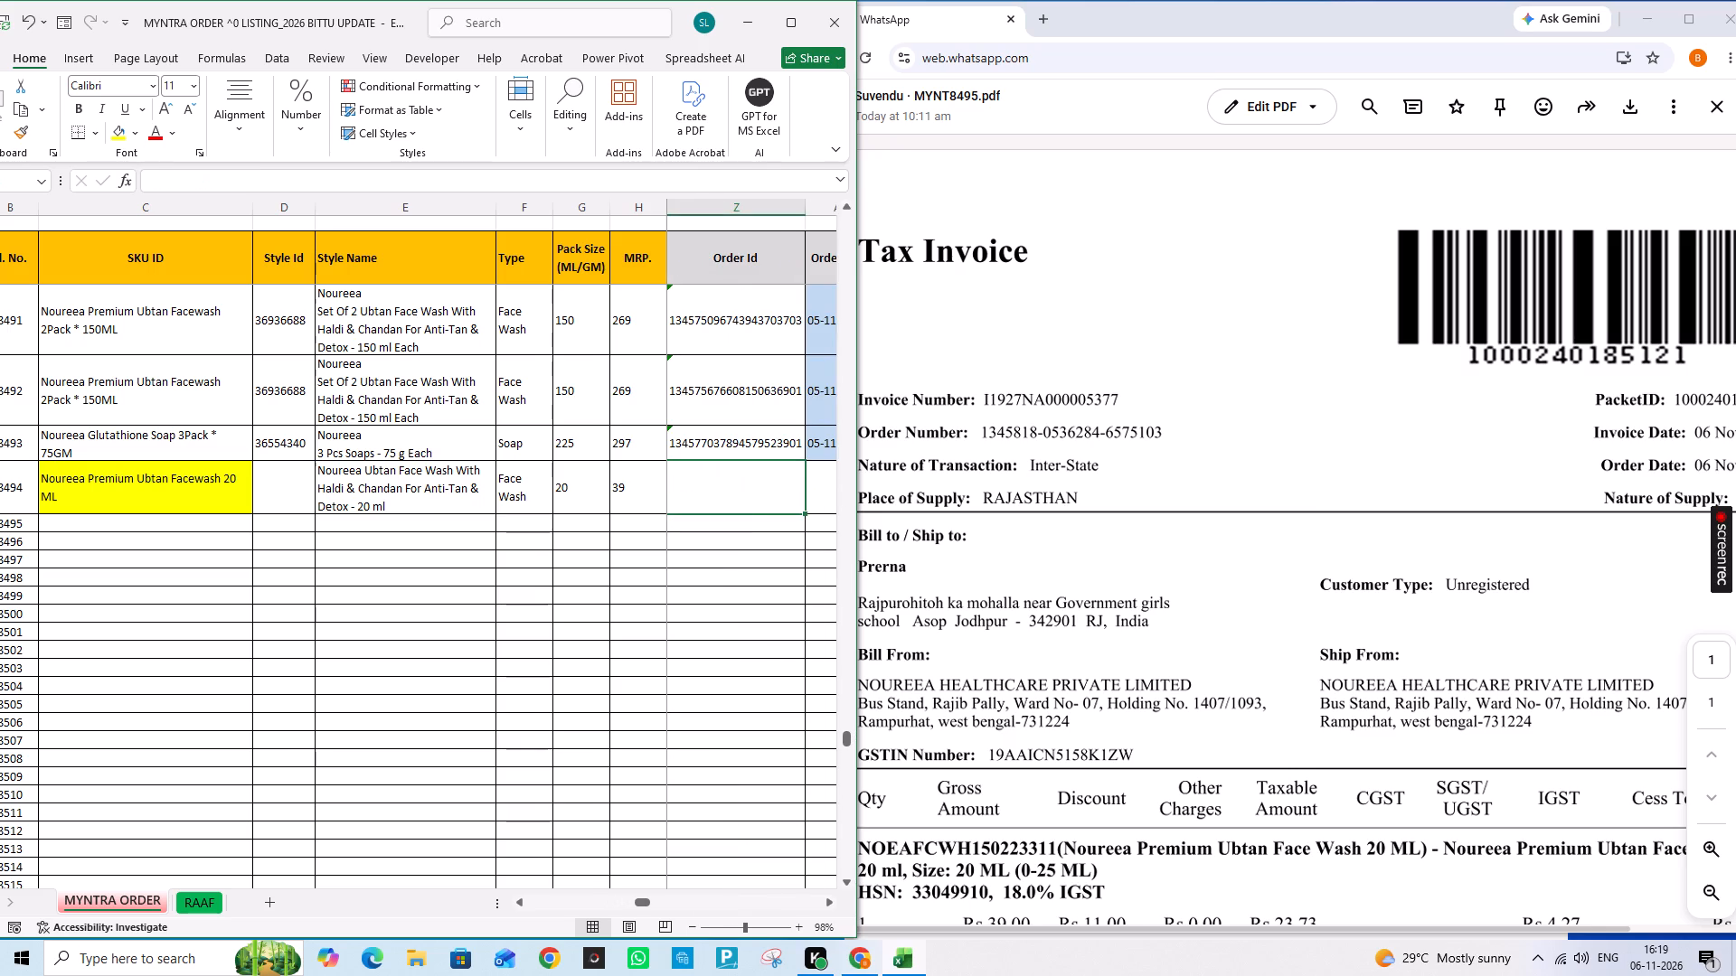
pyautogui.press('Left')
pyautogui.press('Left')
pyautogui.press('Right')
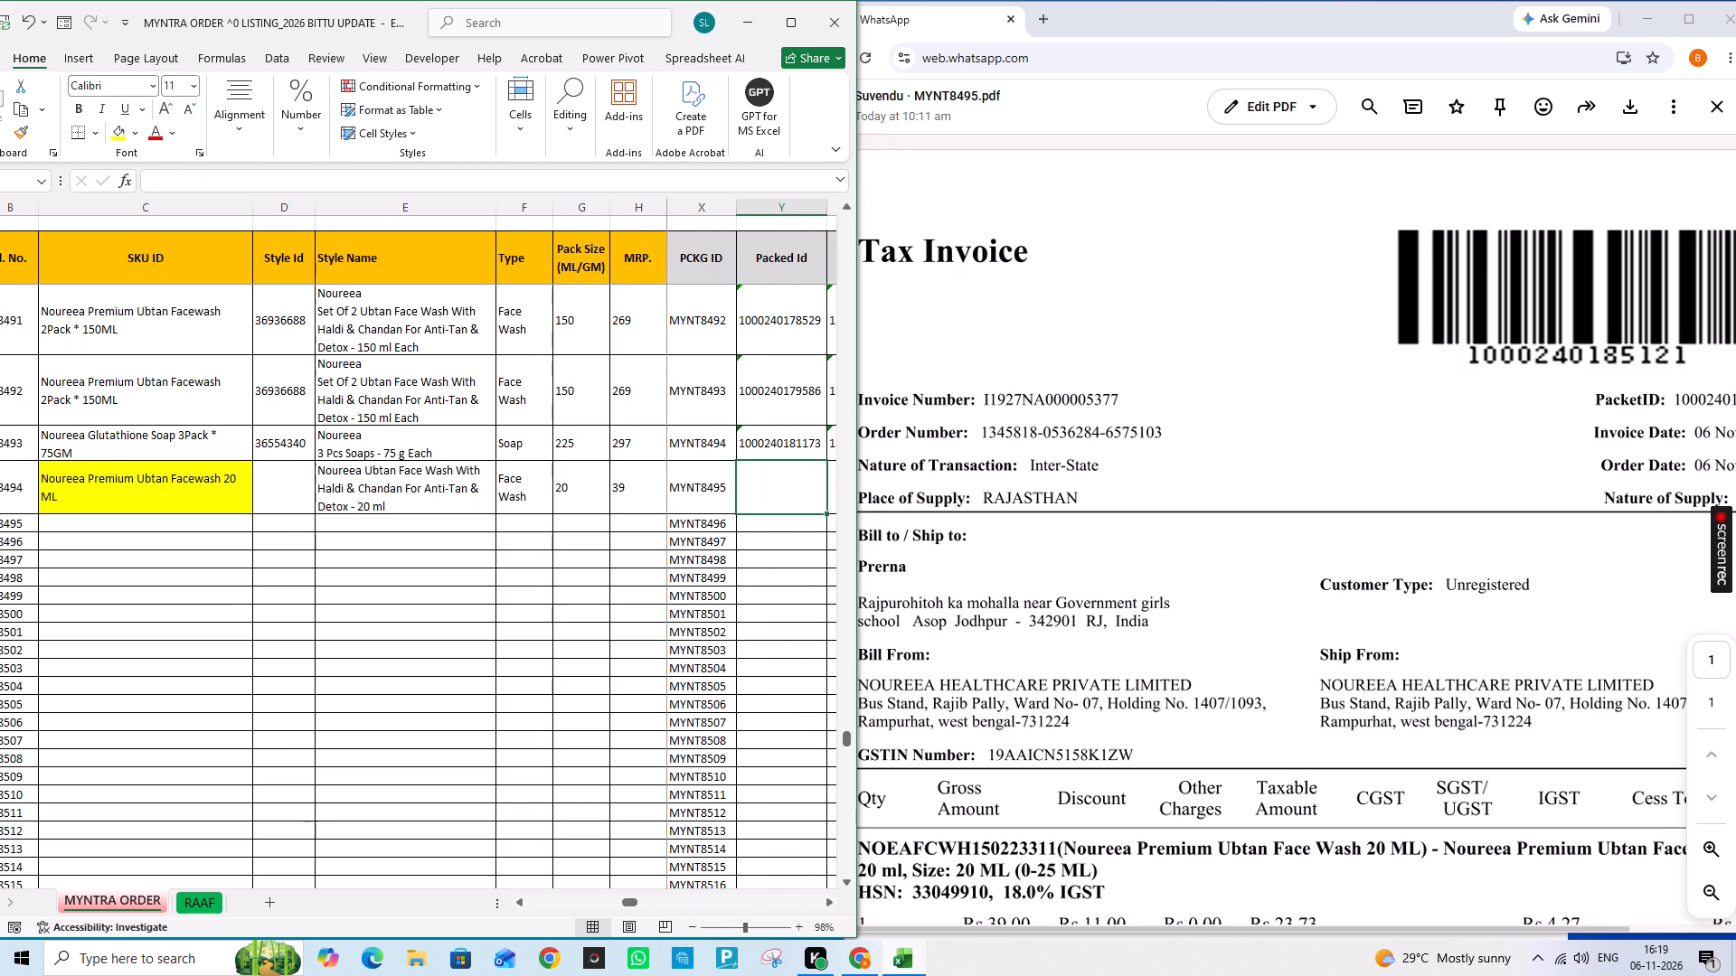
pyautogui.press("'")
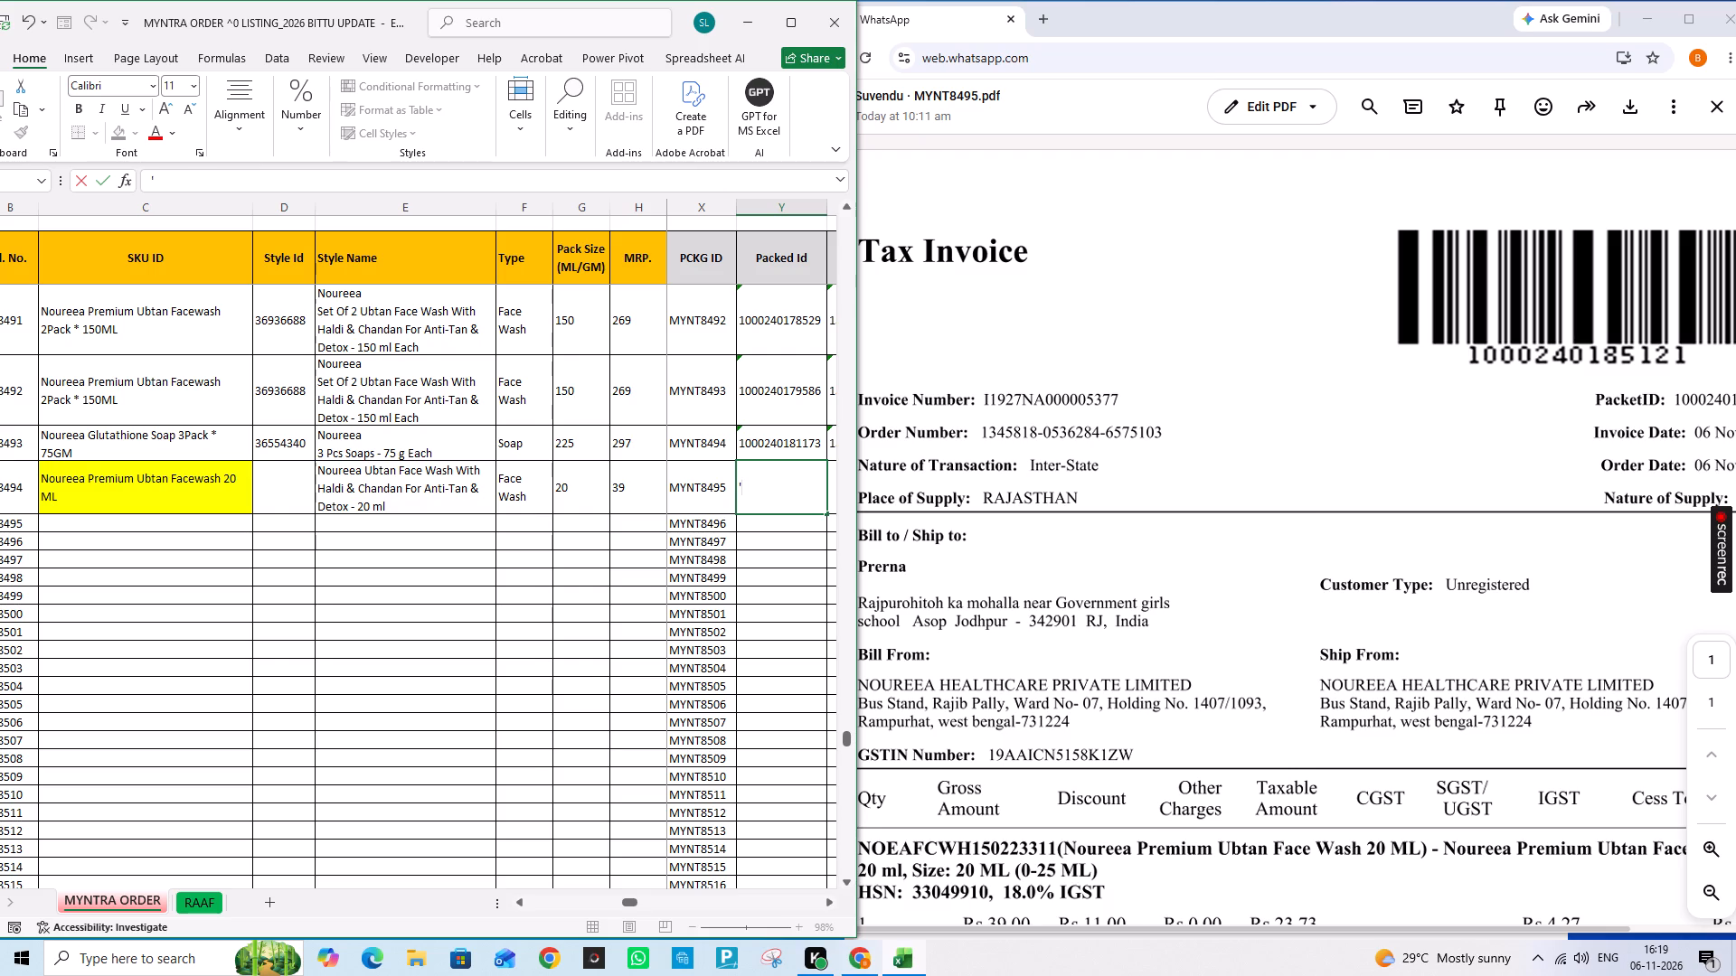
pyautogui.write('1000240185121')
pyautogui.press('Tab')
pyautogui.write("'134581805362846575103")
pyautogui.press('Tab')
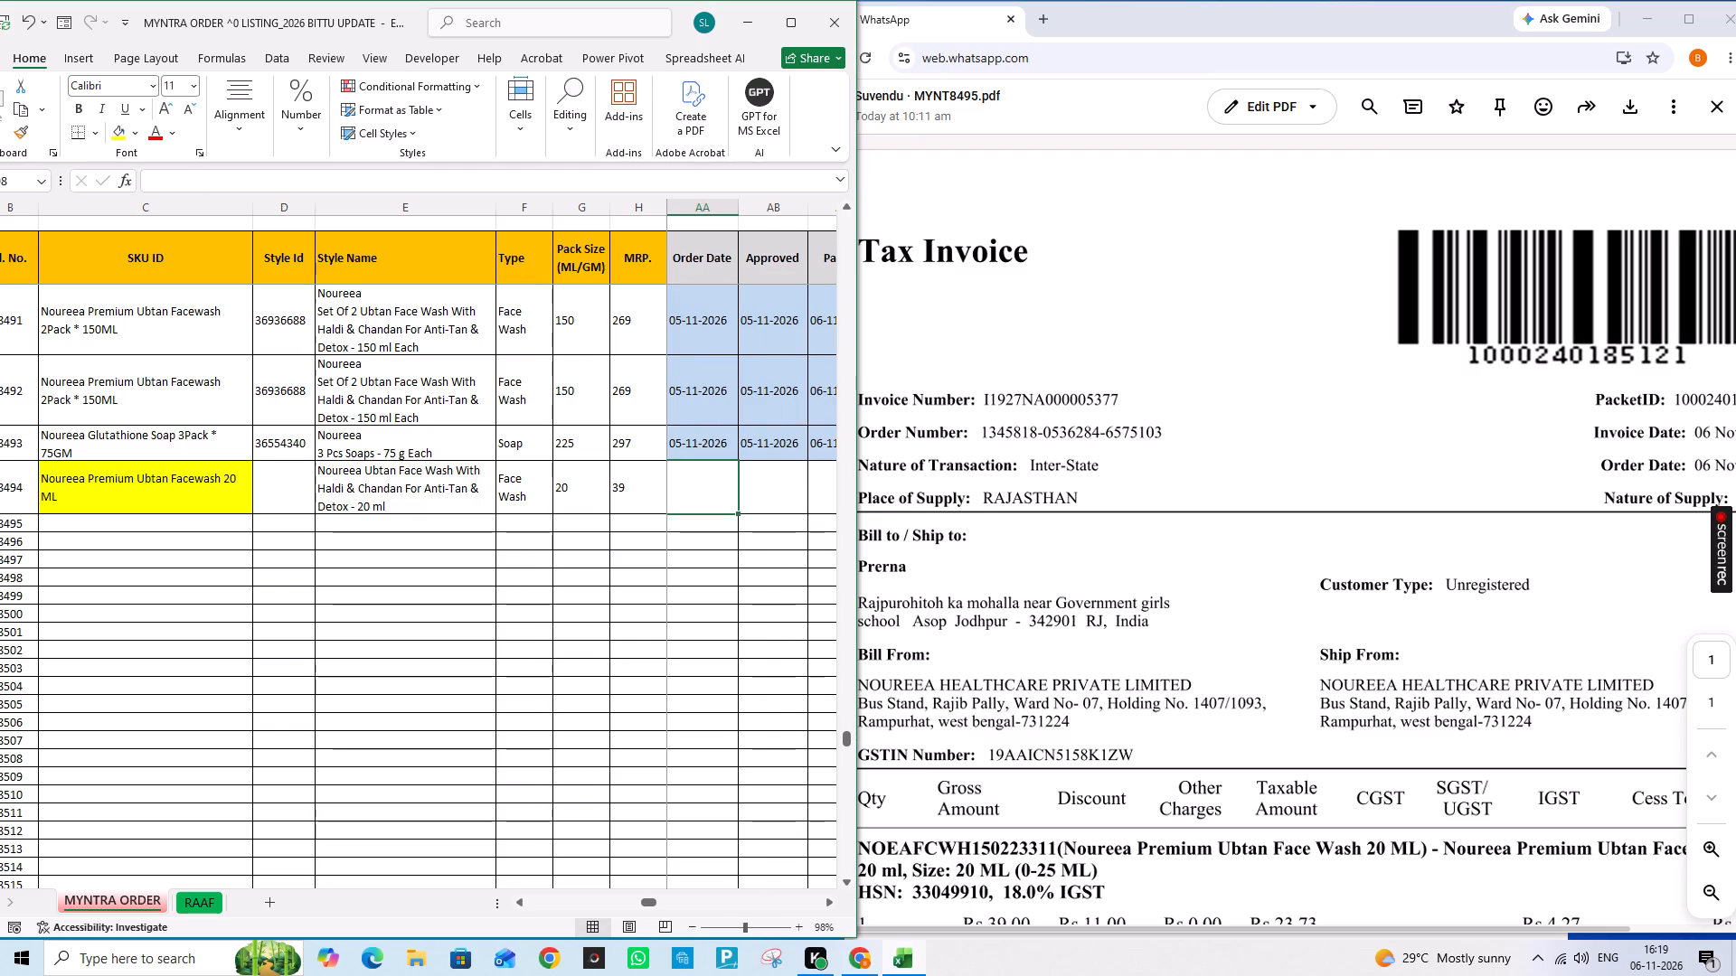
# Copy the 06-11-2026 Packed date from the soap row into the 20 ML facewash row's five date cells, starting at Order Date.
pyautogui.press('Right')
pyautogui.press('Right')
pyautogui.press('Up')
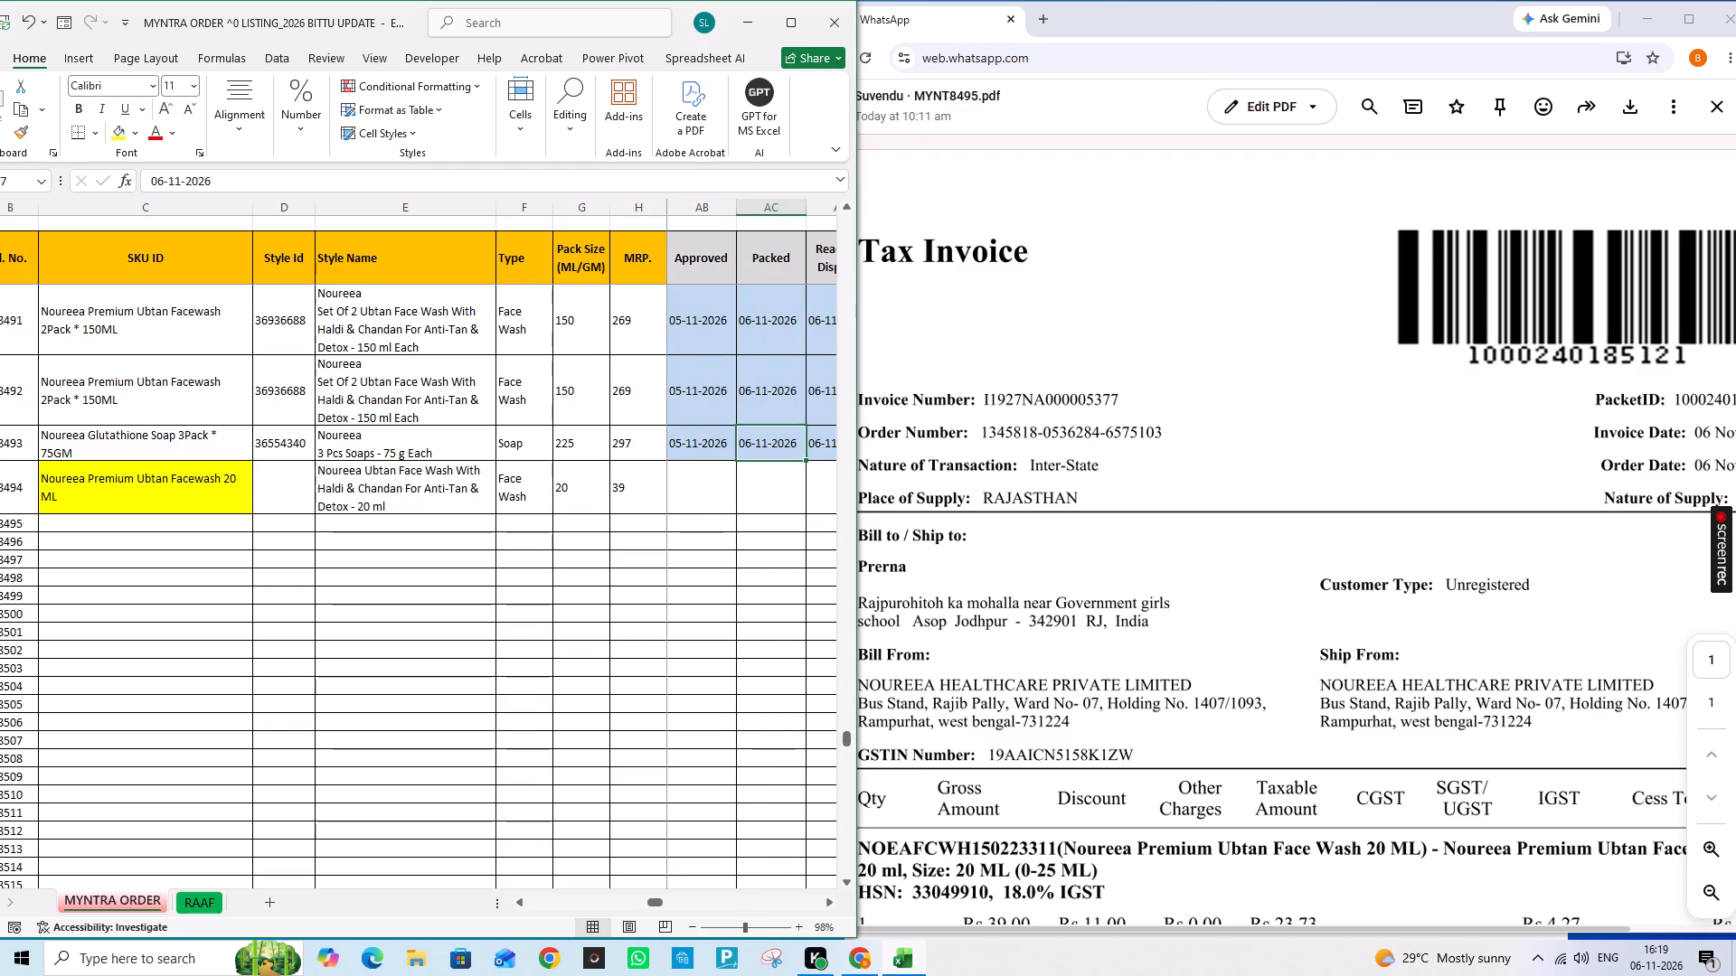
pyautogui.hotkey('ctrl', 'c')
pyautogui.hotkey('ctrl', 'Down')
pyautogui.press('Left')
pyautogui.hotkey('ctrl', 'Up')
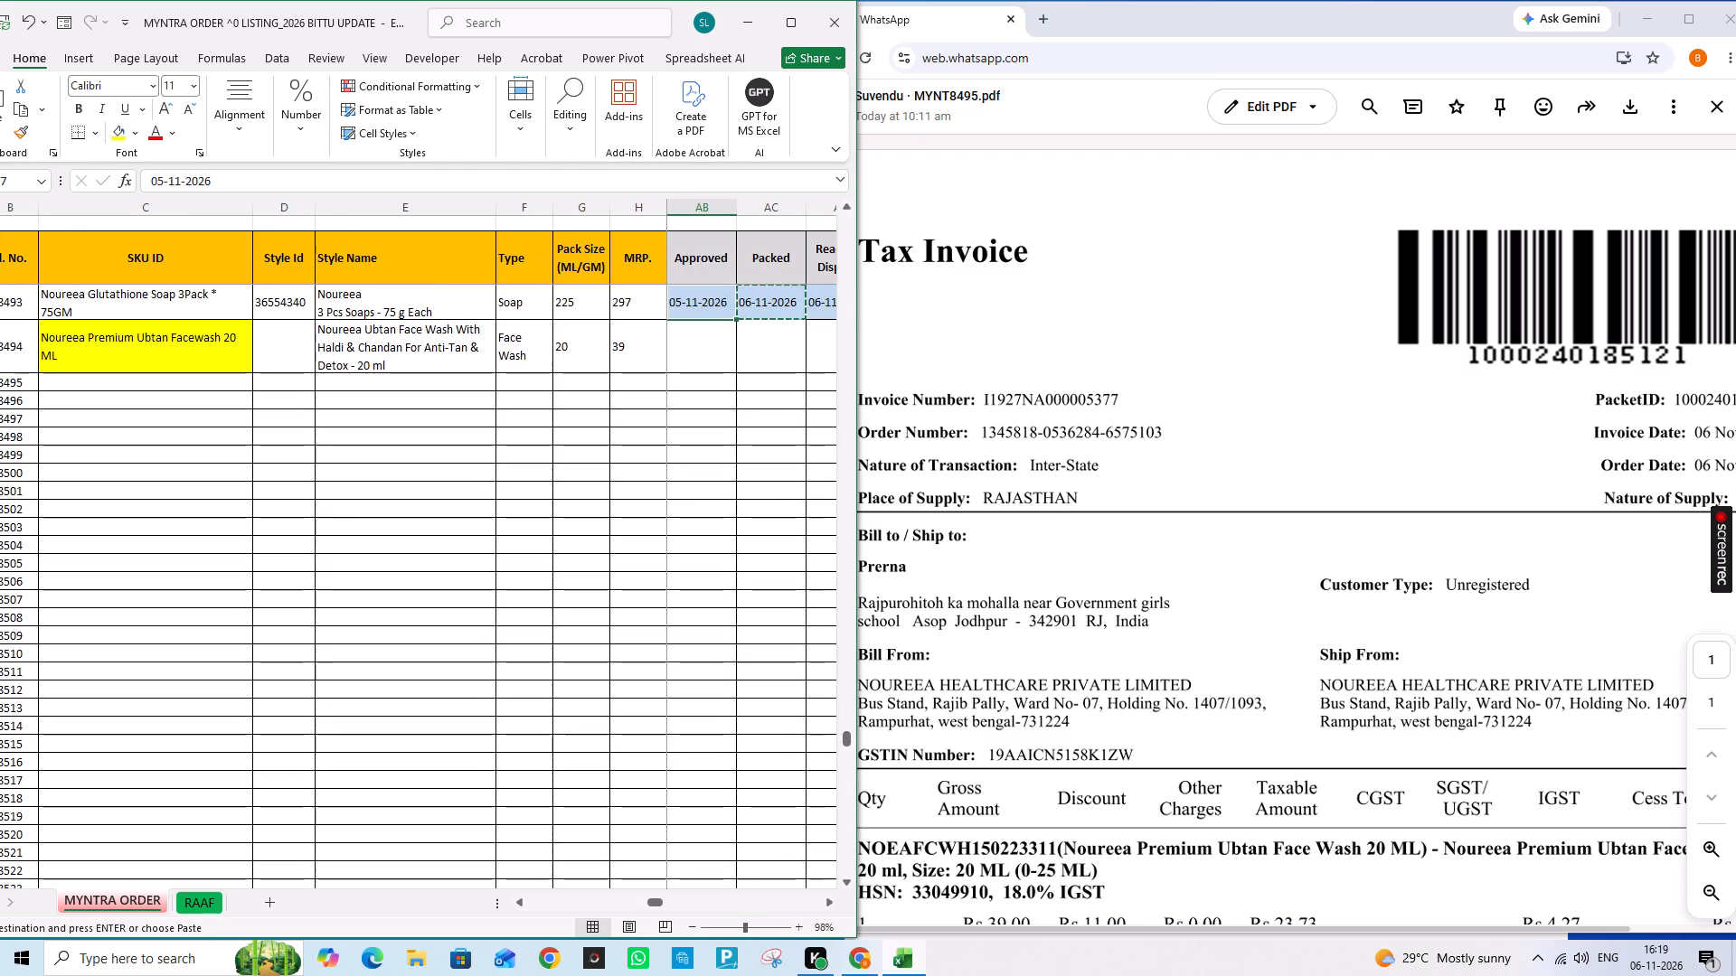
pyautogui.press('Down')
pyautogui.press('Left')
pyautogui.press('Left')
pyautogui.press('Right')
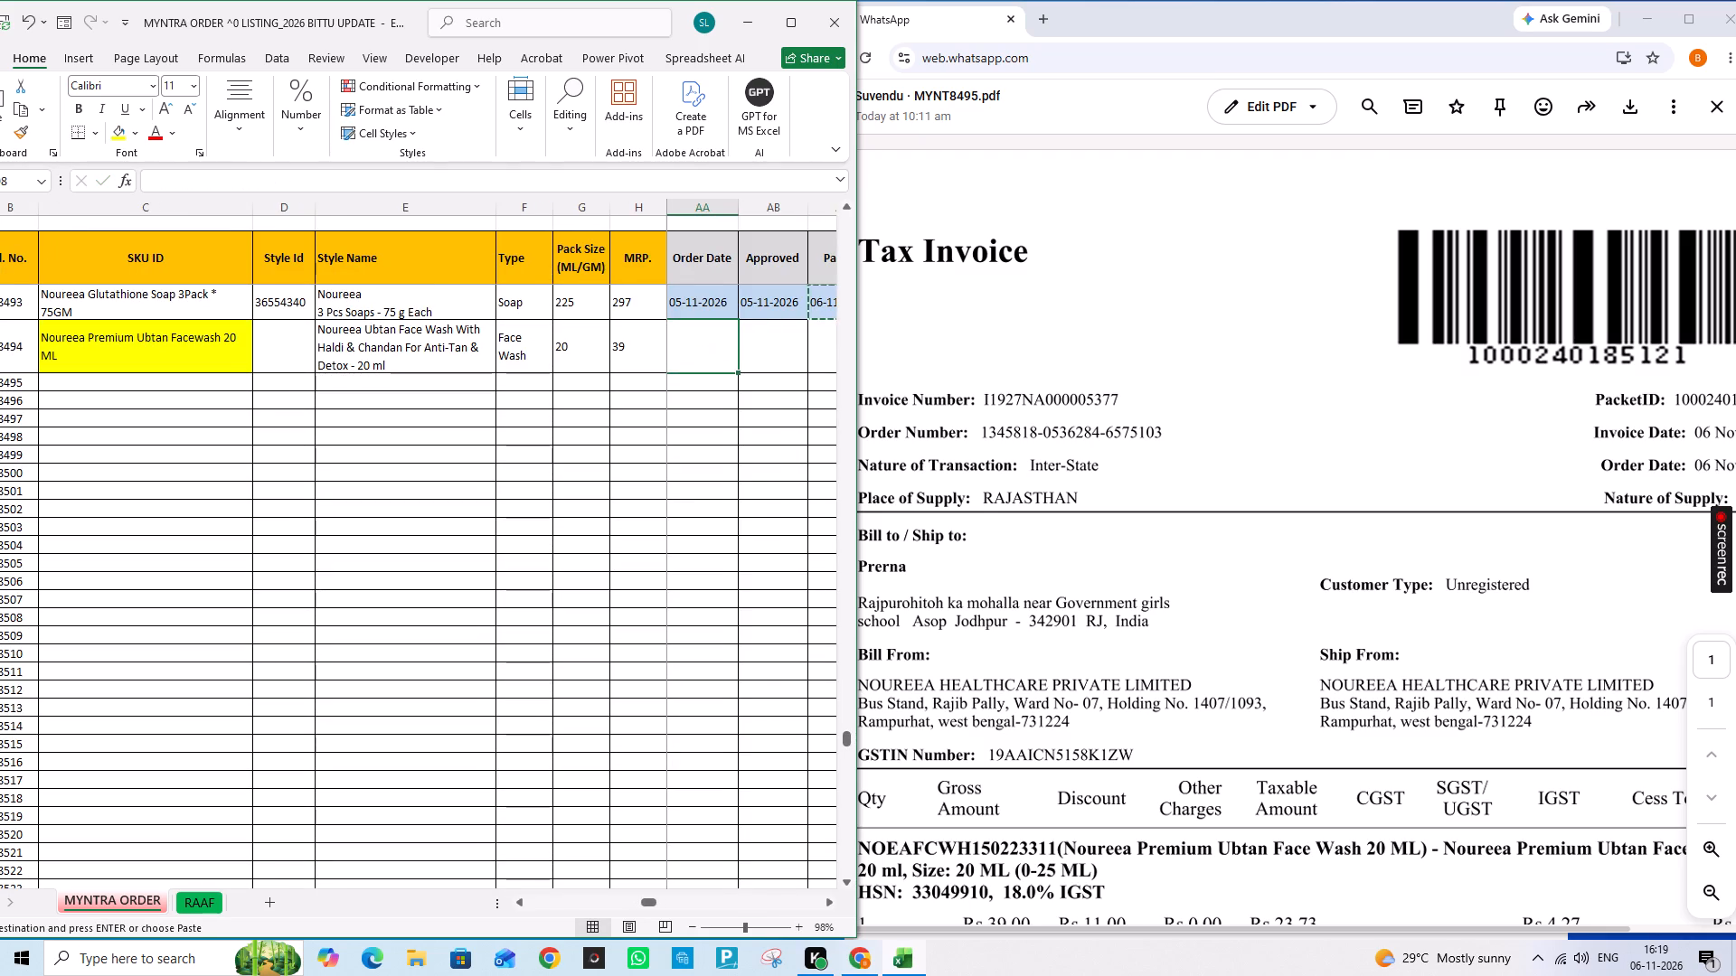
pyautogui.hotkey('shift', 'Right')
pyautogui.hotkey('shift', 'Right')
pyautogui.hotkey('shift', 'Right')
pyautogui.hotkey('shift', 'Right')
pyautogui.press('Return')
# Enter the buyer's name from the invoice in the 20 ML facewash row's Buyer Name cell.
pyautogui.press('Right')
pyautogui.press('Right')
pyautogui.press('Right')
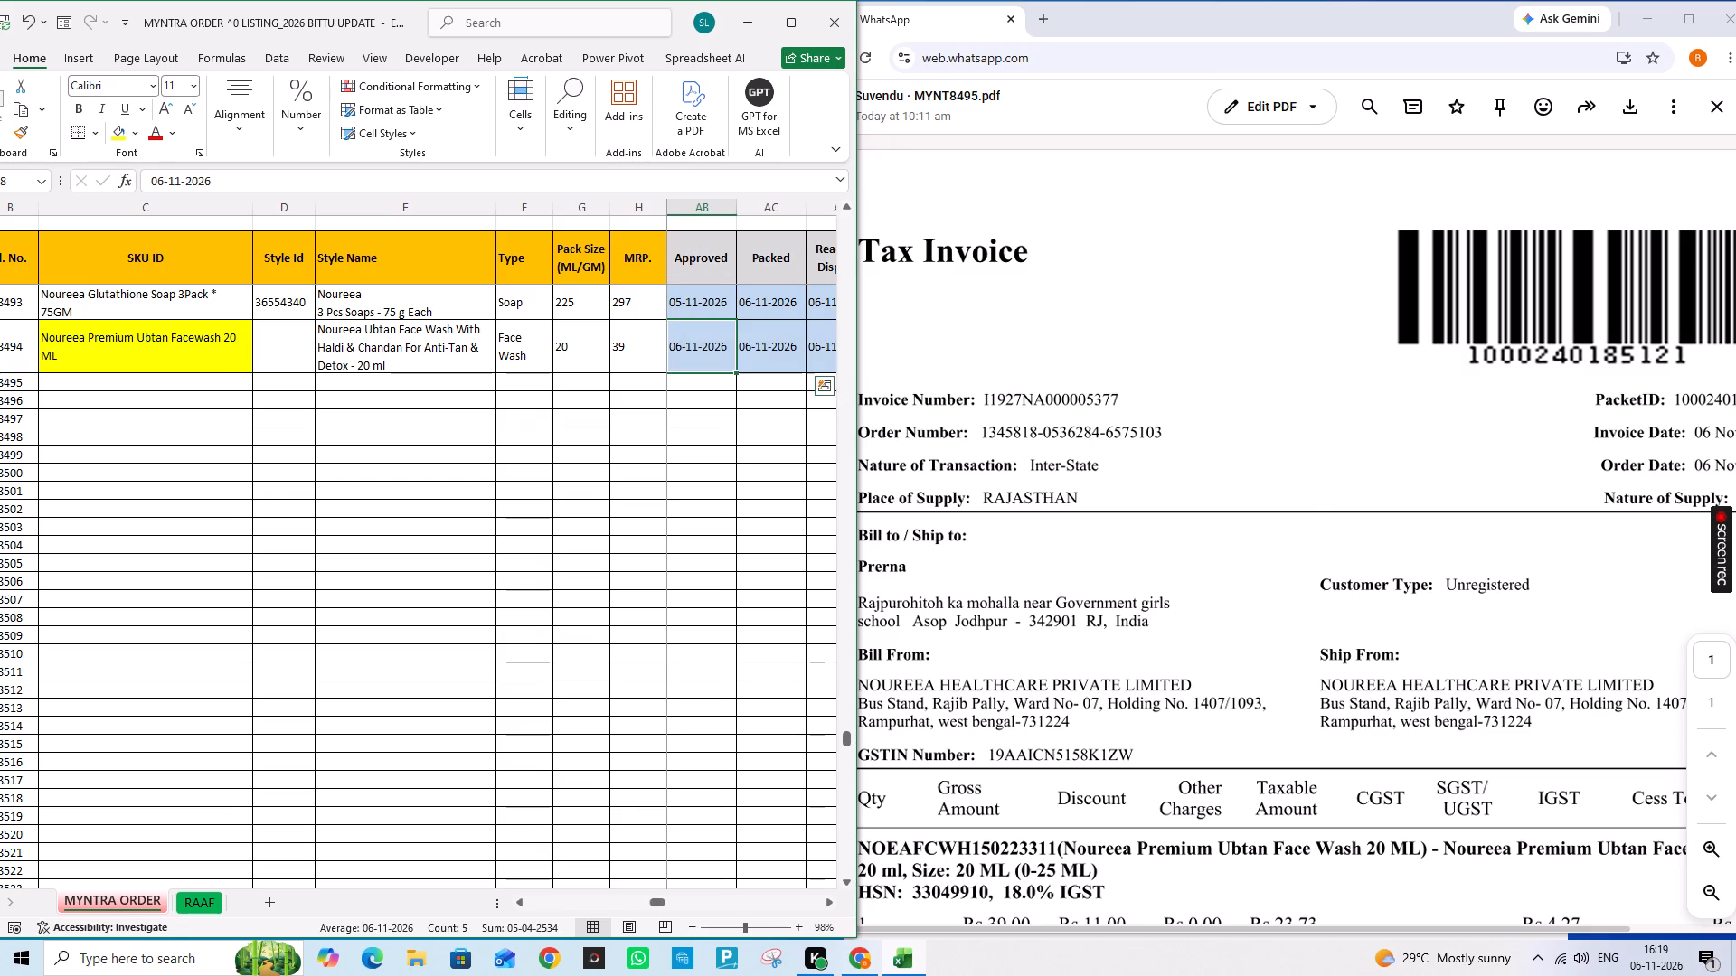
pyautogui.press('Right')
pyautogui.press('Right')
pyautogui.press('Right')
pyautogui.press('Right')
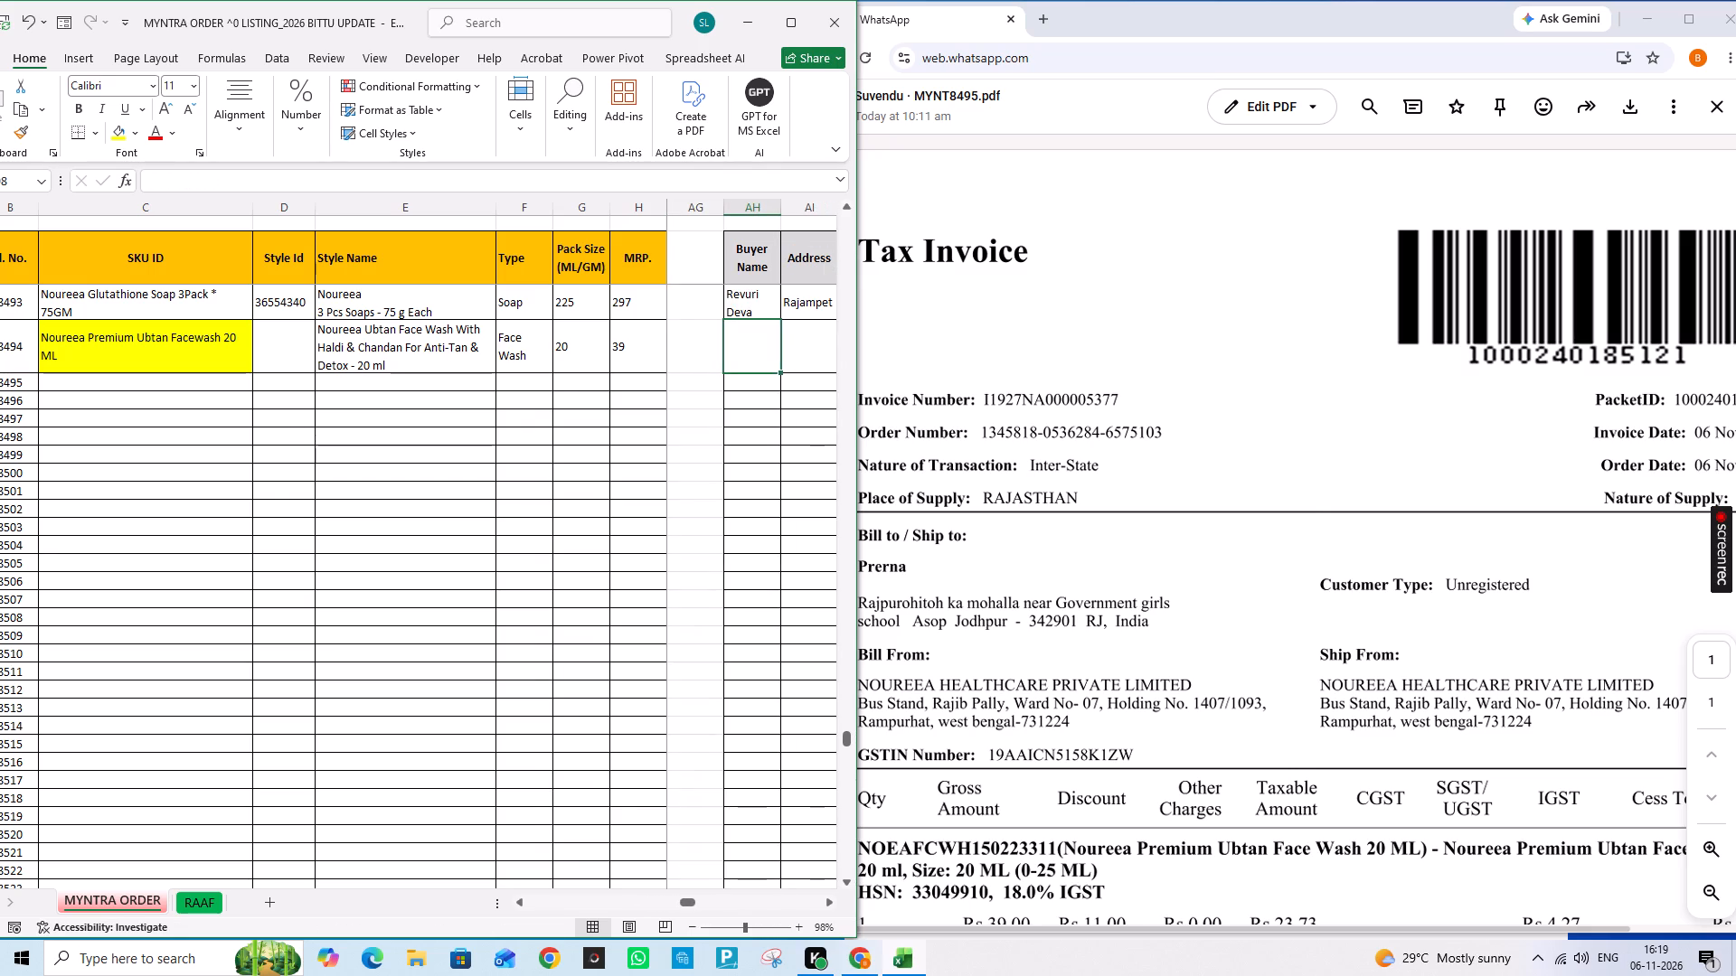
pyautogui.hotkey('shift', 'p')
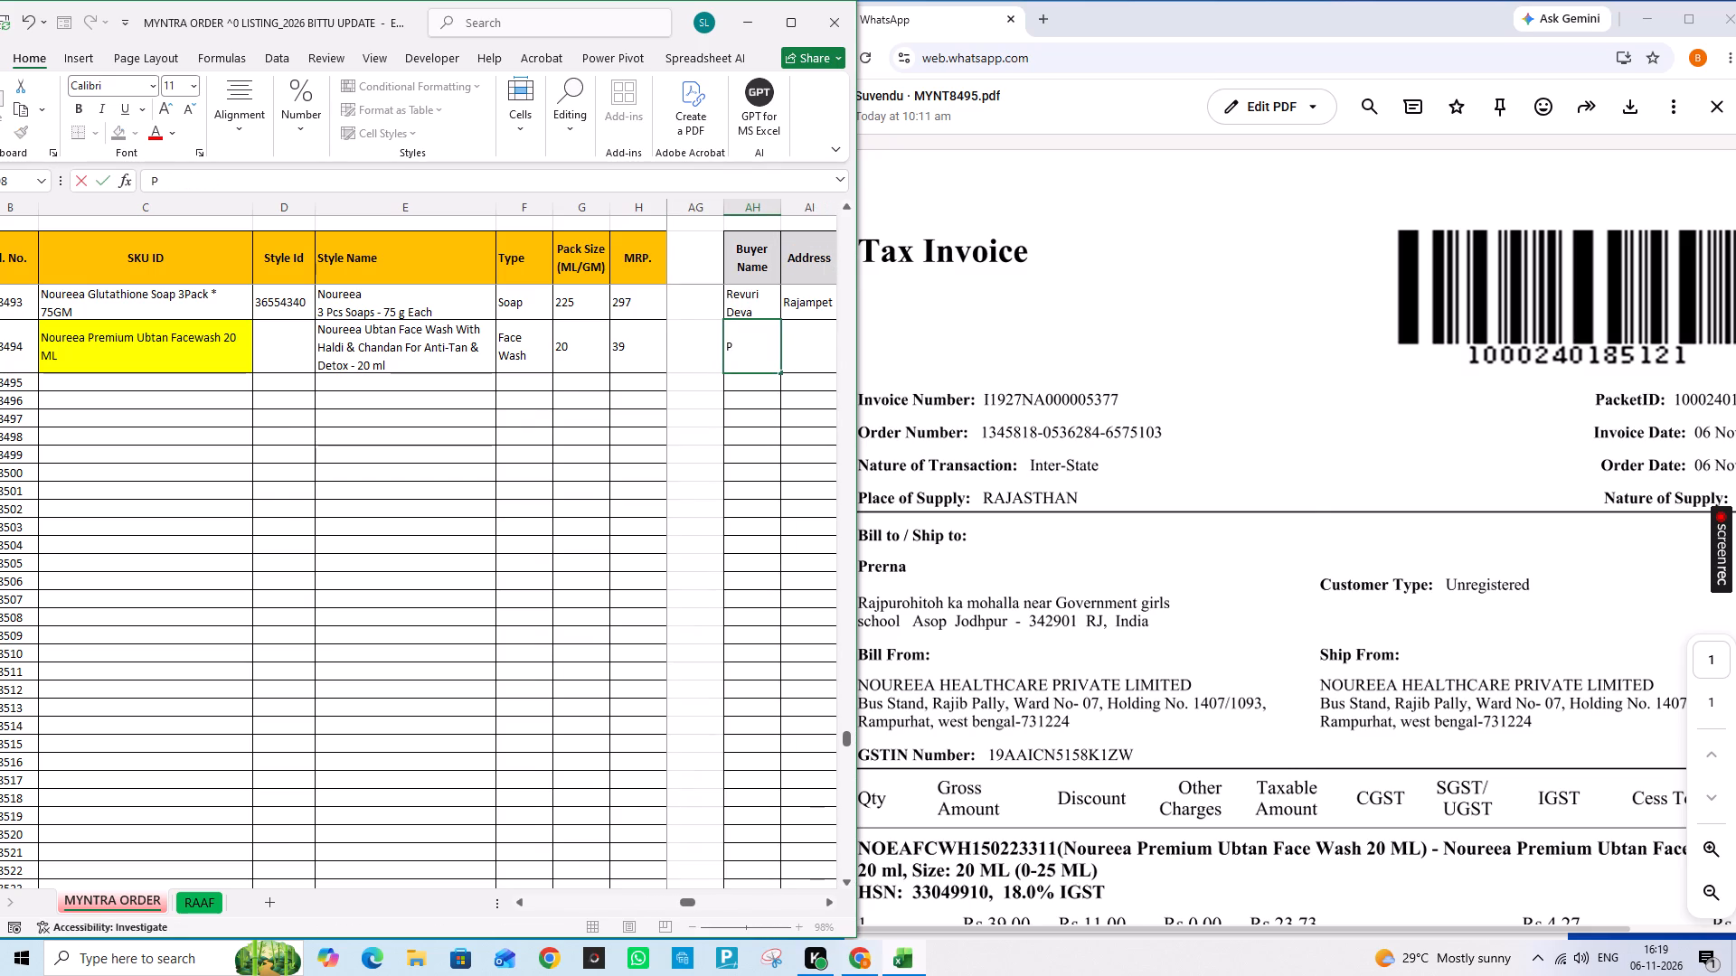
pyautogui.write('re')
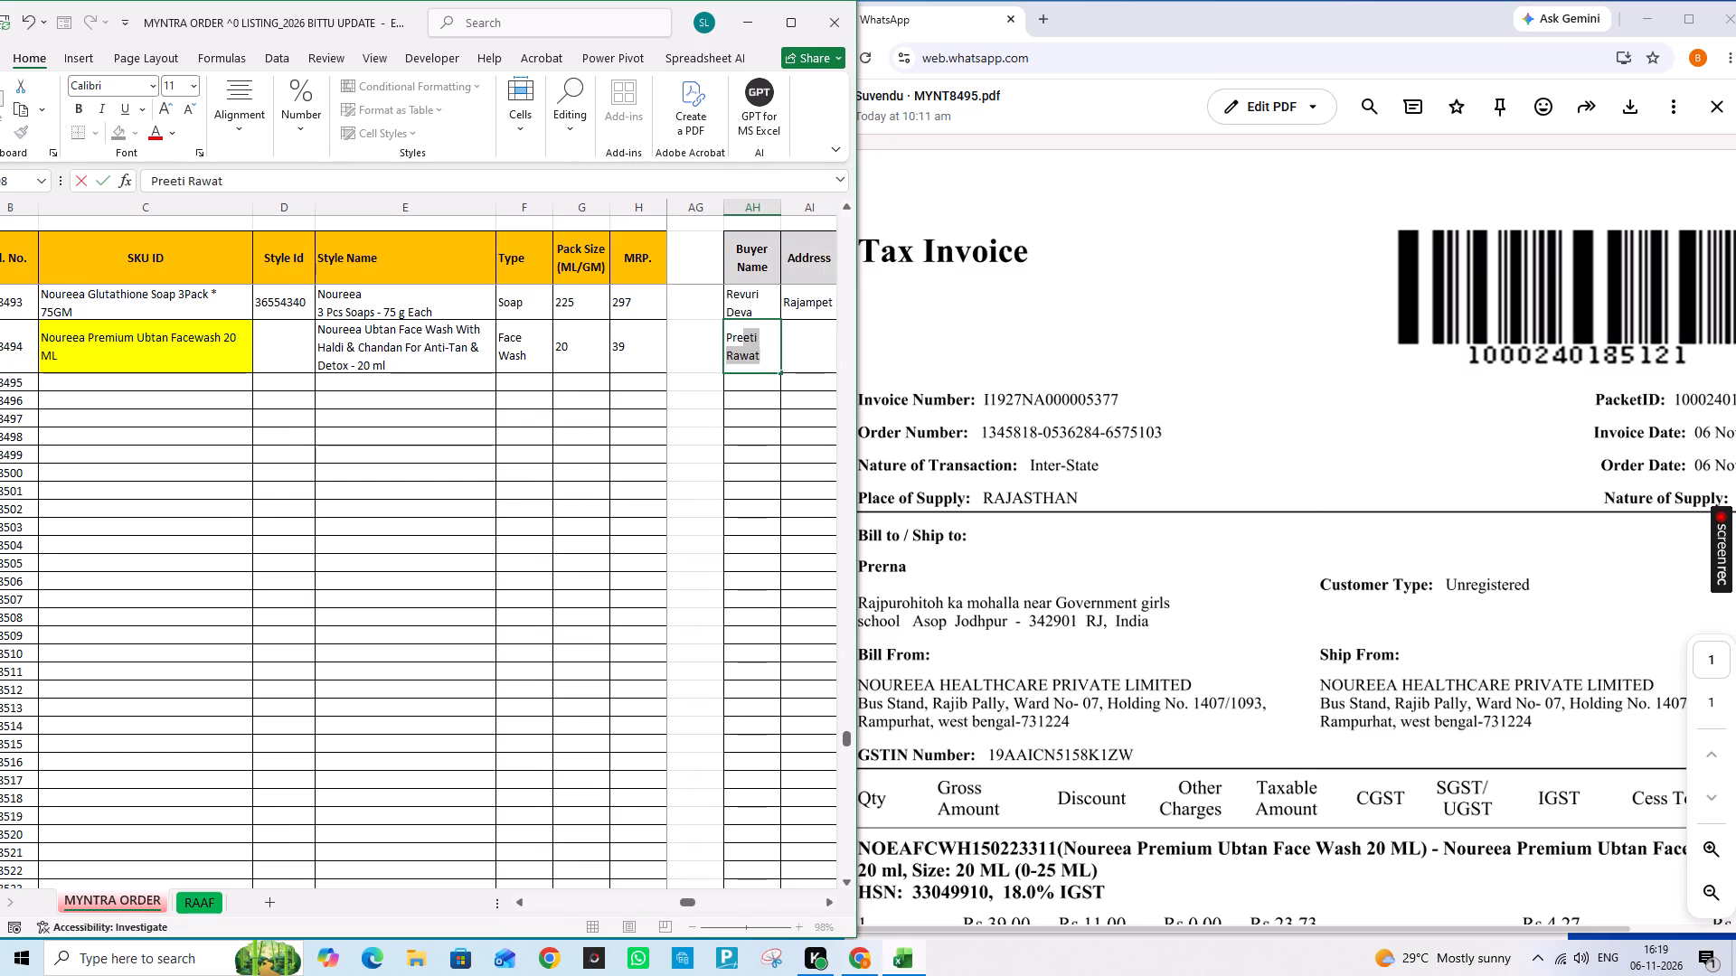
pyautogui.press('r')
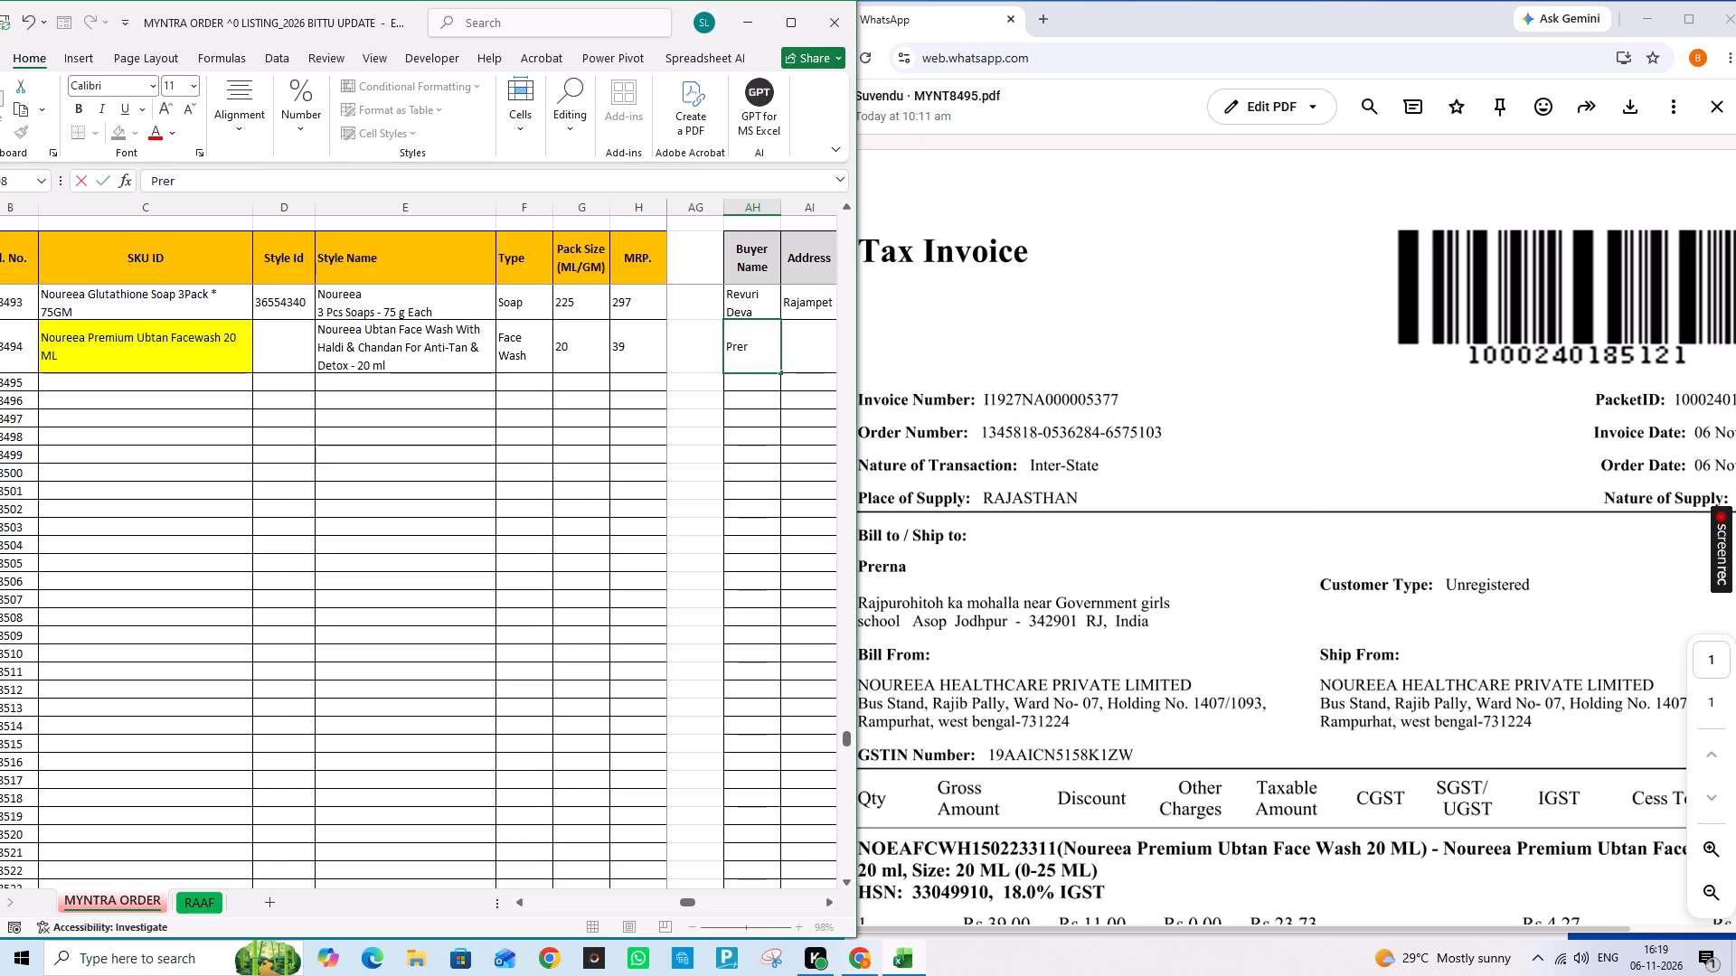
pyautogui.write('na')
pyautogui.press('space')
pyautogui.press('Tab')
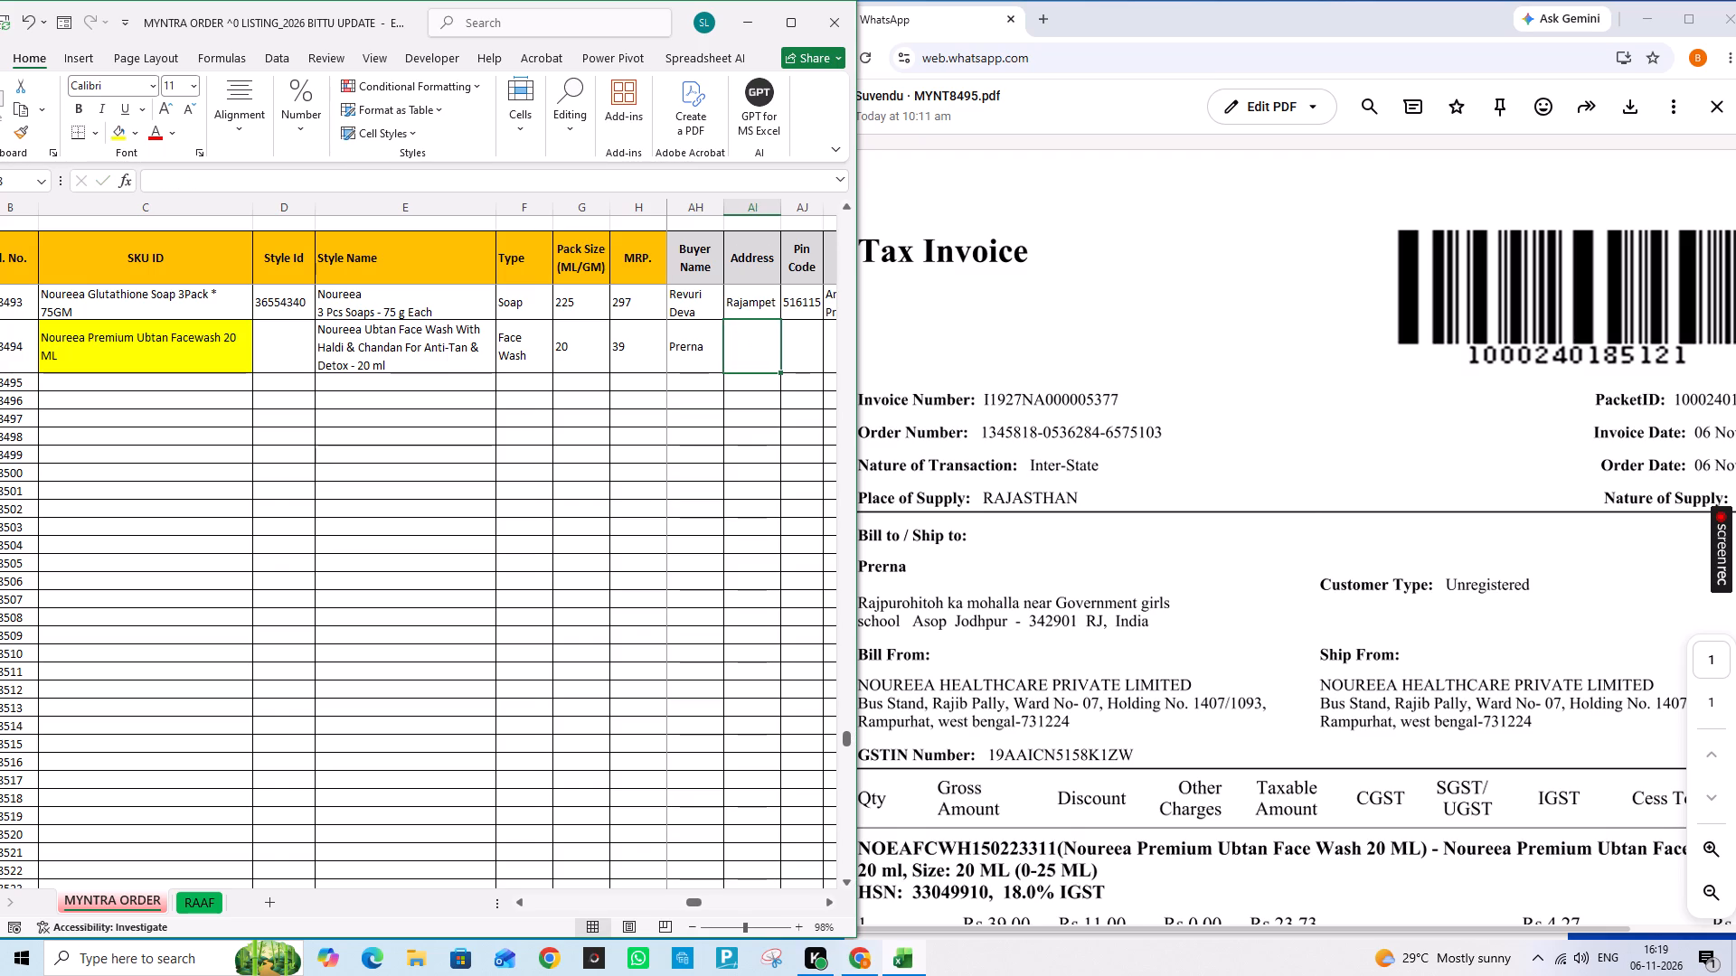
# Enter the buyer's town and pin code from the invoice in the 20 ML facewash row, and set the State to Rajasthan.
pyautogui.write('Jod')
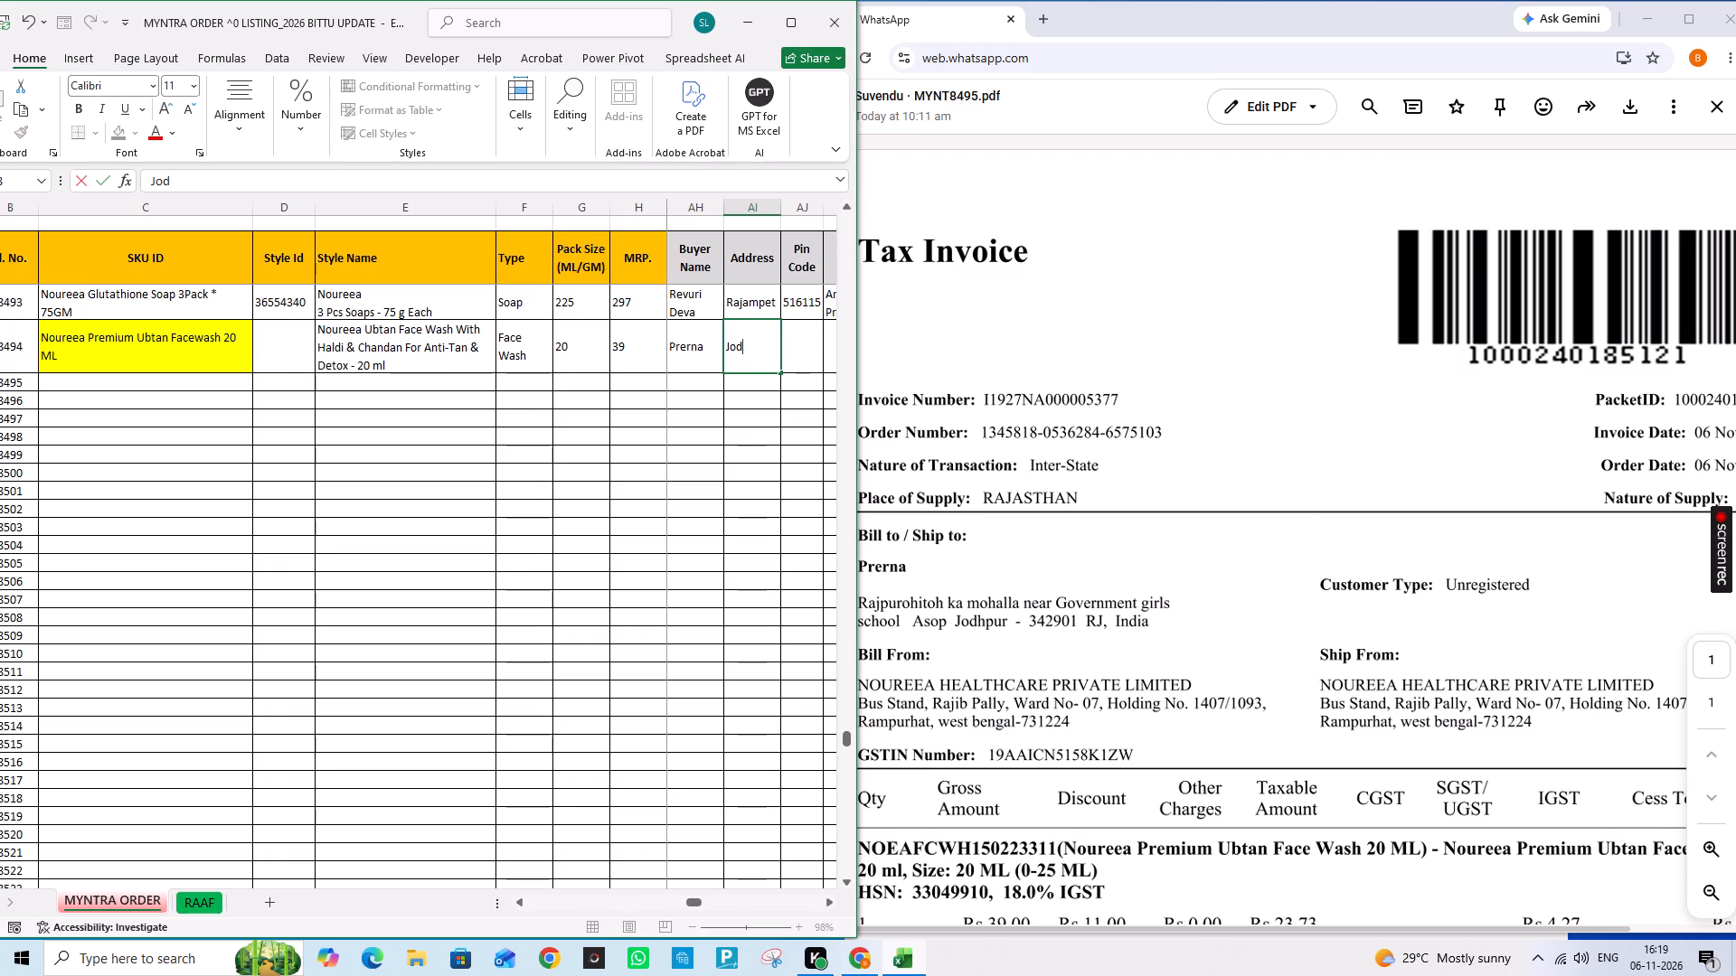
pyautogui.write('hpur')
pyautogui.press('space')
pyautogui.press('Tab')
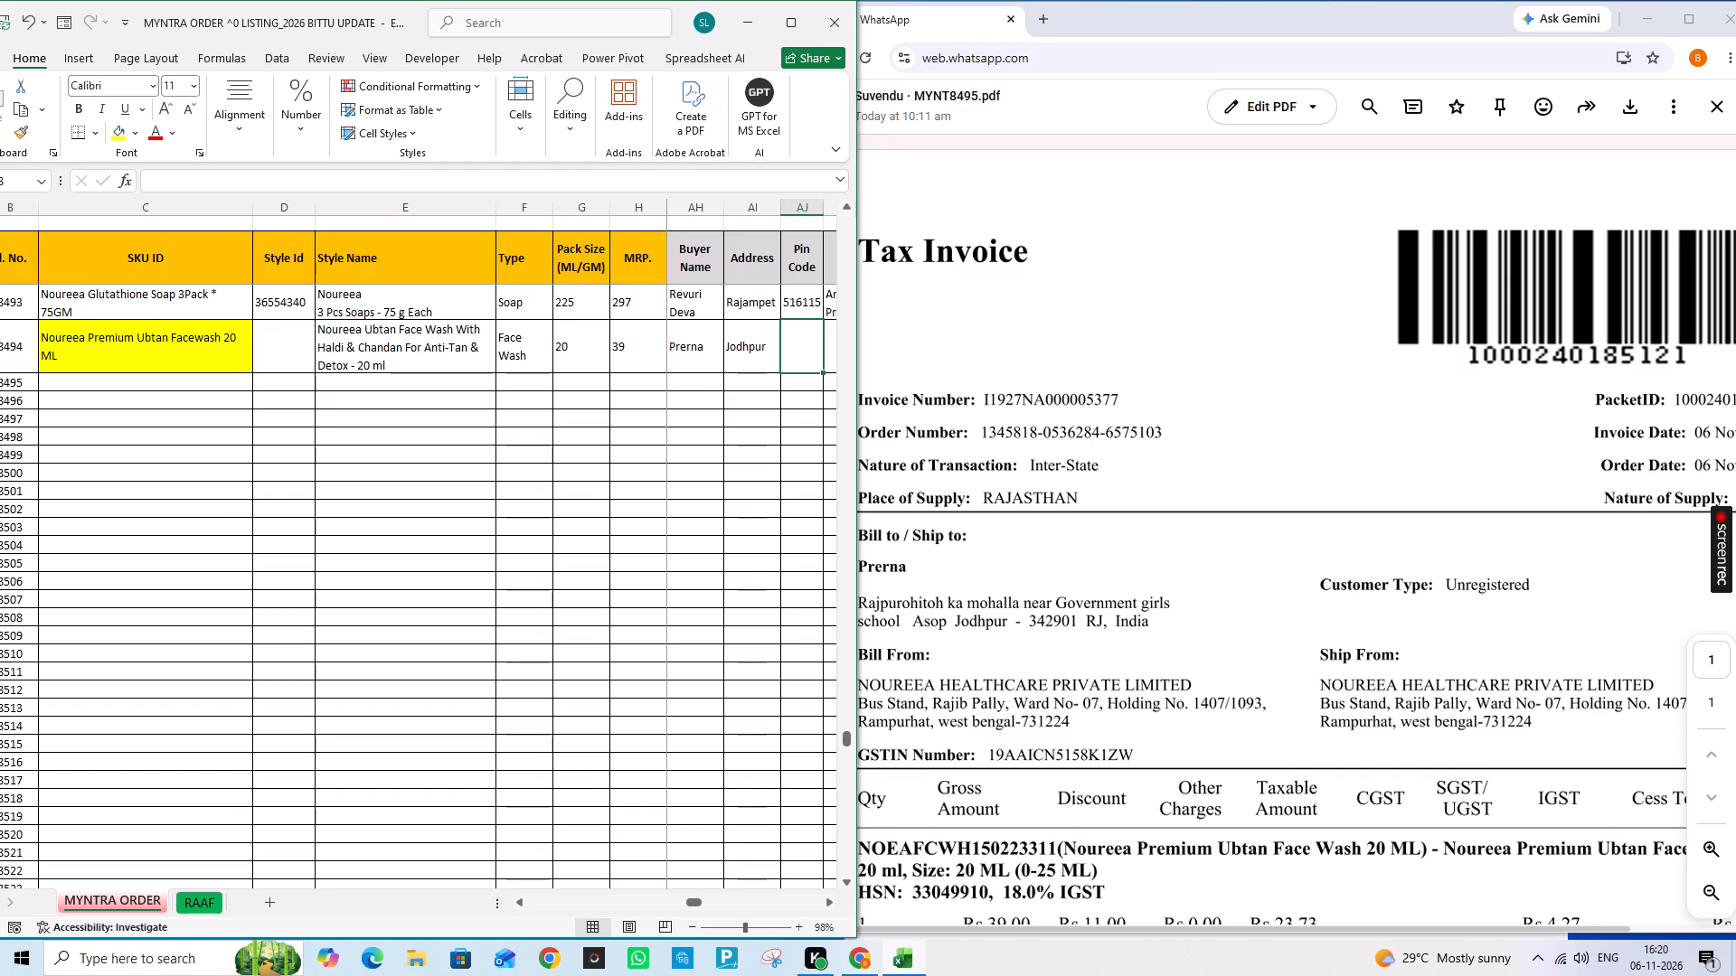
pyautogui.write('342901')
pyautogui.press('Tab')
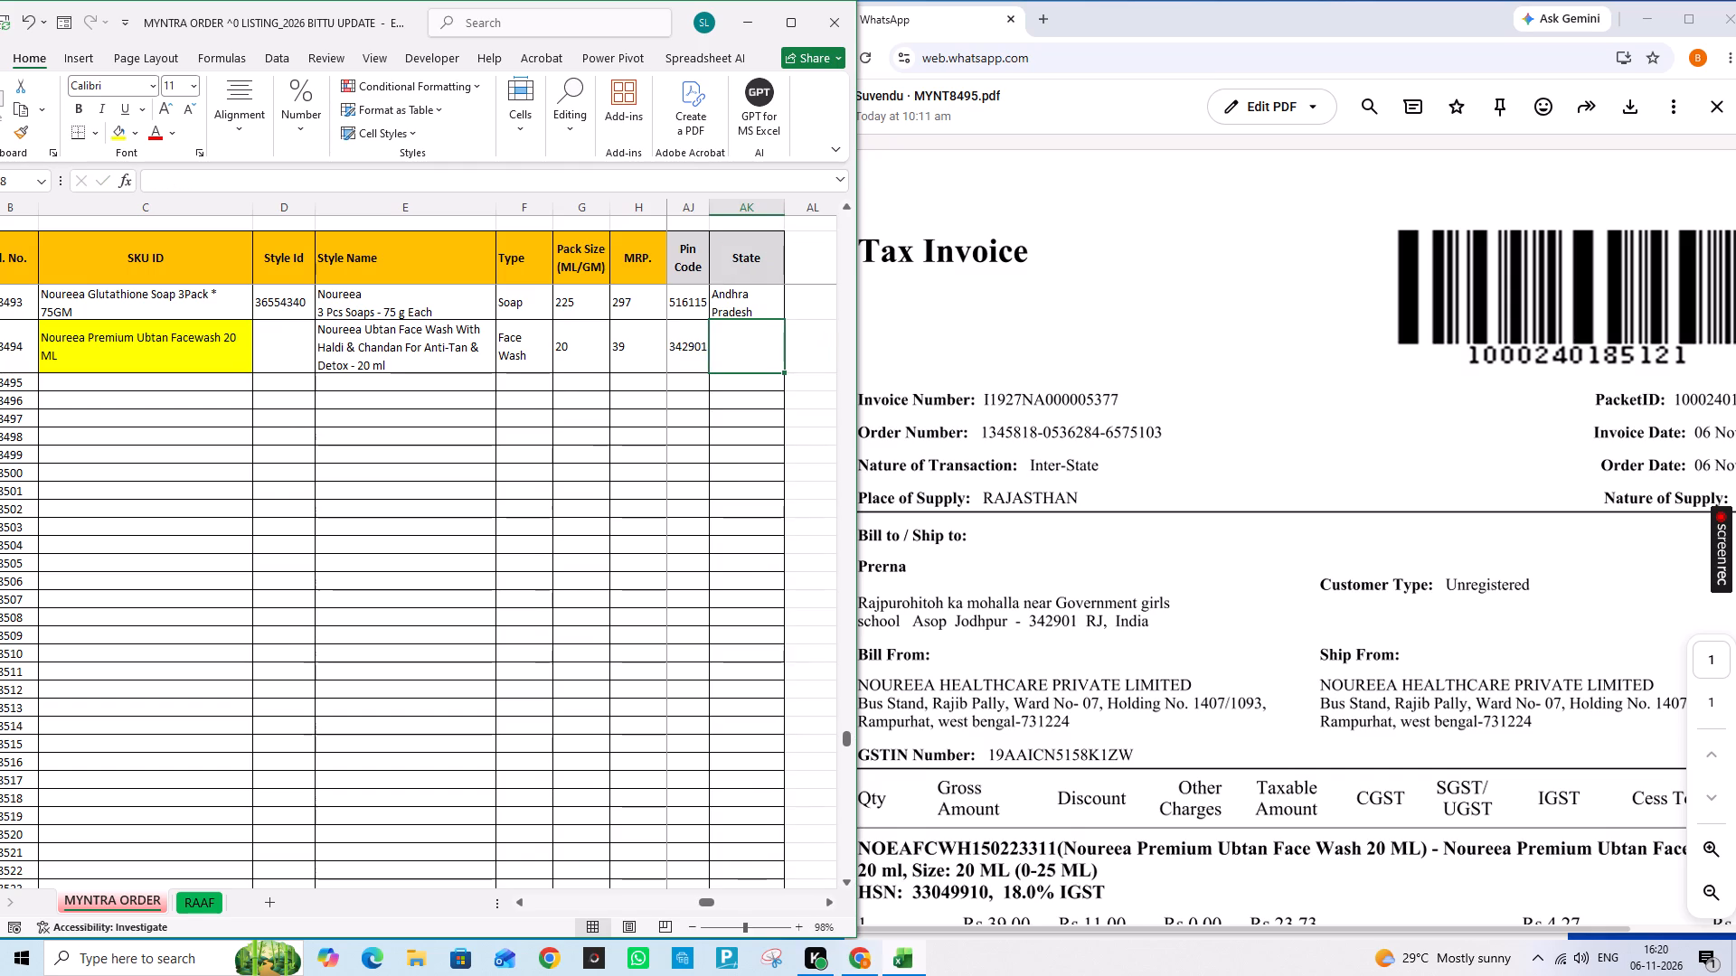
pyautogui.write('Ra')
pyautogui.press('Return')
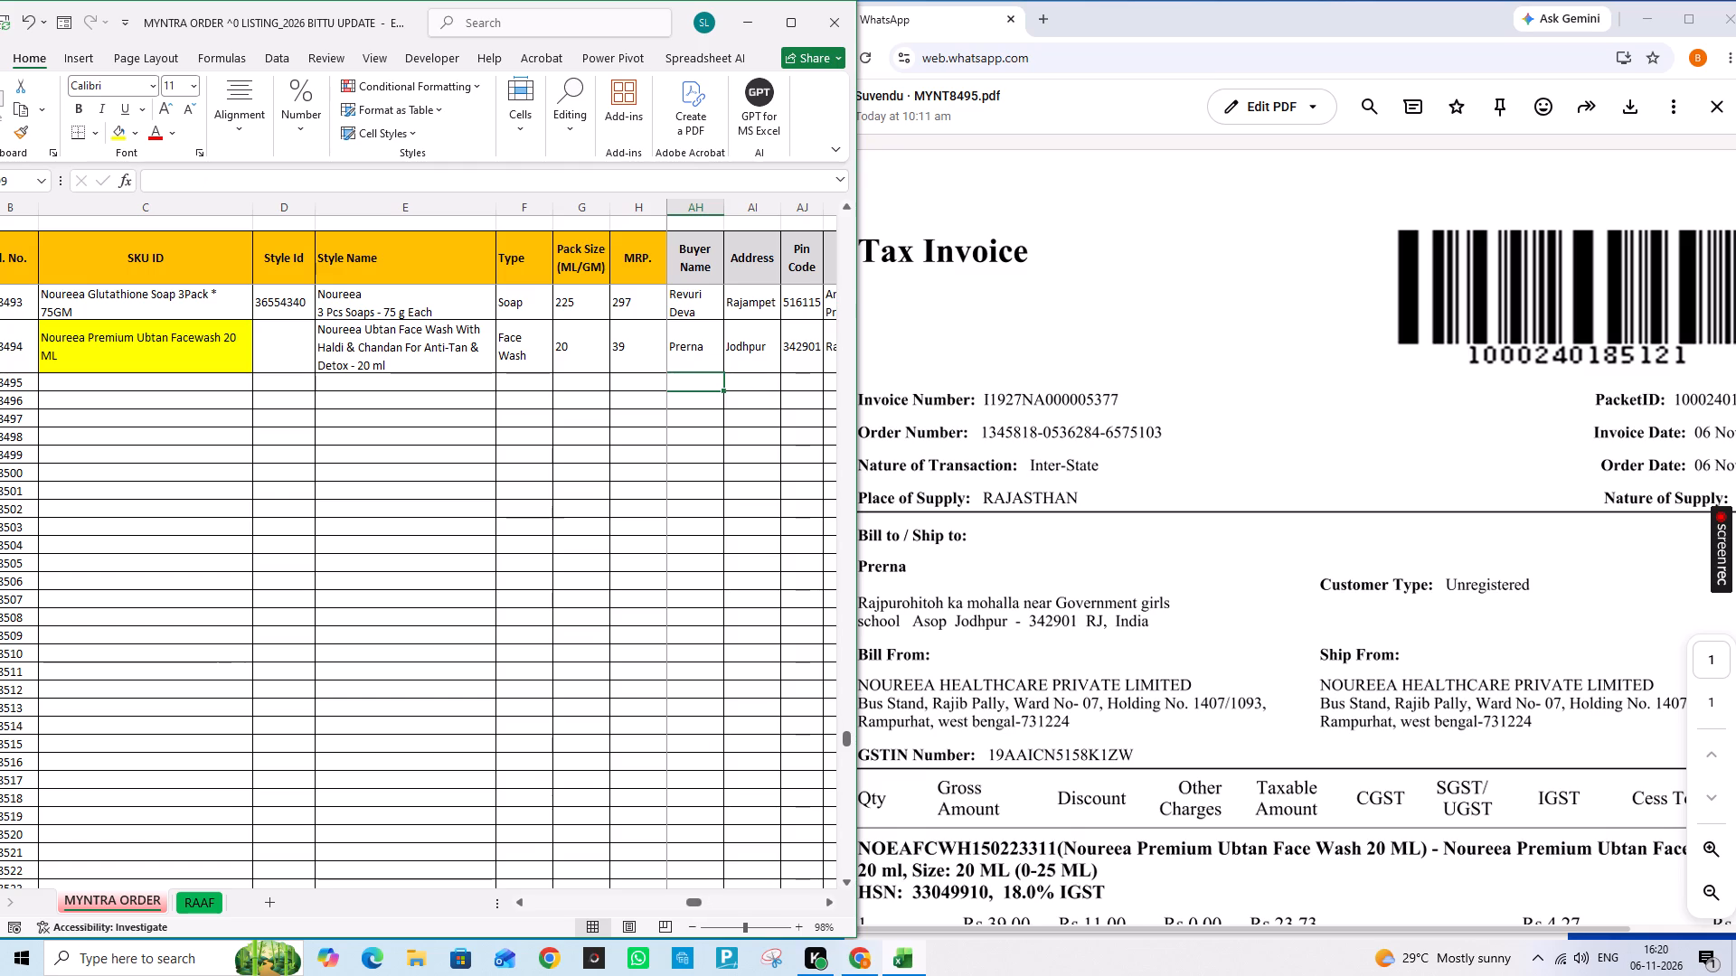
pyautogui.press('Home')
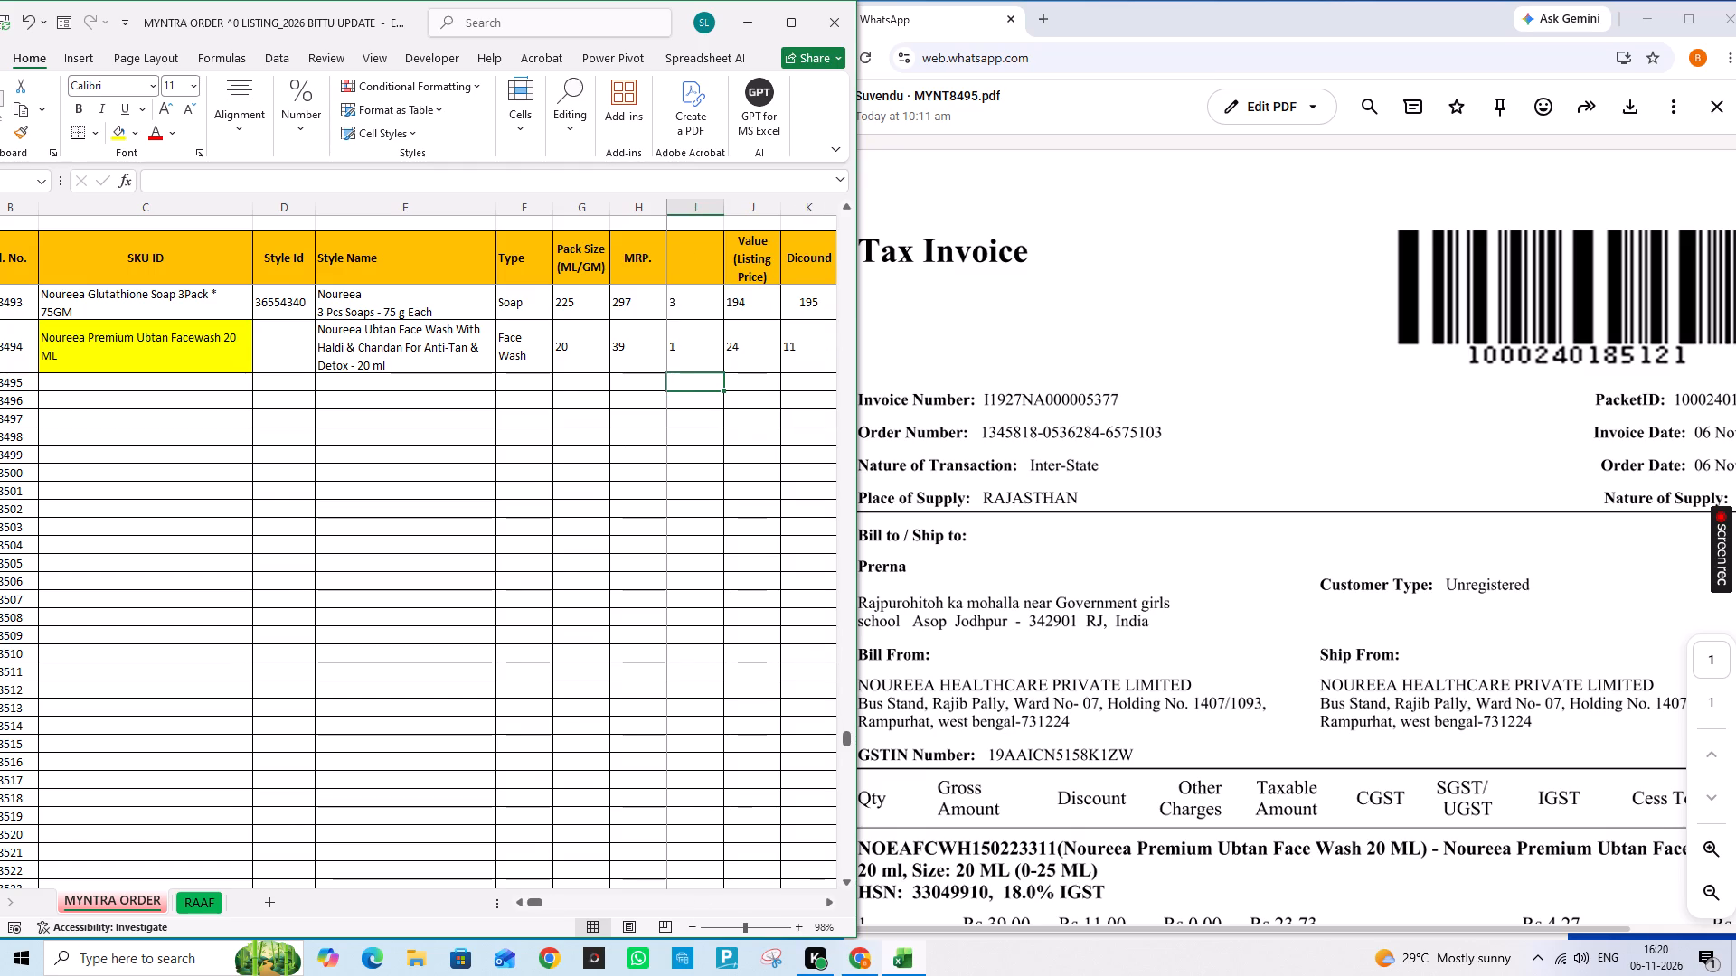
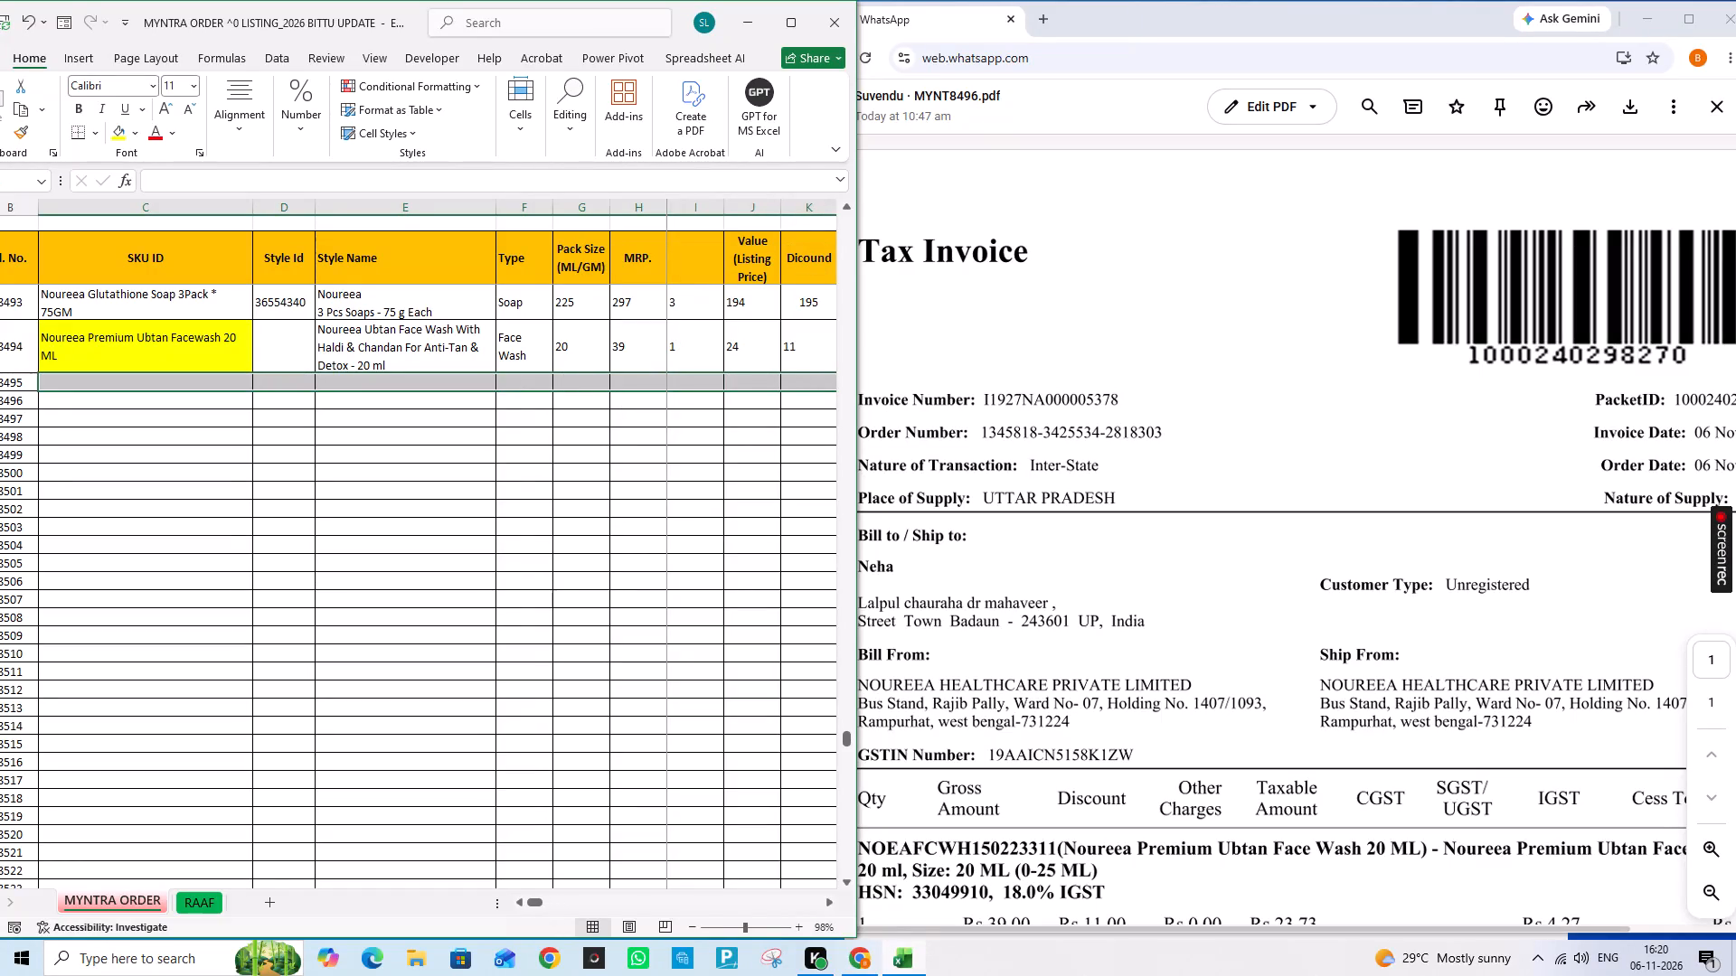
# Fill the Noureea Premium Ubtan Facewash 20 ML product details down into the selected empty row for MYNT8496.
pyautogui.hotkey('ctrl', 'd')
pyautogui.hotkey('ctrl', 'Right')
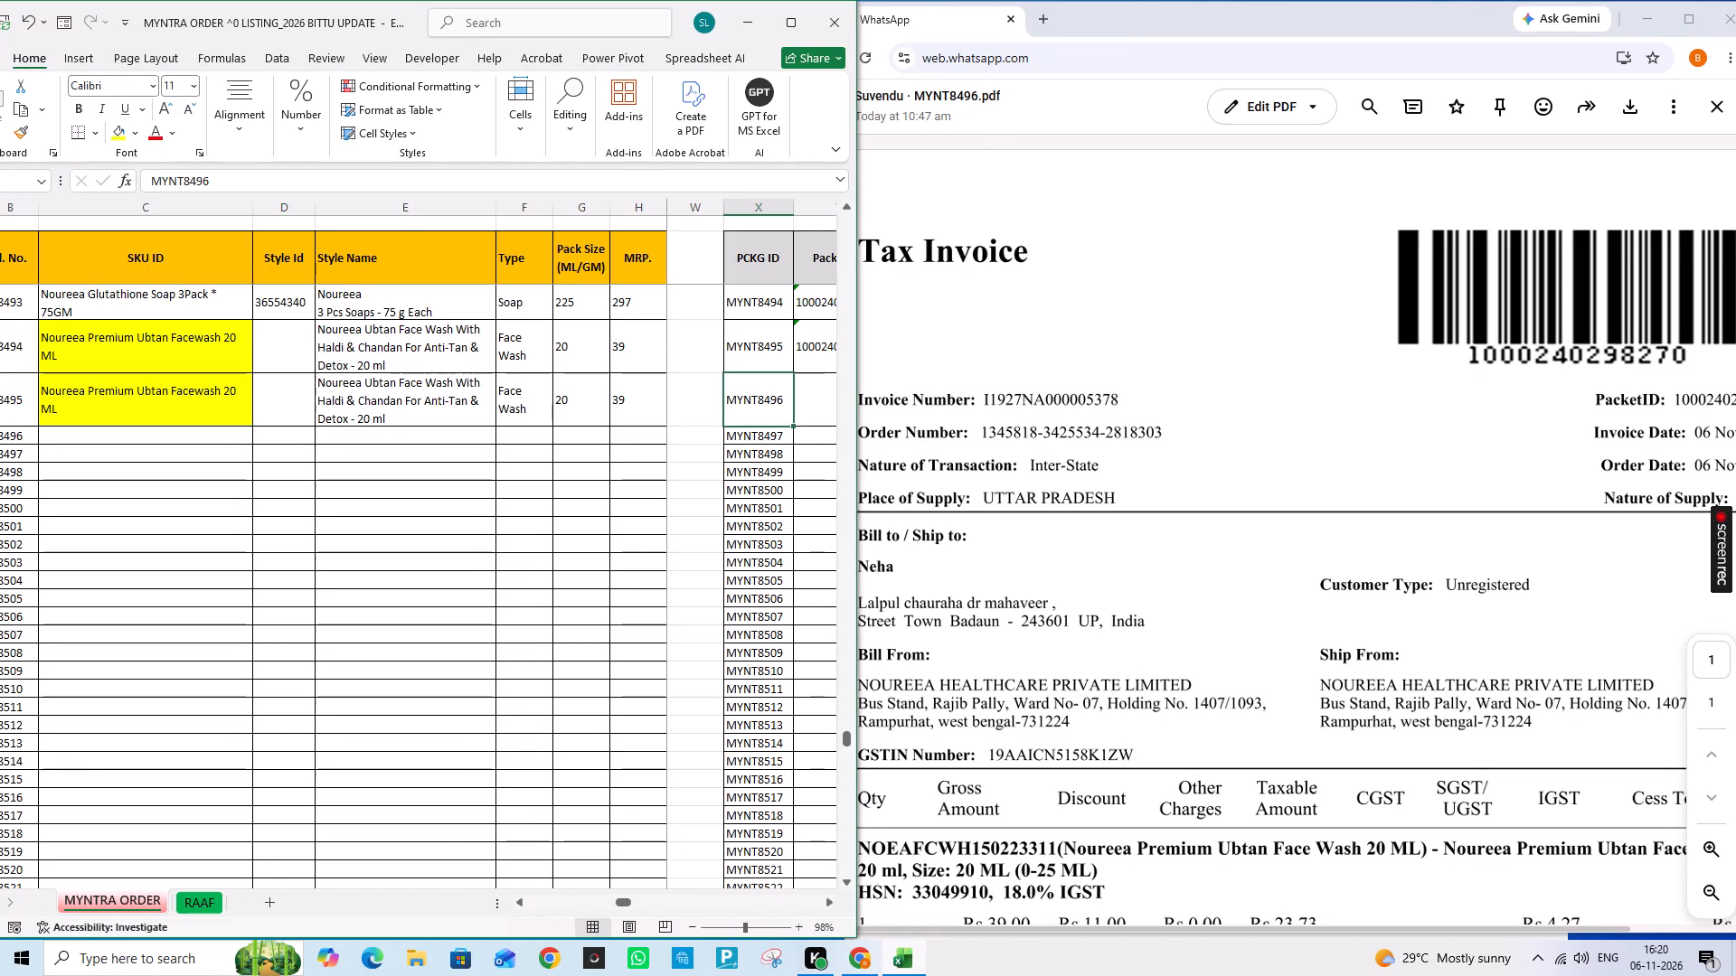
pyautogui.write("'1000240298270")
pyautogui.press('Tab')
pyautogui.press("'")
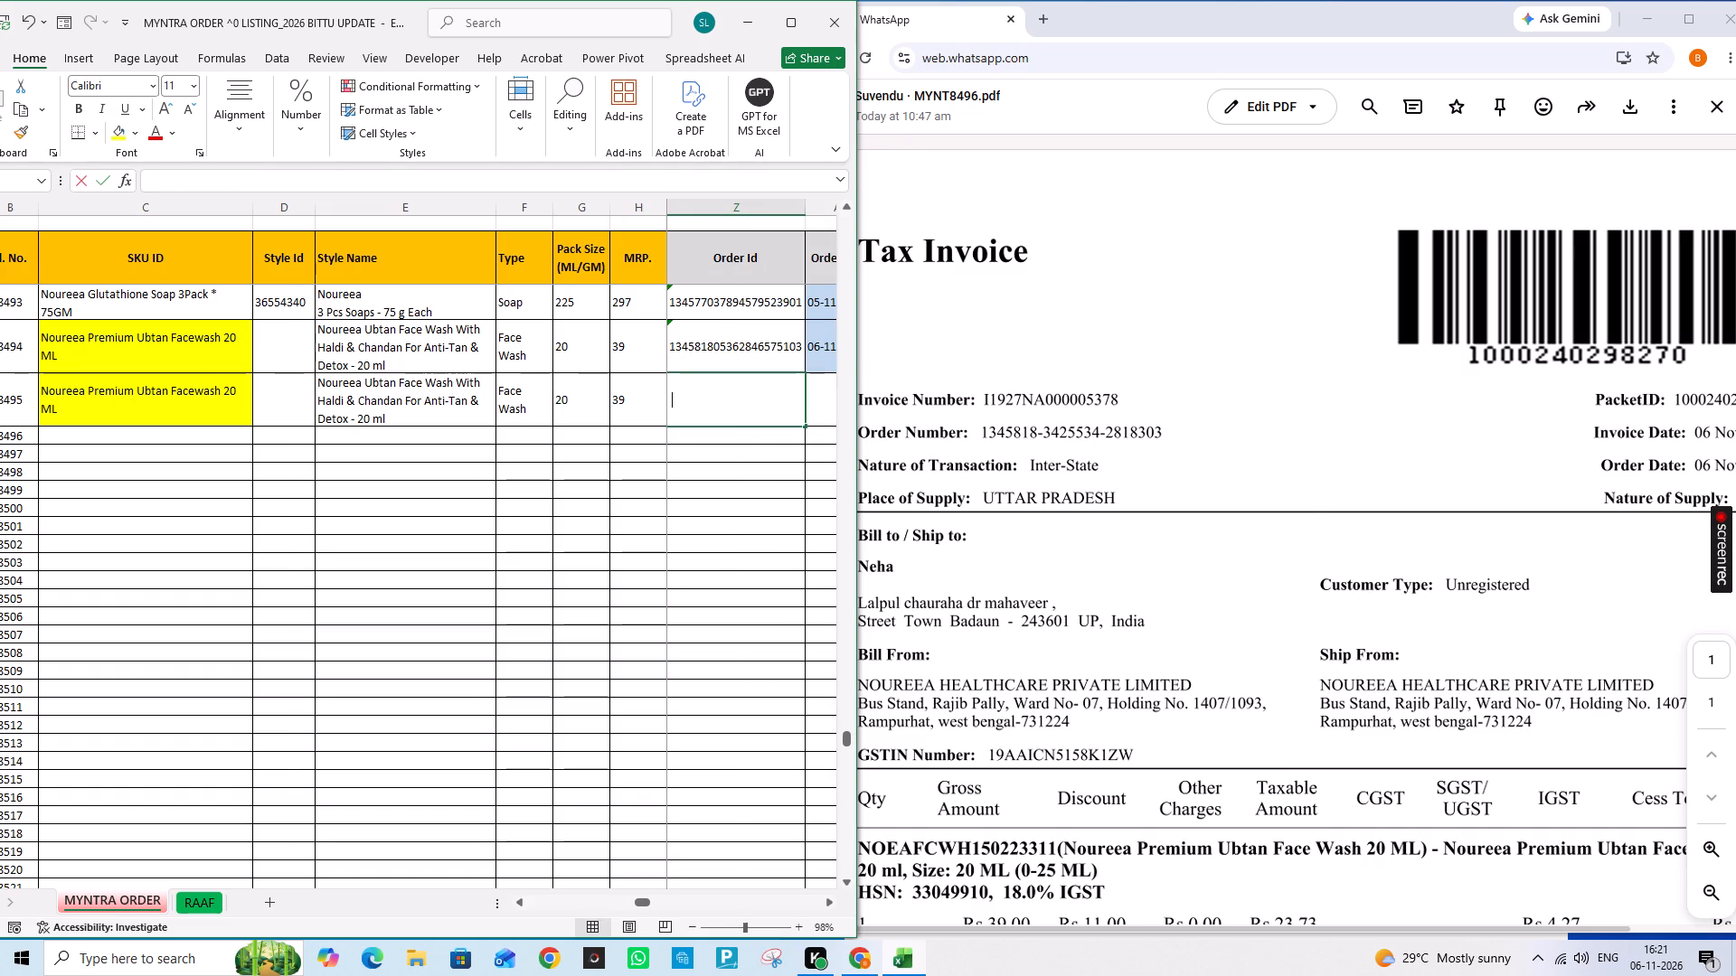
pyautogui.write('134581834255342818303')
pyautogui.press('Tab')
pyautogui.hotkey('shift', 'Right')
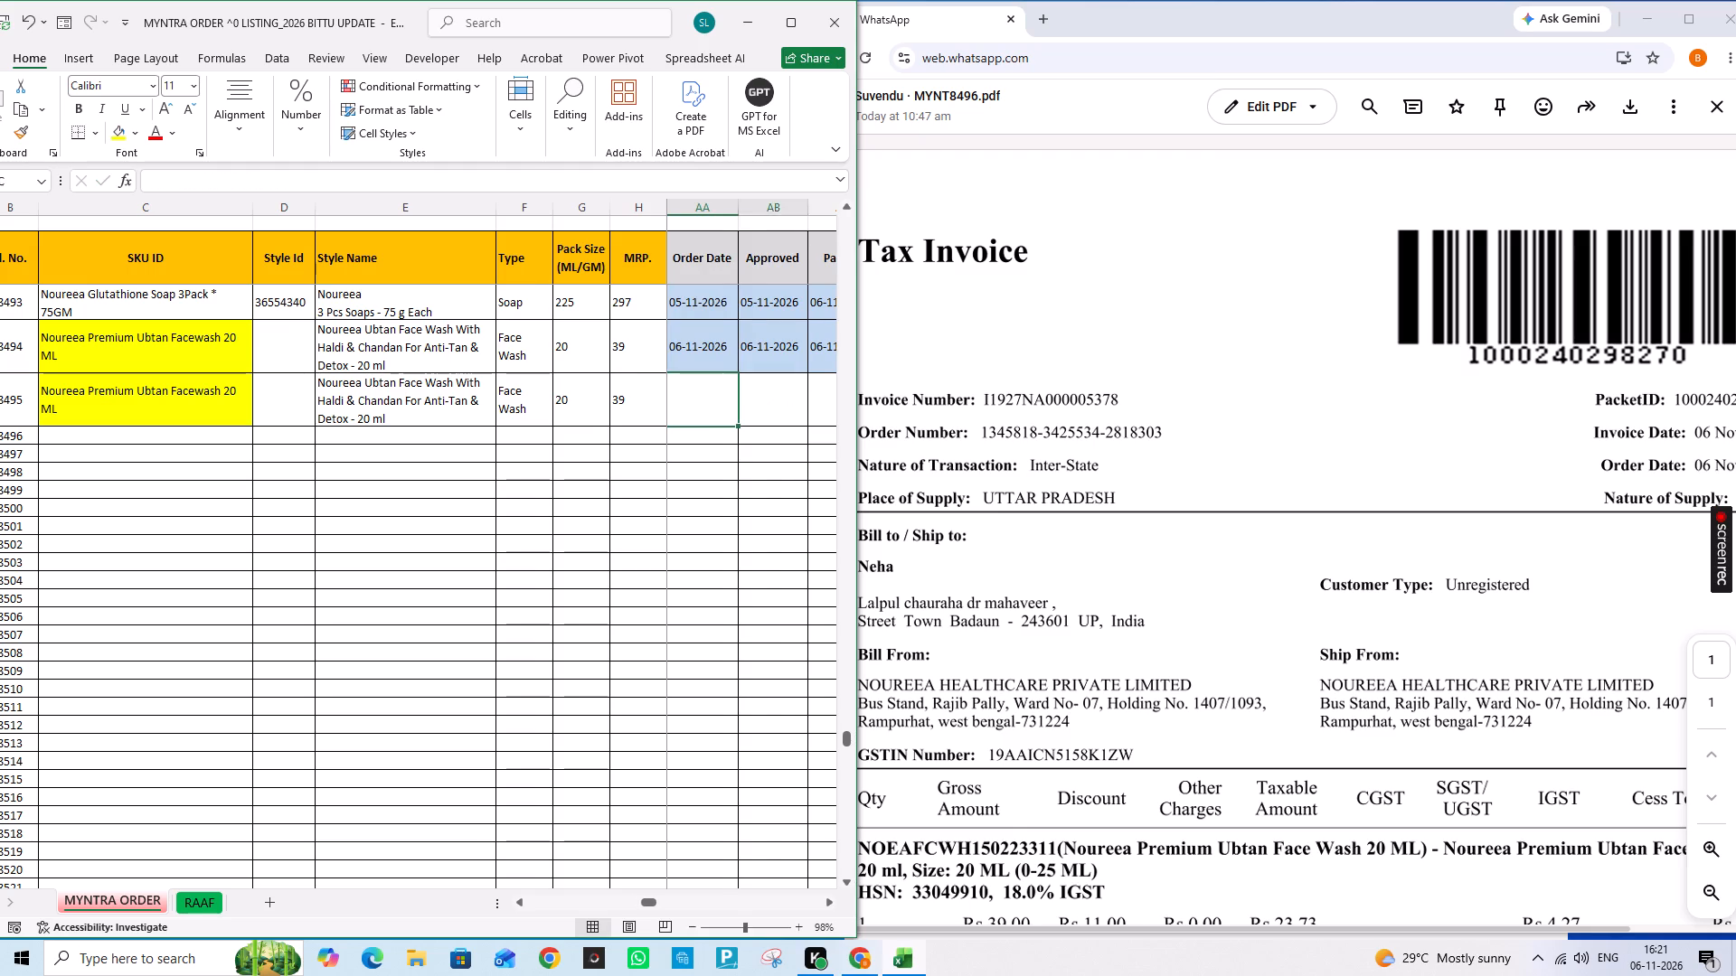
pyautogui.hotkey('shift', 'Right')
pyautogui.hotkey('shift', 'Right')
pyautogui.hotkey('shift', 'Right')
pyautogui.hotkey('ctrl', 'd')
# Enter the buyer's name, city, postal code and state from the open tax invoice into the MYNT8495 row.
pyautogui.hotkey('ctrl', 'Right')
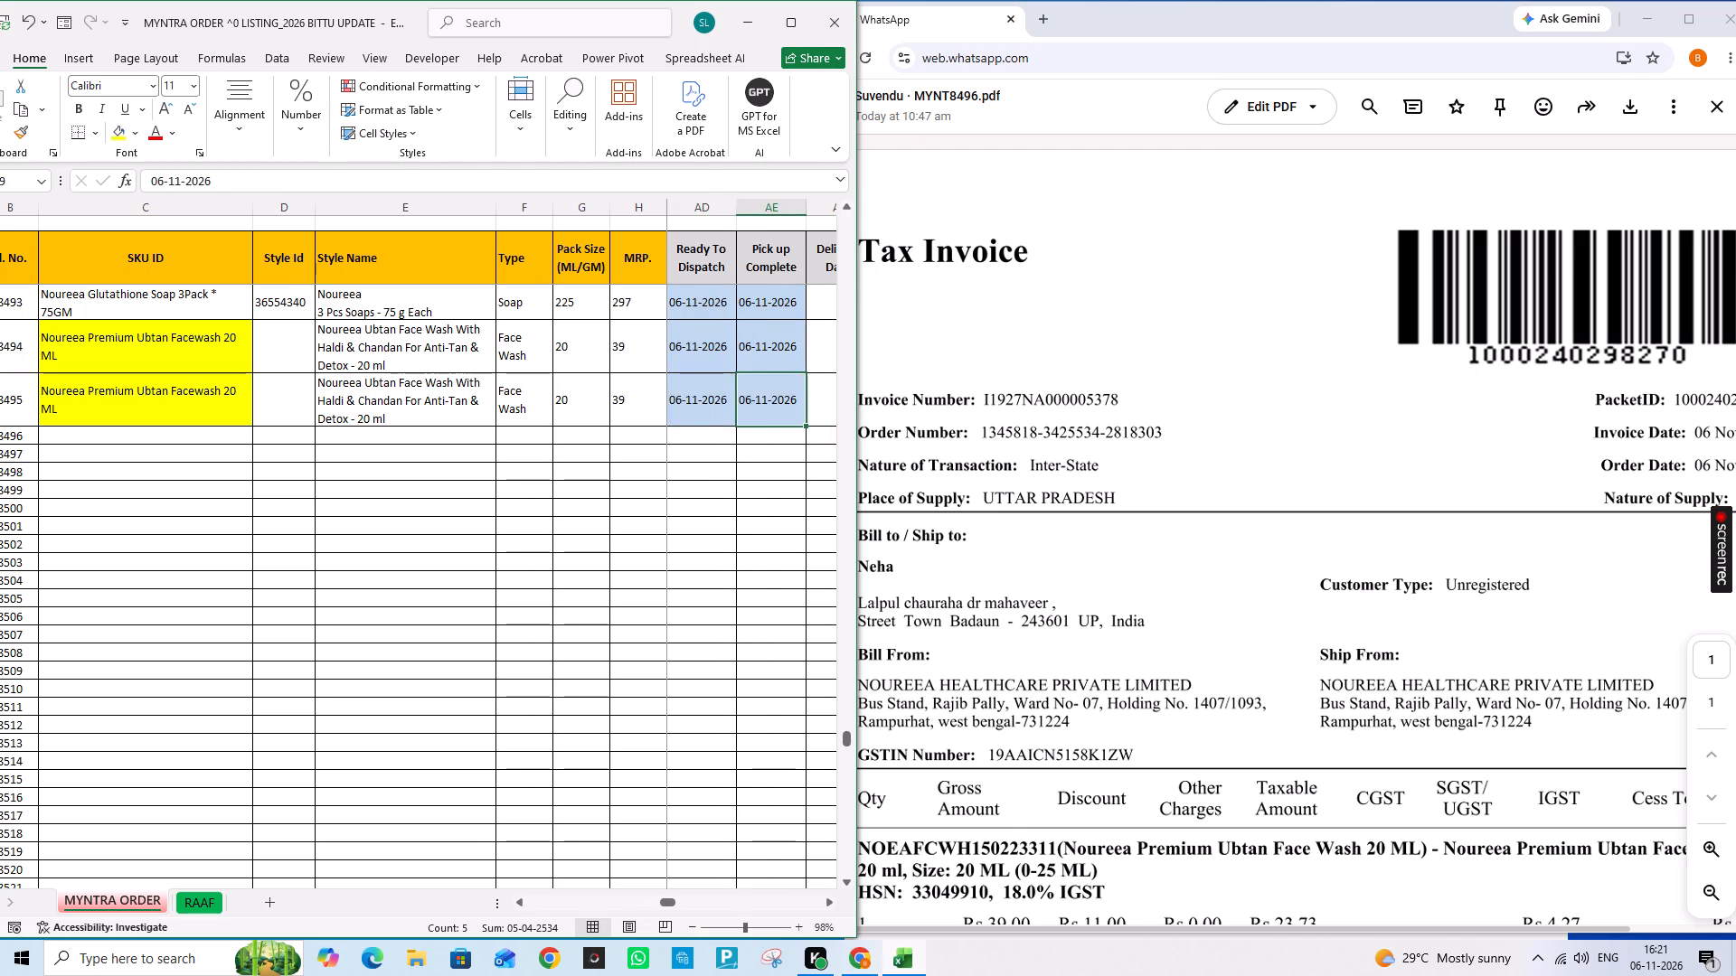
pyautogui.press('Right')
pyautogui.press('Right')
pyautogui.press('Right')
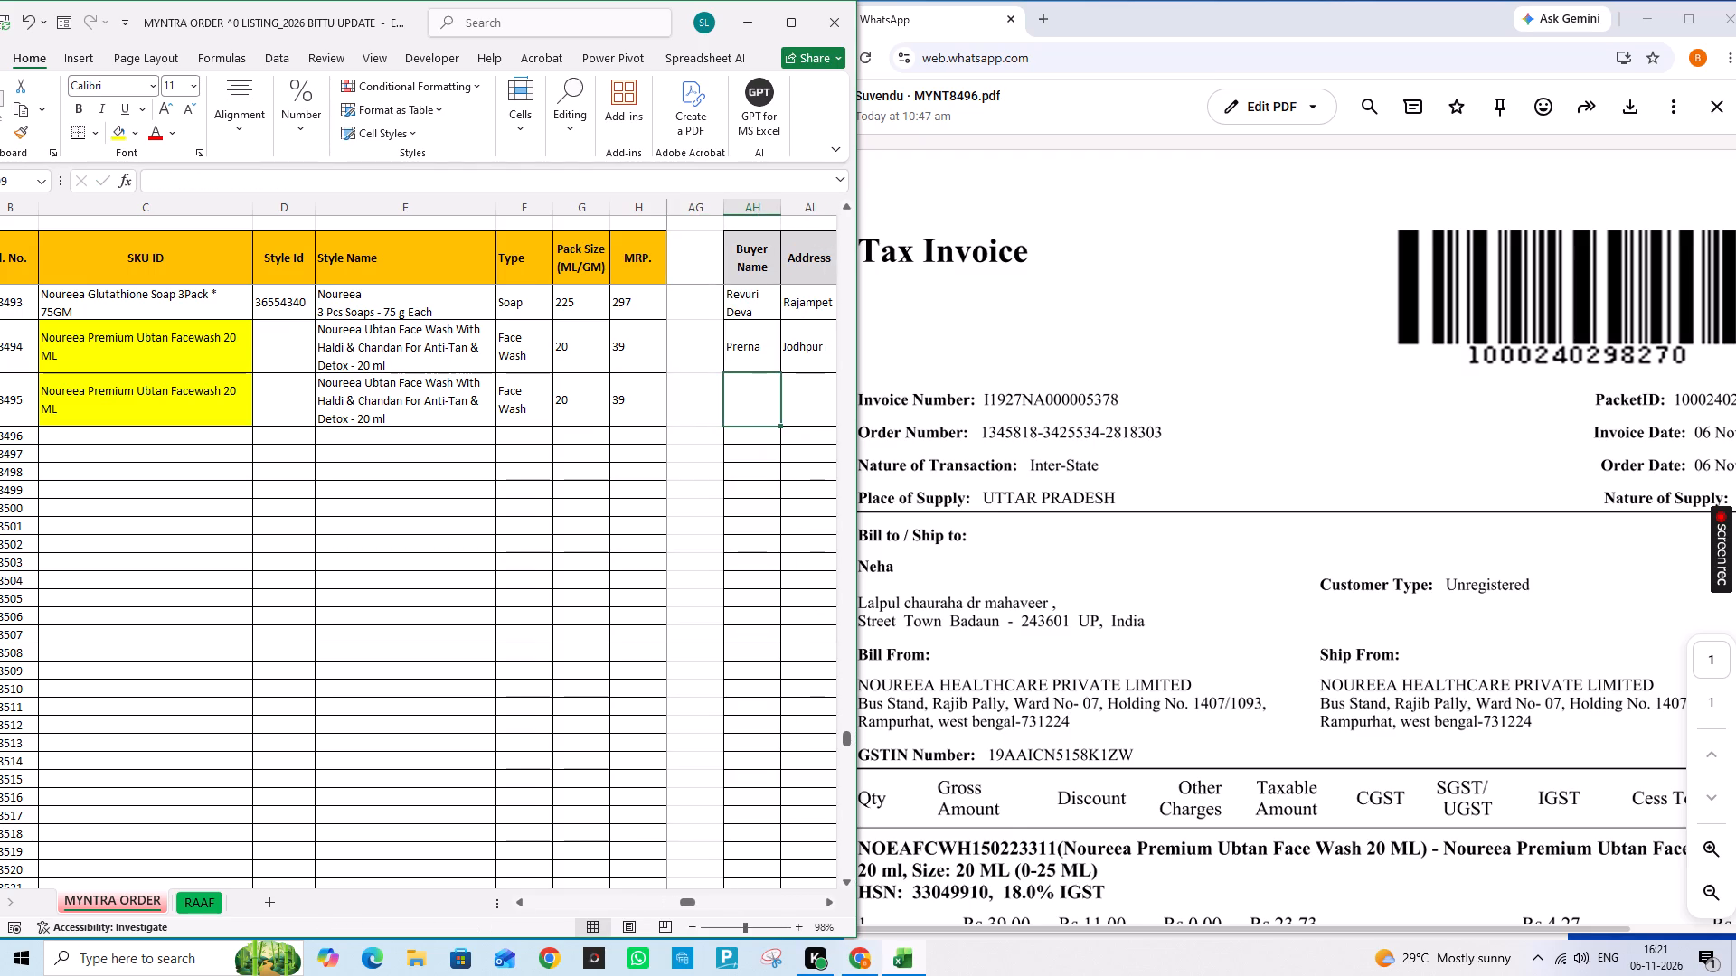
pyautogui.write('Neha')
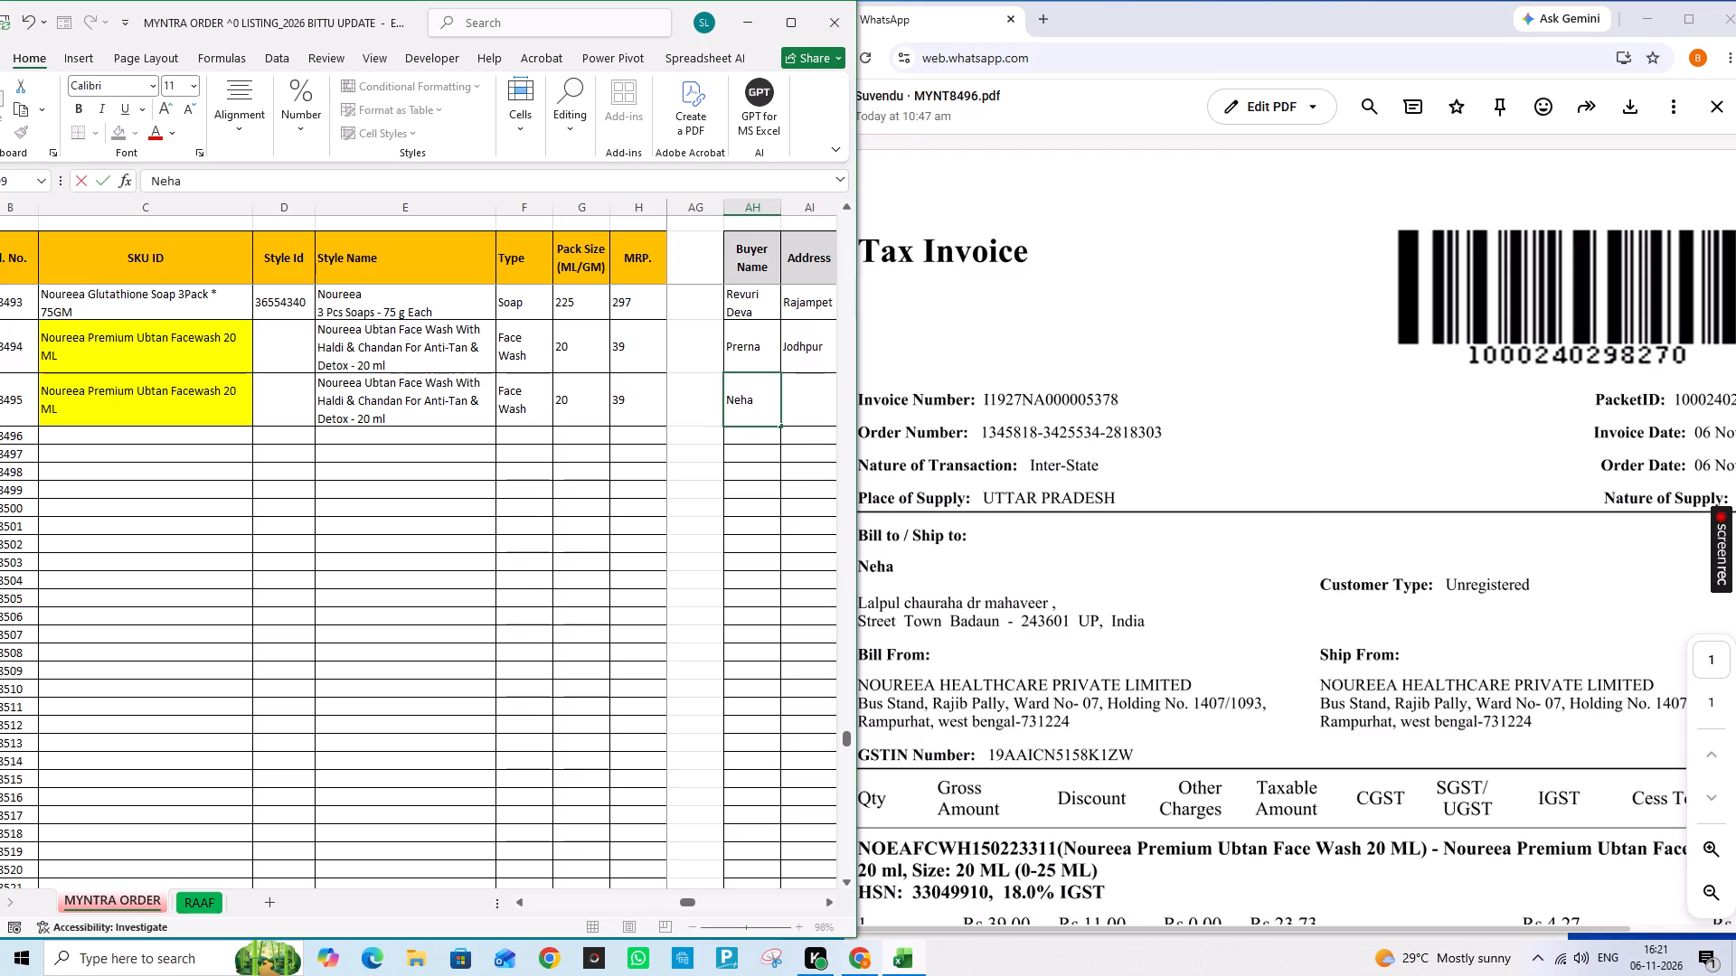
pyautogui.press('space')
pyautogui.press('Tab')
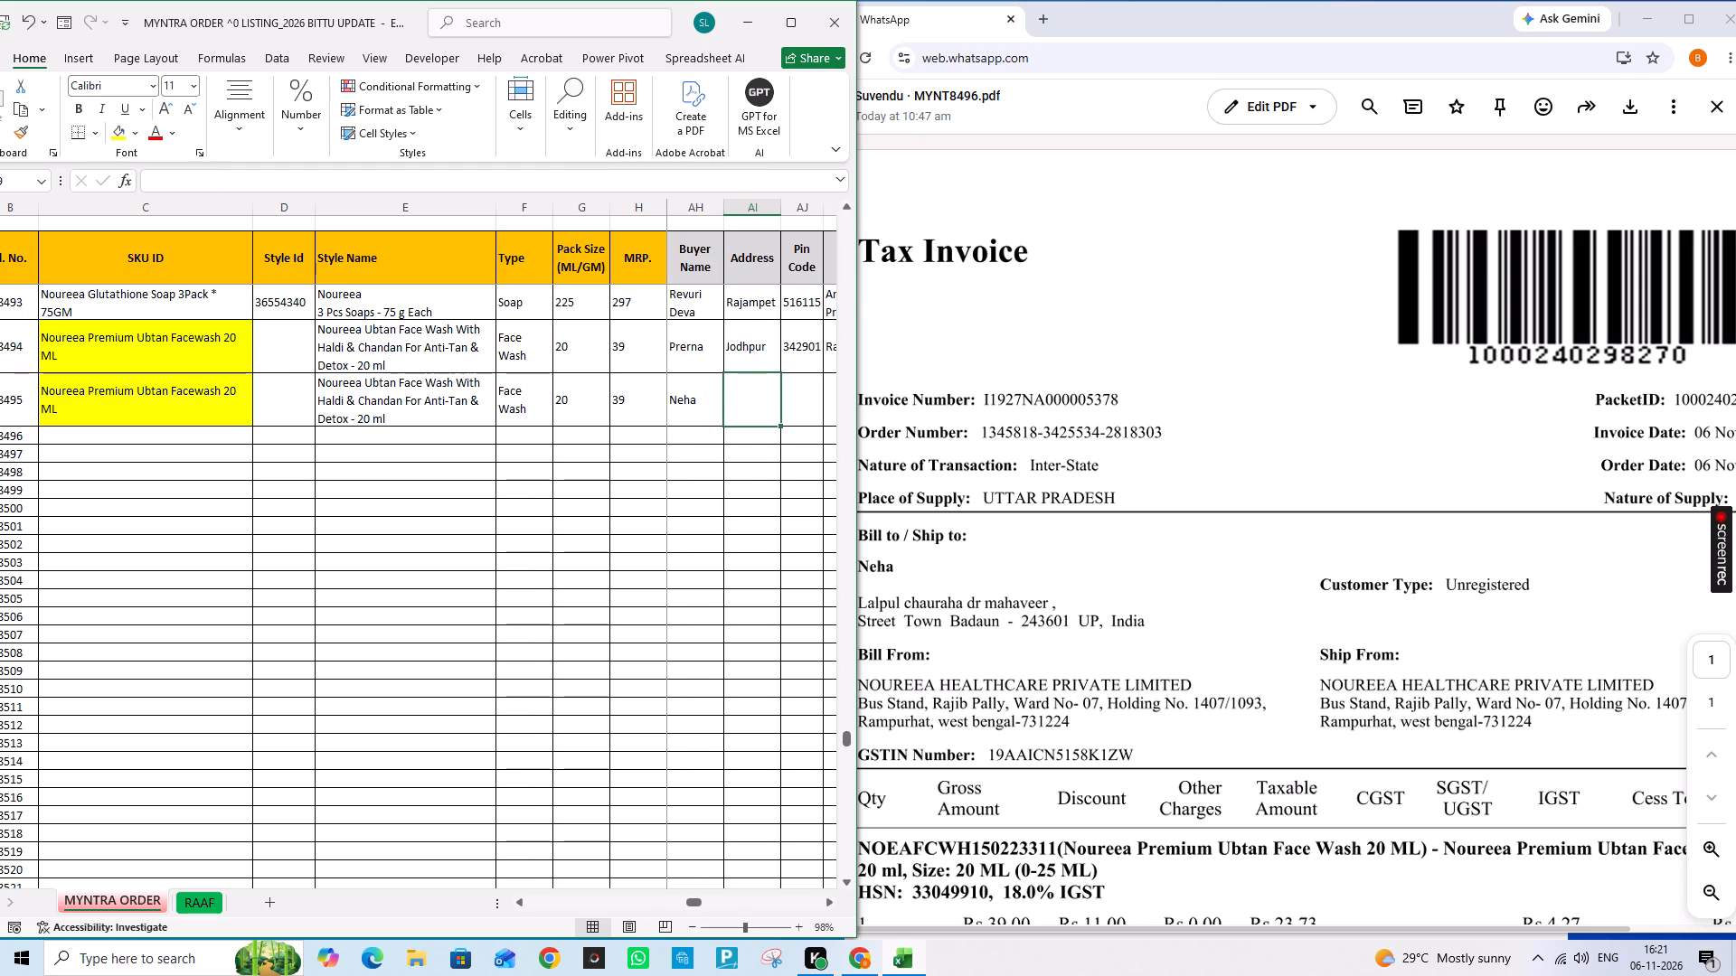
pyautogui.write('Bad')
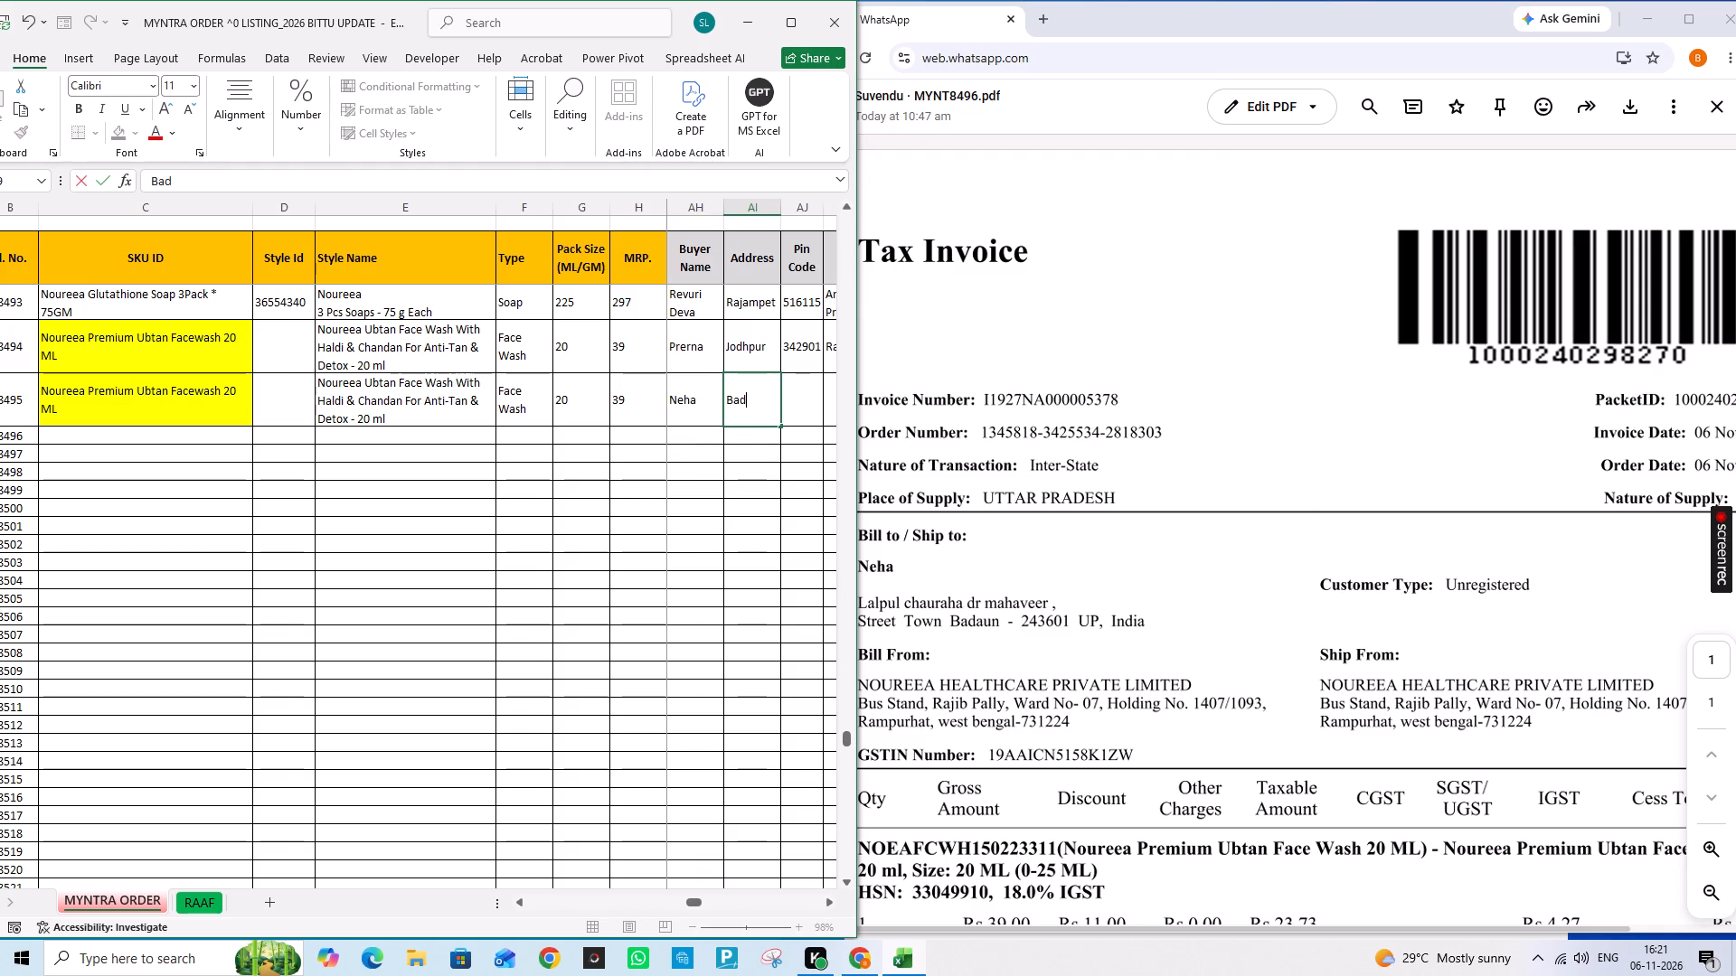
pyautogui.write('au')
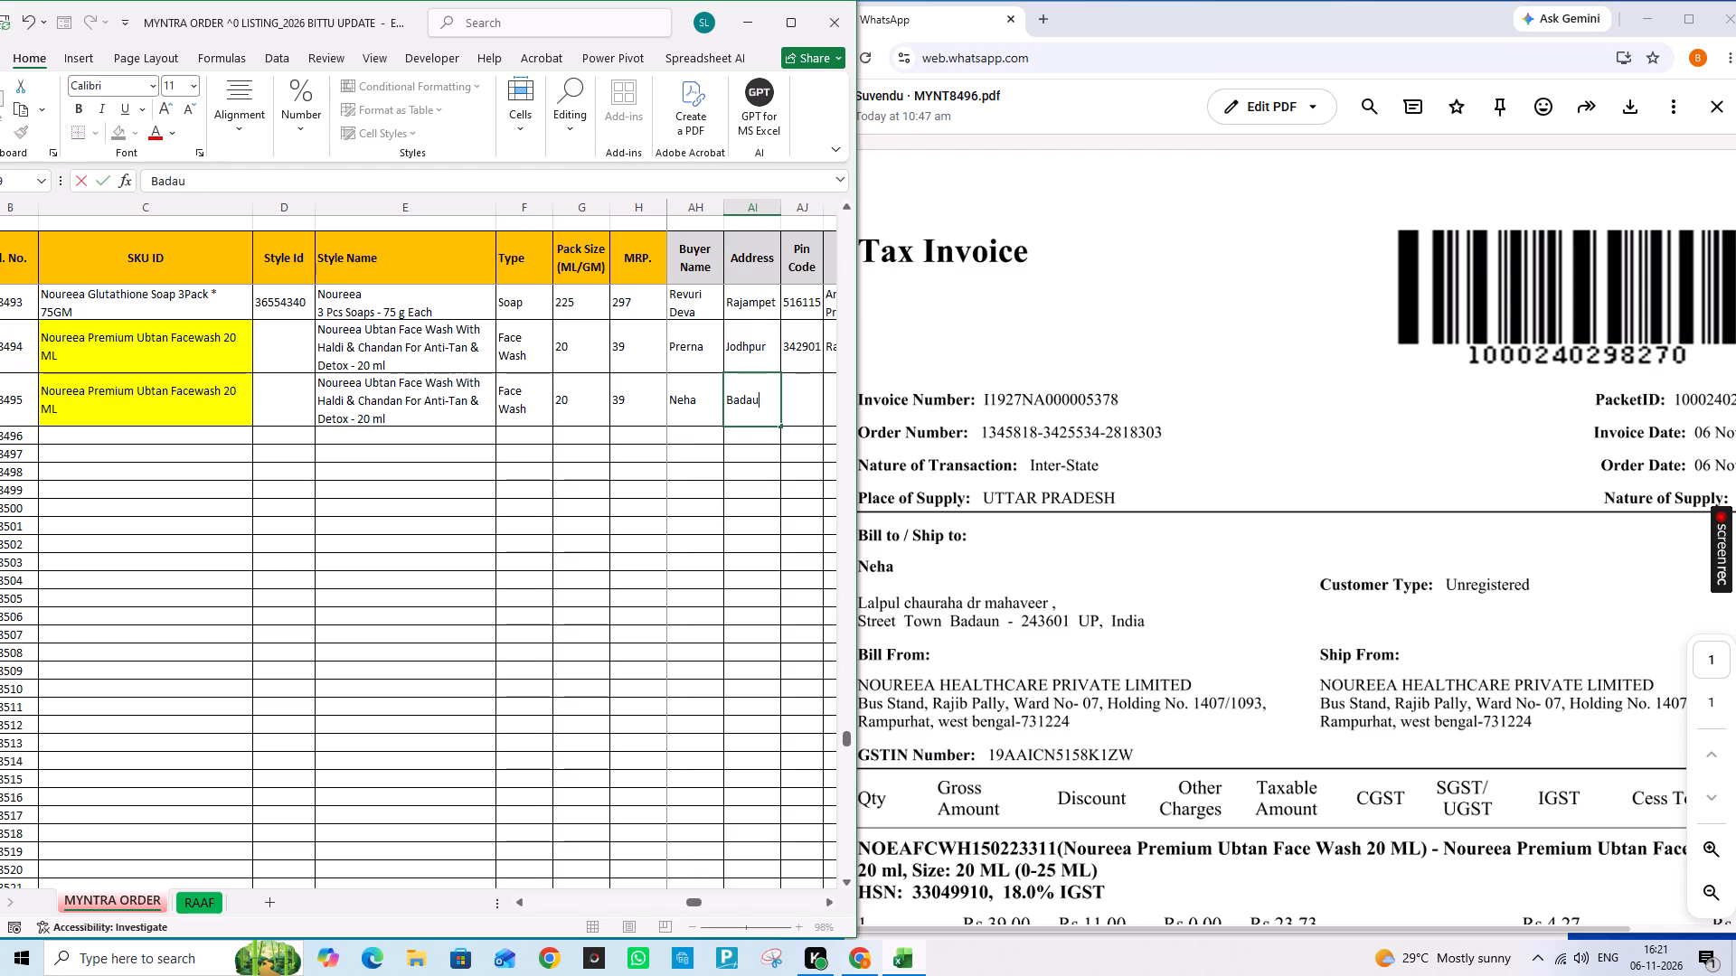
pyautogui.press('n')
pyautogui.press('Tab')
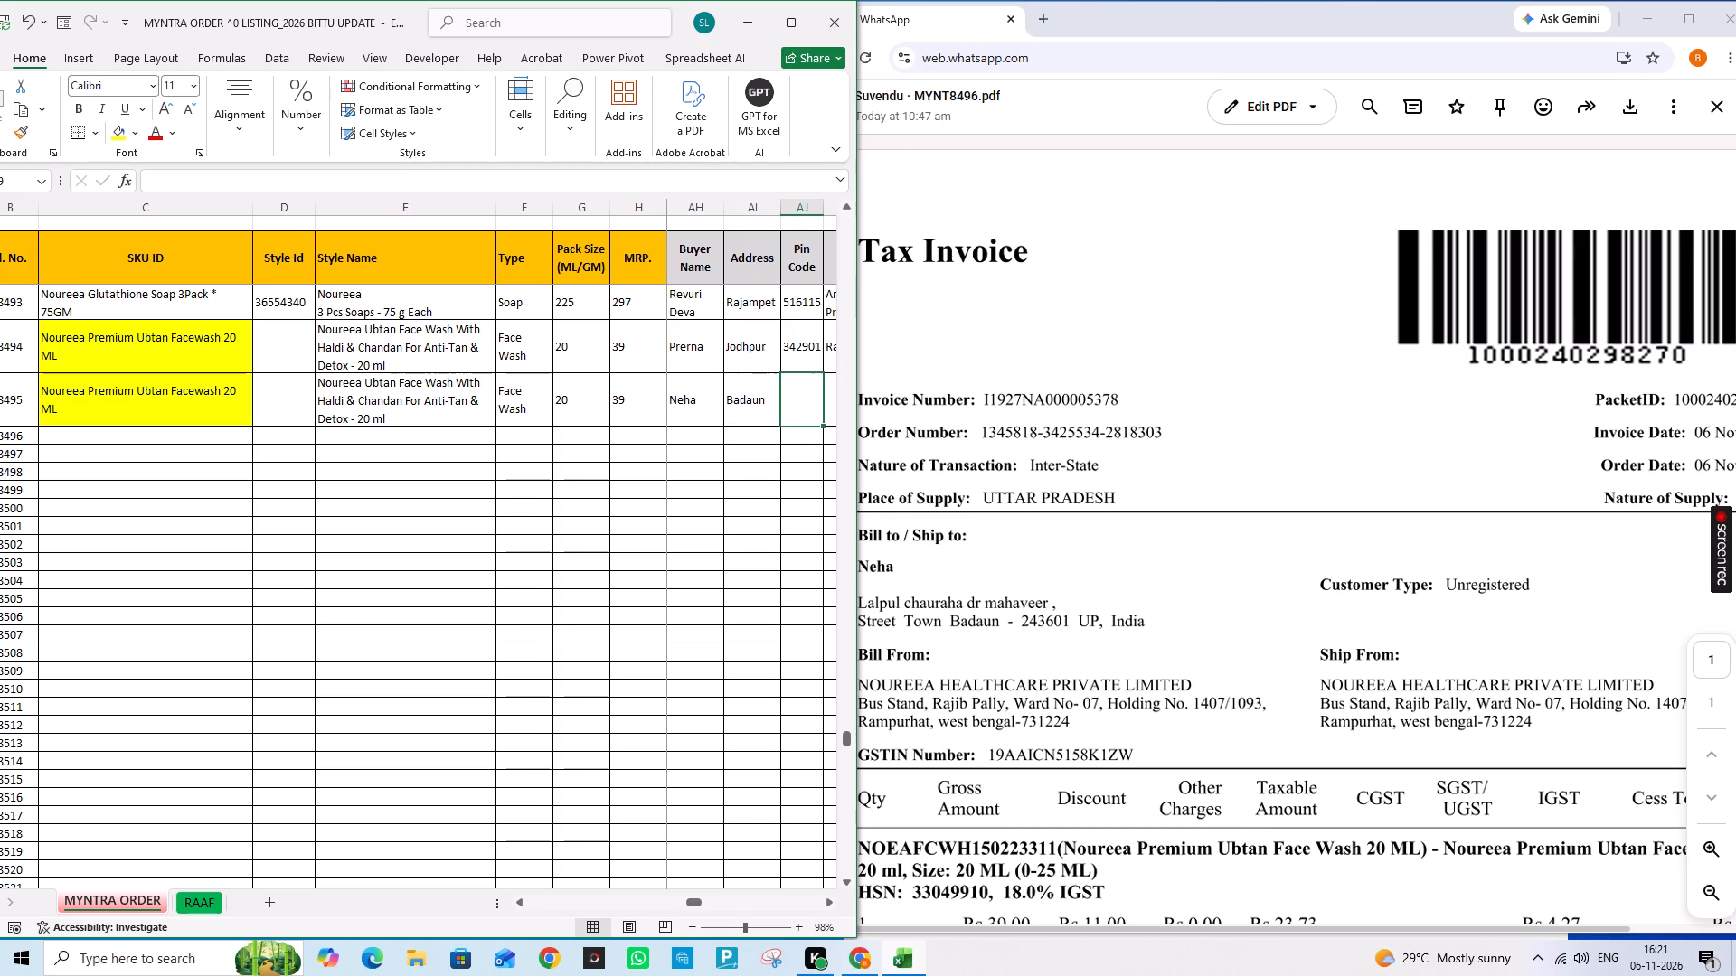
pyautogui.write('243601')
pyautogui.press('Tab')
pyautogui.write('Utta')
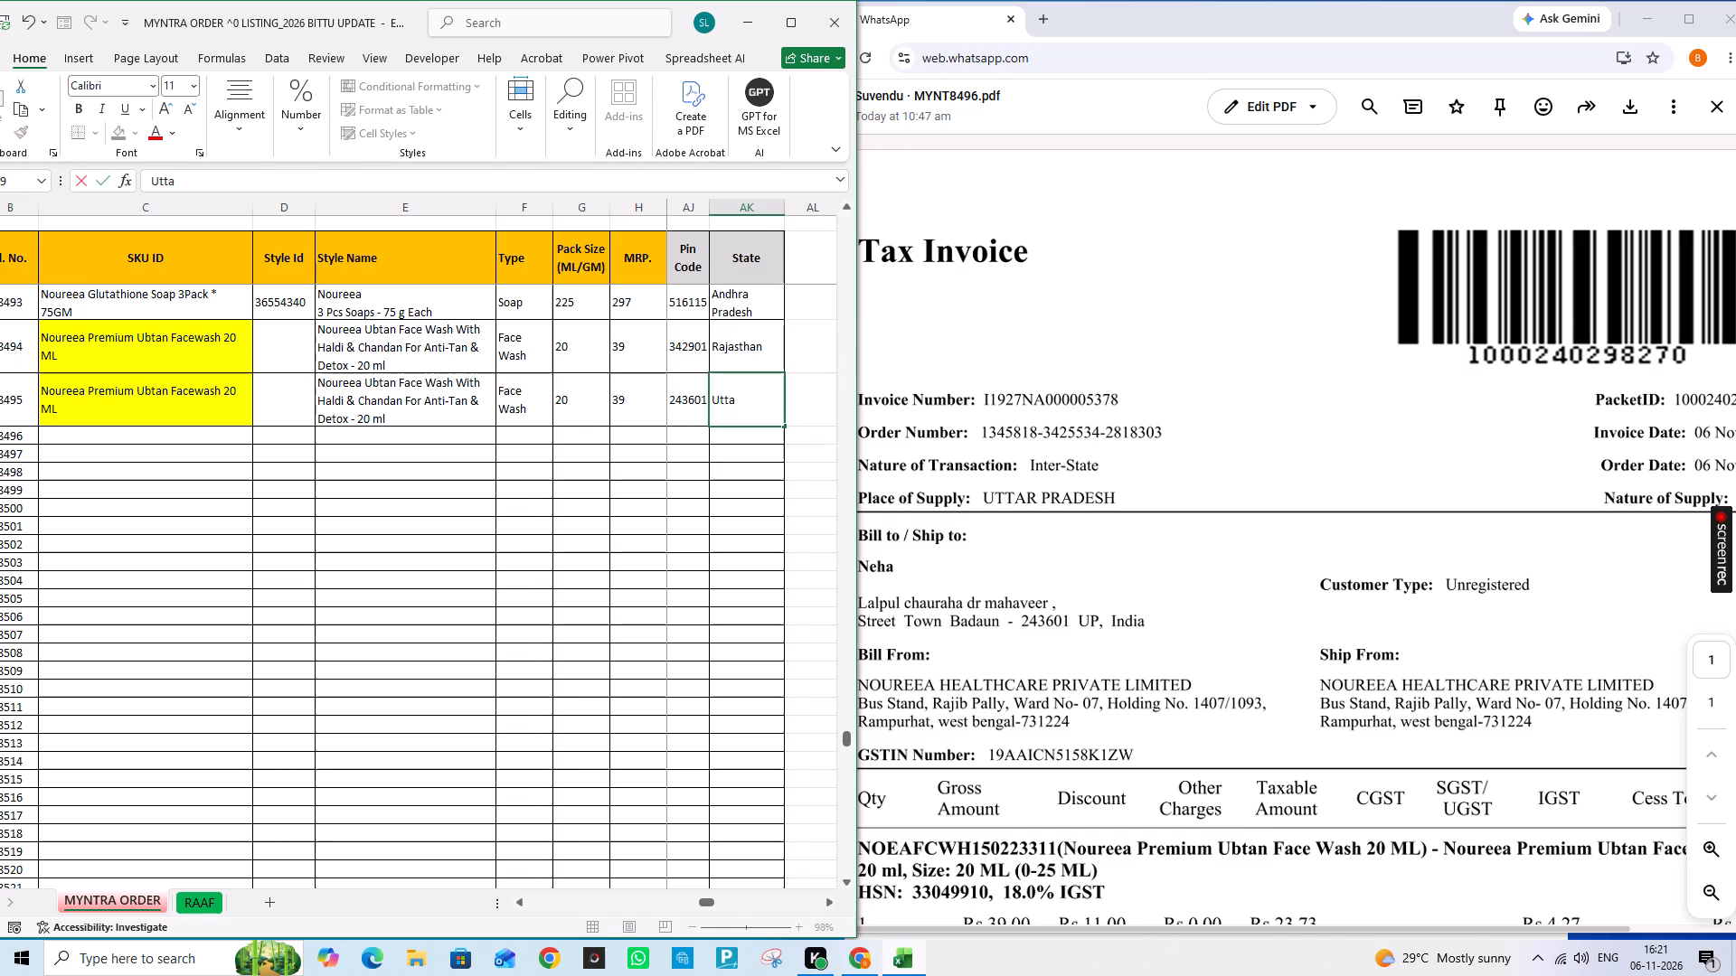
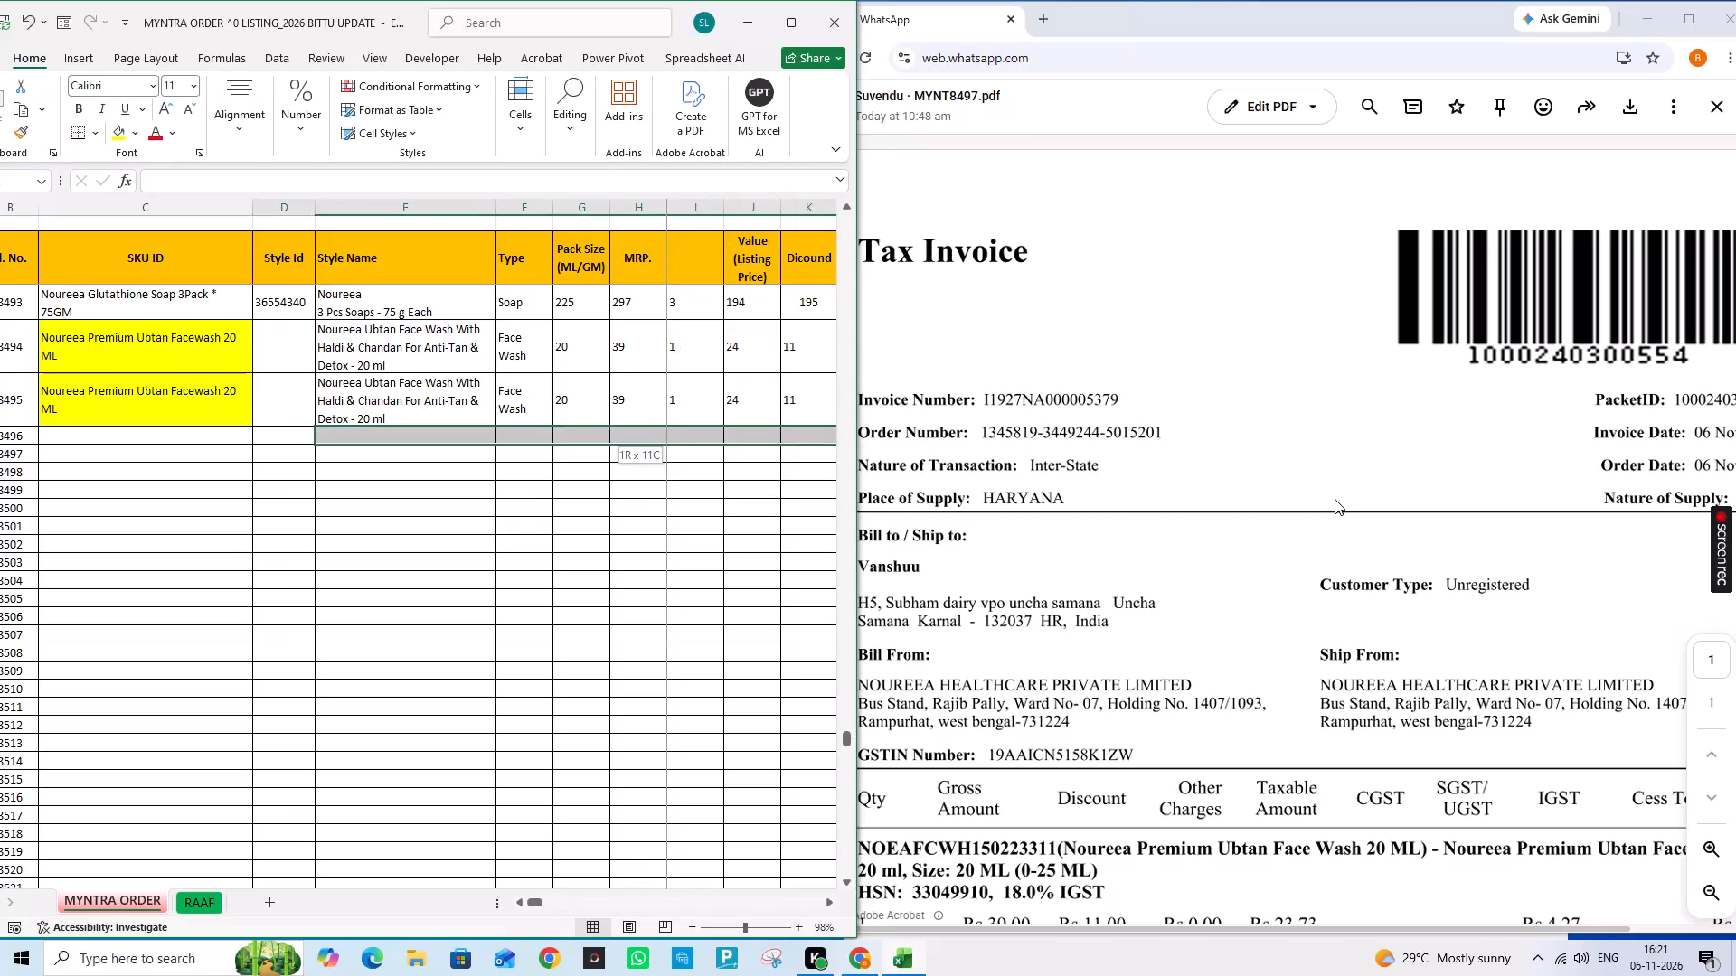
# Fill the Ubtan Face Wash product and price details from the row above into the MYNT8497 row, starting at Style Name.
pyautogui.hotkey('shift', 'Left')
pyautogui.hotkey('ctrl', 'd')
pyautogui.hotkey('ctrl', 'Right')
pyautogui.press('Right')
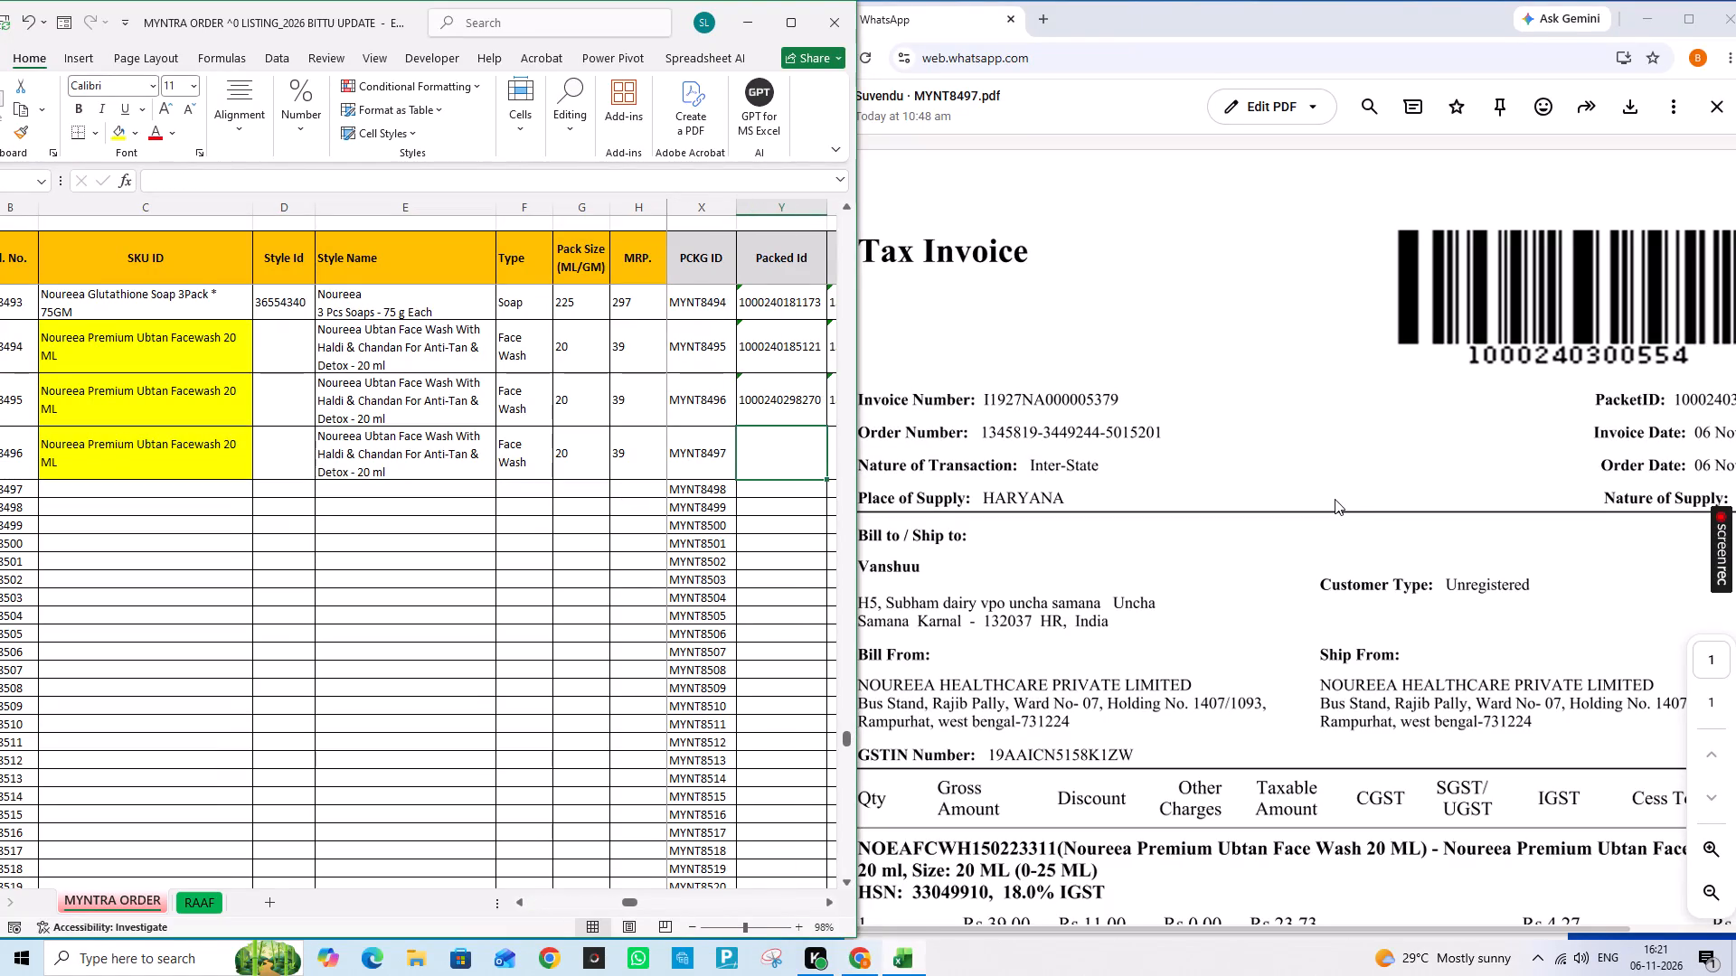
pyautogui.press("'")
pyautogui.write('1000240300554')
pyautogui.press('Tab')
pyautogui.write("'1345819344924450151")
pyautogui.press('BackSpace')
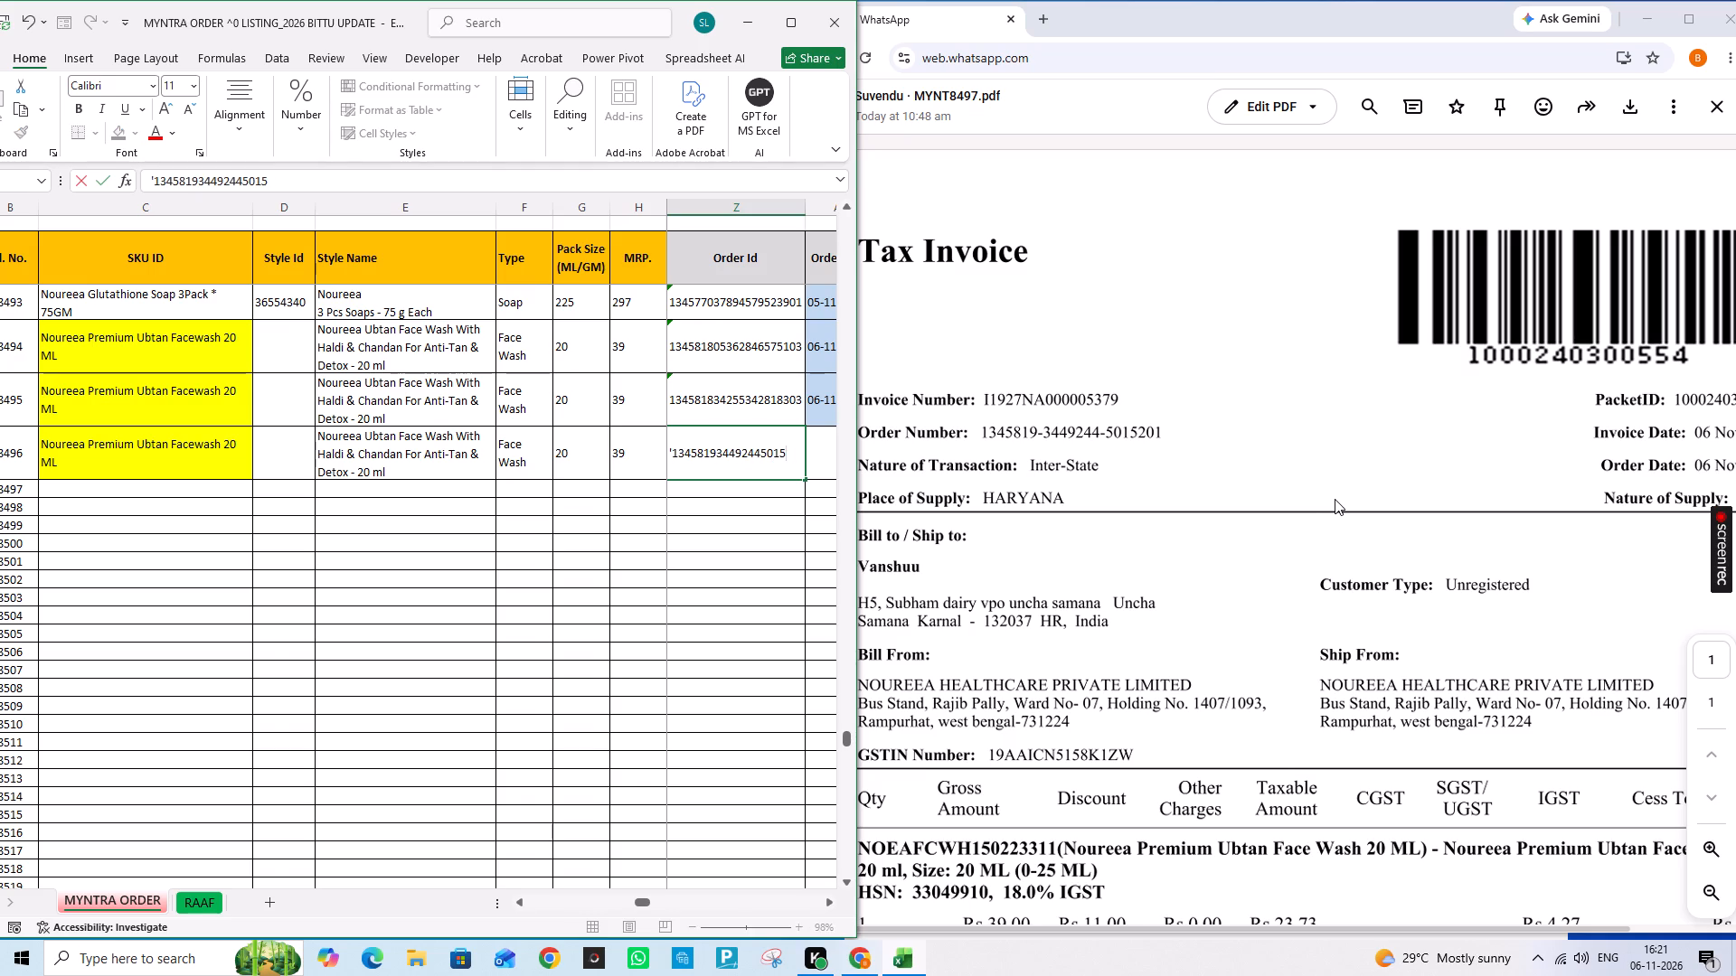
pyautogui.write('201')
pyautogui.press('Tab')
# Fill the 06-11-2026 dates from the row above into the MYNT8497 row, from Order Date through Pick up Complete.
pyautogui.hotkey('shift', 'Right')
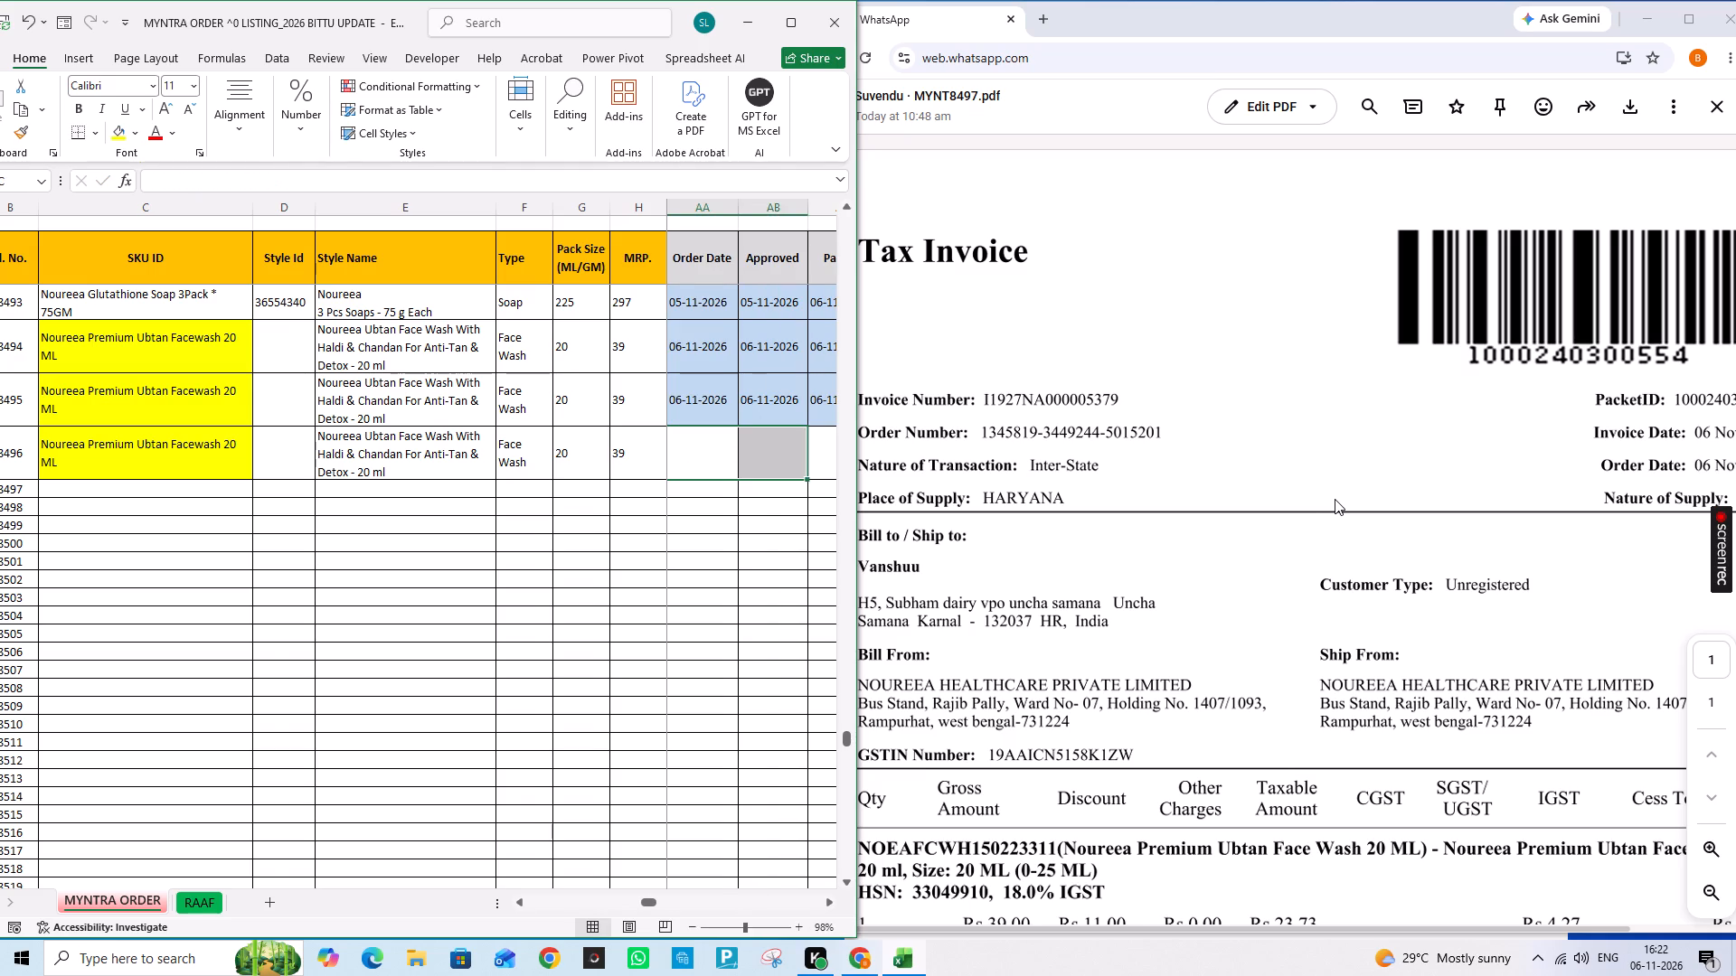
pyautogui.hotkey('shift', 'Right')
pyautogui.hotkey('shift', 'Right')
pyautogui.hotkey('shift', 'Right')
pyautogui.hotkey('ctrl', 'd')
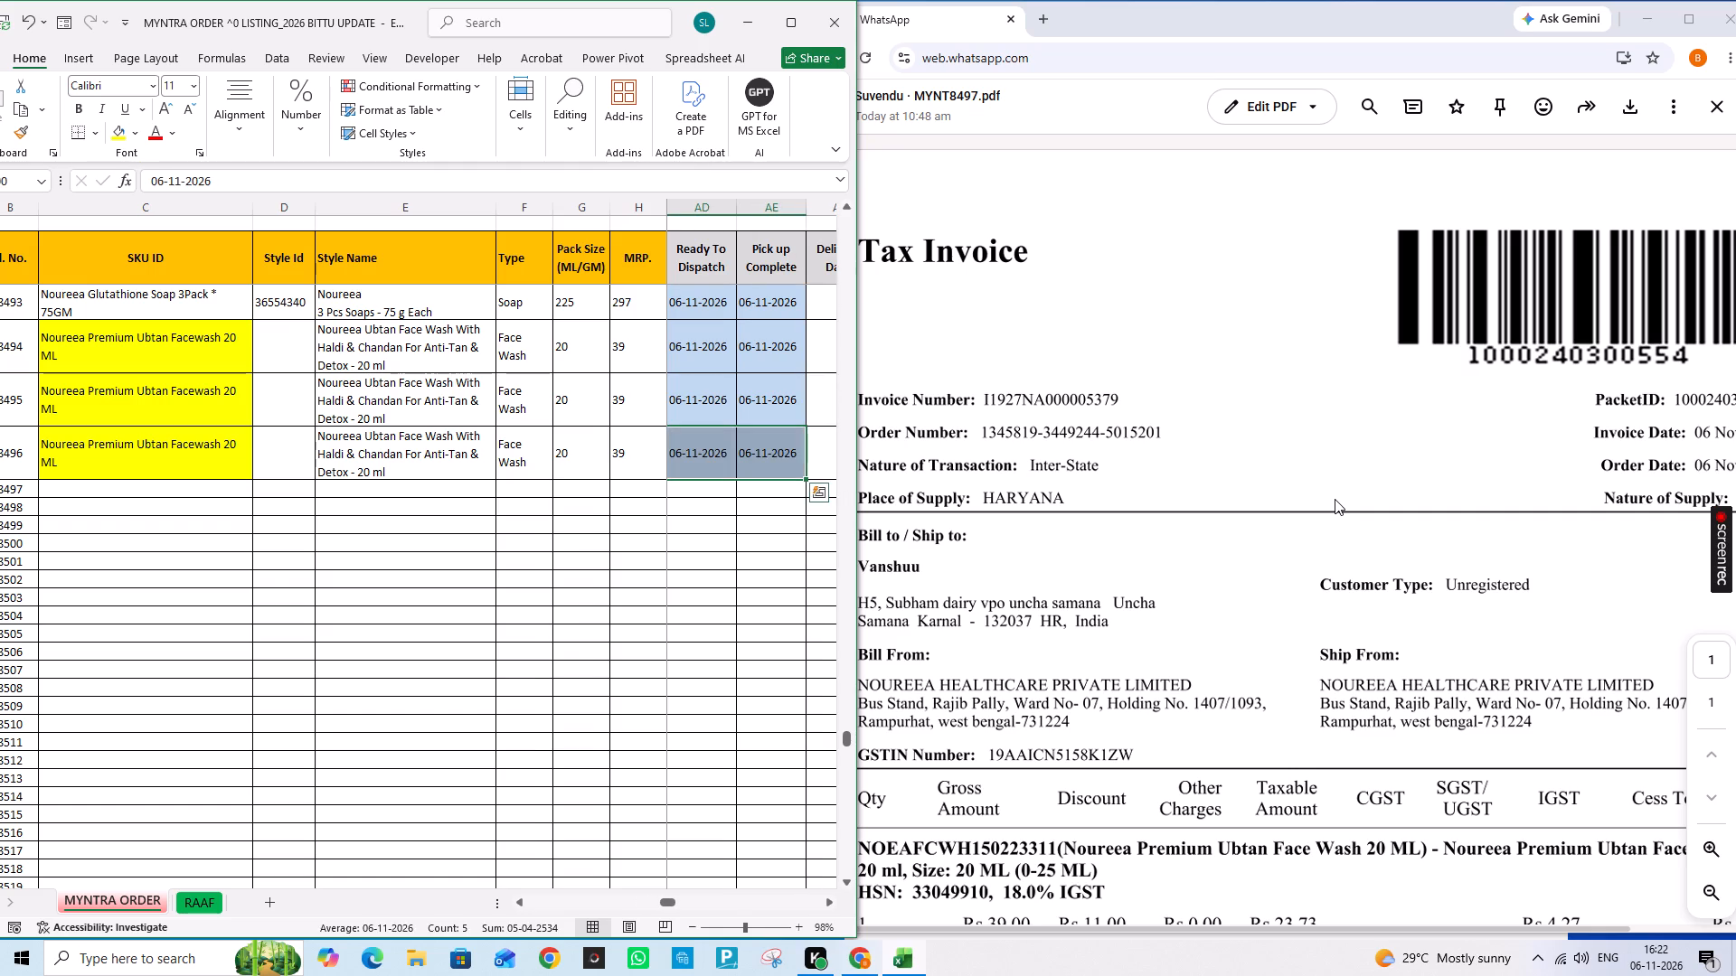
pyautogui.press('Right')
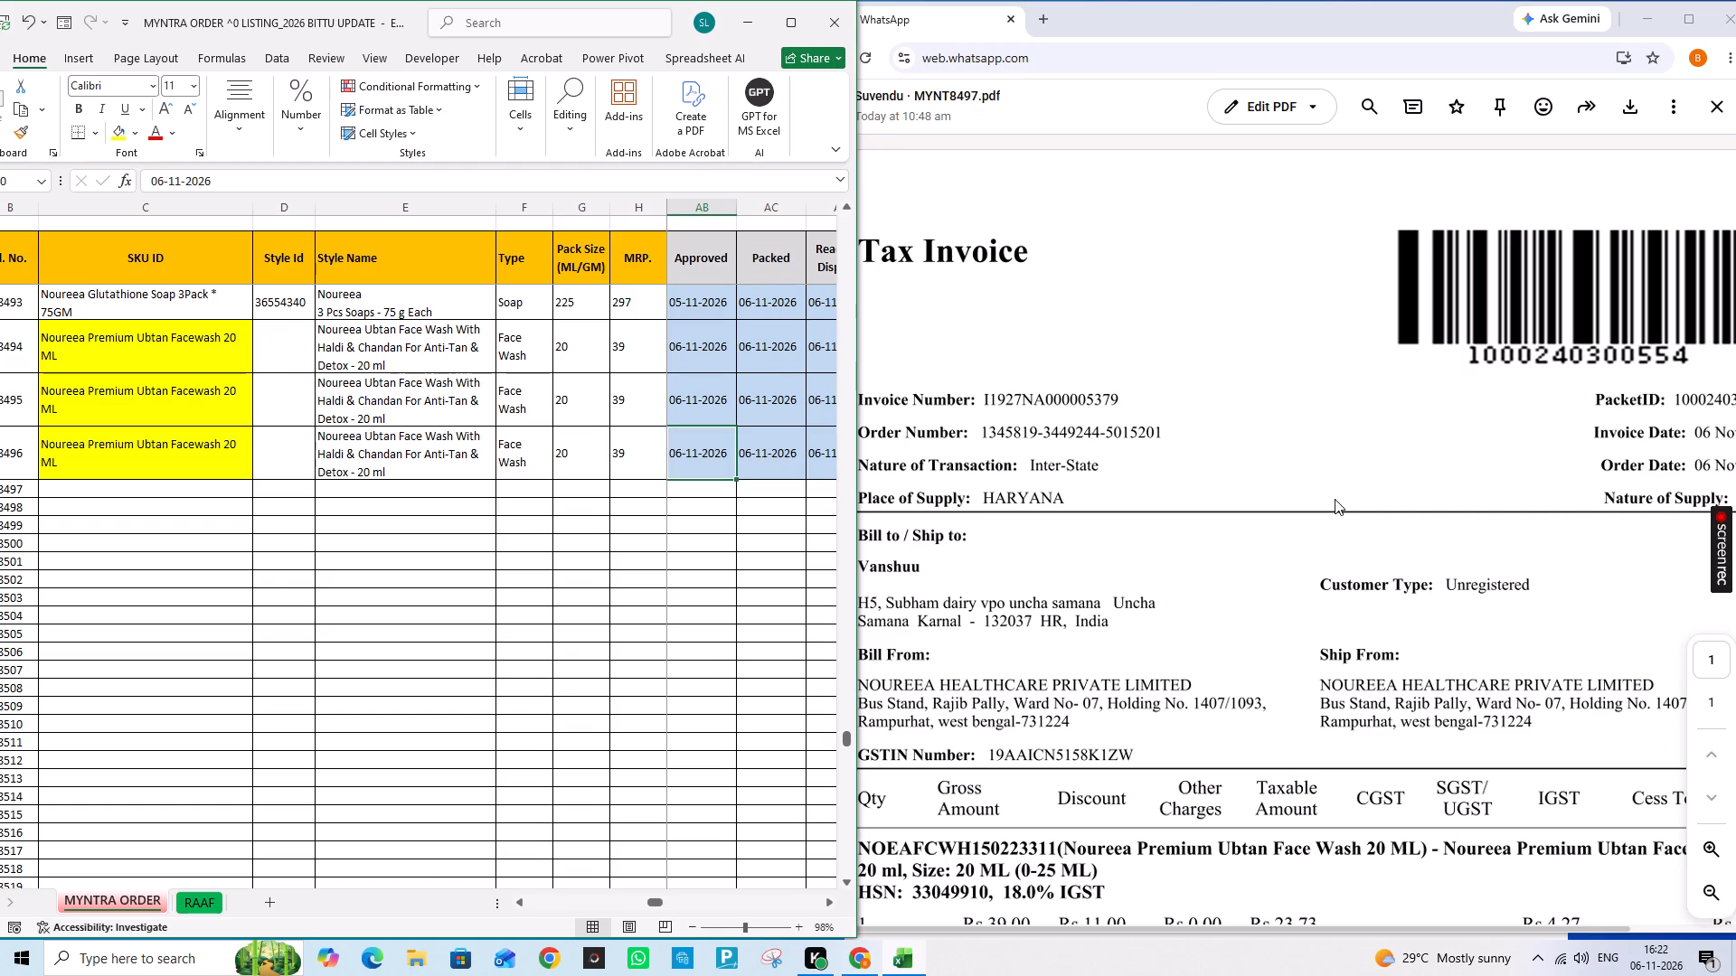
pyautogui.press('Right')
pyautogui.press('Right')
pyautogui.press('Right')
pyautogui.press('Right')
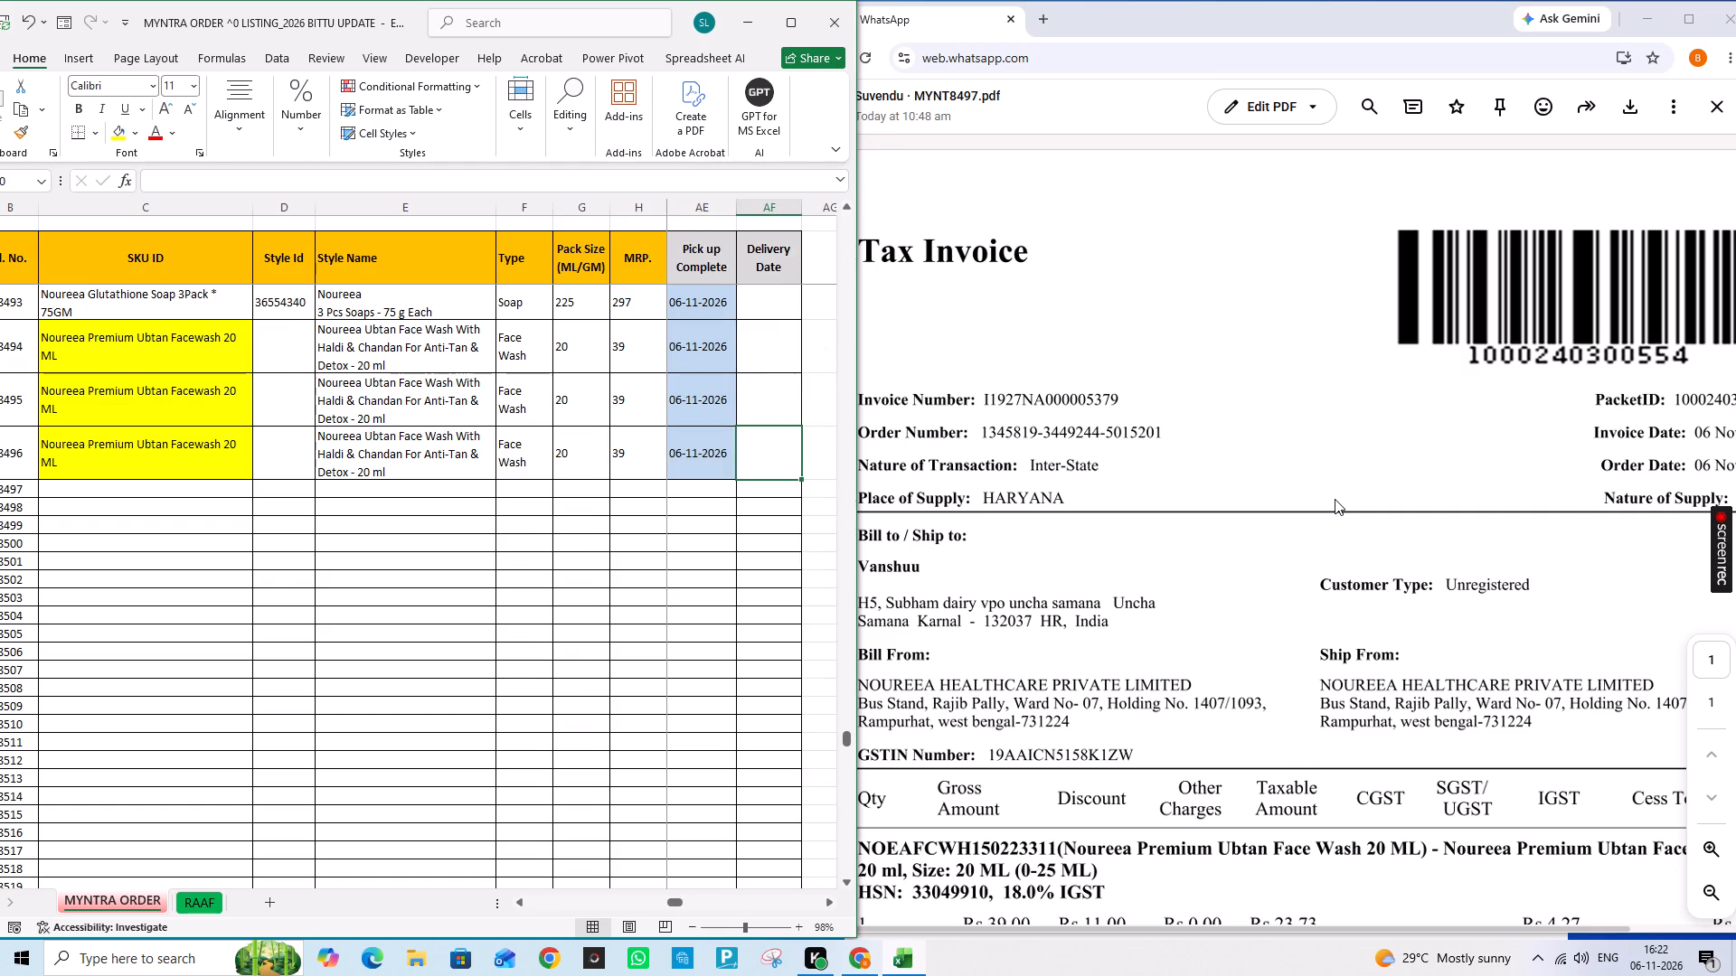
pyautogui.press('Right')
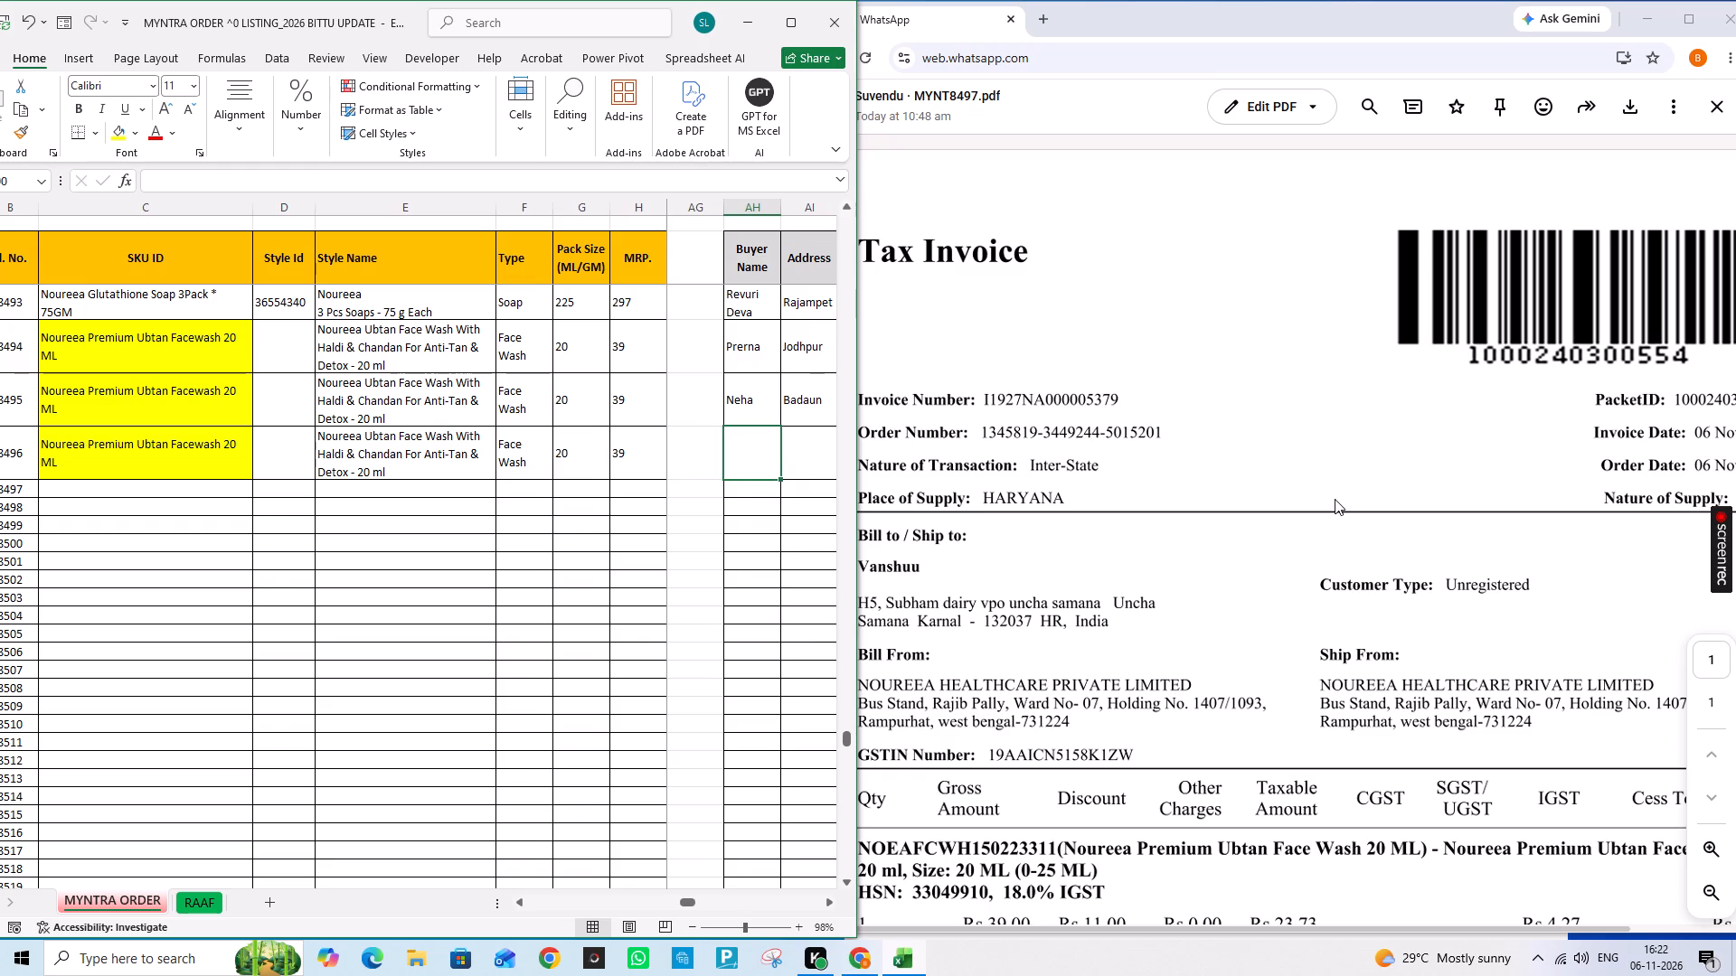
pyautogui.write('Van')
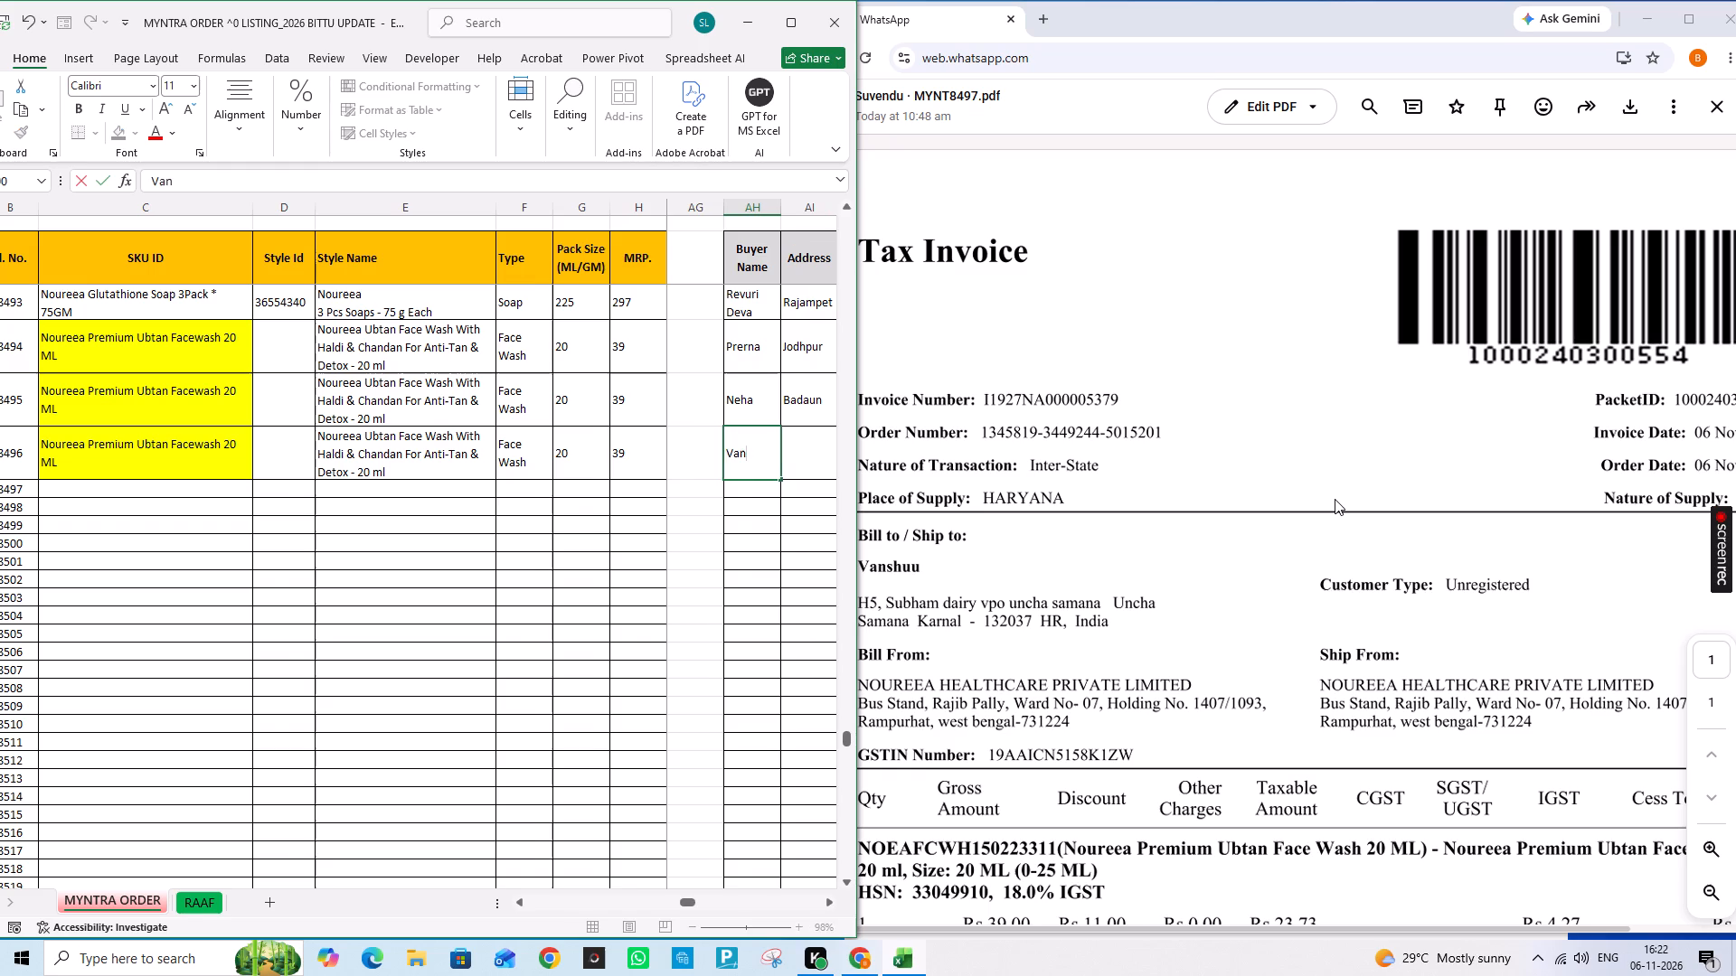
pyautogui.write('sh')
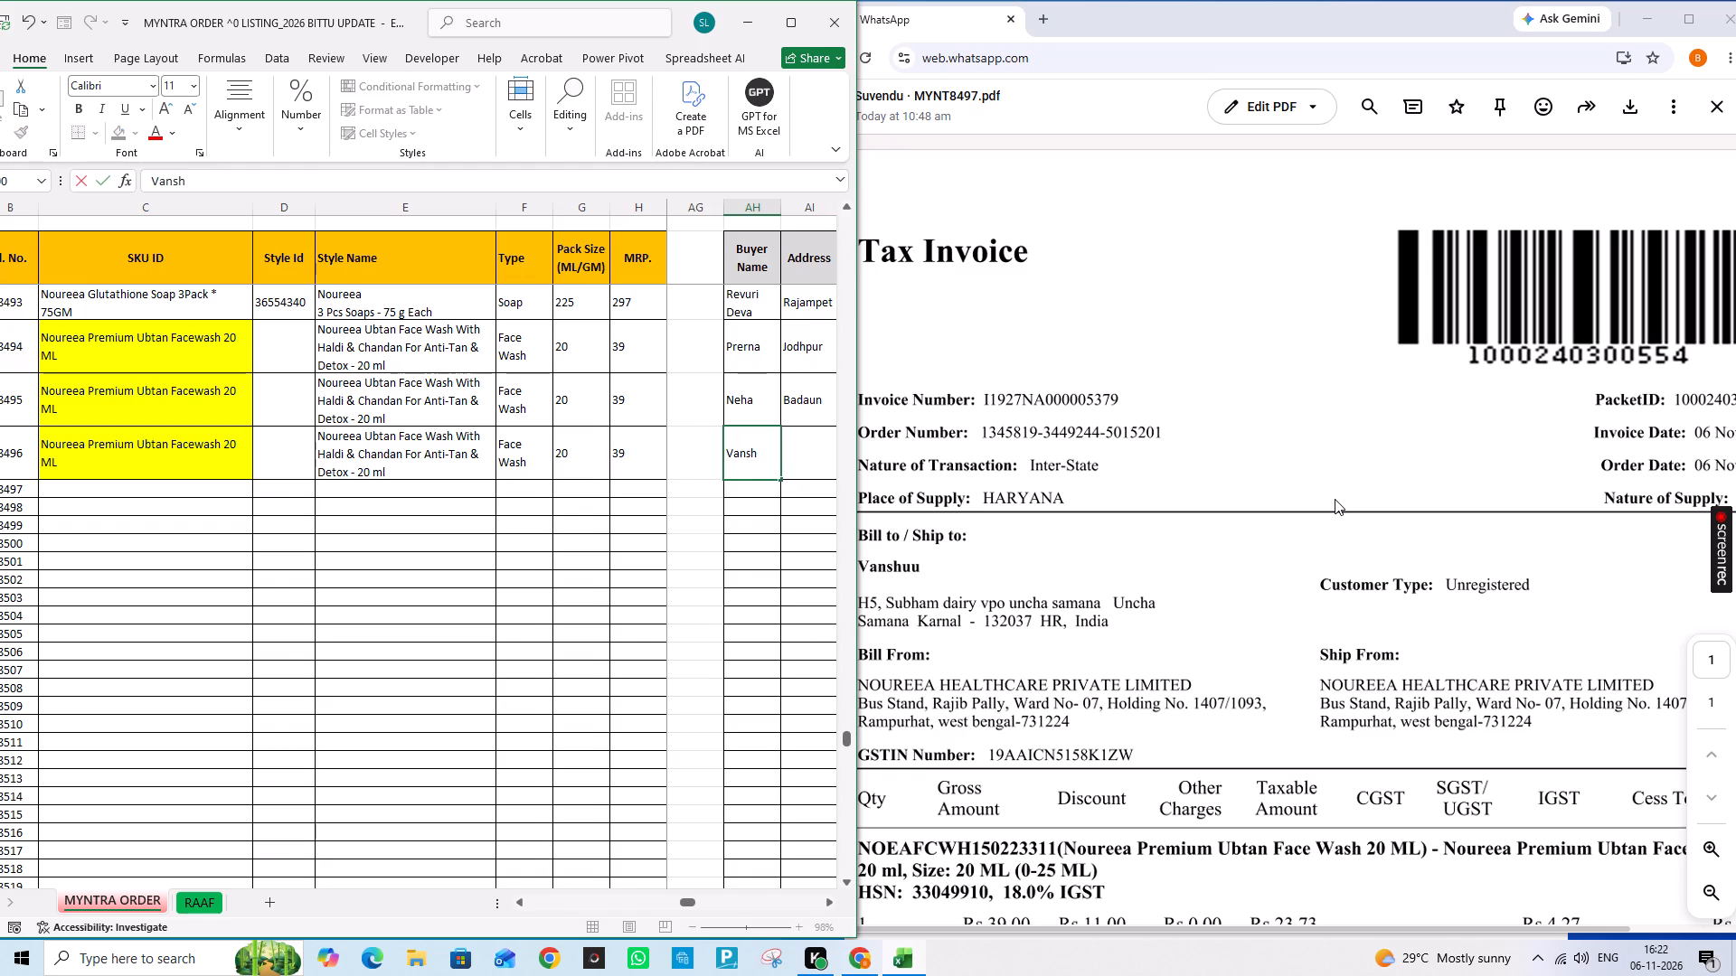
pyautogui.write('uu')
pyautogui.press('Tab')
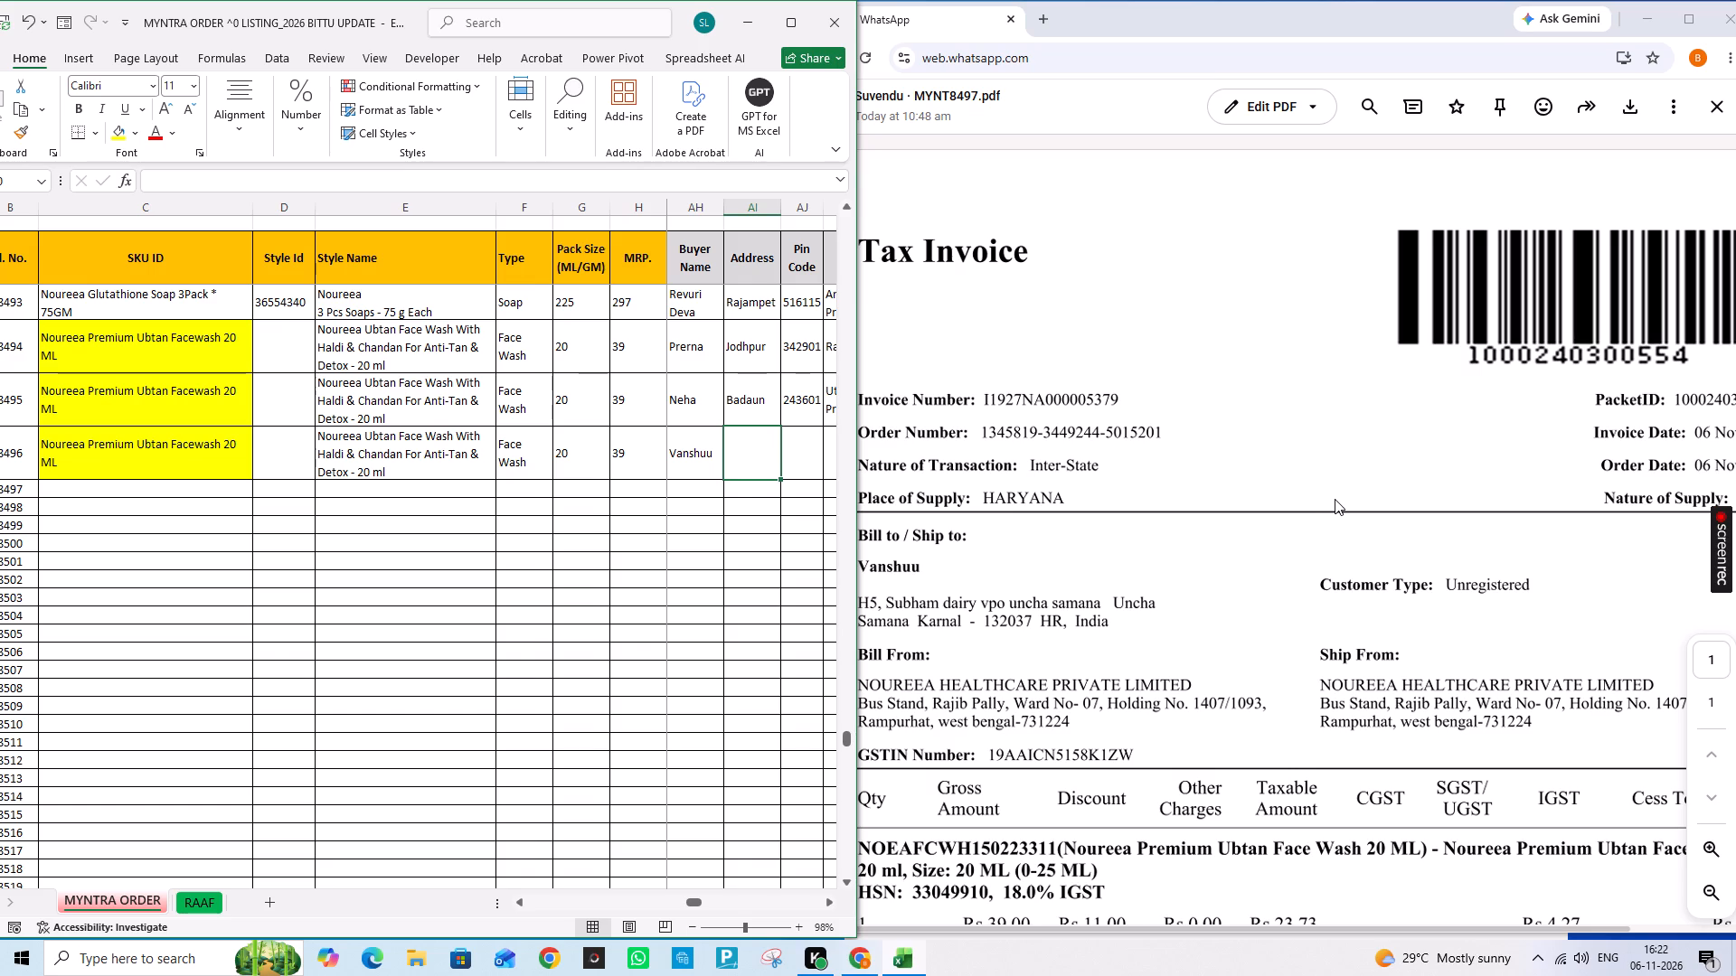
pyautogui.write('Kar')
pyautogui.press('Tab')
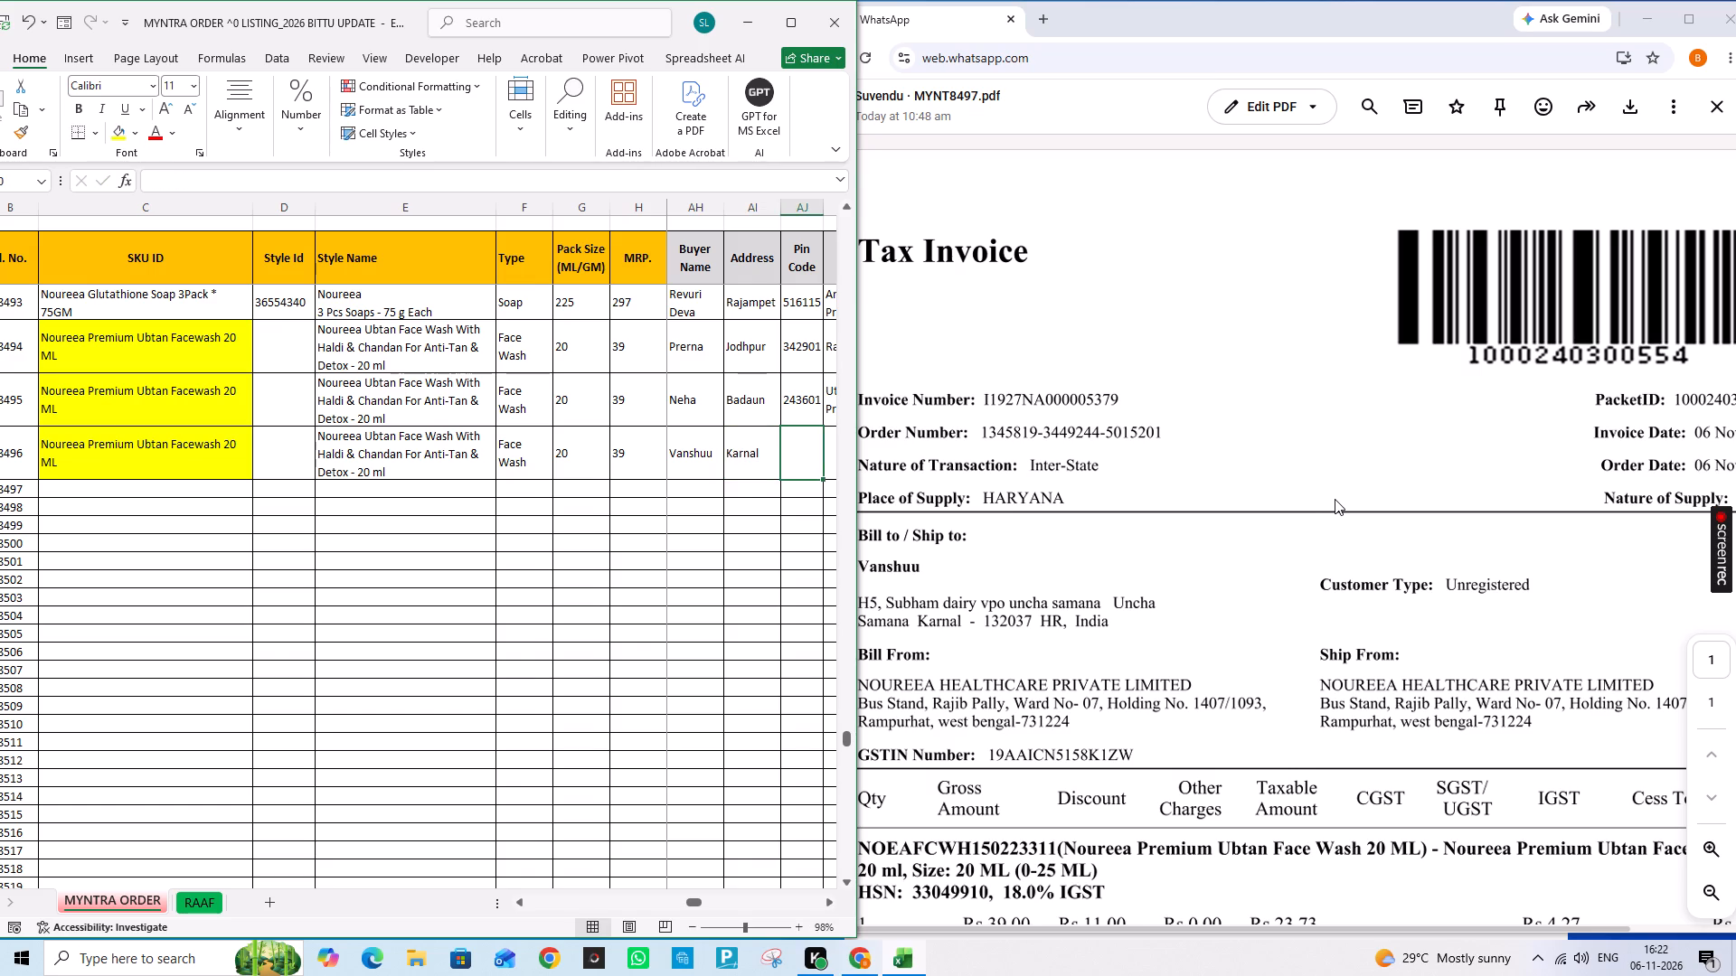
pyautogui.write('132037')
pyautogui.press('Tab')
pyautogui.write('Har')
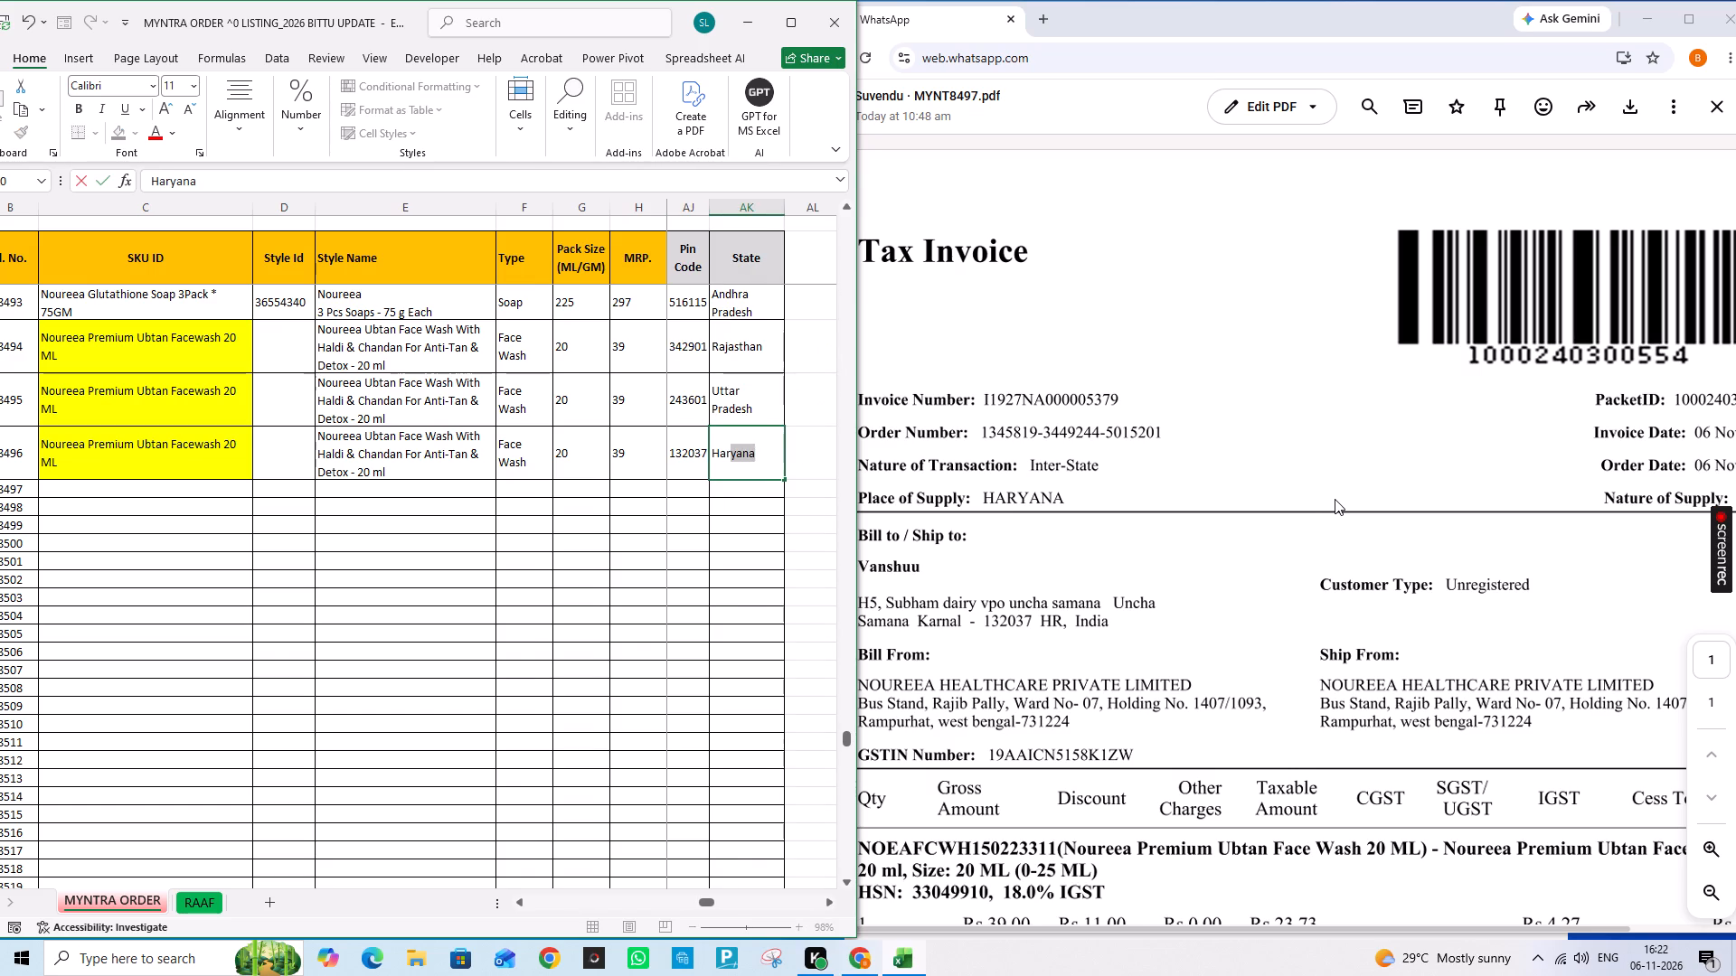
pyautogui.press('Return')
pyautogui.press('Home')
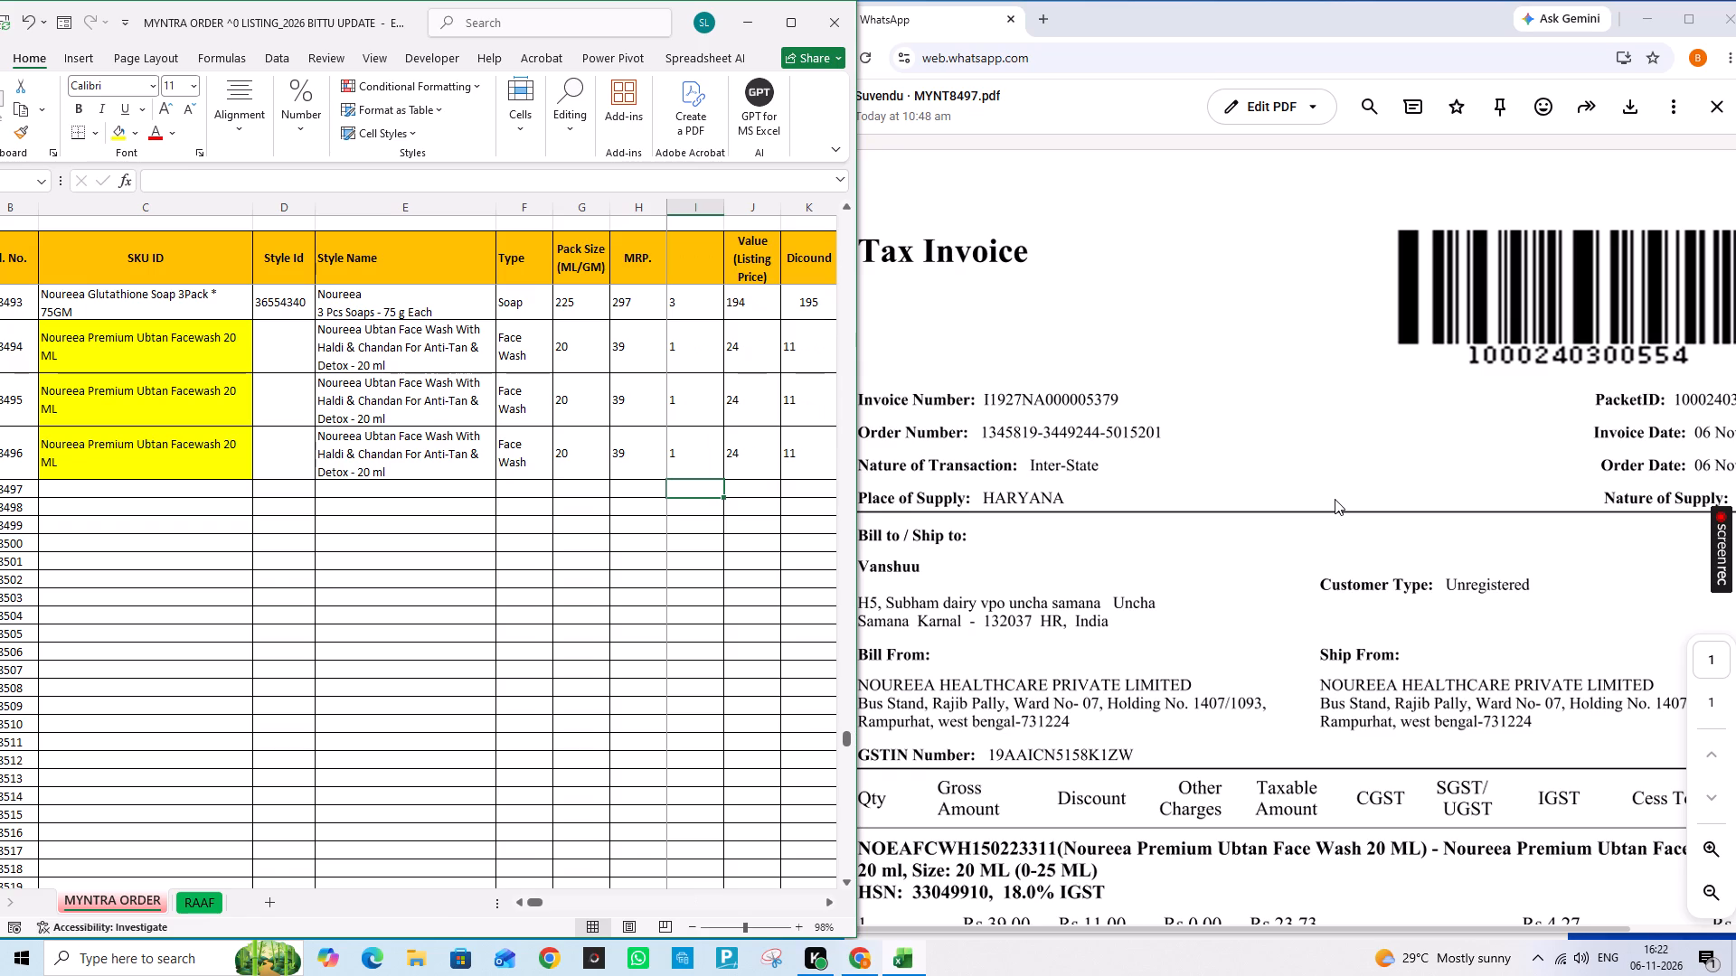
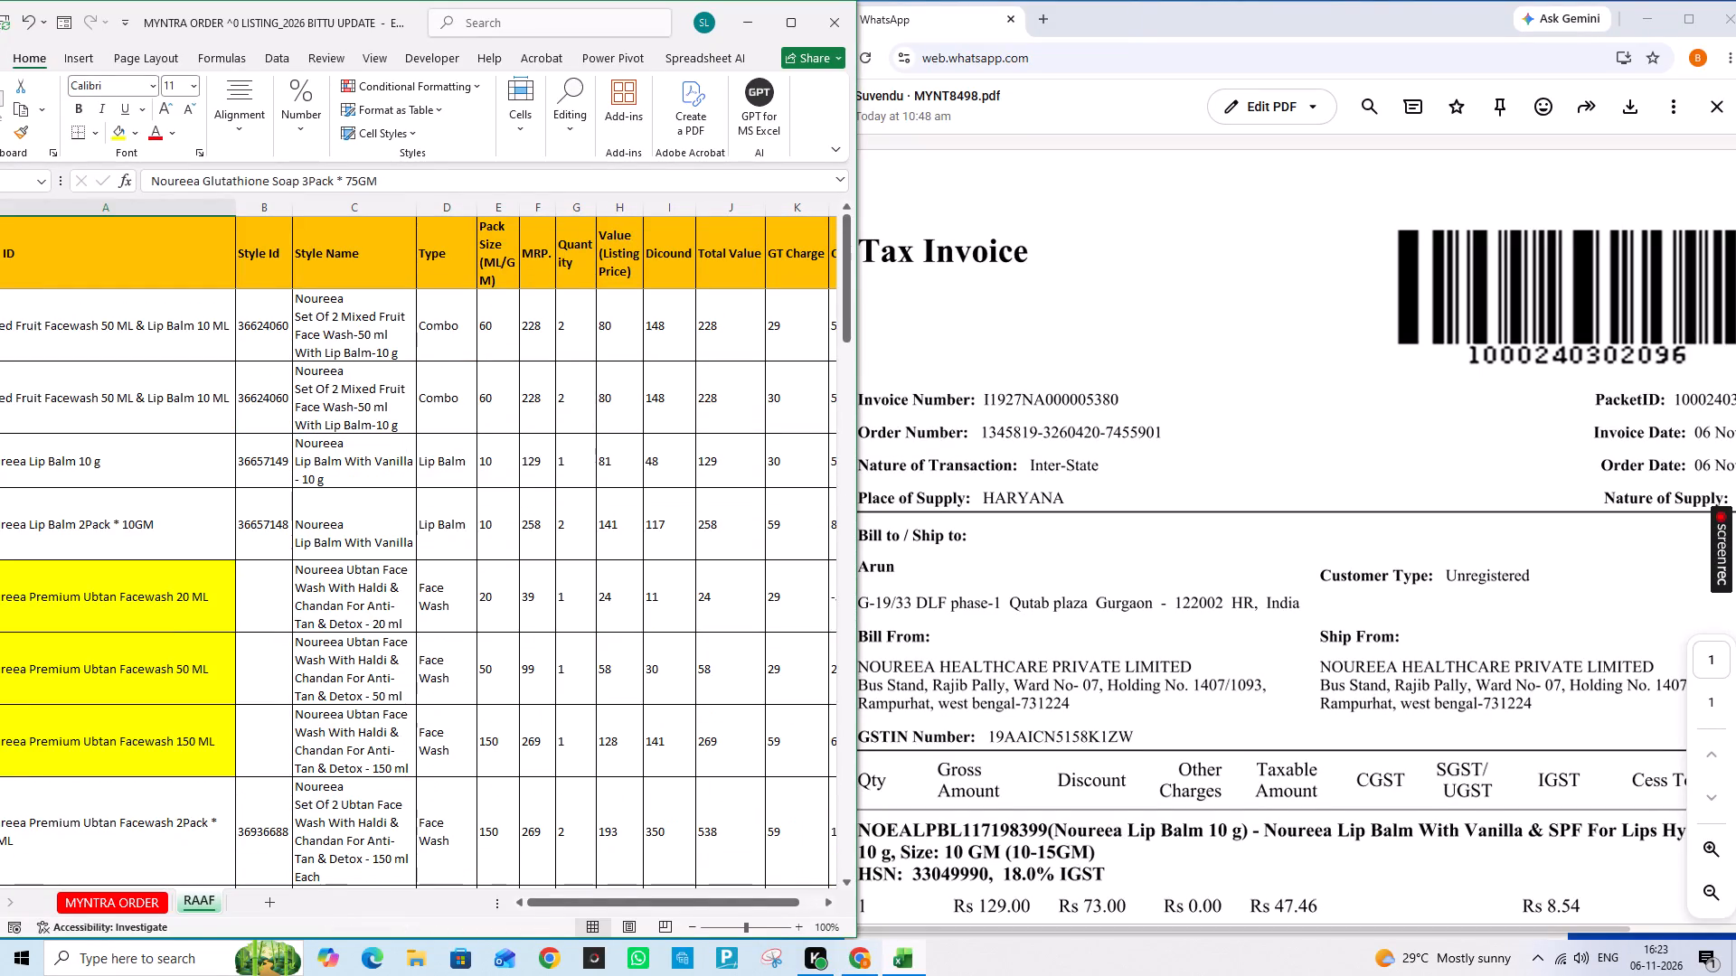
# Copy the Noureea Lip Balm 10 g entry, SKU ID through GT Charge, from the RAAF sheet into the MYNT8498 row of MYNTRA ORDER.
pyautogui.scroll(-1, 157, 643)
pyautogui.scroll(4, 212, 645)
pyautogui.click(107, 456)
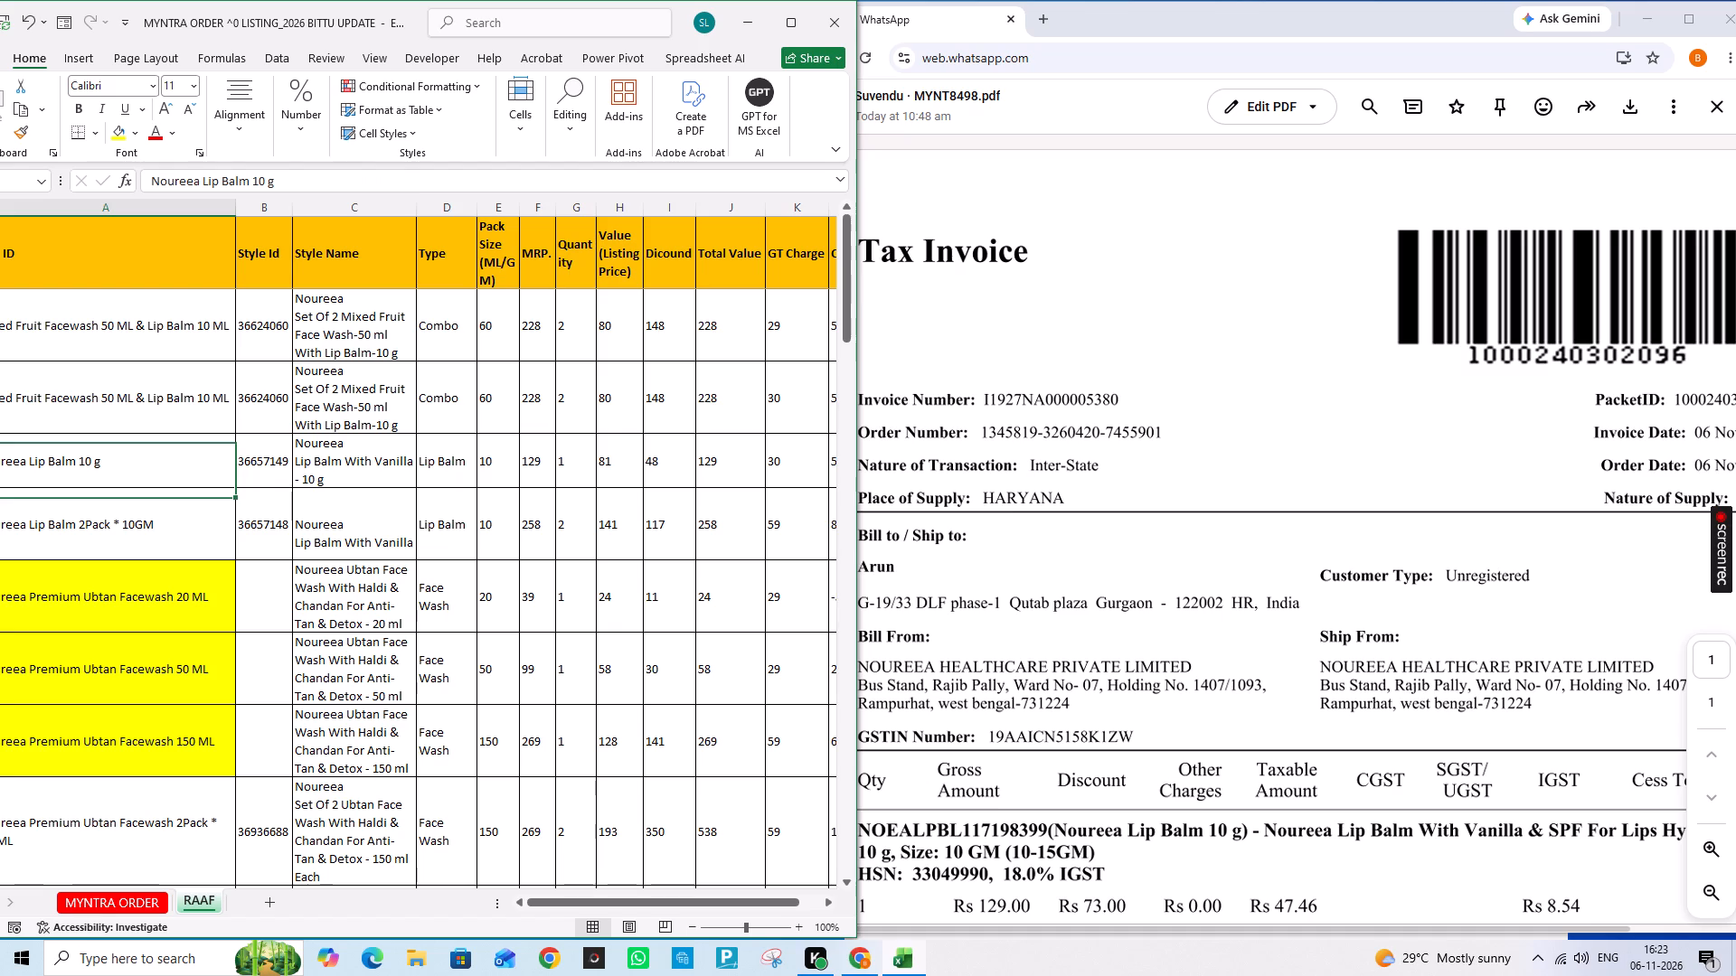
pyautogui.hotkey('shift', 'Right')
pyautogui.hotkey('shift', 'Right')
pyautogui.hotkey('shift', 'Right')
pyautogui.hotkey('shift', 'Right')
pyautogui.hotkey('shift', 'Right')
pyautogui.hotkey('shift', 'Right')
pyautogui.hotkey('shift', 'Right')
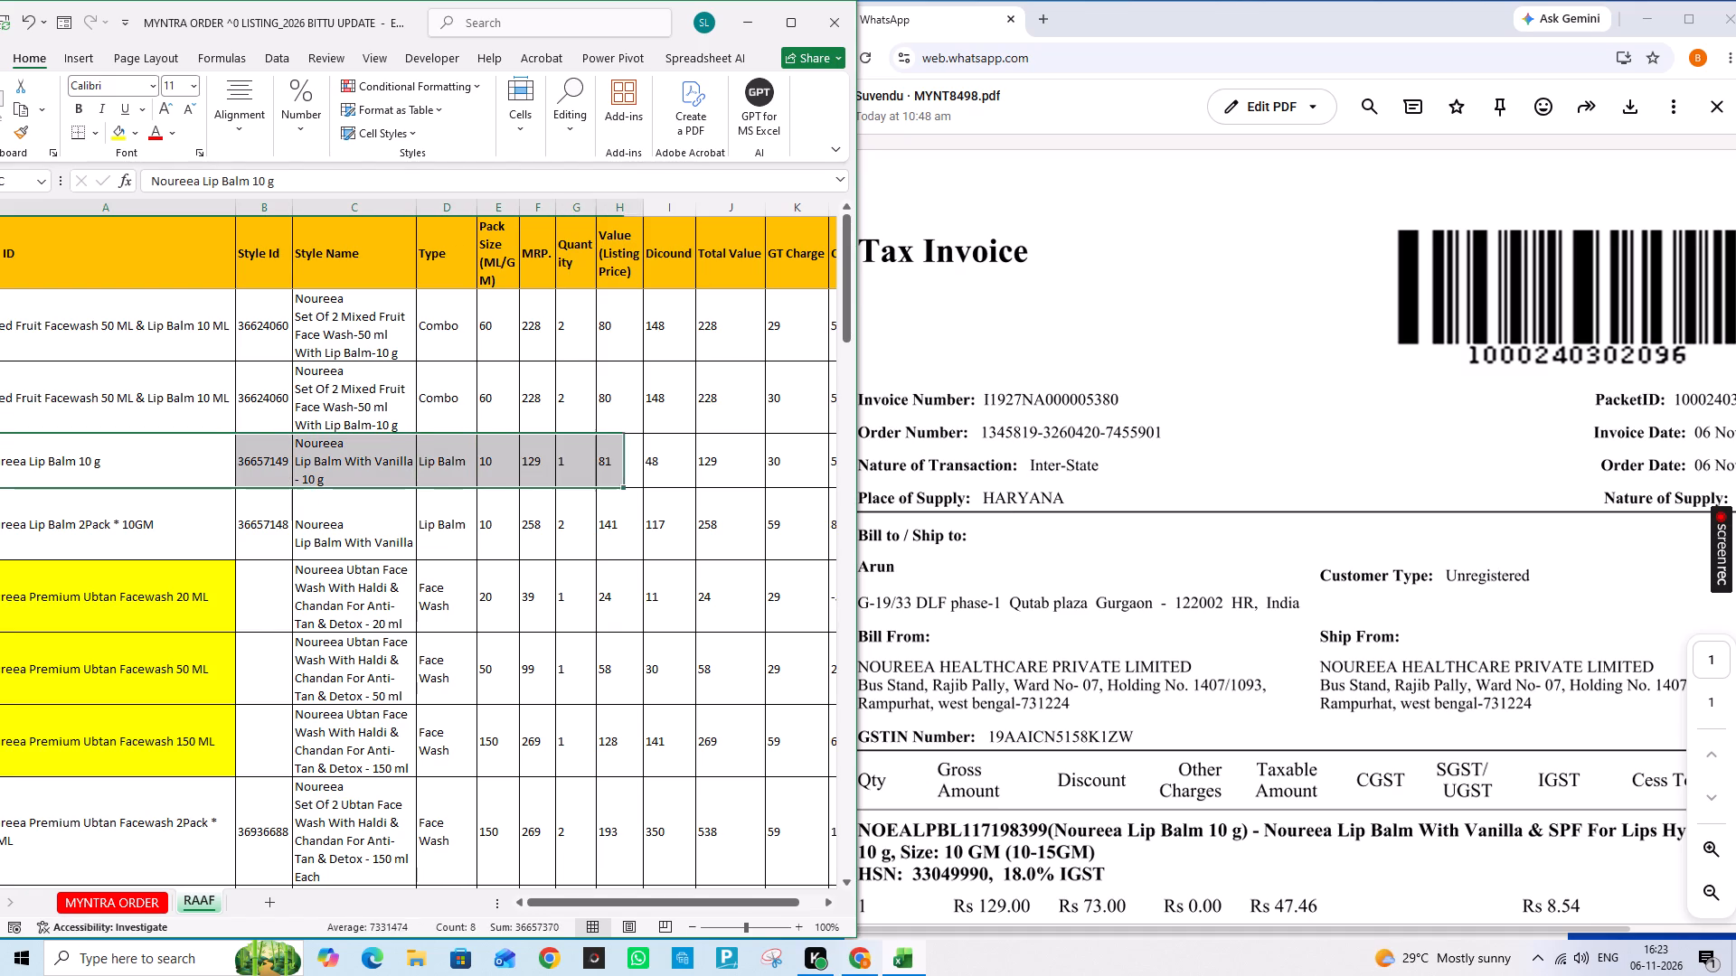
pyautogui.hotkey('shift', 'Right')
pyautogui.hotkey('shift', 'Right')
pyautogui.hotkey('shift', 'Right')
pyautogui.hotkey('shift', 'Right')
pyautogui.hotkey('shift', 'Left')
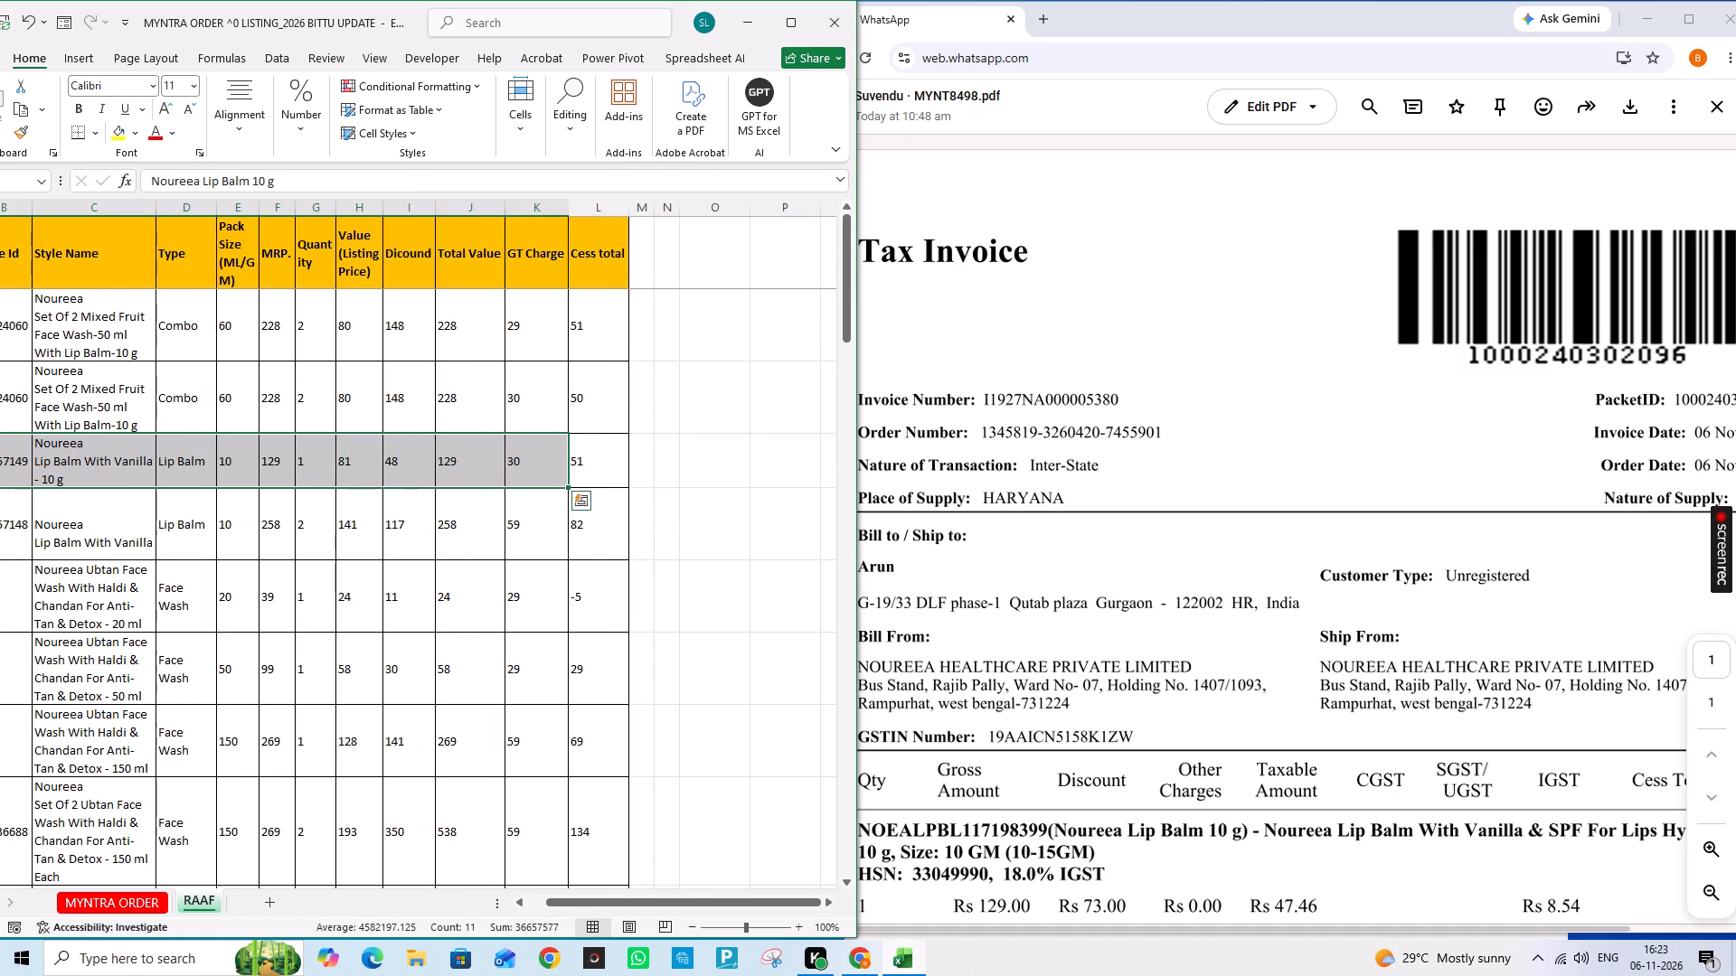
pyautogui.hotkey('ctrl', 'c')
pyautogui.hotkey('ctrl', 'pageup')
pyautogui.press('Down')
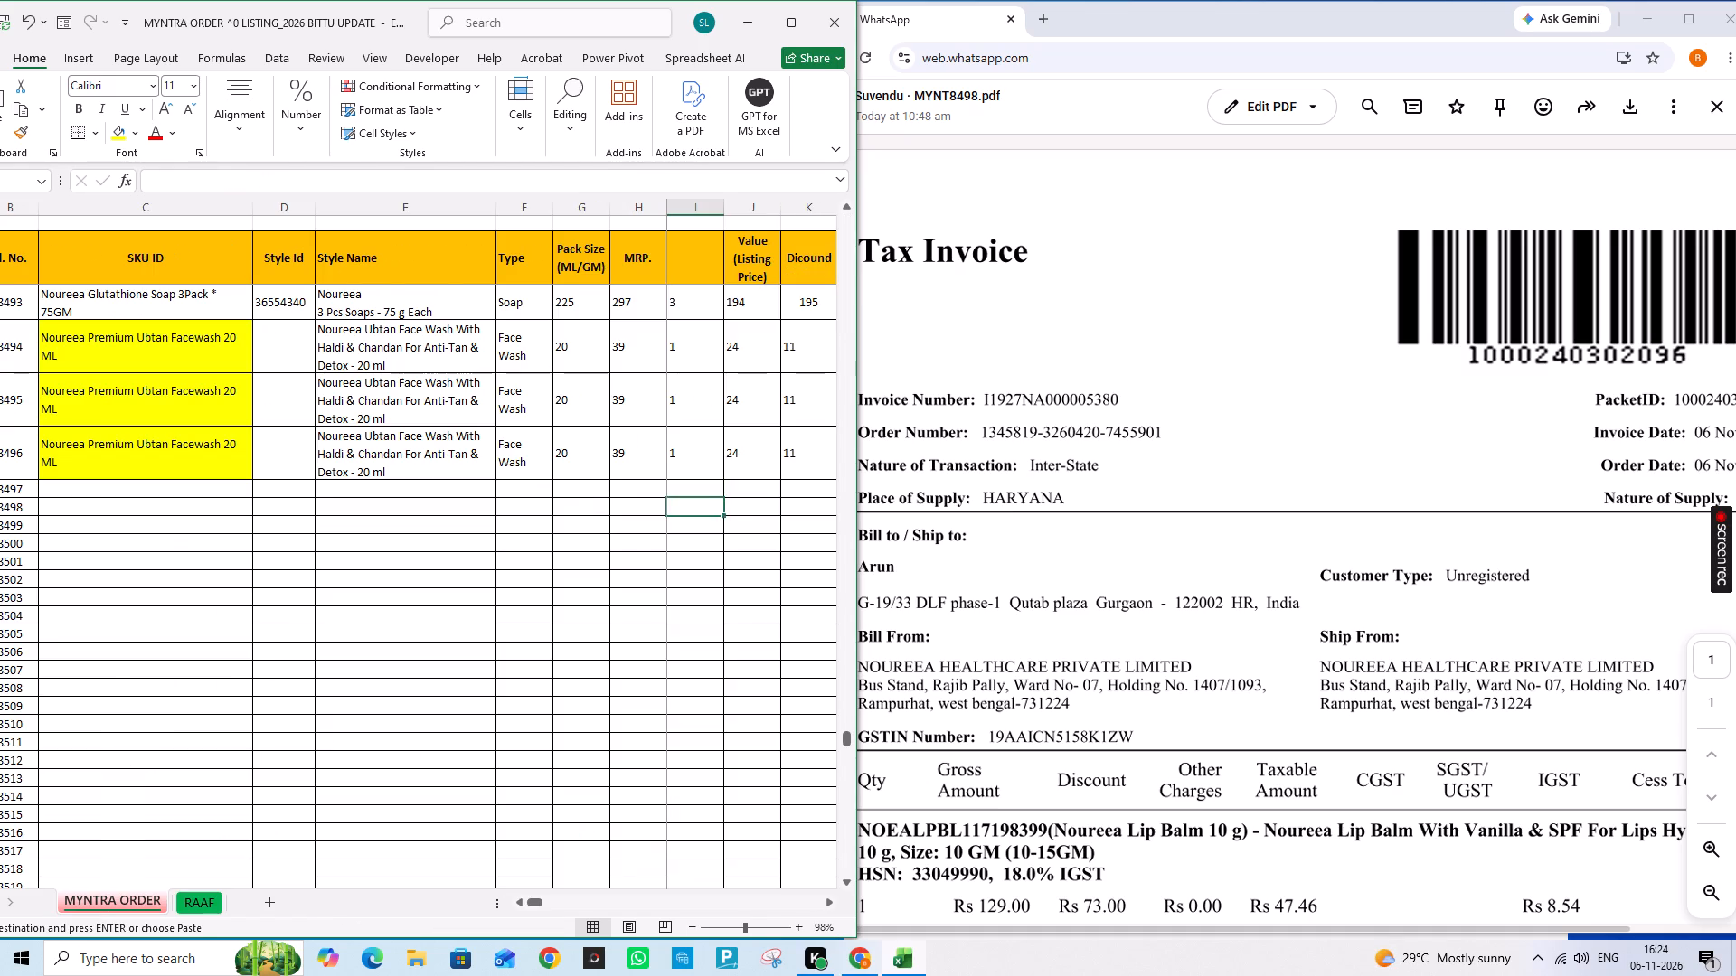
pyautogui.press('Up')
pyautogui.press('Left')
pyautogui.press('Left')
pyautogui.press('Left')
pyautogui.press('Left')
pyautogui.press('Left')
pyautogui.press('Left')
pyautogui.press('Left')
pyautogui.press('Right')
pyautogui.press('Right')
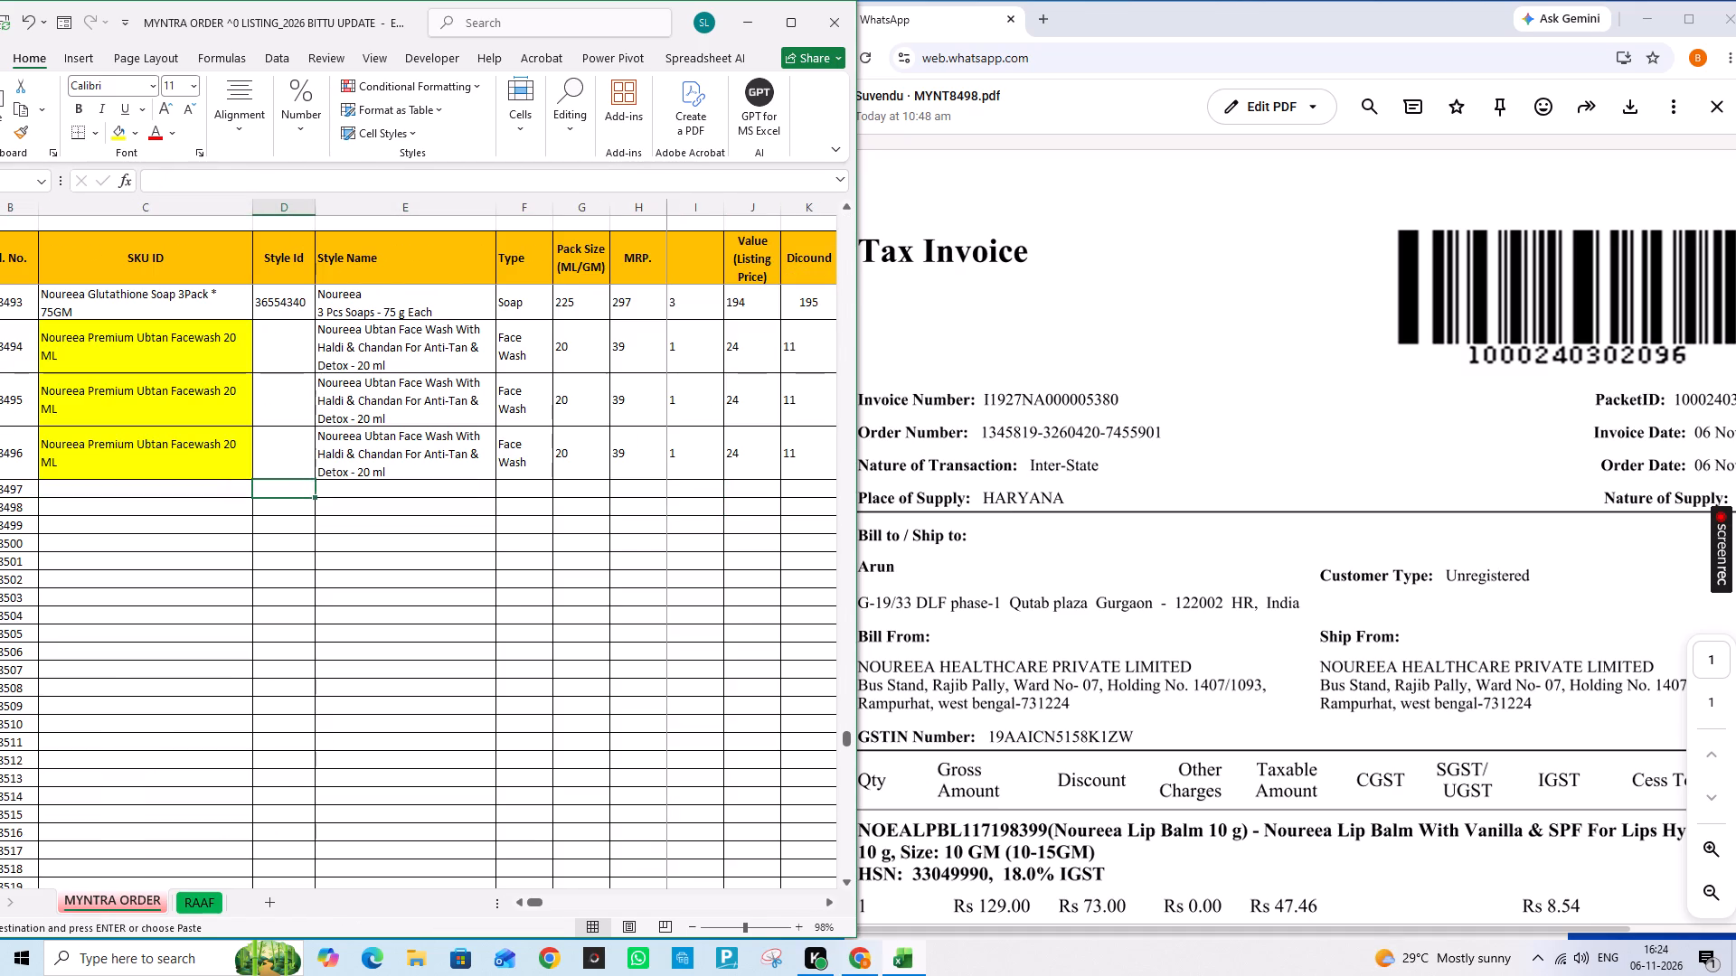
pyautogui.press('Left')
pyautogui.press('Return')
pyautogui.press('Right')
pyautogui.press('Right')
pyautogui.press('Right')
pyautogui.press('Right')
pyautogui.press('Right')
pyautogui.press('Right')
pyautogui.press('Right')
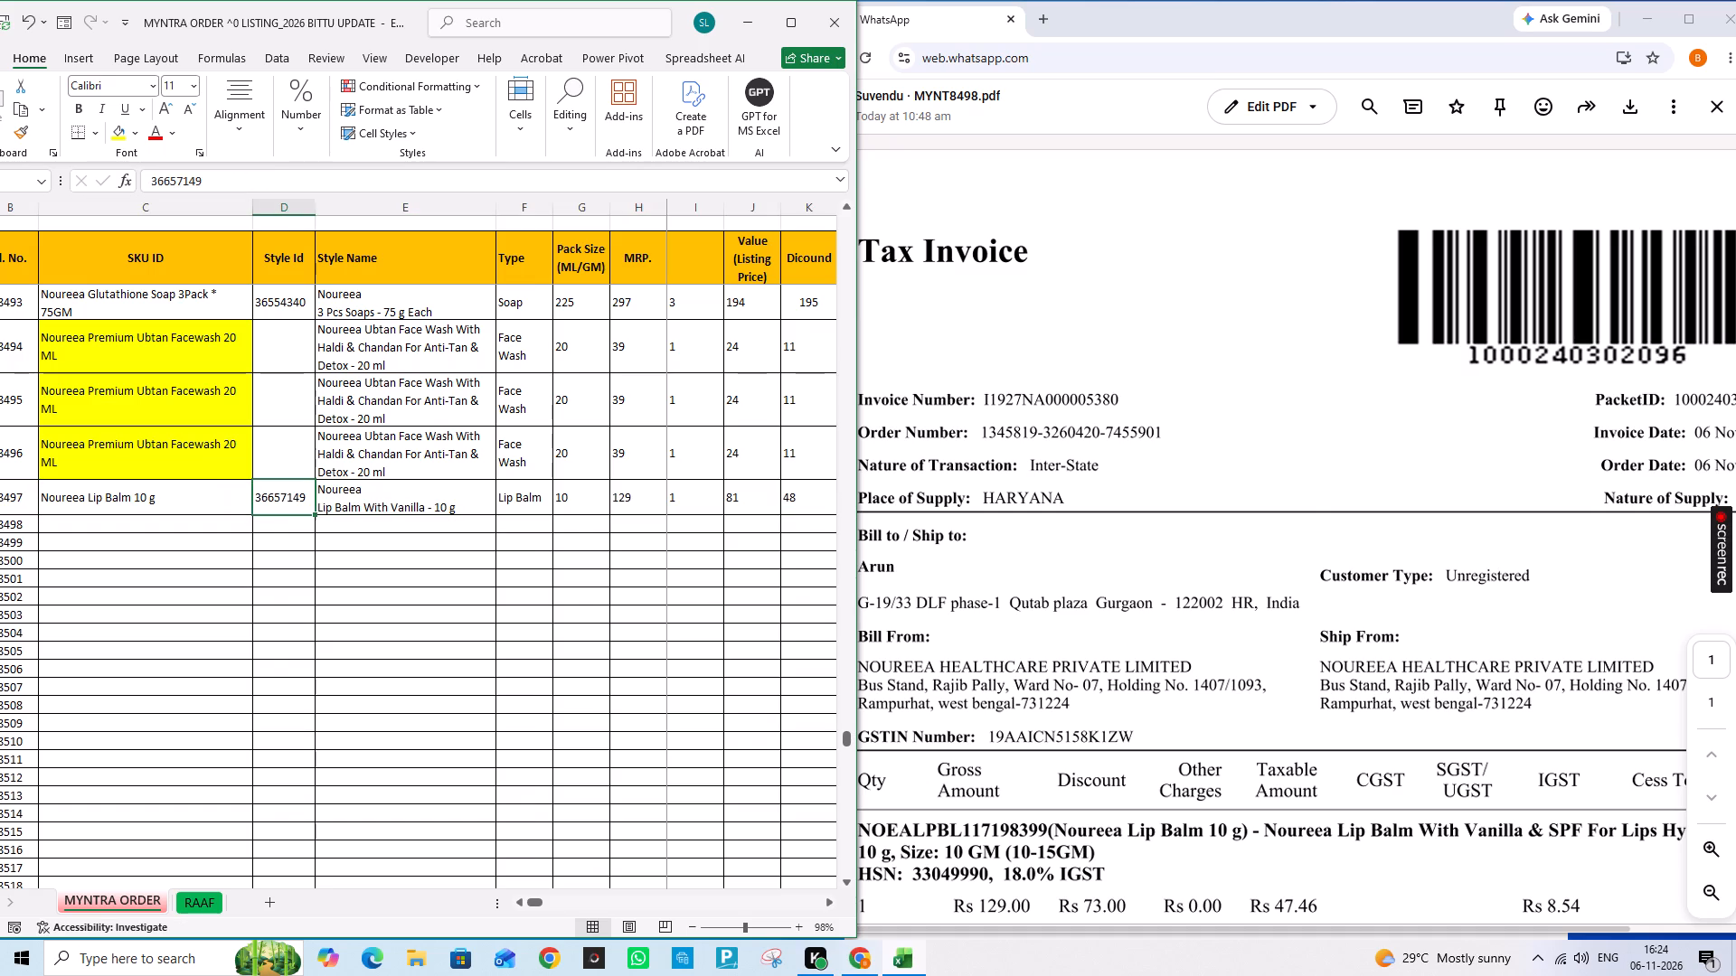
pyautogui.press('Right')
pyautogui.press('Right')
pyautogui.press('Right')
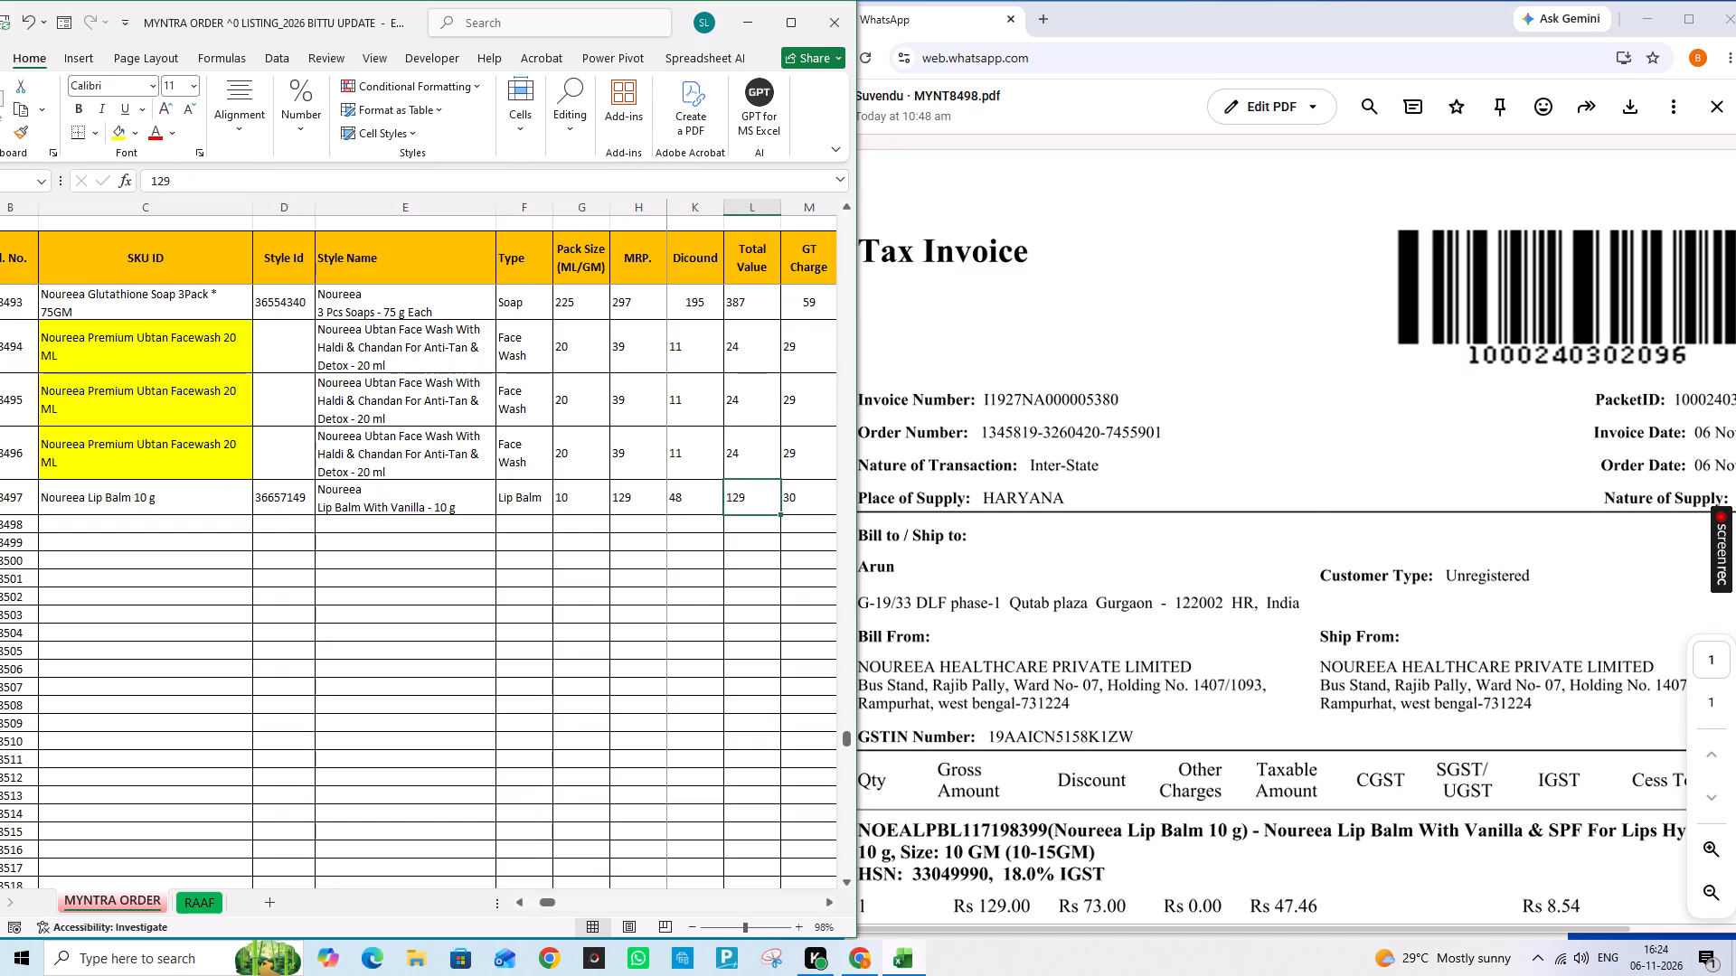
pyautogui.press('Right')
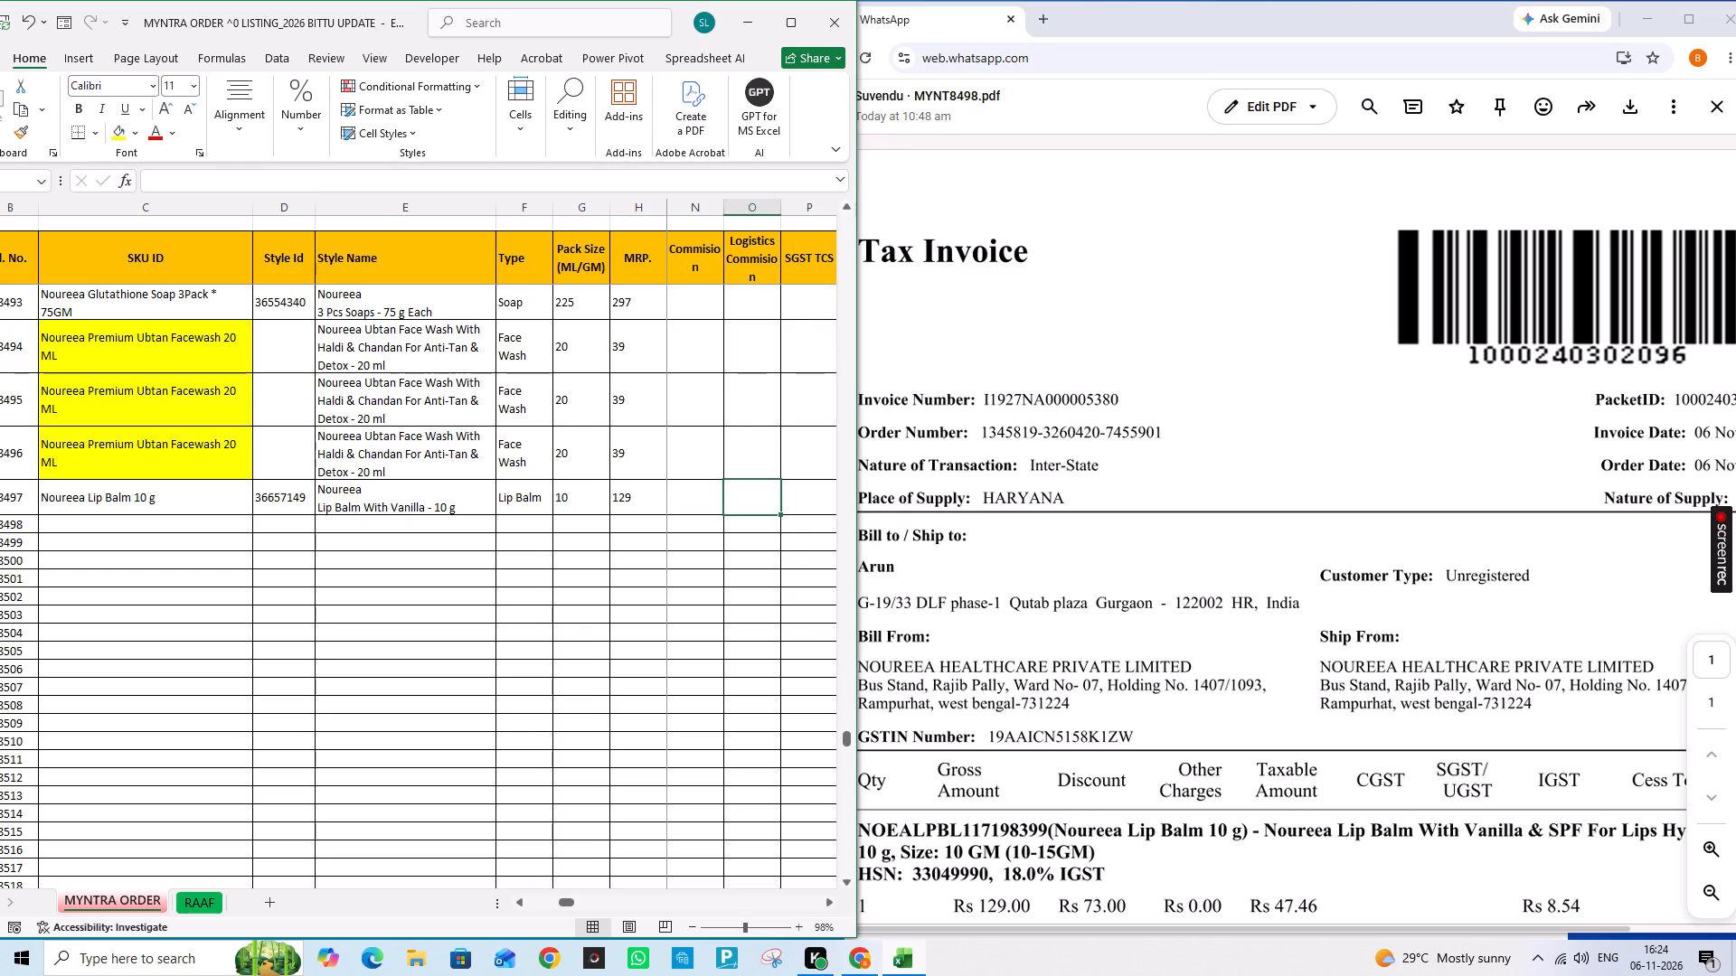
pyautogui.press('Right')
pyautogui.press('Right')
pyautogui.press('Right')
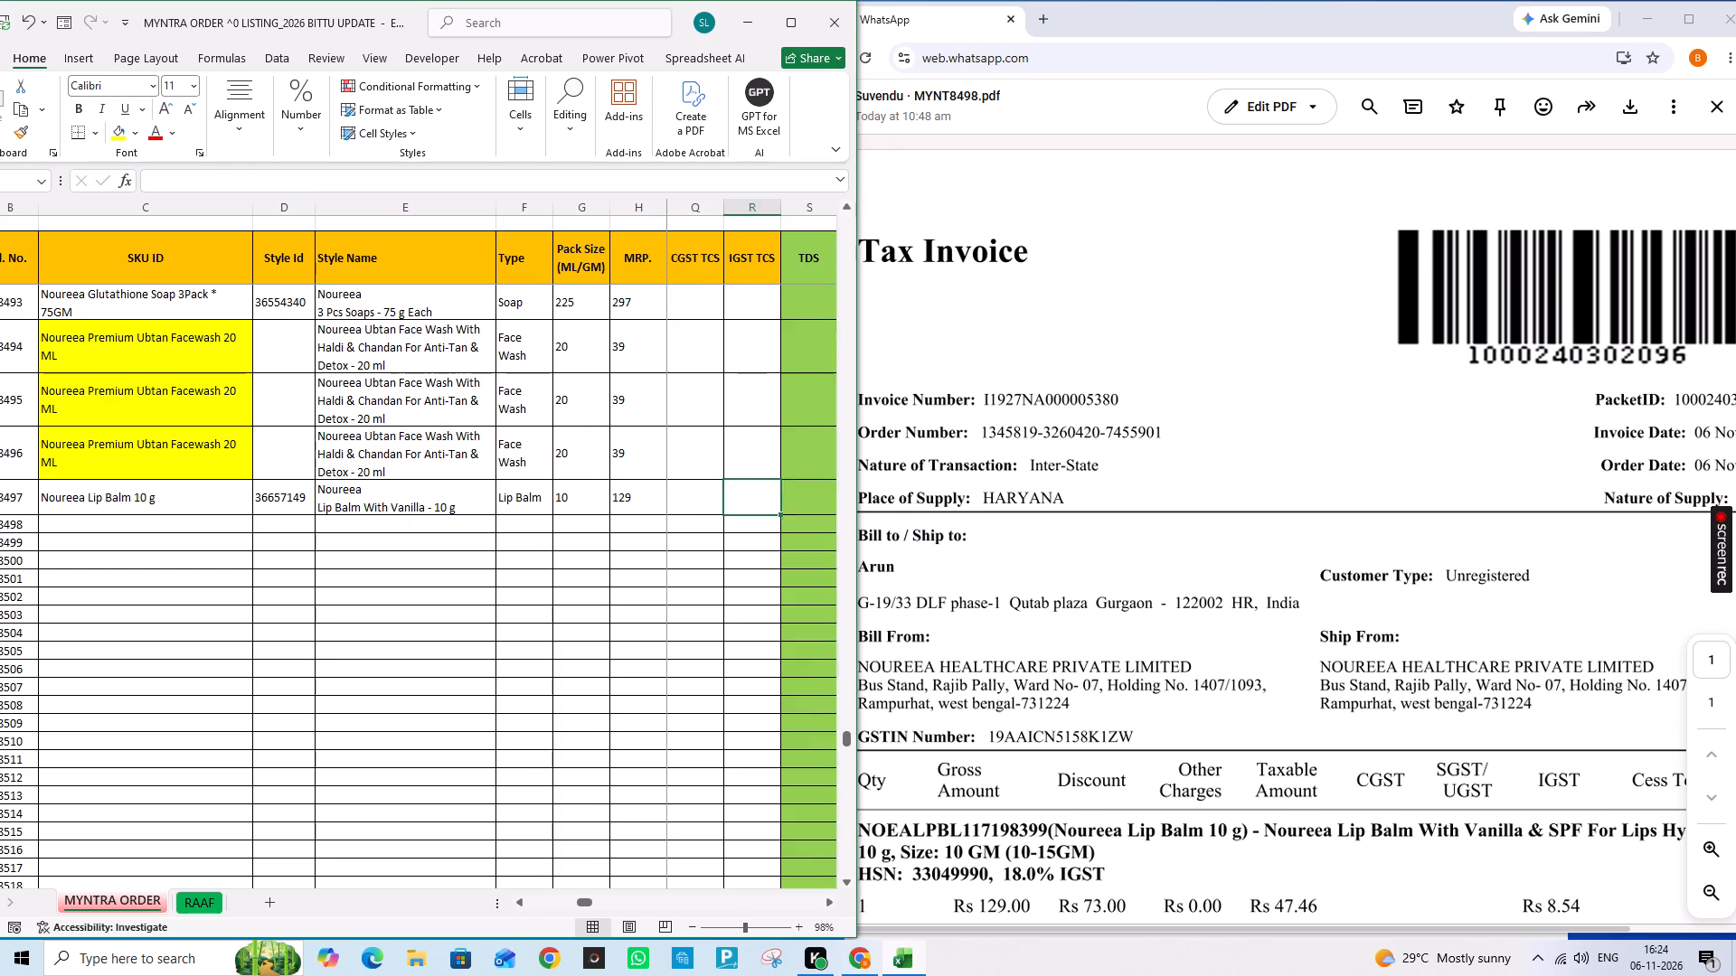
pyautogui.press('Right')
pyautogui.press('Right')
pyautogui.press('Right')
pyautogui.press('Right')
pyautogui.press('Right')
pyautogui.press('Right')
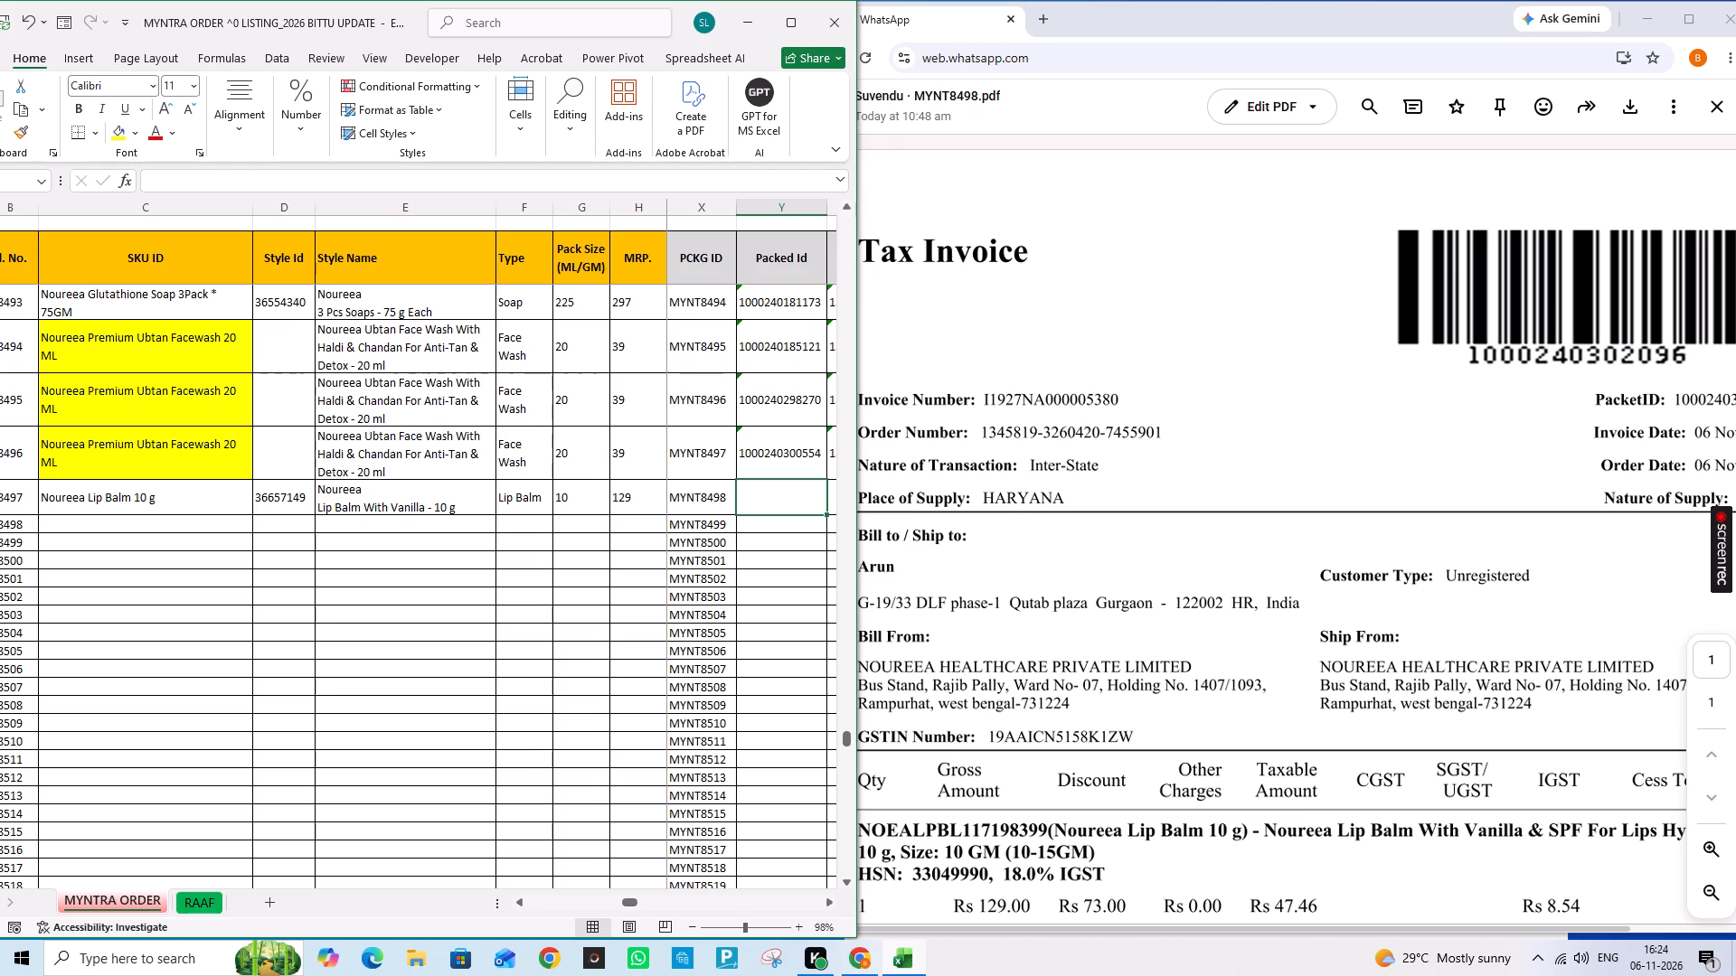
pyautogui.press("'")
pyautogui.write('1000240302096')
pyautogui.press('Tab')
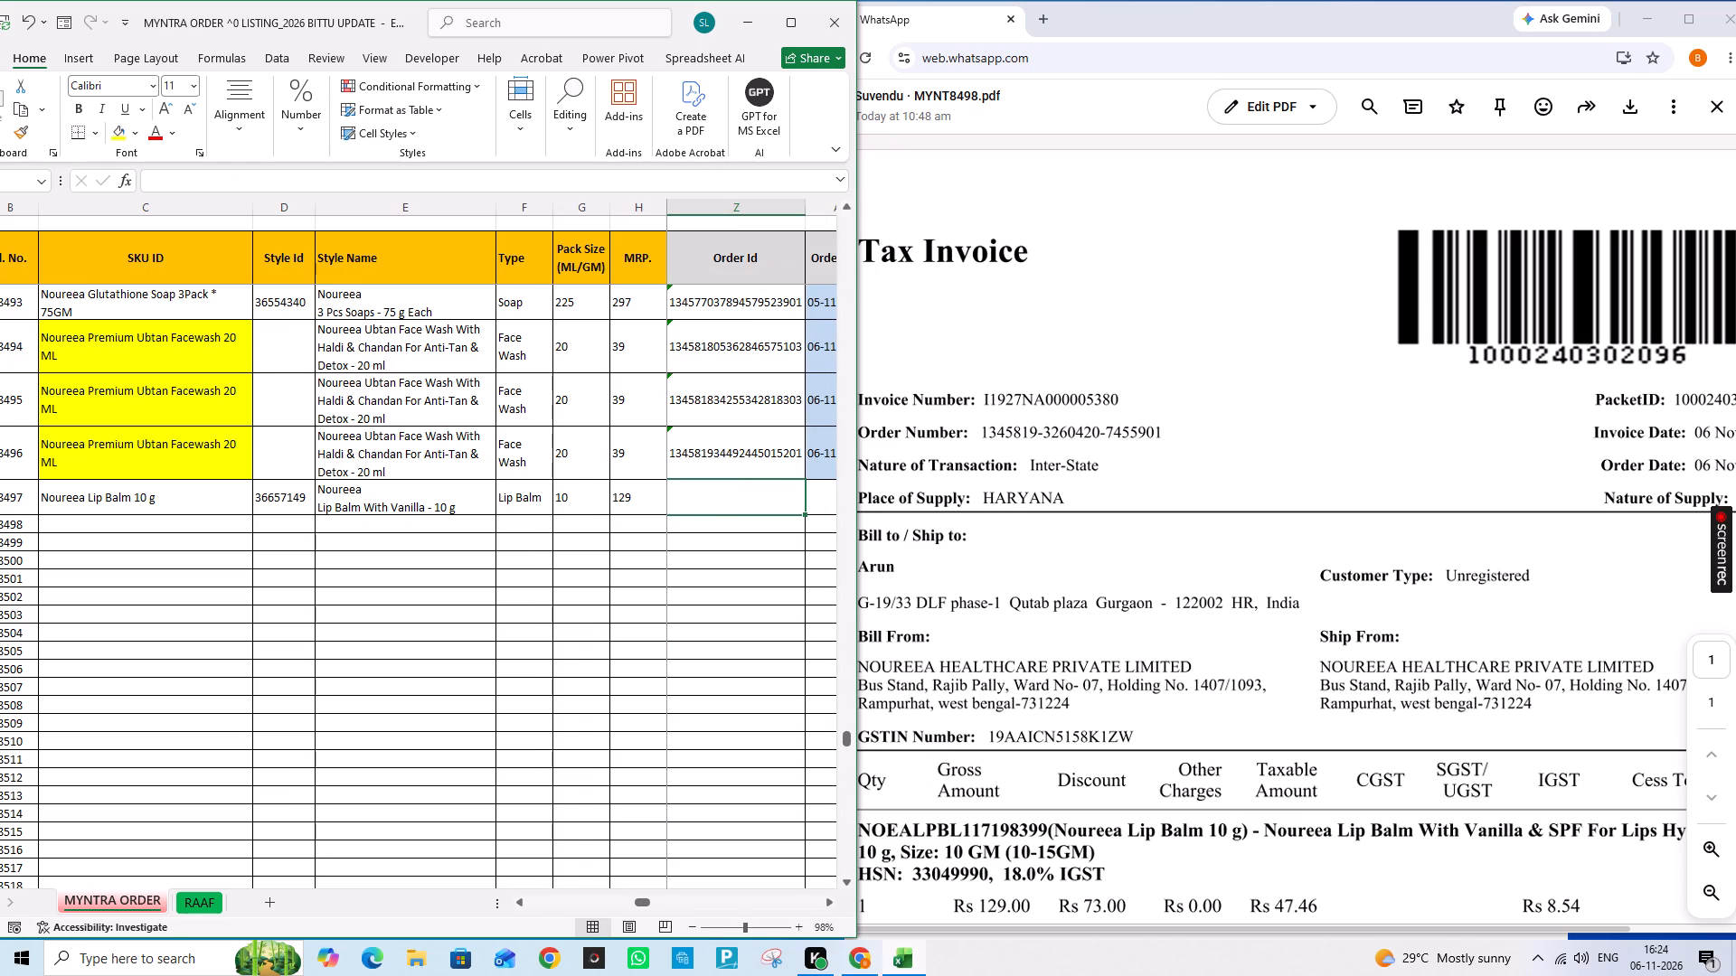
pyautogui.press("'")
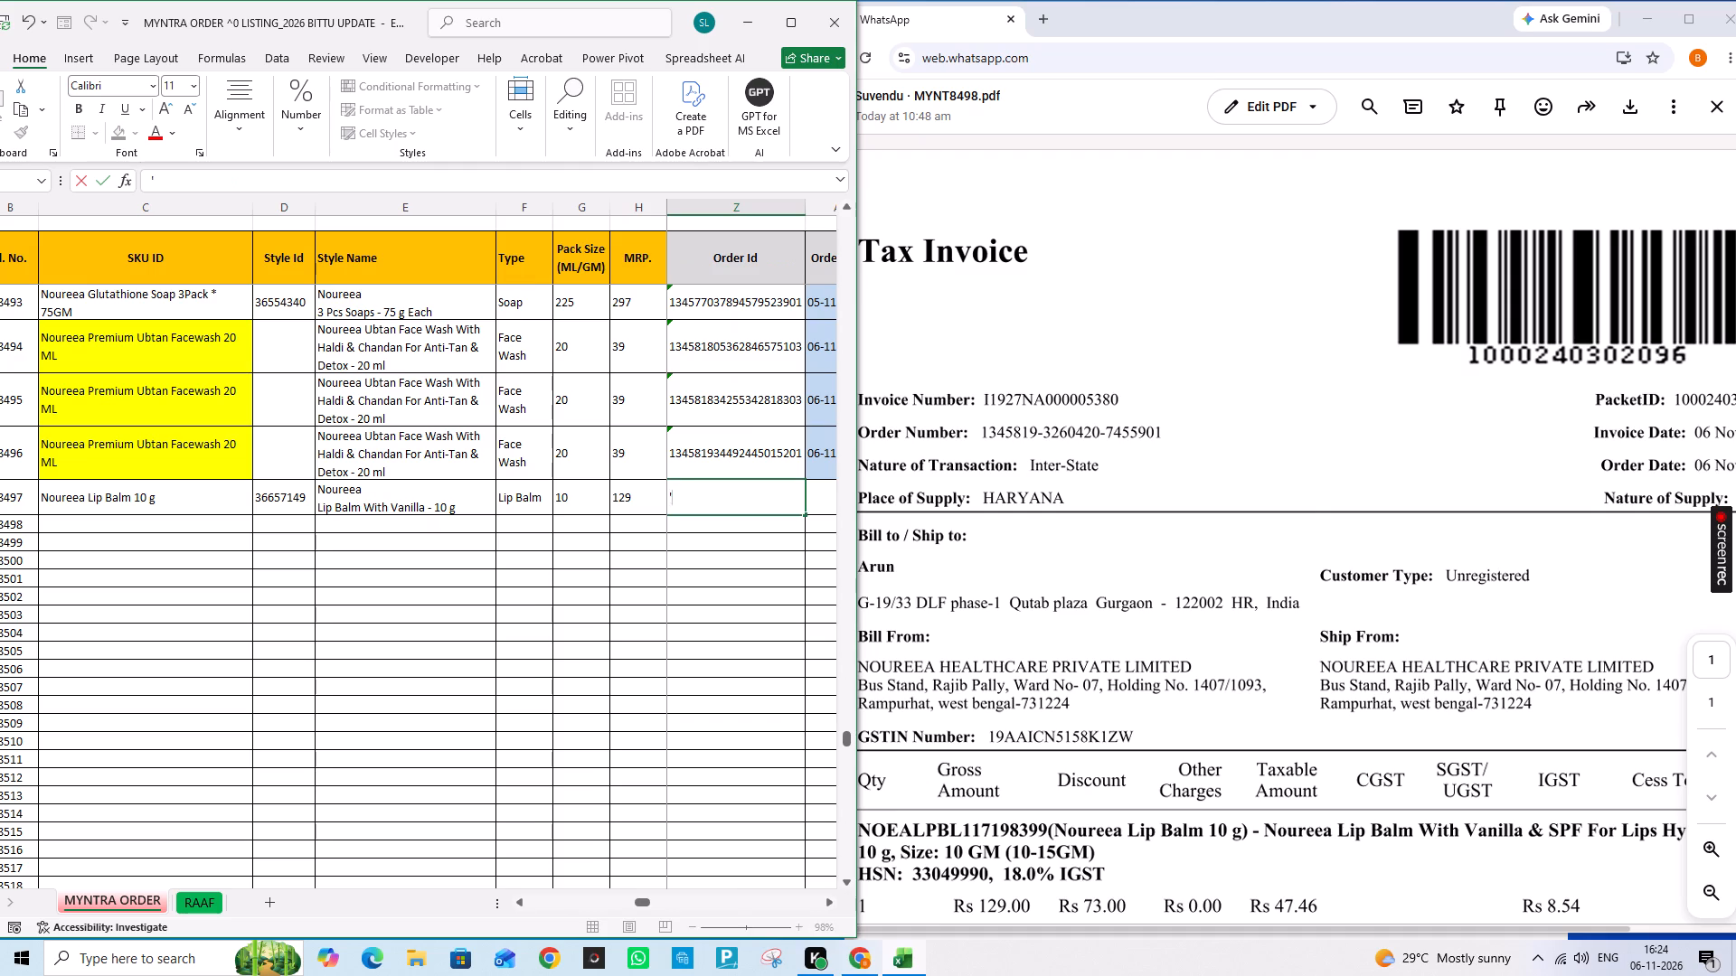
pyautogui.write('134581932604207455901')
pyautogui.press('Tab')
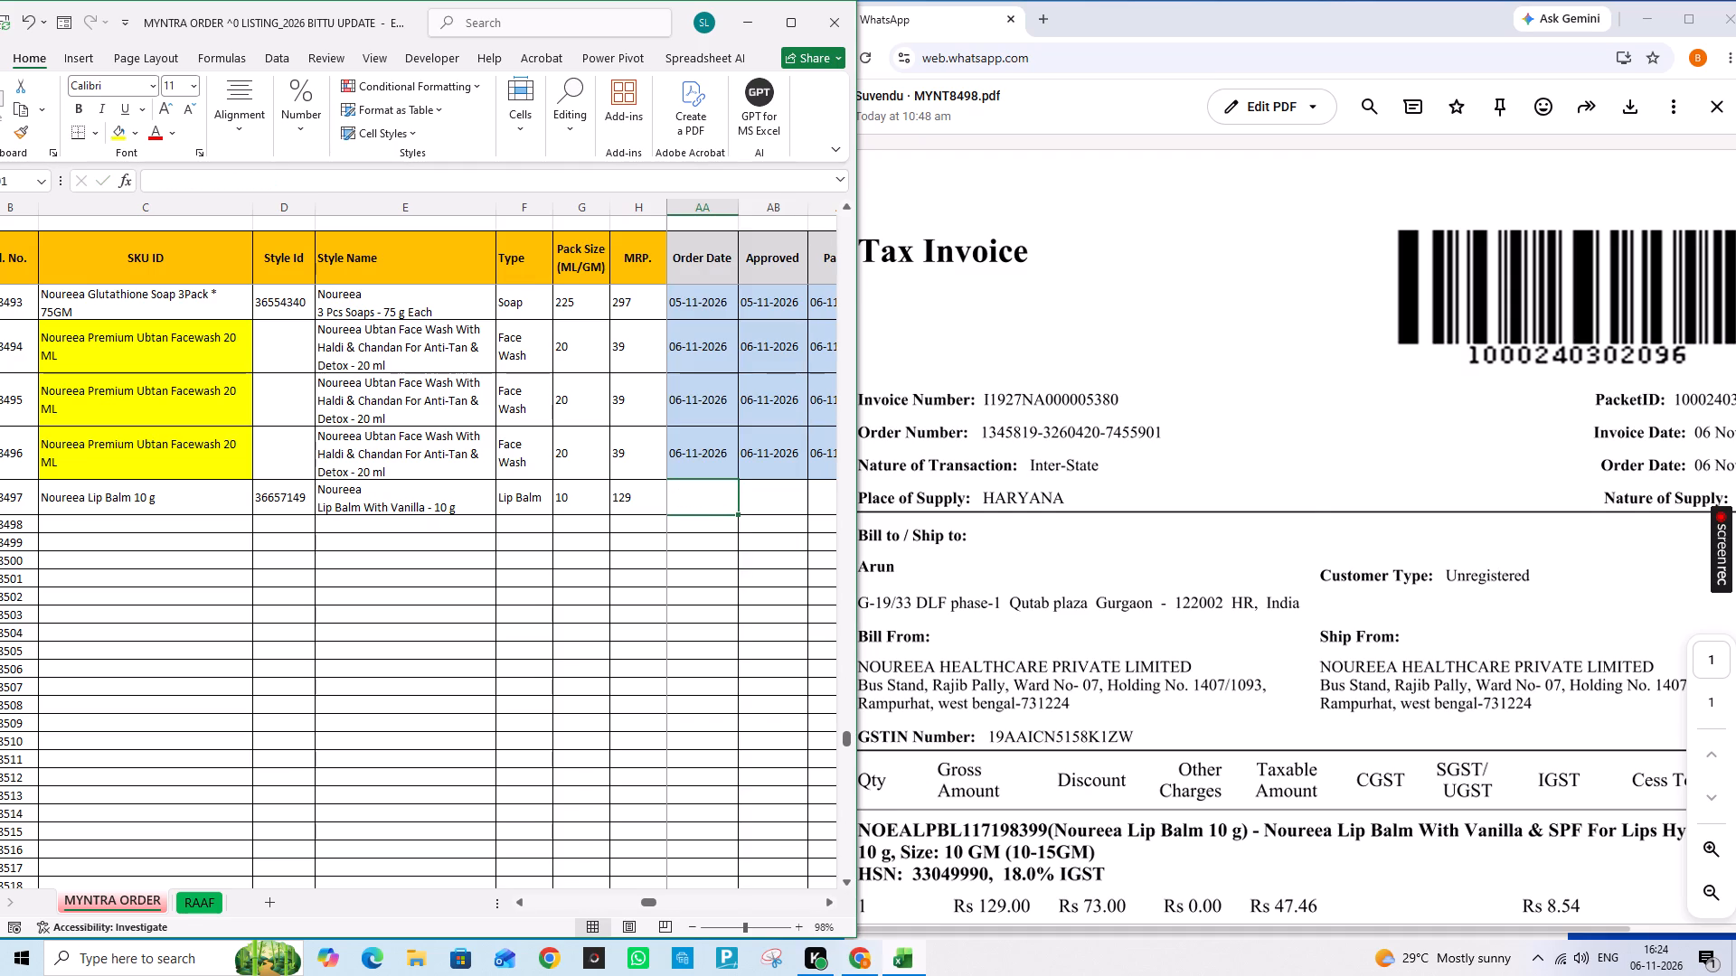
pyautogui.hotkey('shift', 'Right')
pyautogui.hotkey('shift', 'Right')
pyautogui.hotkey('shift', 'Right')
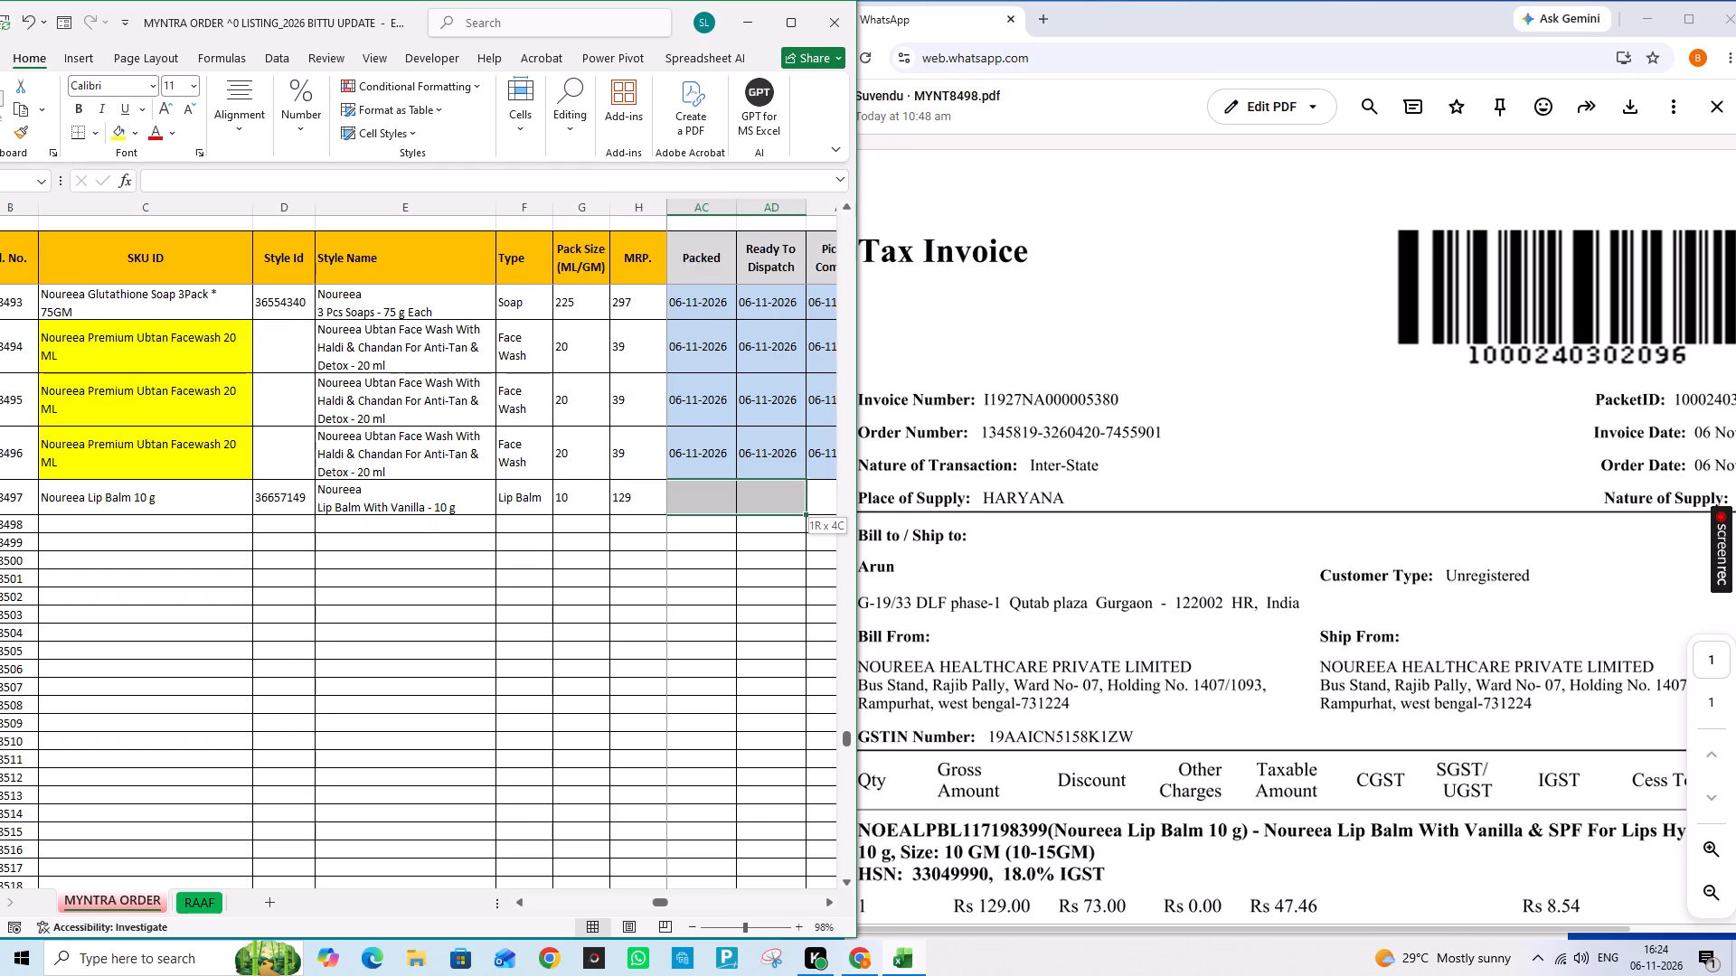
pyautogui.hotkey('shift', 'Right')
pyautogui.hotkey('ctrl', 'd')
# Enter the buyer's name, city, postal code and state from the open tax invoice into the MYNT8498 row.
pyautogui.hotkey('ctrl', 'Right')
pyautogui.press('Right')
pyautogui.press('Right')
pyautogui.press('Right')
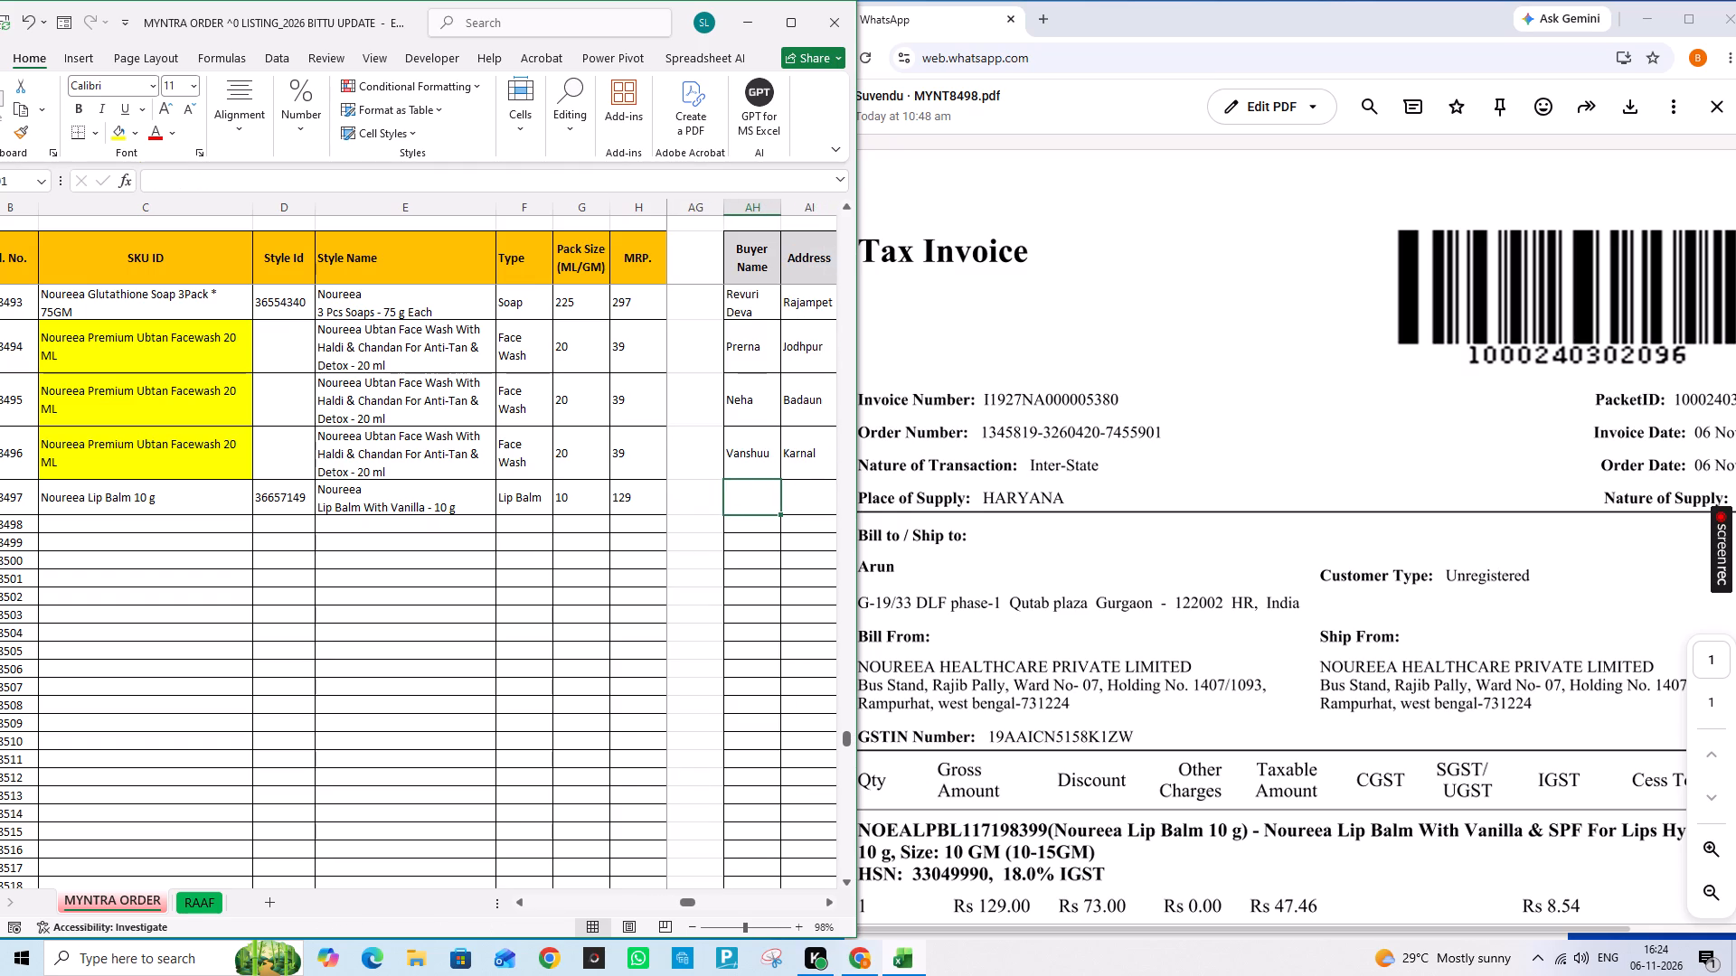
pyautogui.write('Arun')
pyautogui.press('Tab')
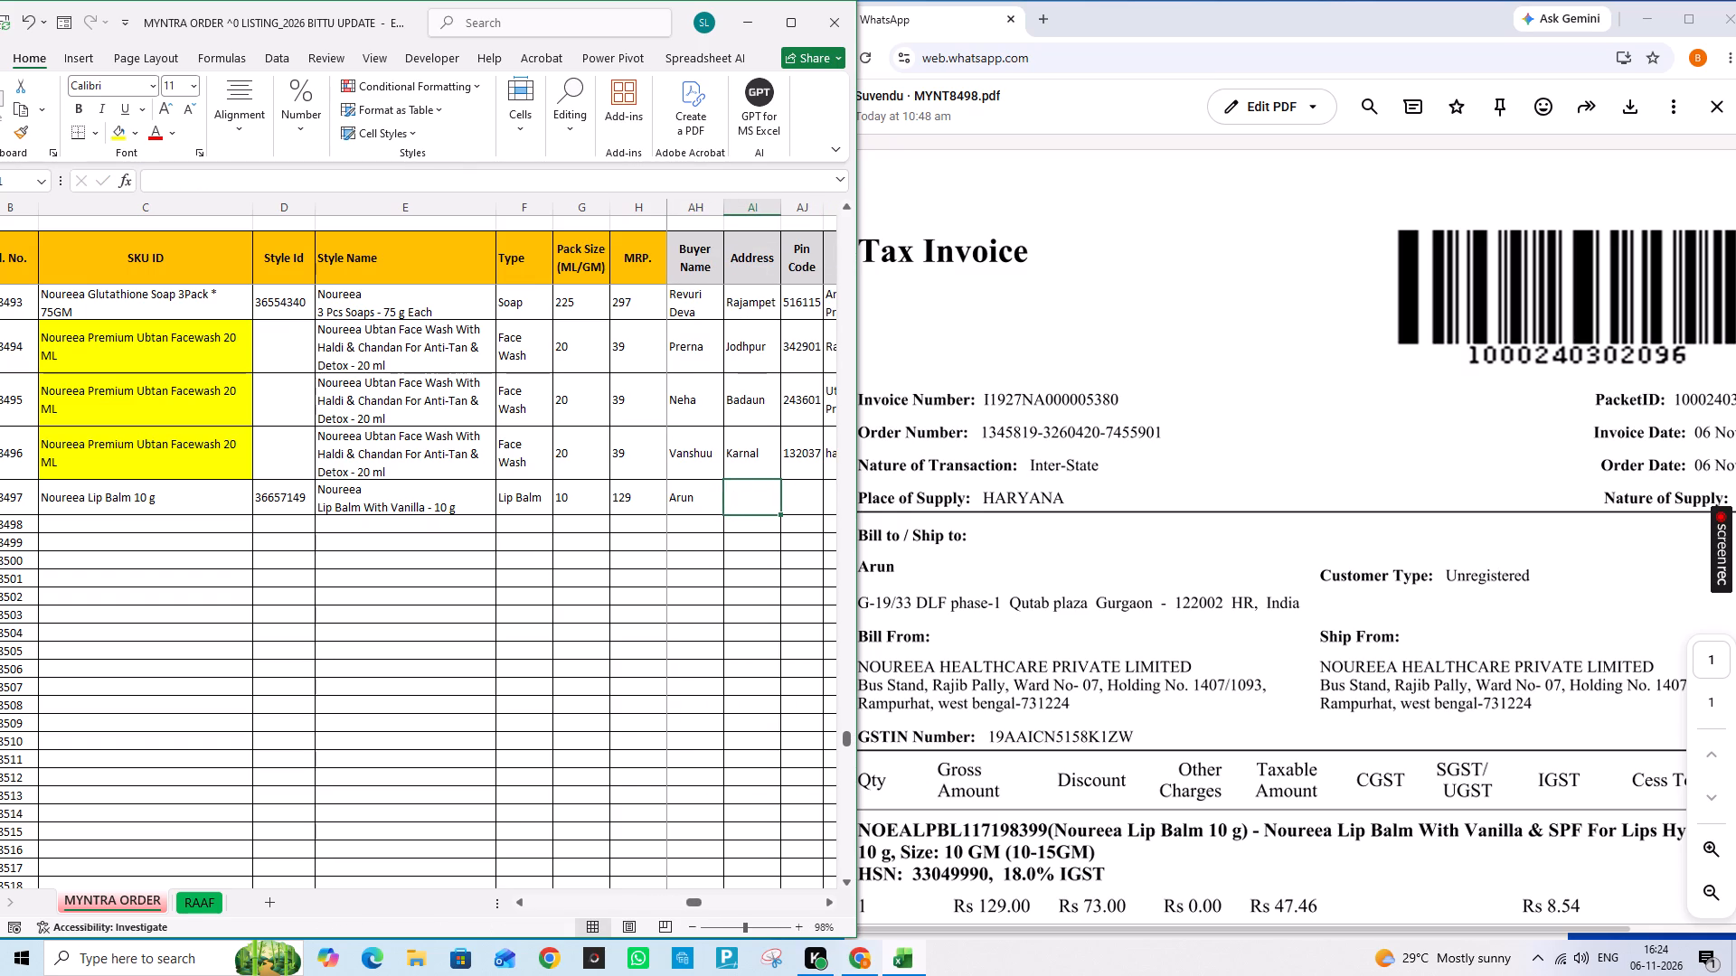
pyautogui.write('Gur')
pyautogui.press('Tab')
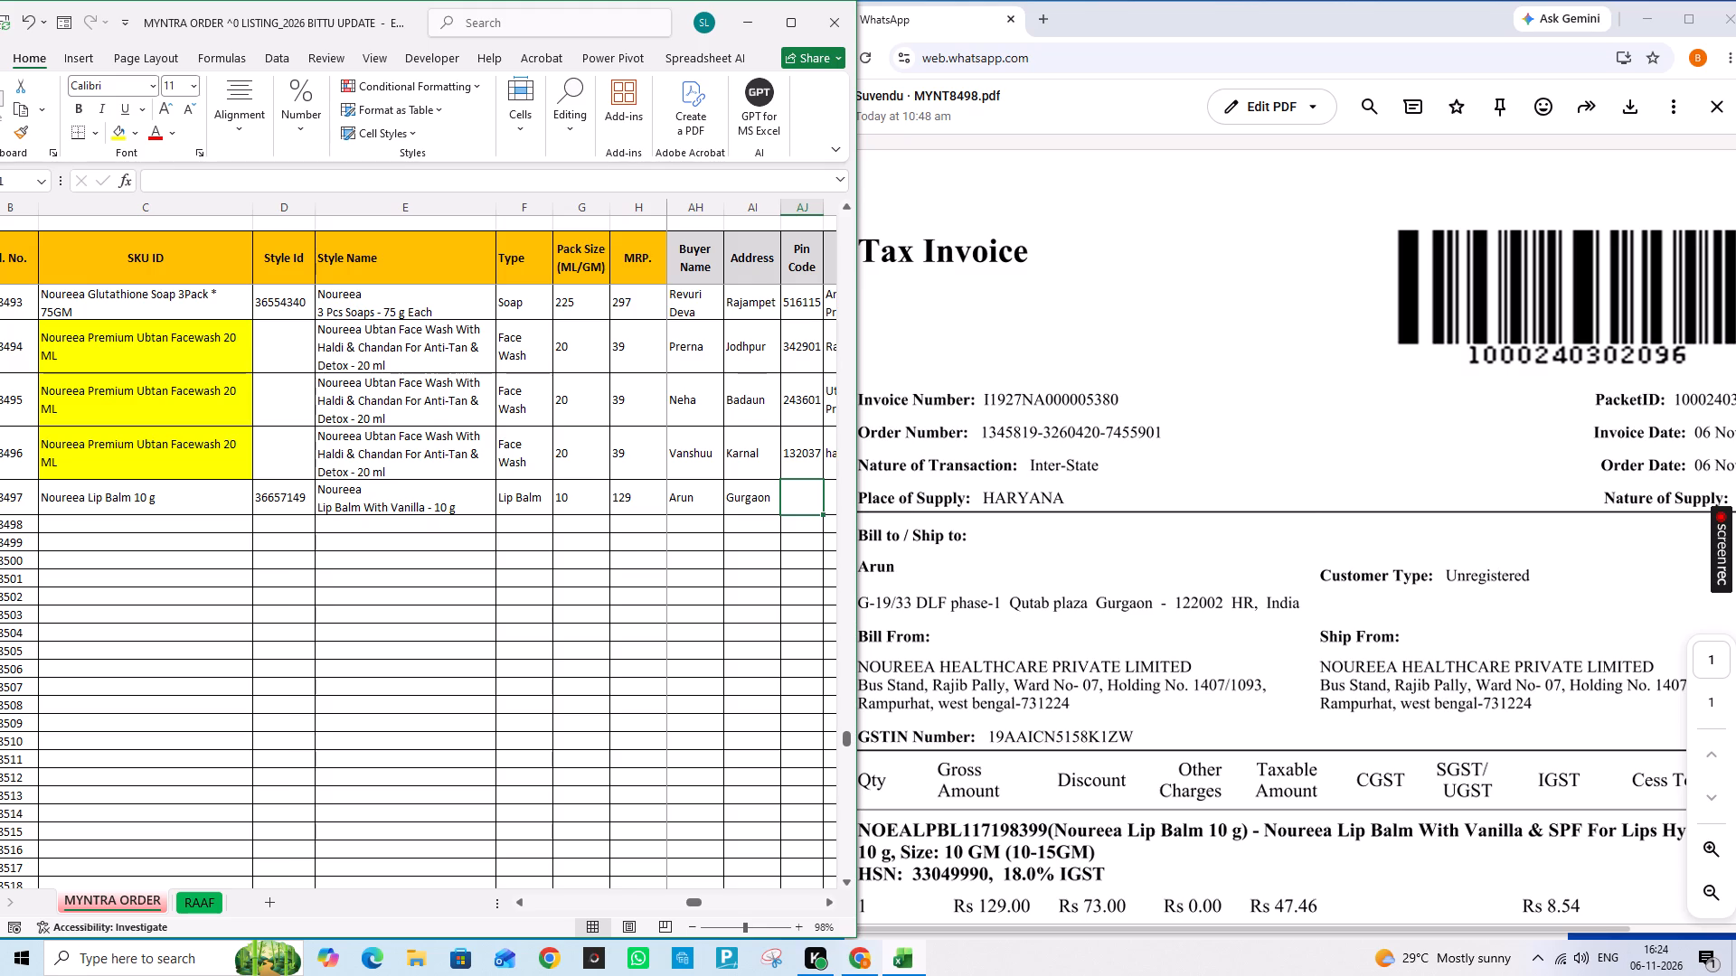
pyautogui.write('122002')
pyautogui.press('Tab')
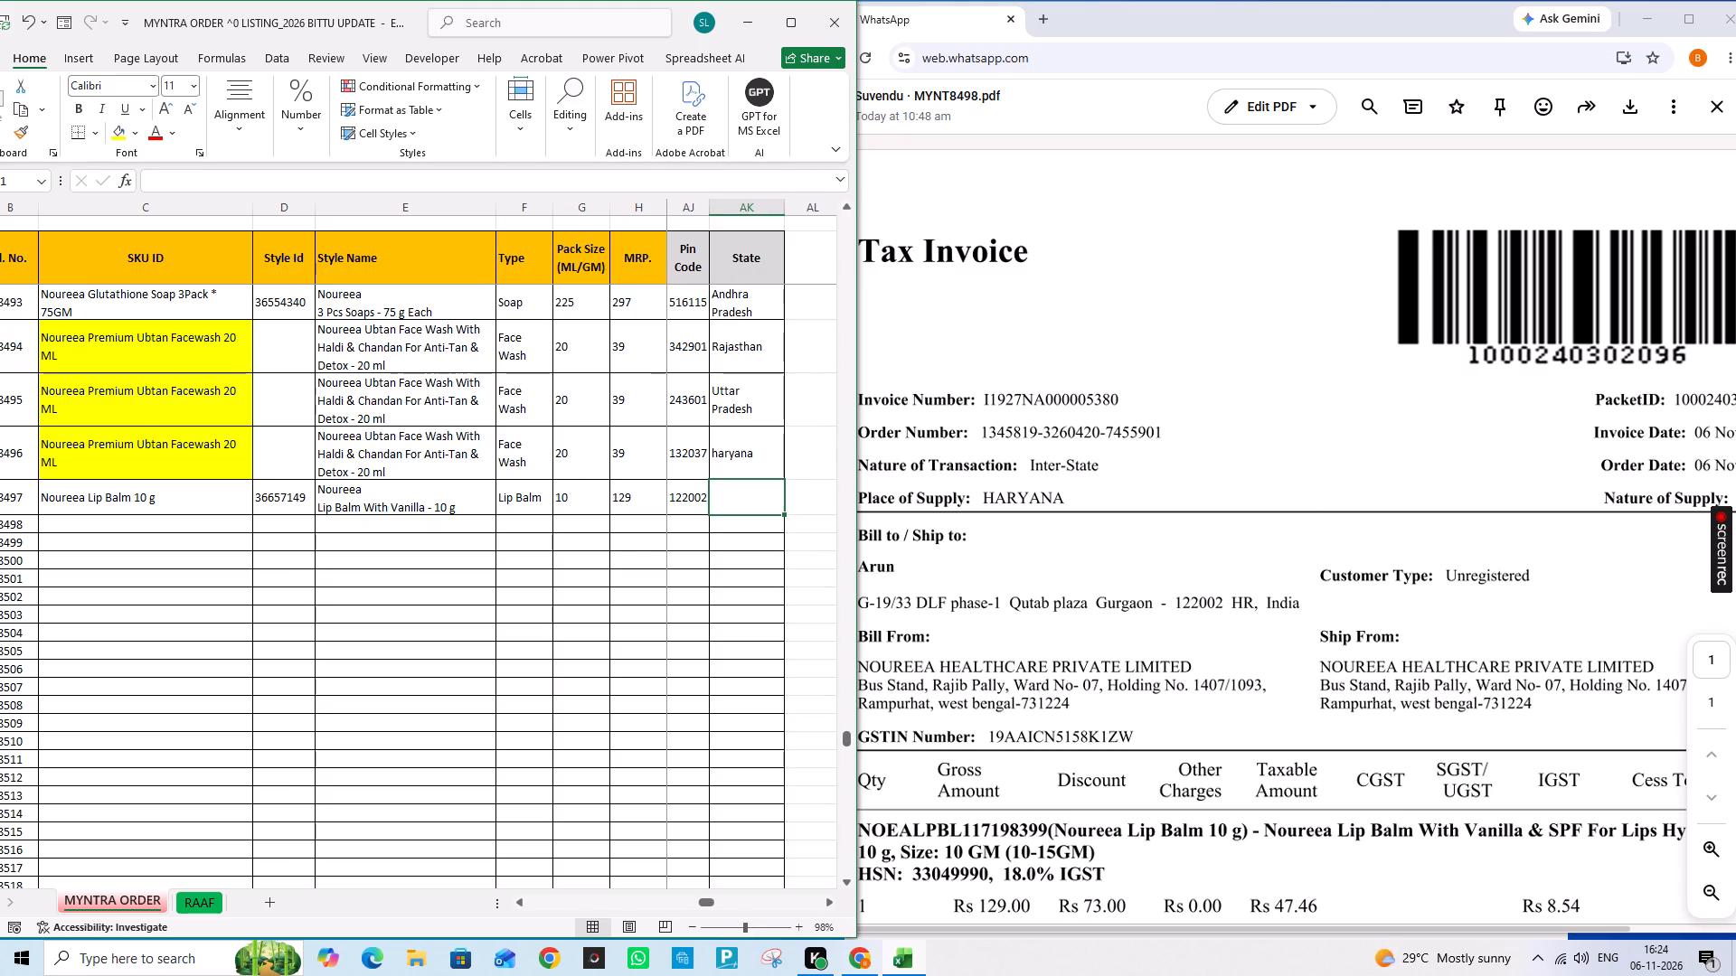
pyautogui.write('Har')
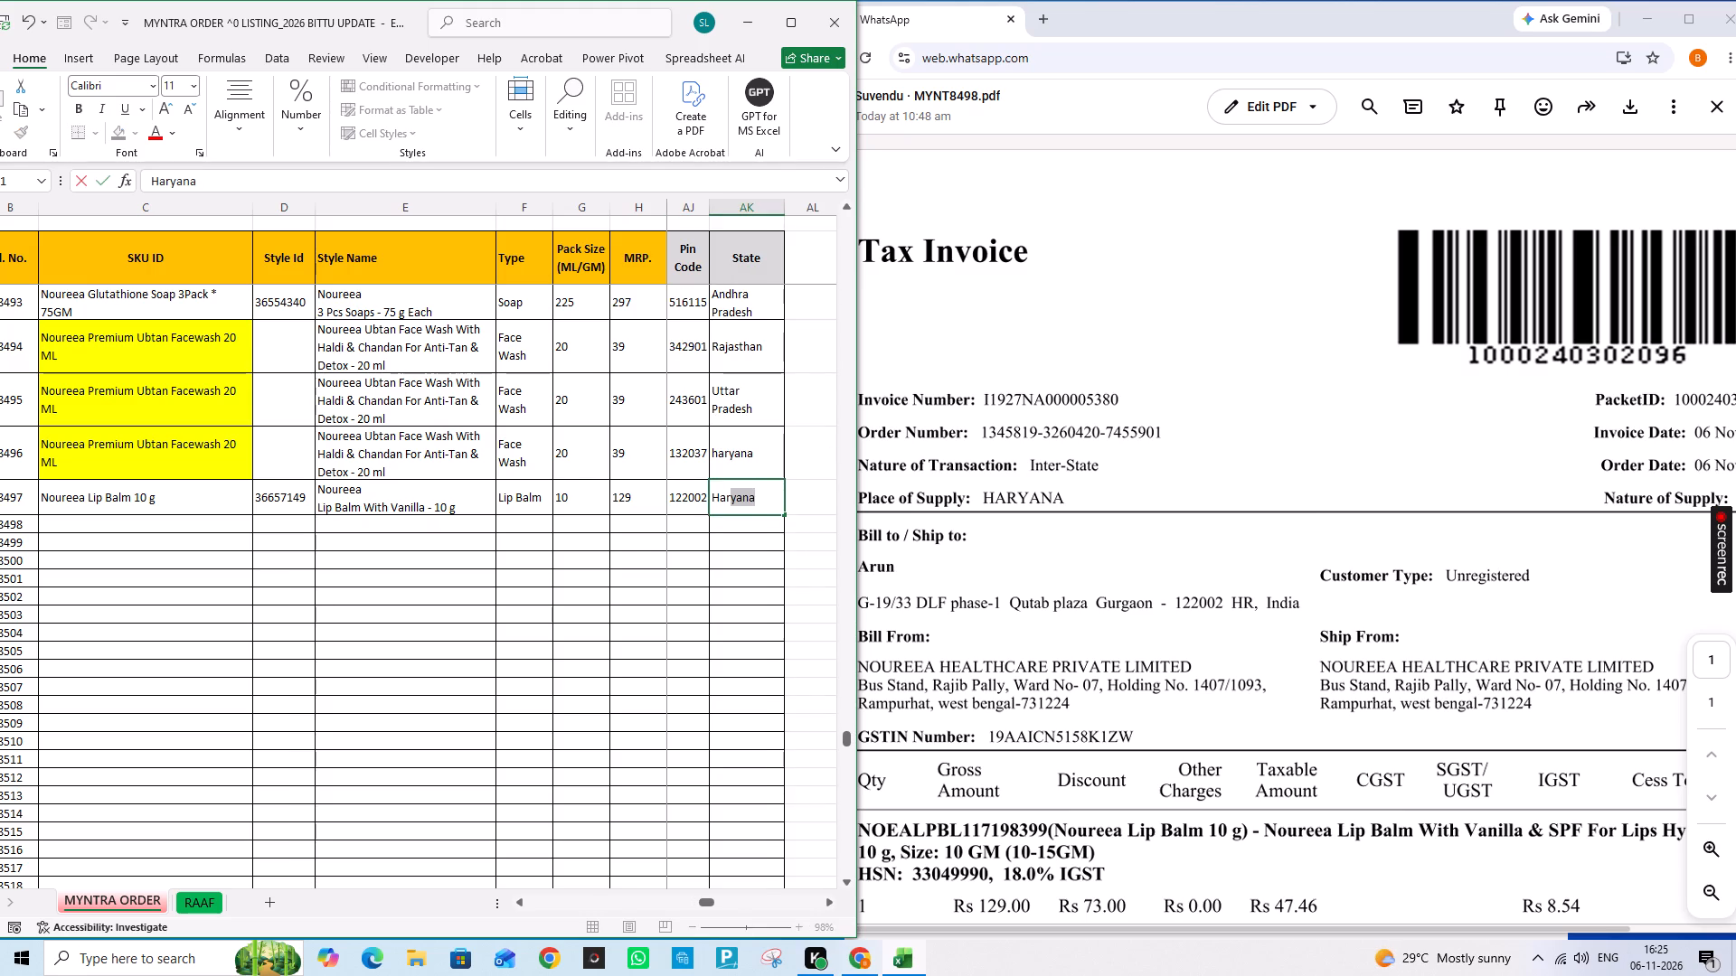
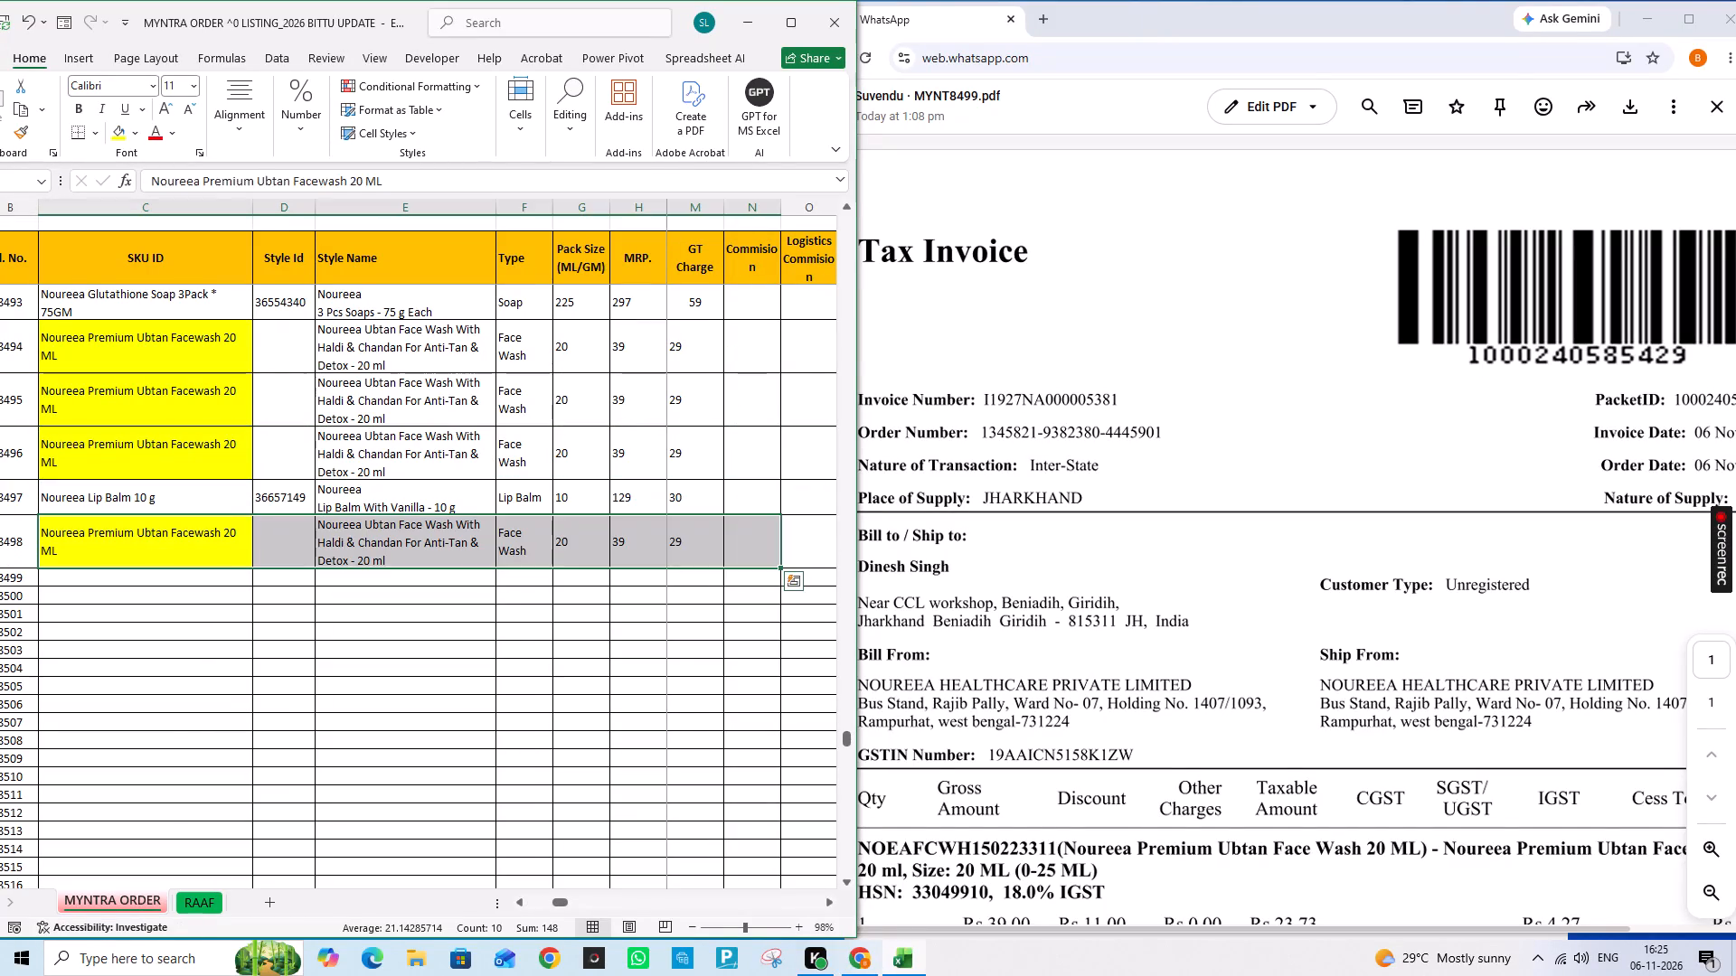
pyautogui.press('Right')
pyautogui.press('Right')
pyautogui.press('Right')
pyautogui.press('Right')
pyautogui.press('Right')
pyautogui.press('Right')
pyautogui.press('Right')
pyautogui.press('Right')
pyautogui.press('Right')
pyautogui.press('Right')
pyautogui.press('Right')
pyautogui.press('Right')
pyautogui.press('Right')
pyautogui.press('Right')
pyautogui.press('Right')
pyautogui.press('Right')
pyautogui.press('Right')
pyautogui.press('Right')
pyautogui.press('Right')
pyautogui.press('Right')
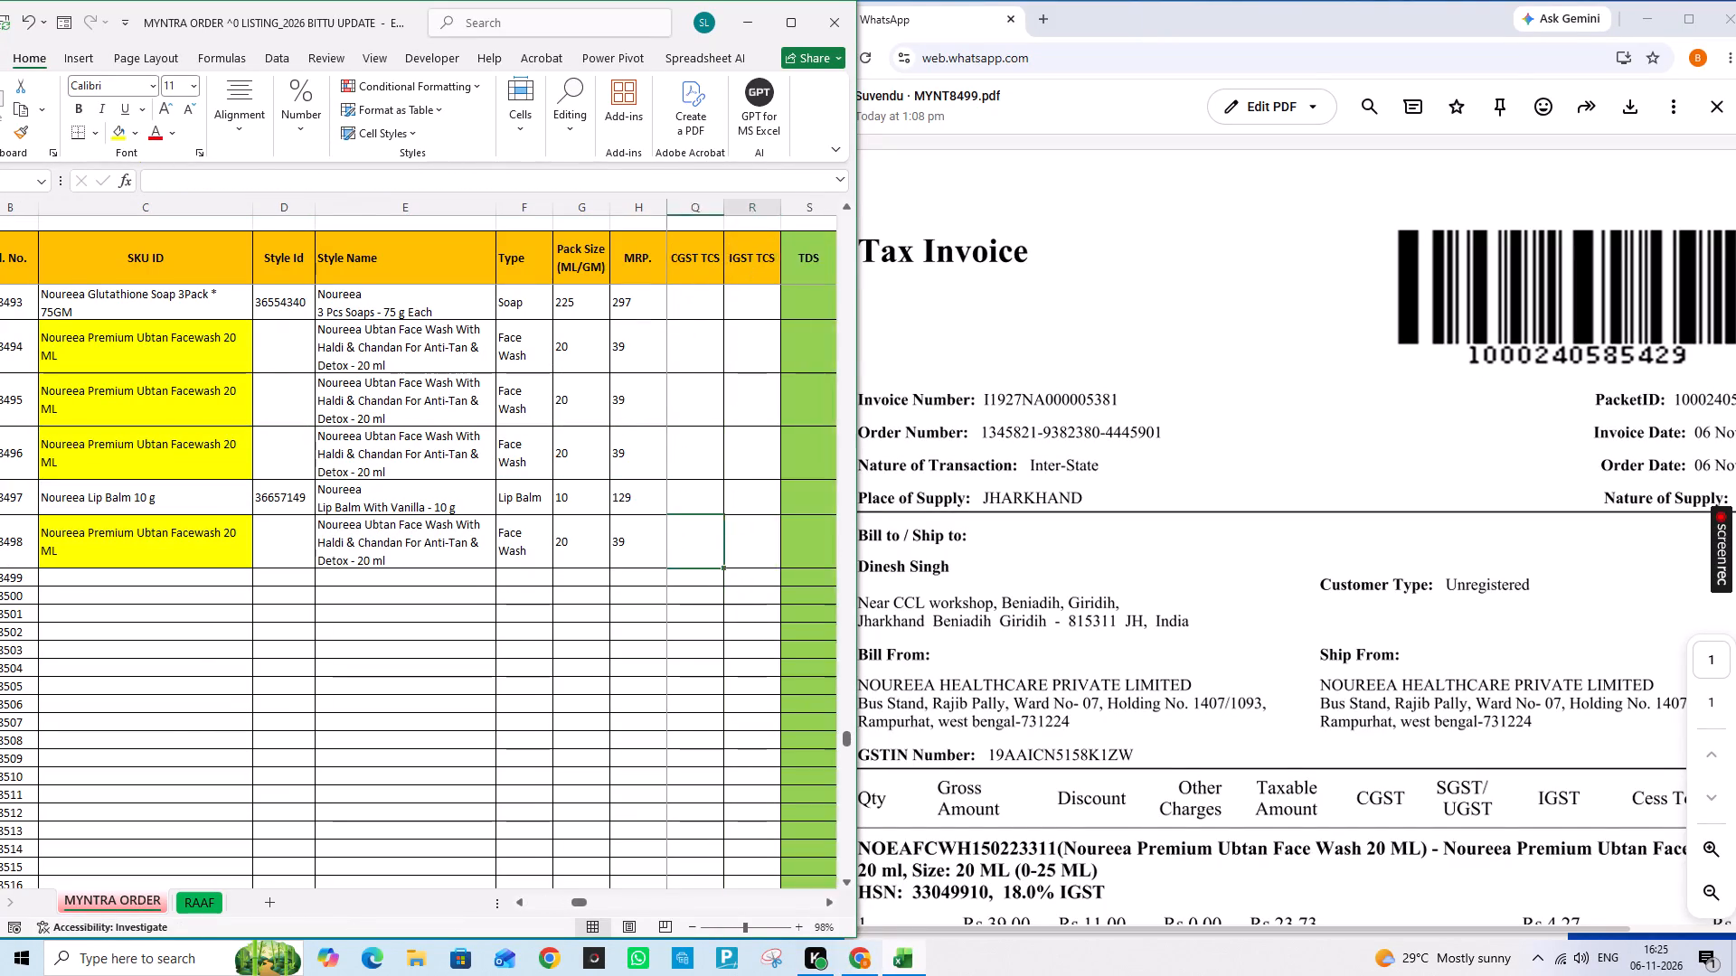
pyautogui.press('Right')
pyautogui.press('Right')
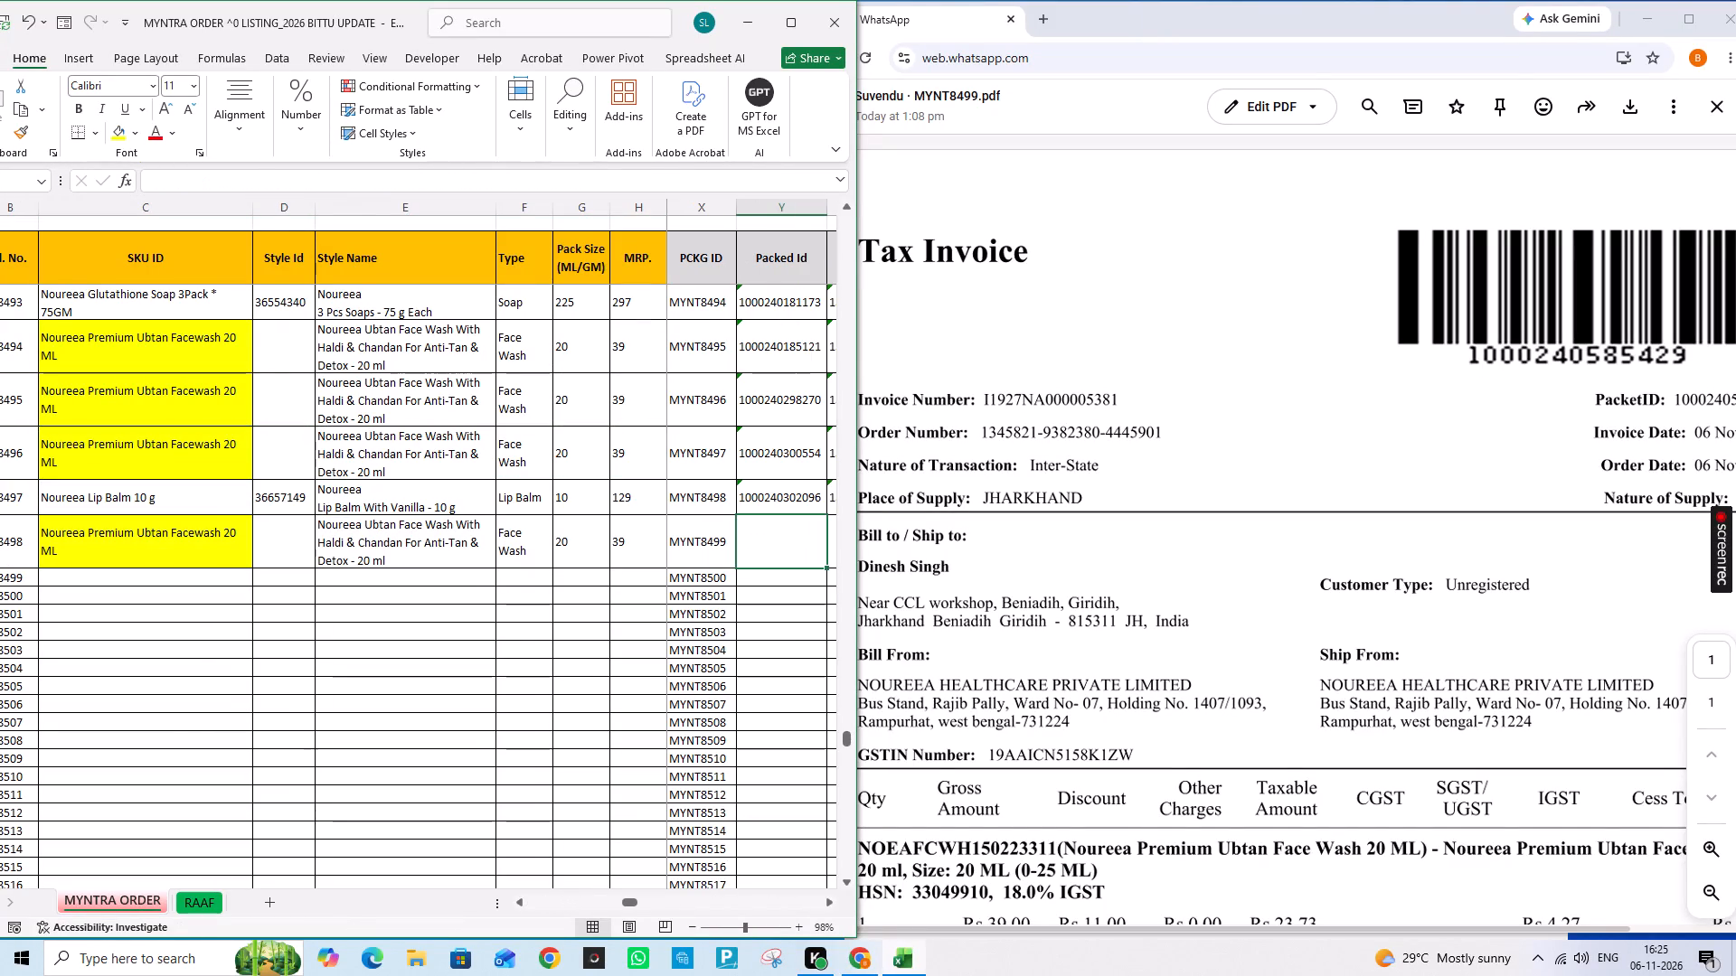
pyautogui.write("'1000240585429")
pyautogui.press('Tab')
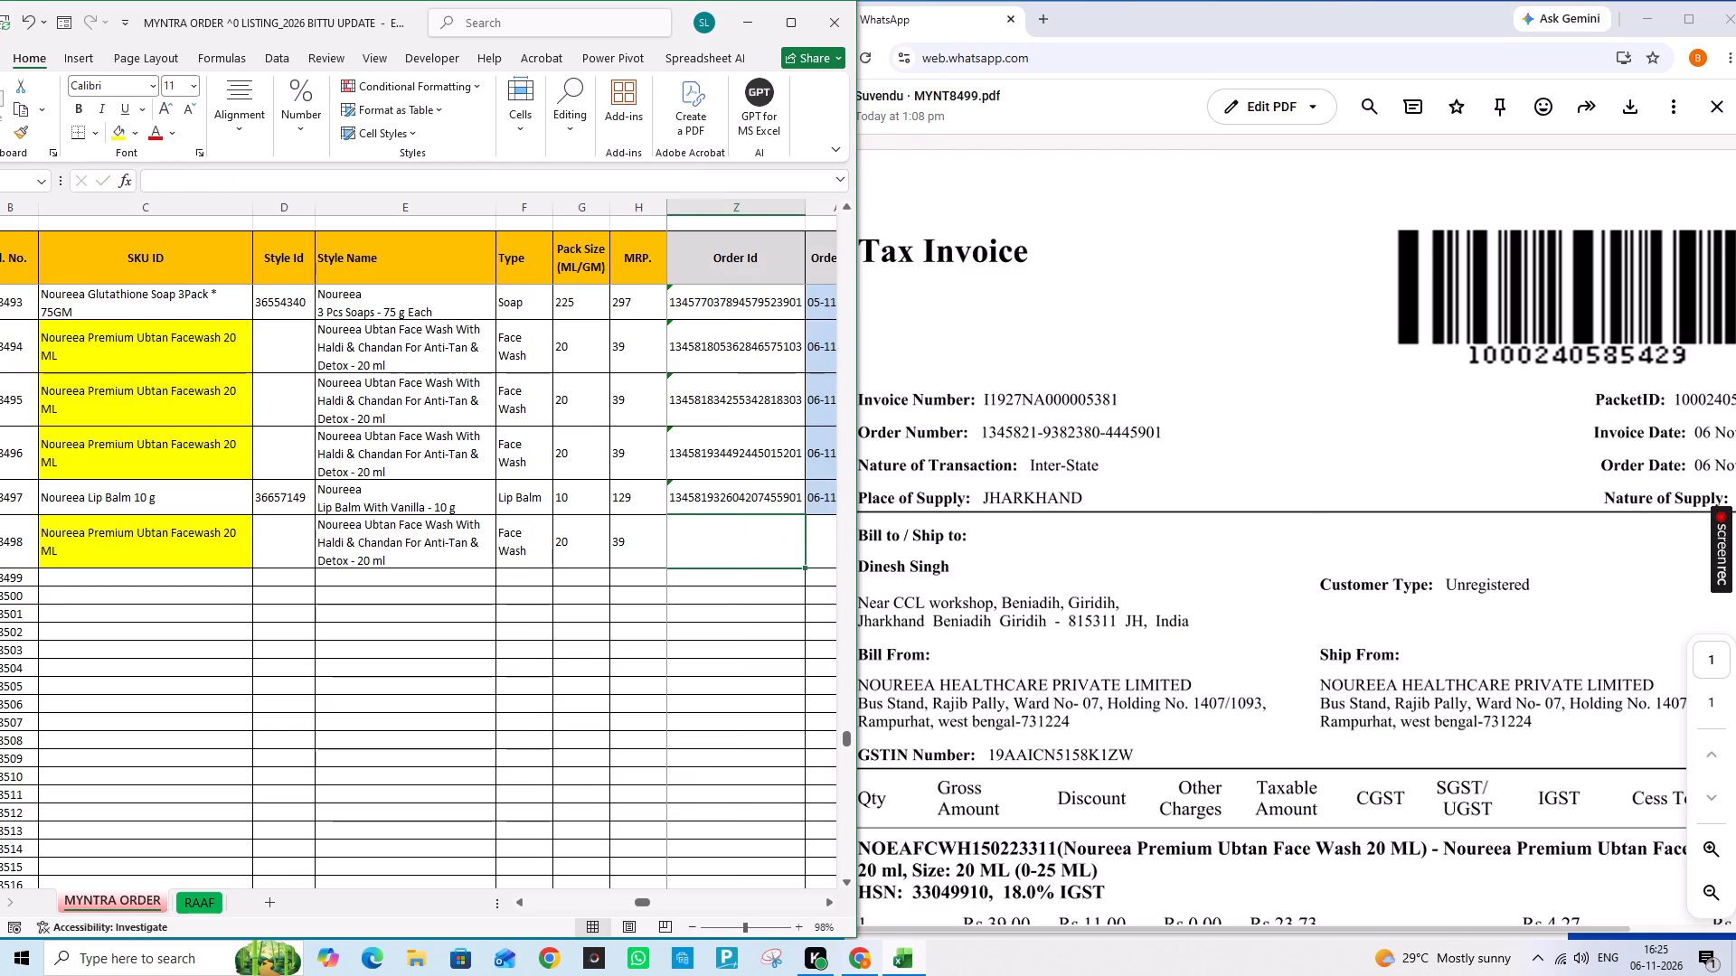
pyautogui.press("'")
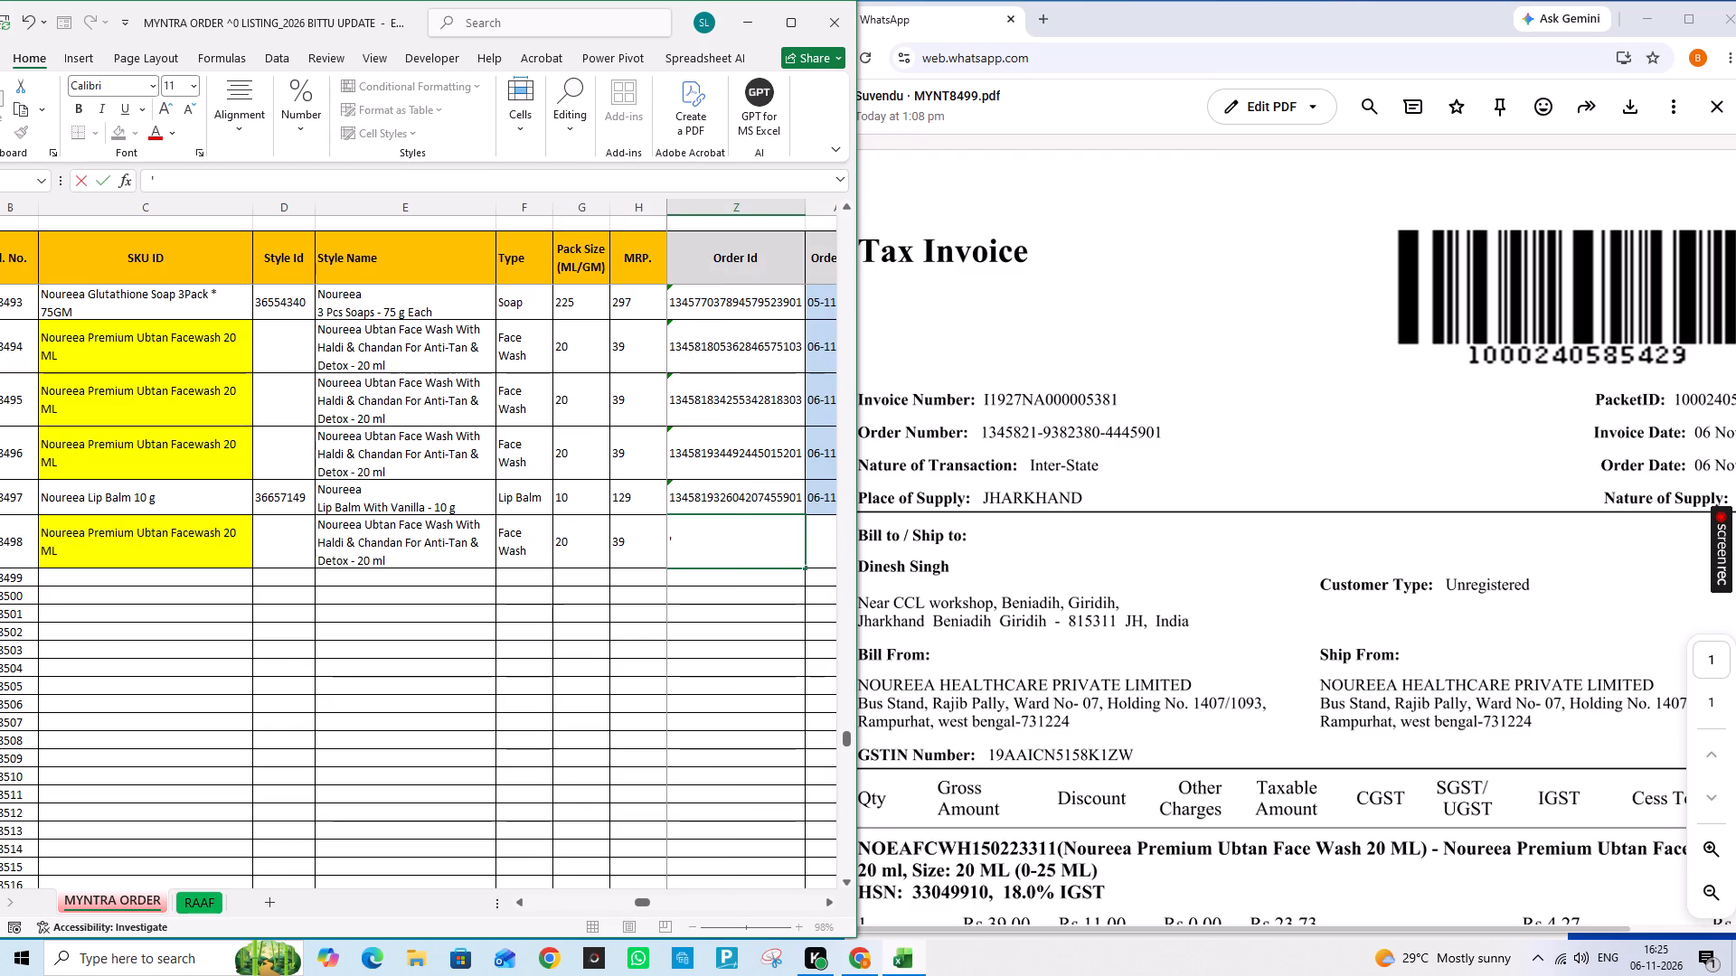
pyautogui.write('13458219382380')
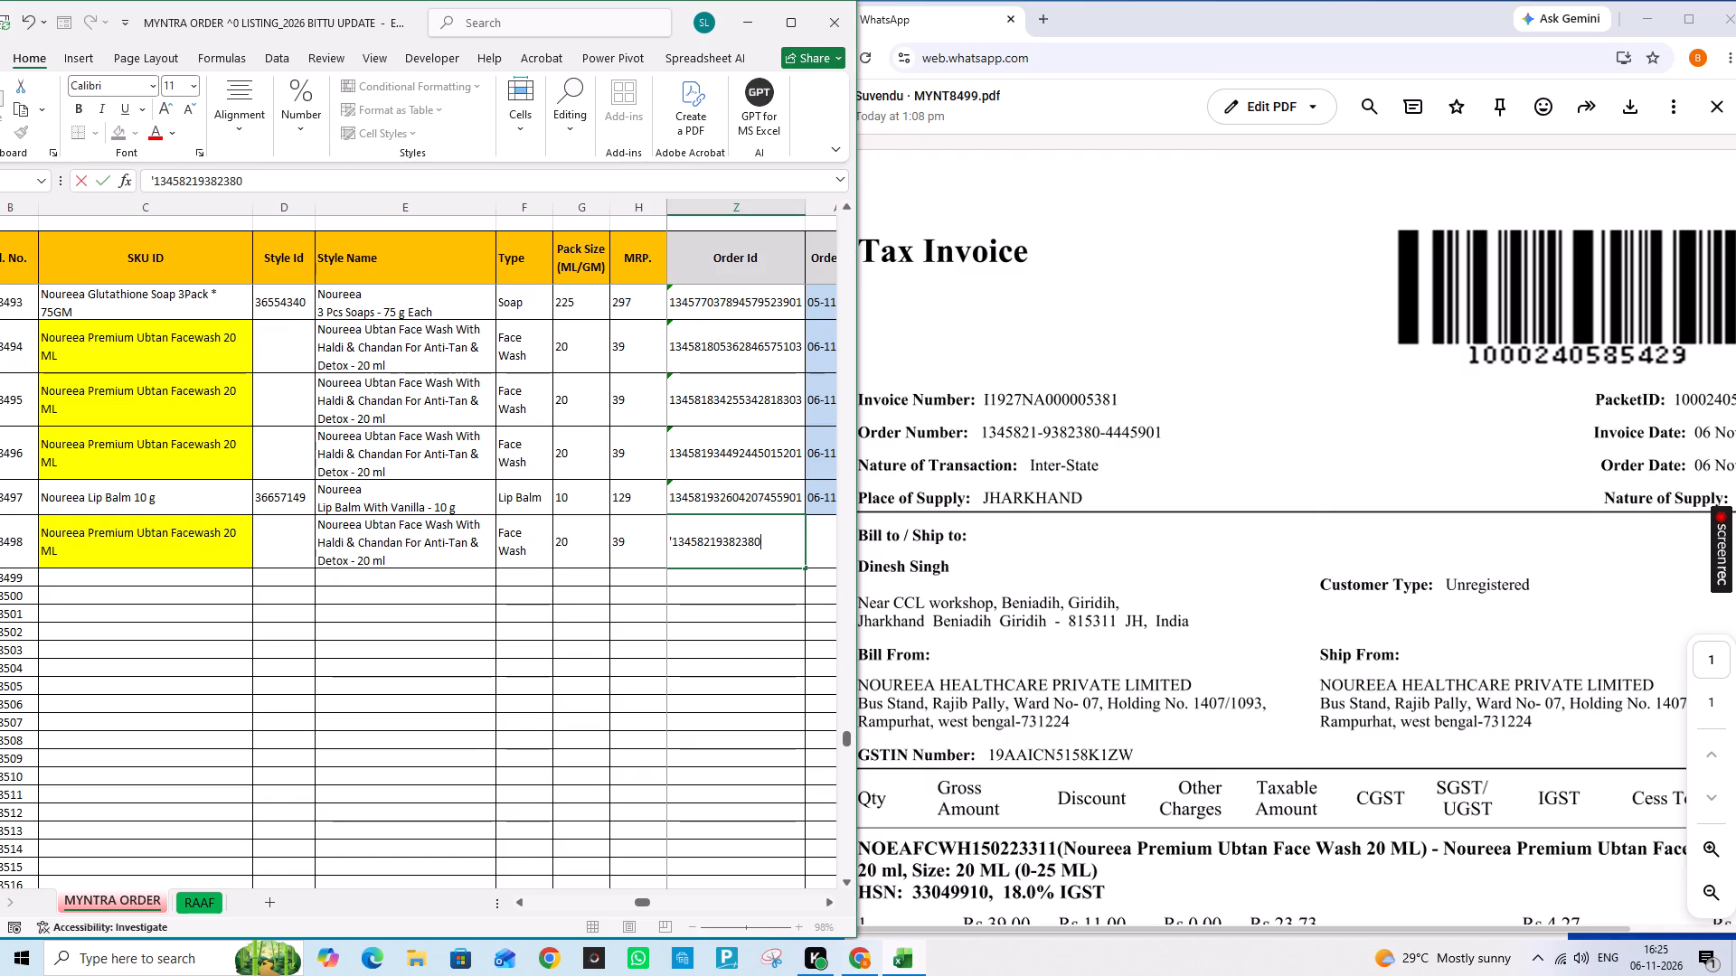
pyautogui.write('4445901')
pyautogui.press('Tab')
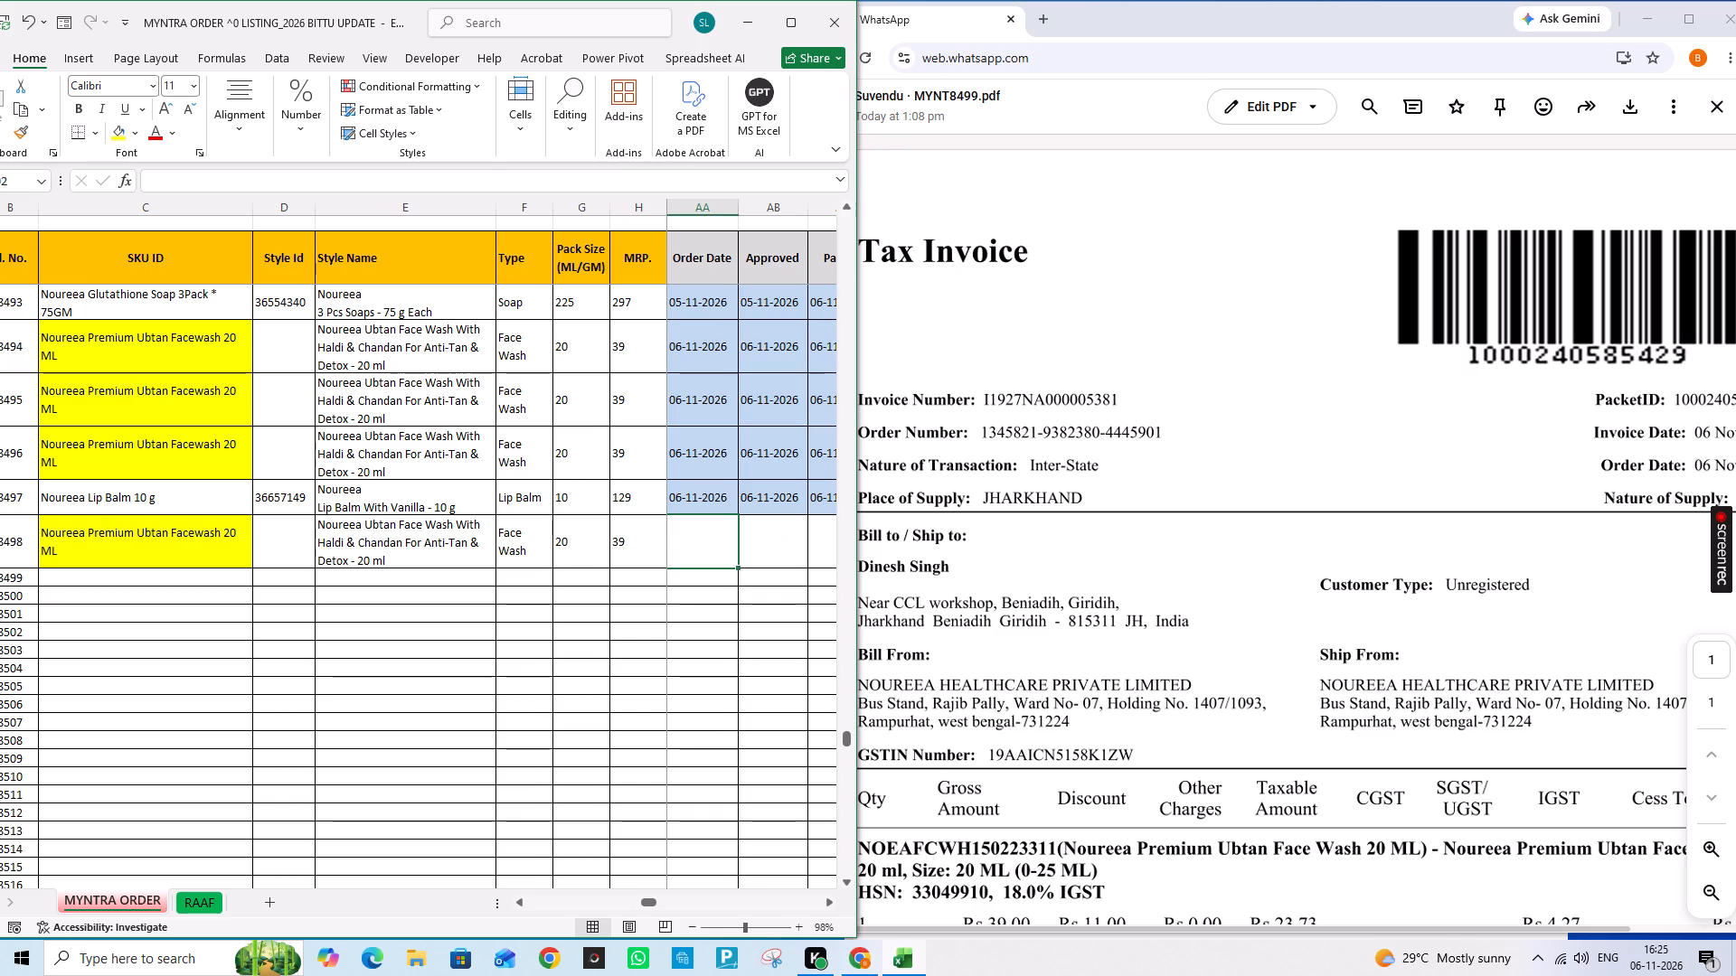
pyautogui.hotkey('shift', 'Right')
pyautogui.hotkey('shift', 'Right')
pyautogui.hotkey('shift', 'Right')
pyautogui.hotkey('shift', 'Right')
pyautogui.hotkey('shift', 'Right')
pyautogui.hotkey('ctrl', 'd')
# Enter the buyer's name, city, postal code and state from the open tax invoice into the MYNT8499 row.
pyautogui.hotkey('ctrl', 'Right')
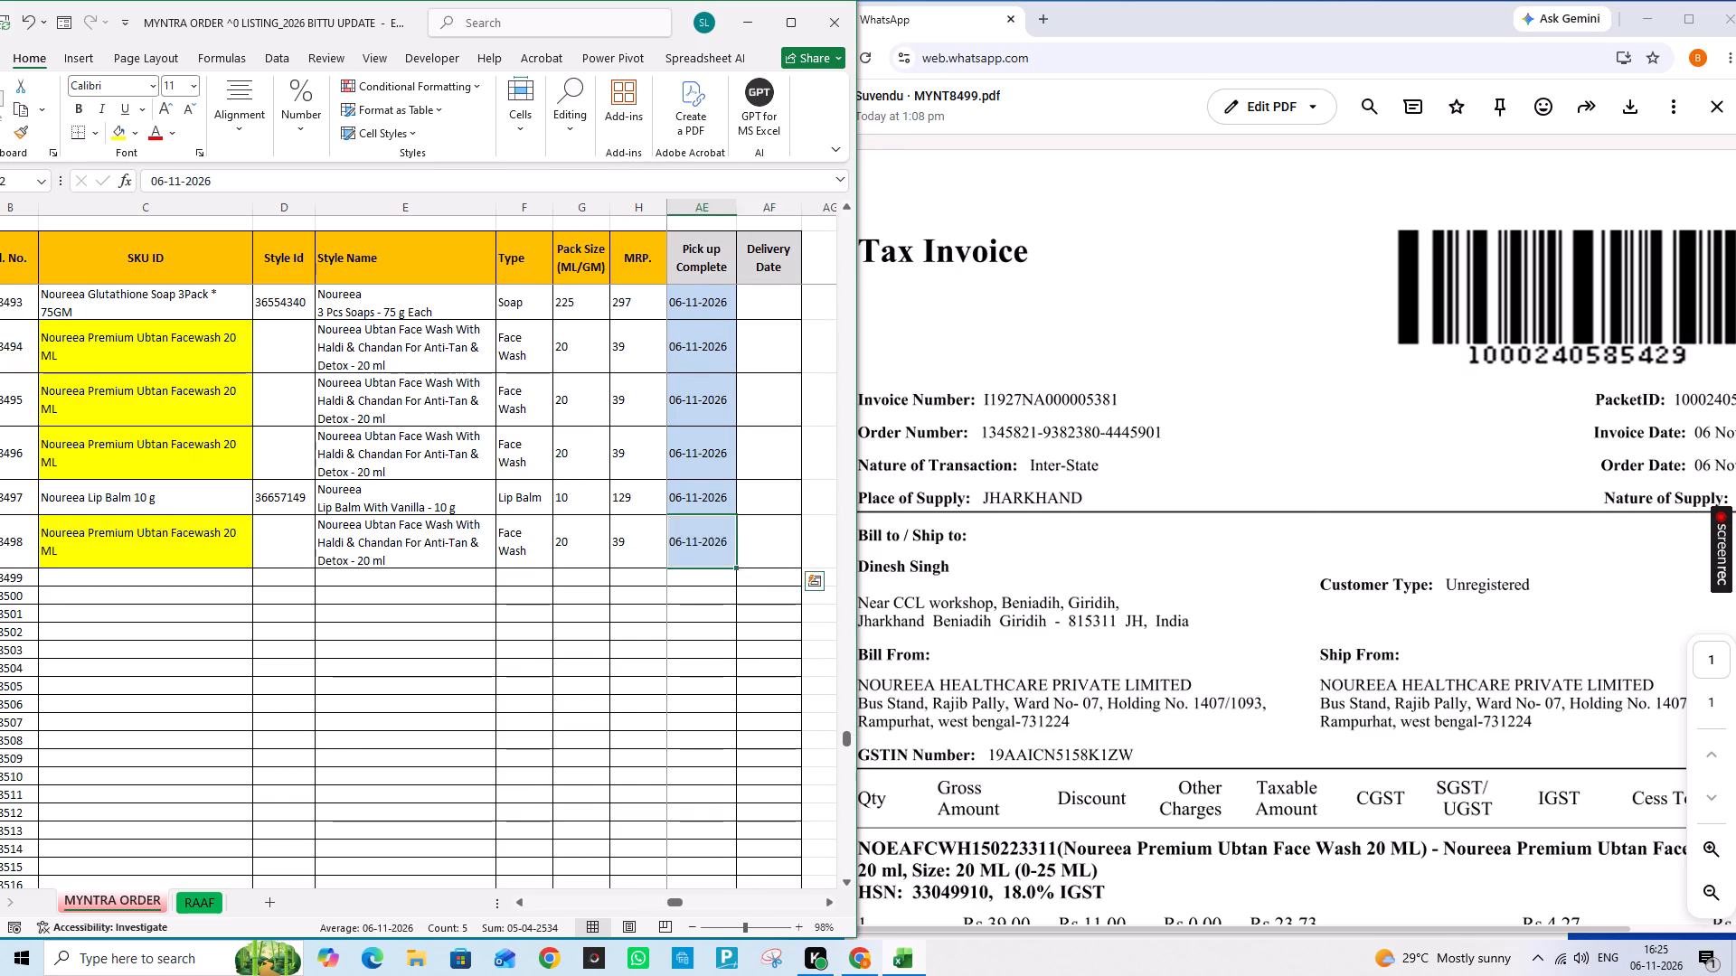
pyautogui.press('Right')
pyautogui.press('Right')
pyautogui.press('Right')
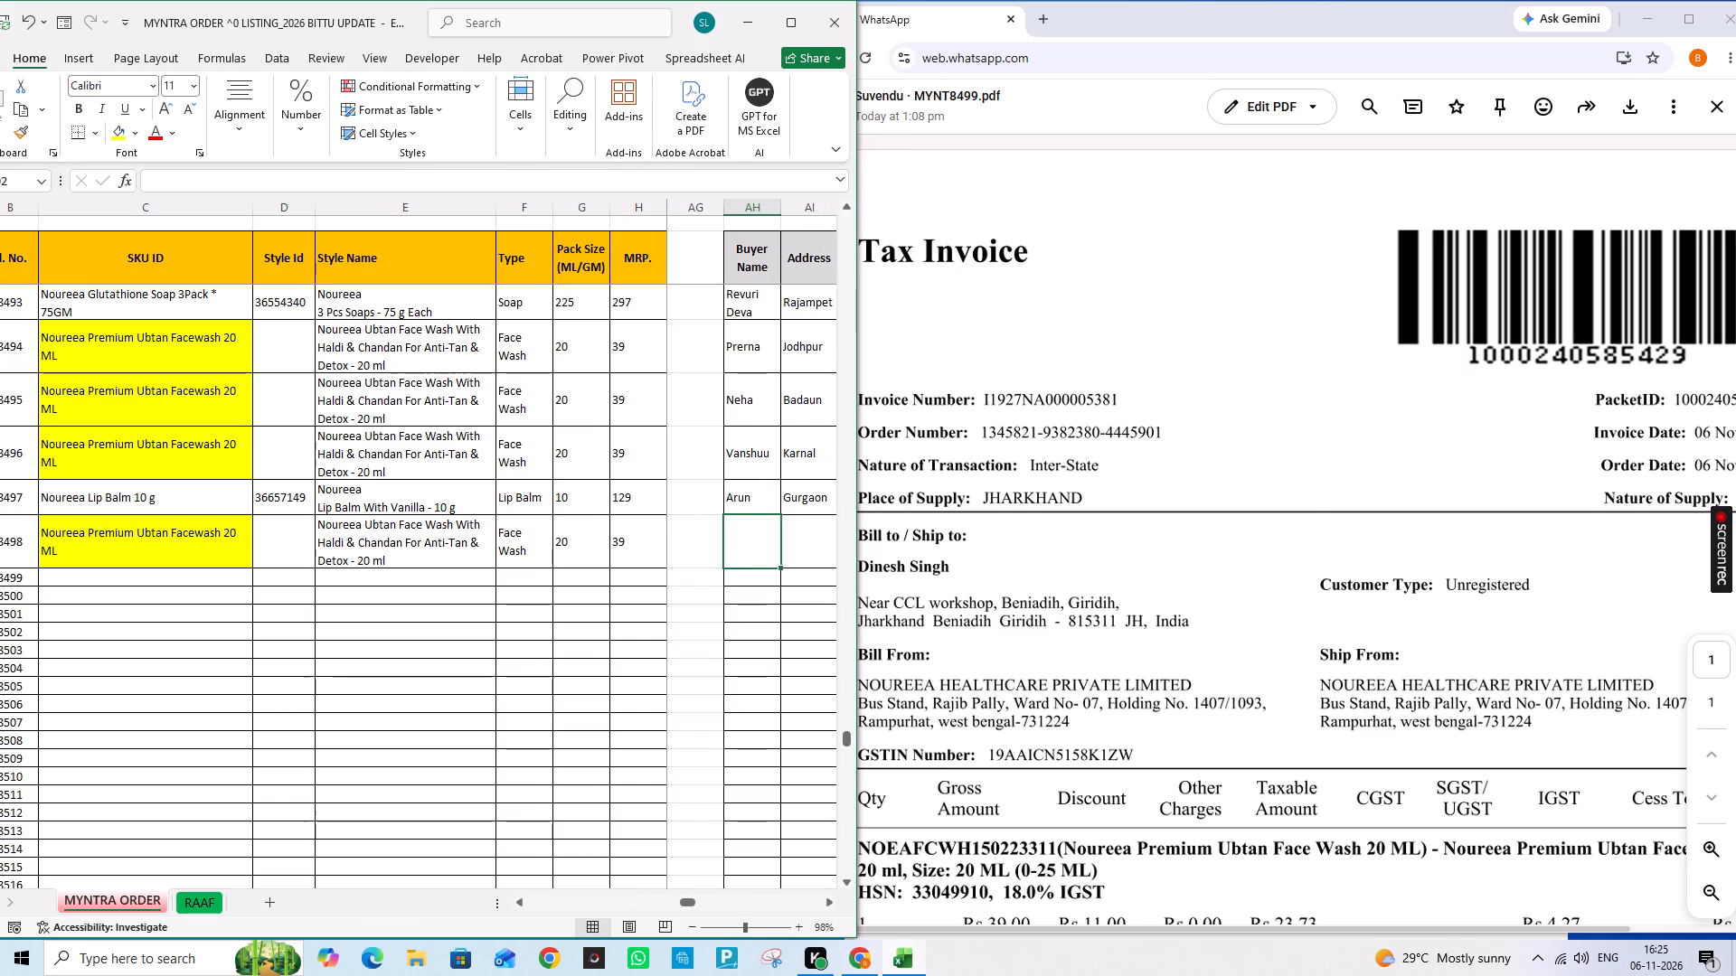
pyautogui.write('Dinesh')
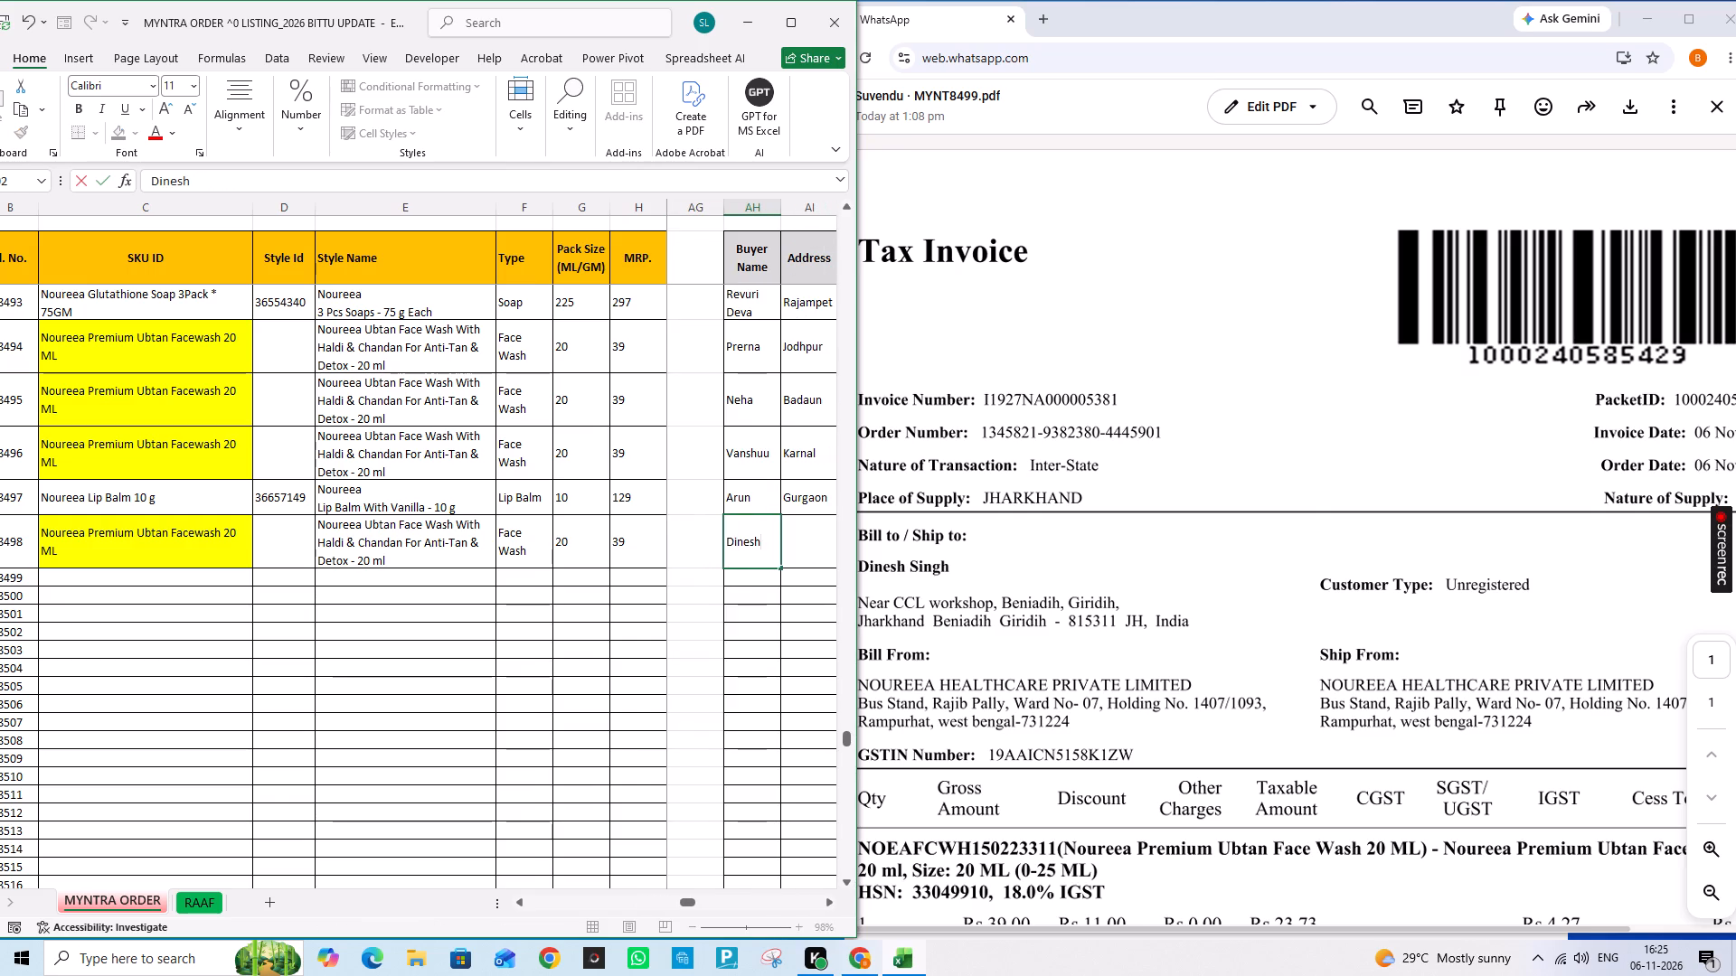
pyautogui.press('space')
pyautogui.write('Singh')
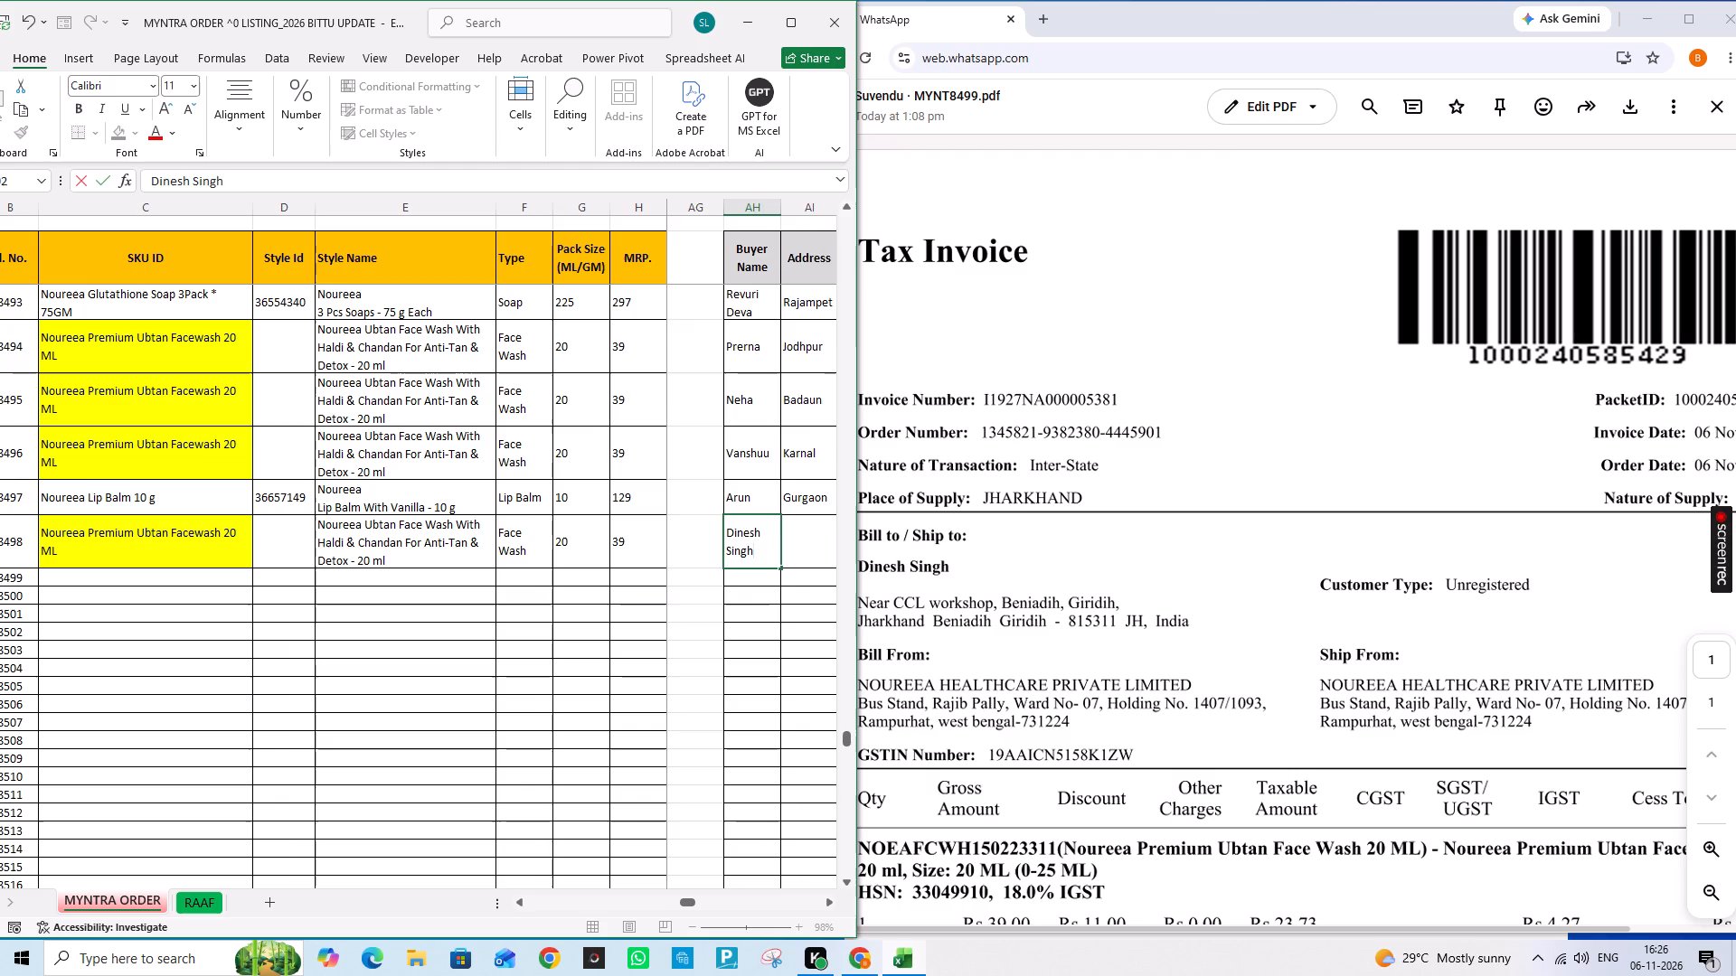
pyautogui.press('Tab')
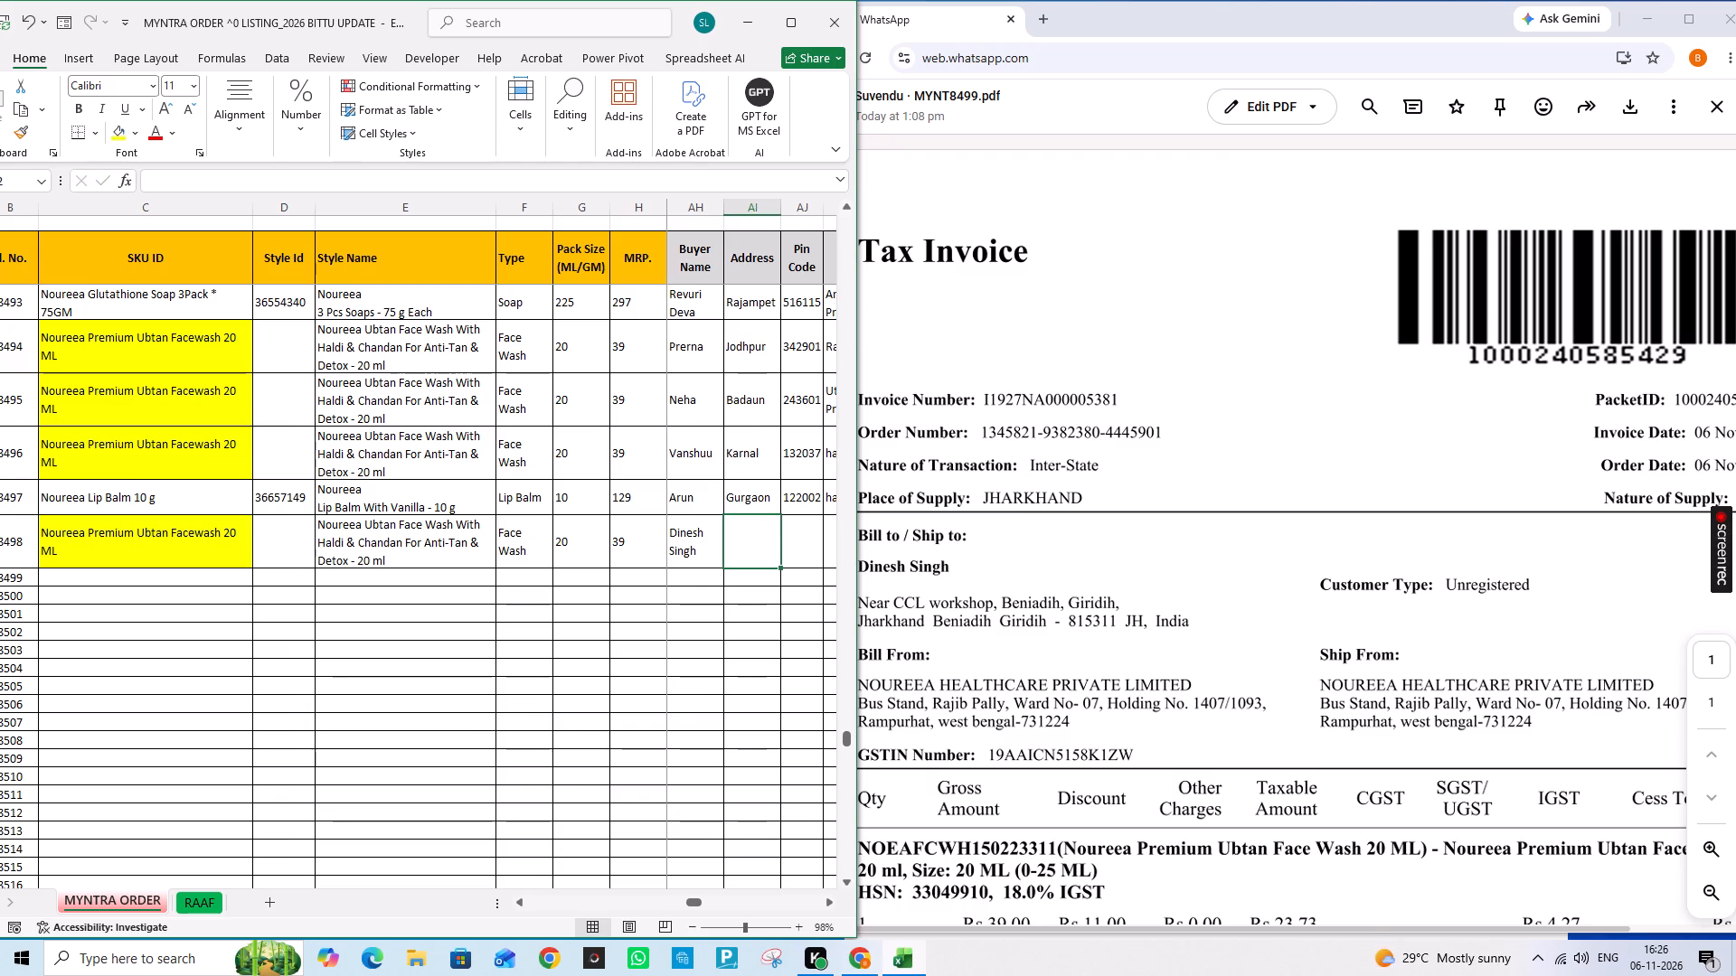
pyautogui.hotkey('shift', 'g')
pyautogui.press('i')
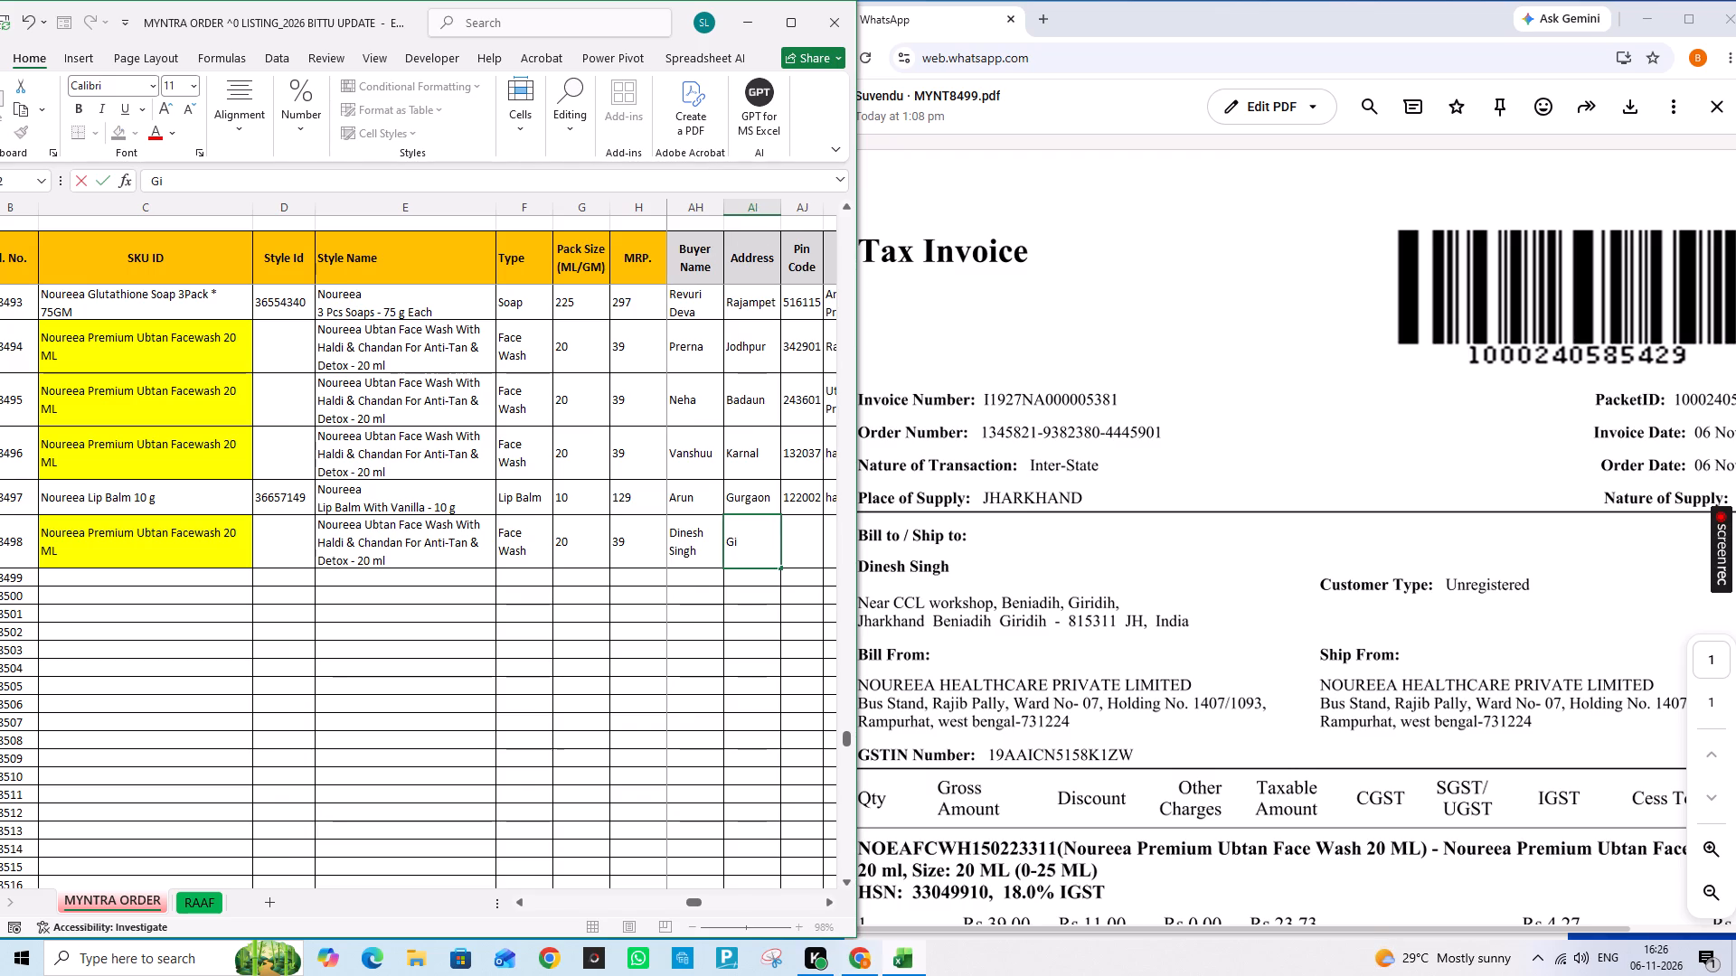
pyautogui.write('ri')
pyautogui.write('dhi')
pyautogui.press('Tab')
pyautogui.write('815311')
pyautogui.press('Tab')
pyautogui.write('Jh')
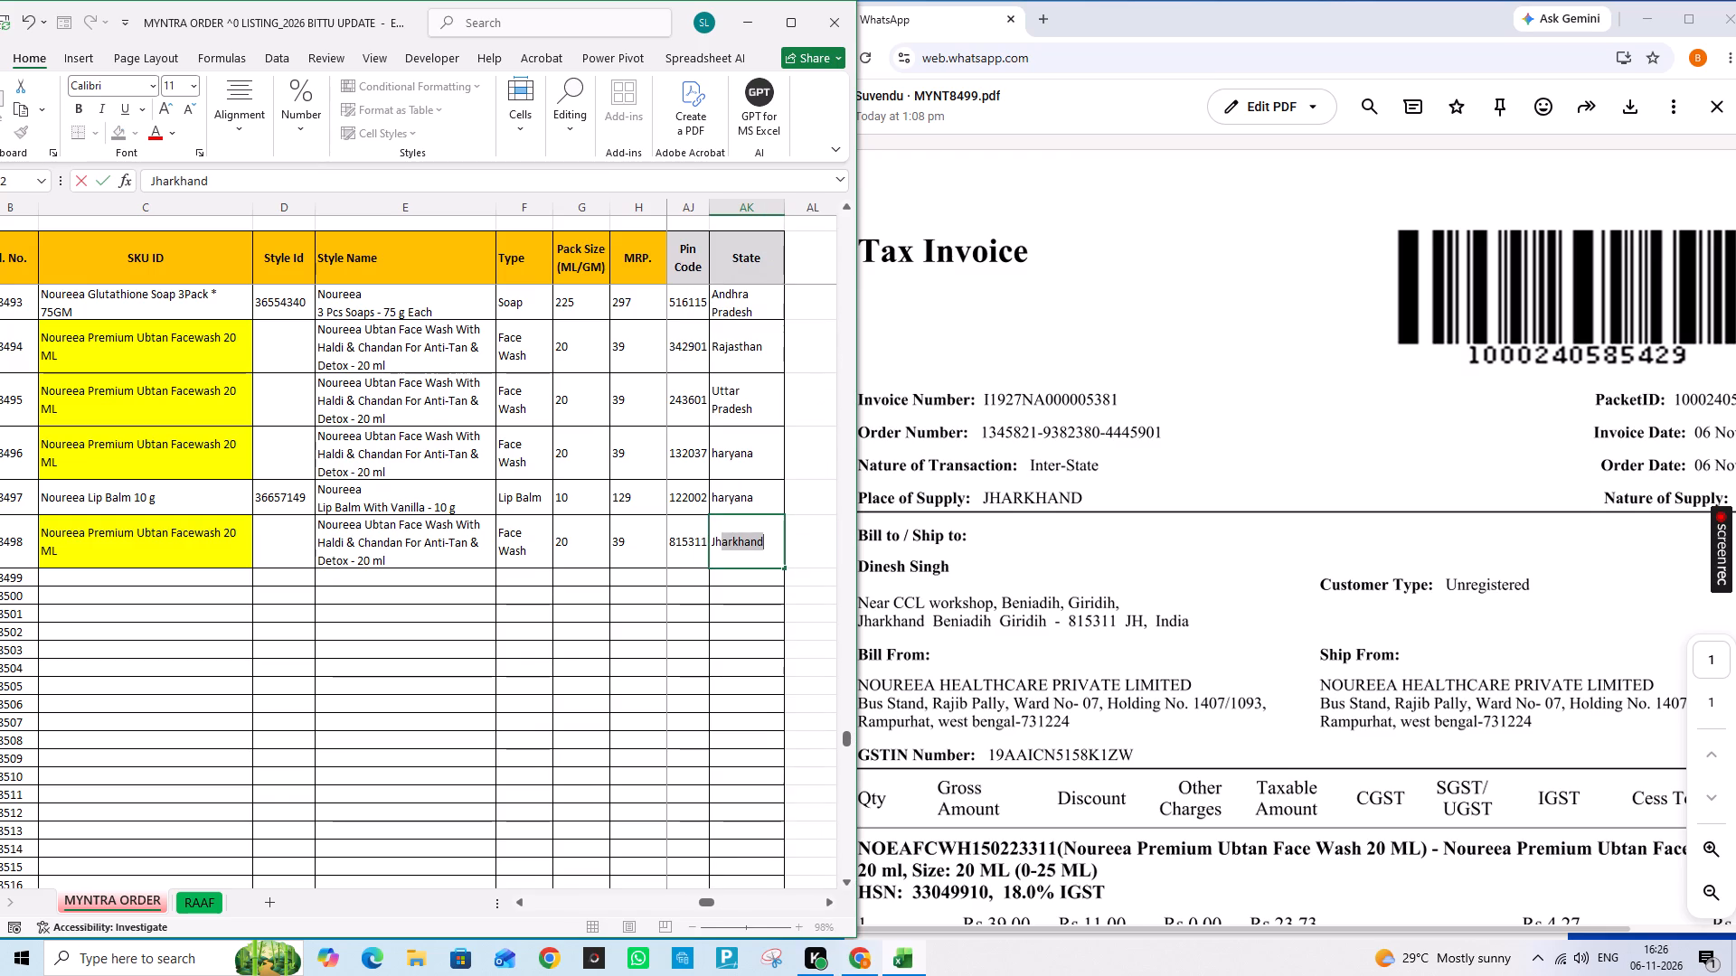
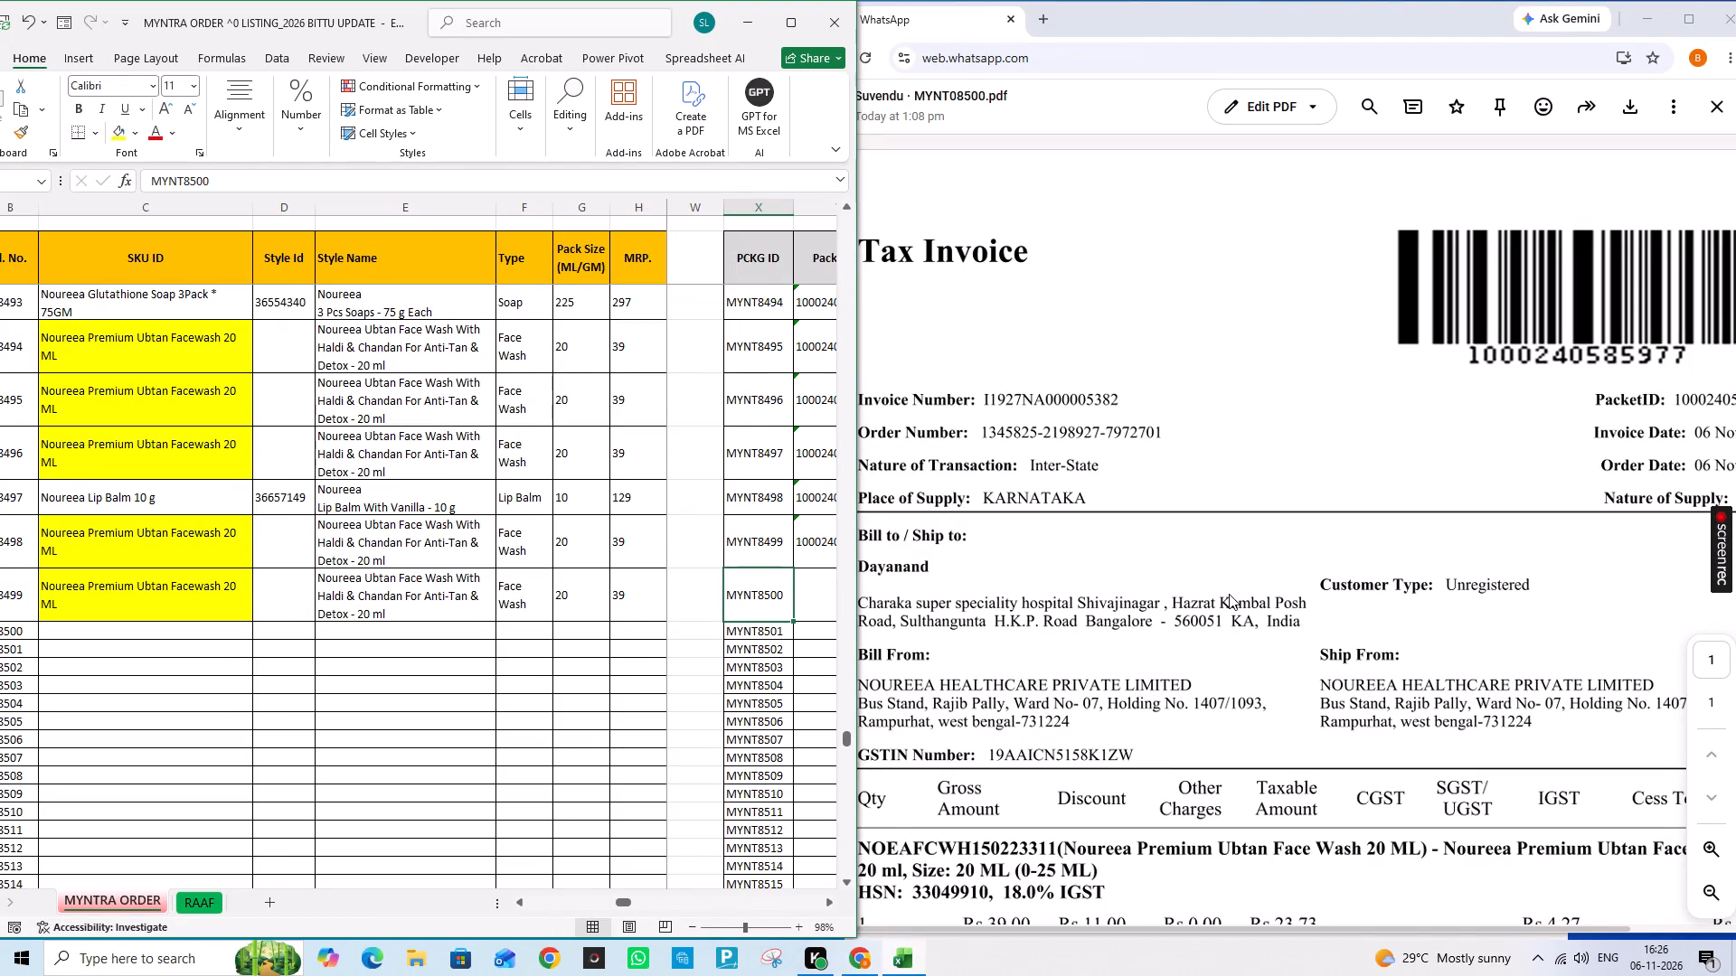
pyautogui.press("'")
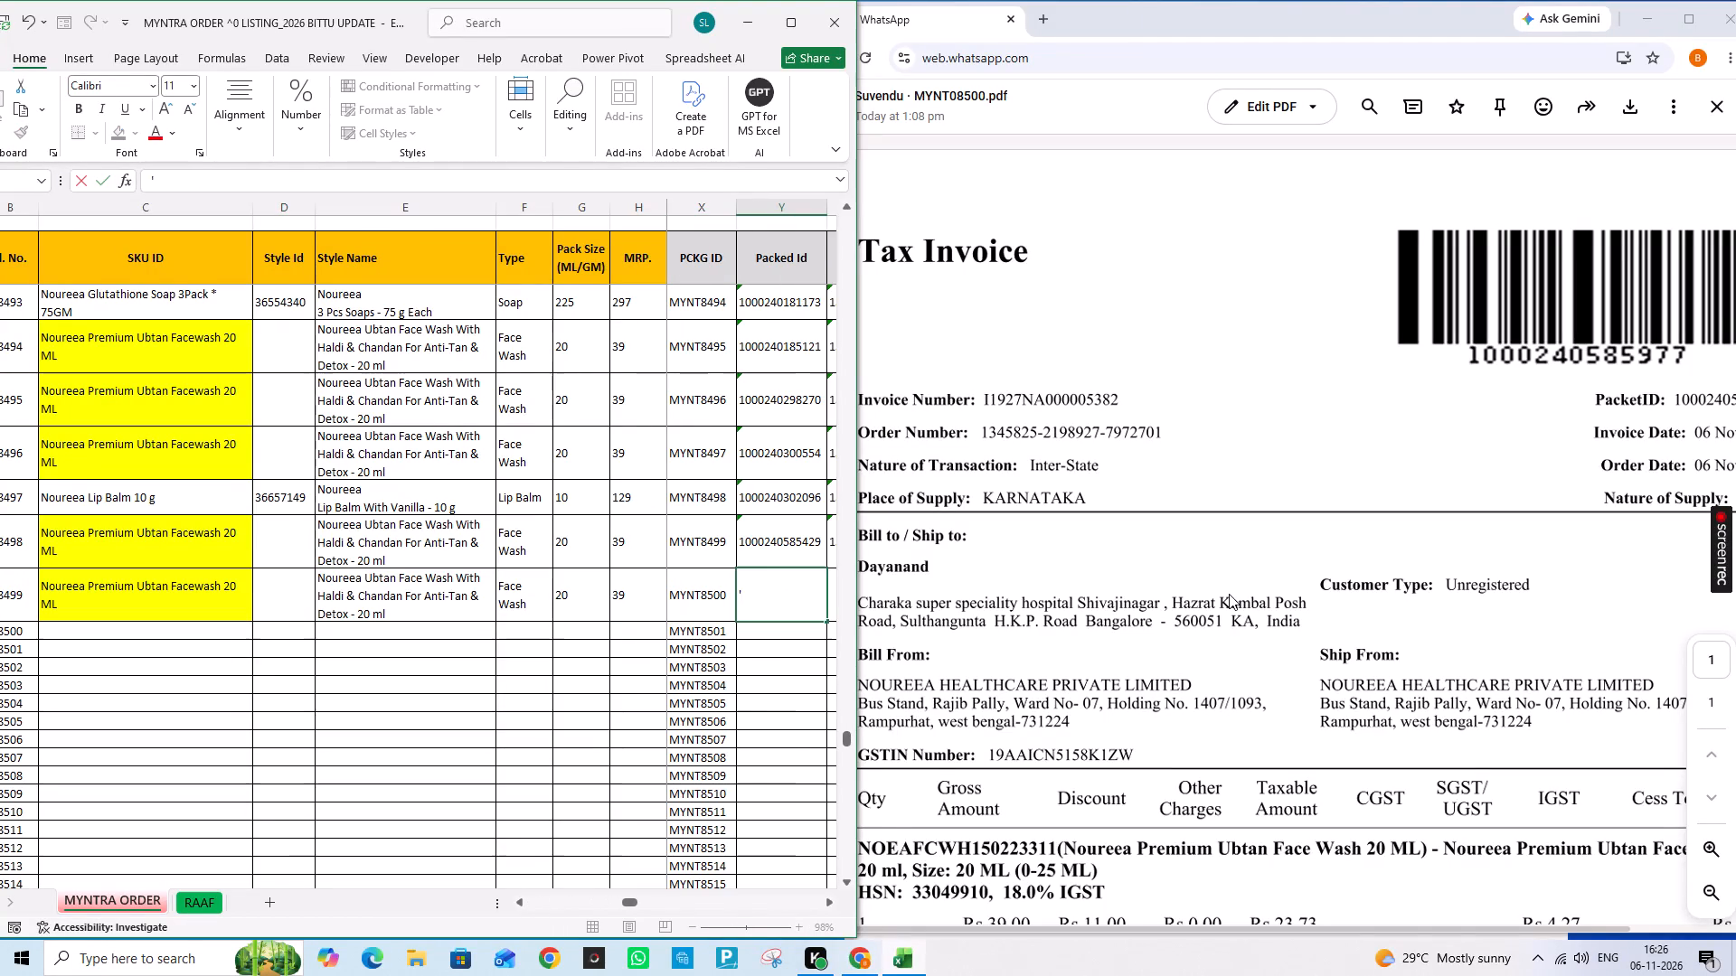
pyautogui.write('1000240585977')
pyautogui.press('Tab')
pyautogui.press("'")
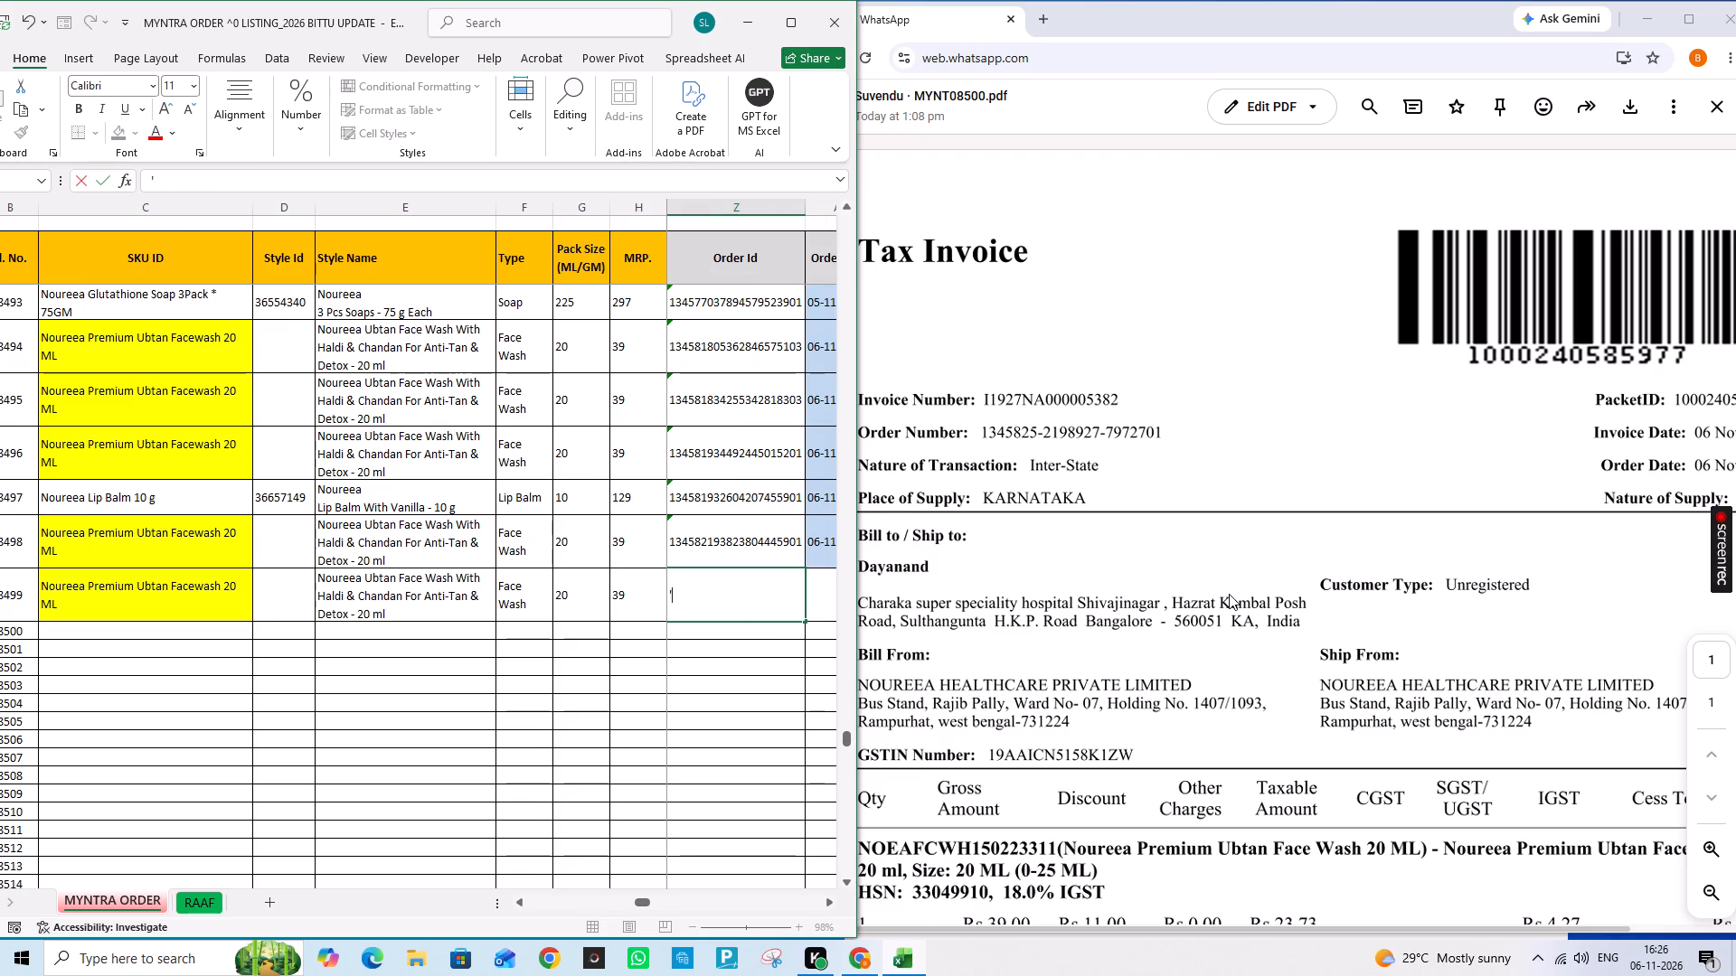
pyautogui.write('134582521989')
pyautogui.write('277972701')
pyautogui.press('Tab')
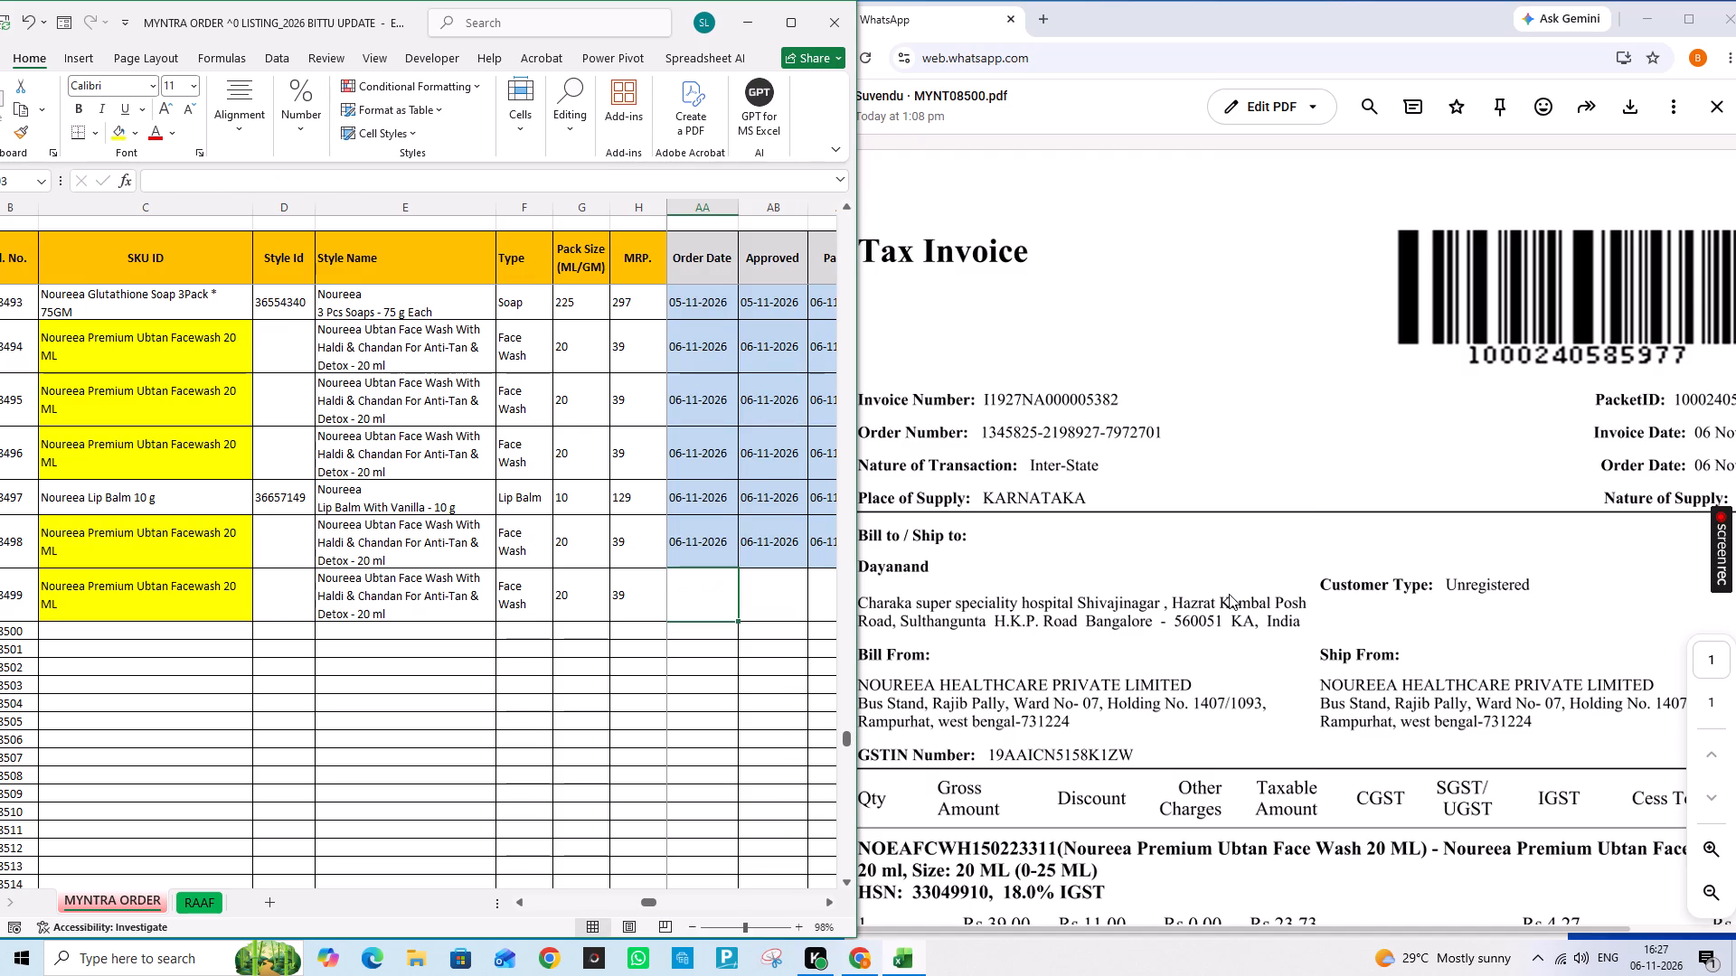
# Fill the 06-11-2026 dates from the row above into the MYNT8500 row, from Order Date through Pick up Complete.
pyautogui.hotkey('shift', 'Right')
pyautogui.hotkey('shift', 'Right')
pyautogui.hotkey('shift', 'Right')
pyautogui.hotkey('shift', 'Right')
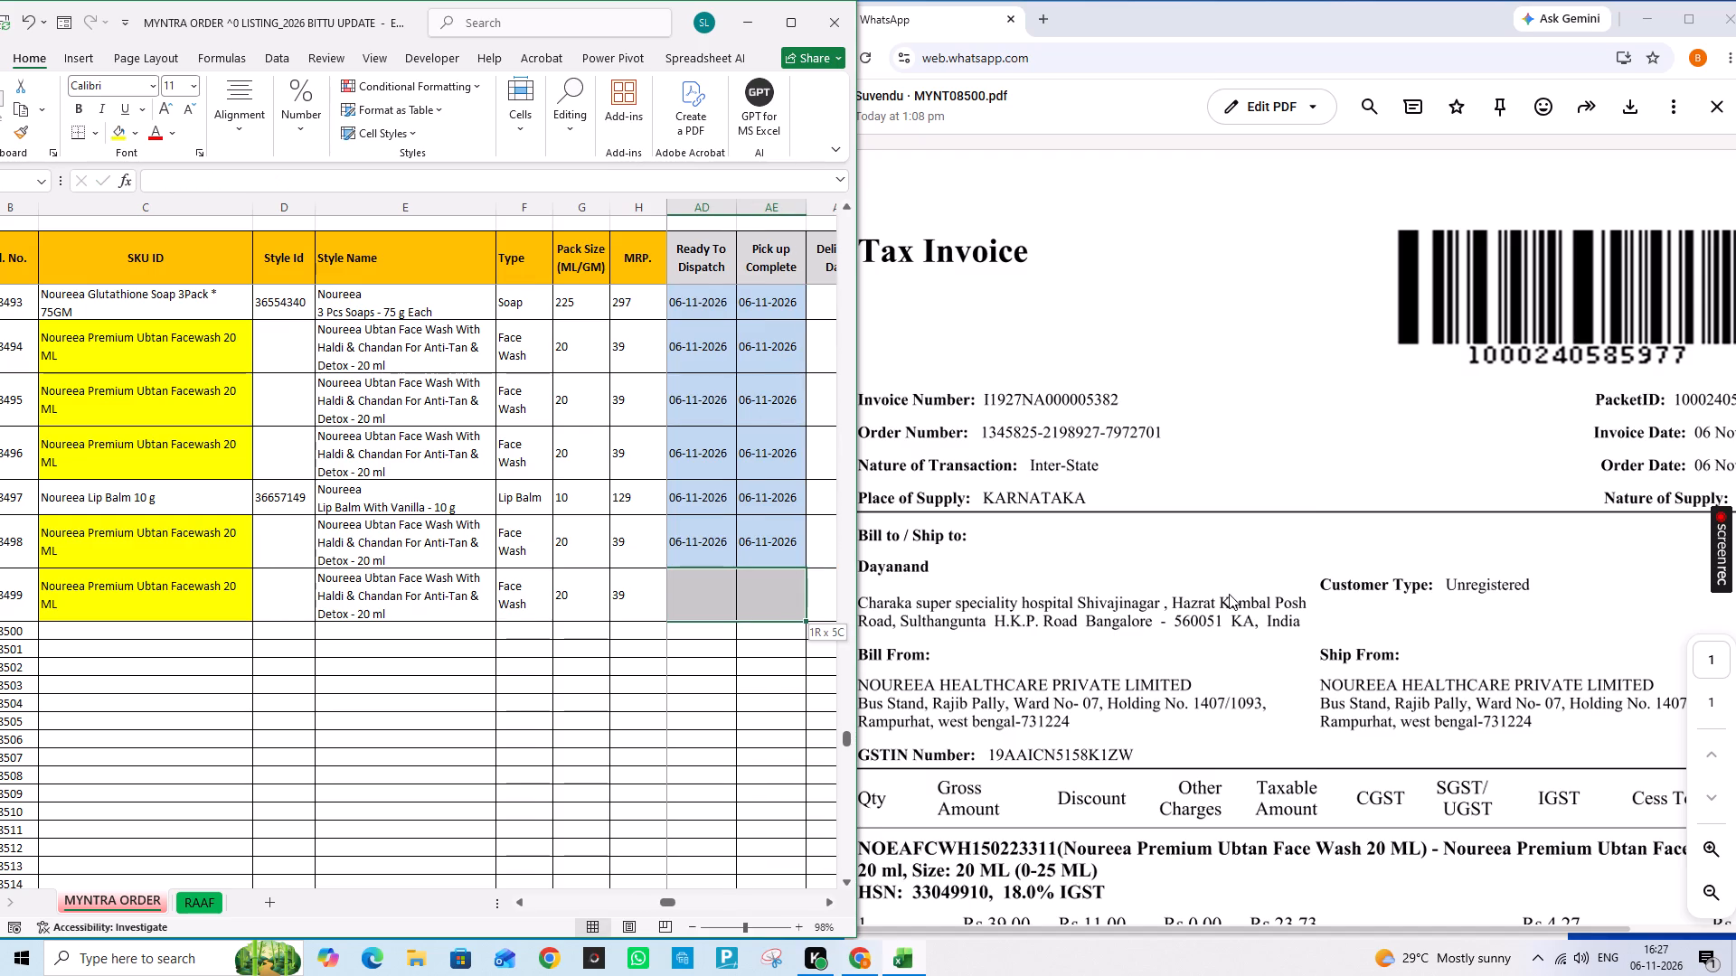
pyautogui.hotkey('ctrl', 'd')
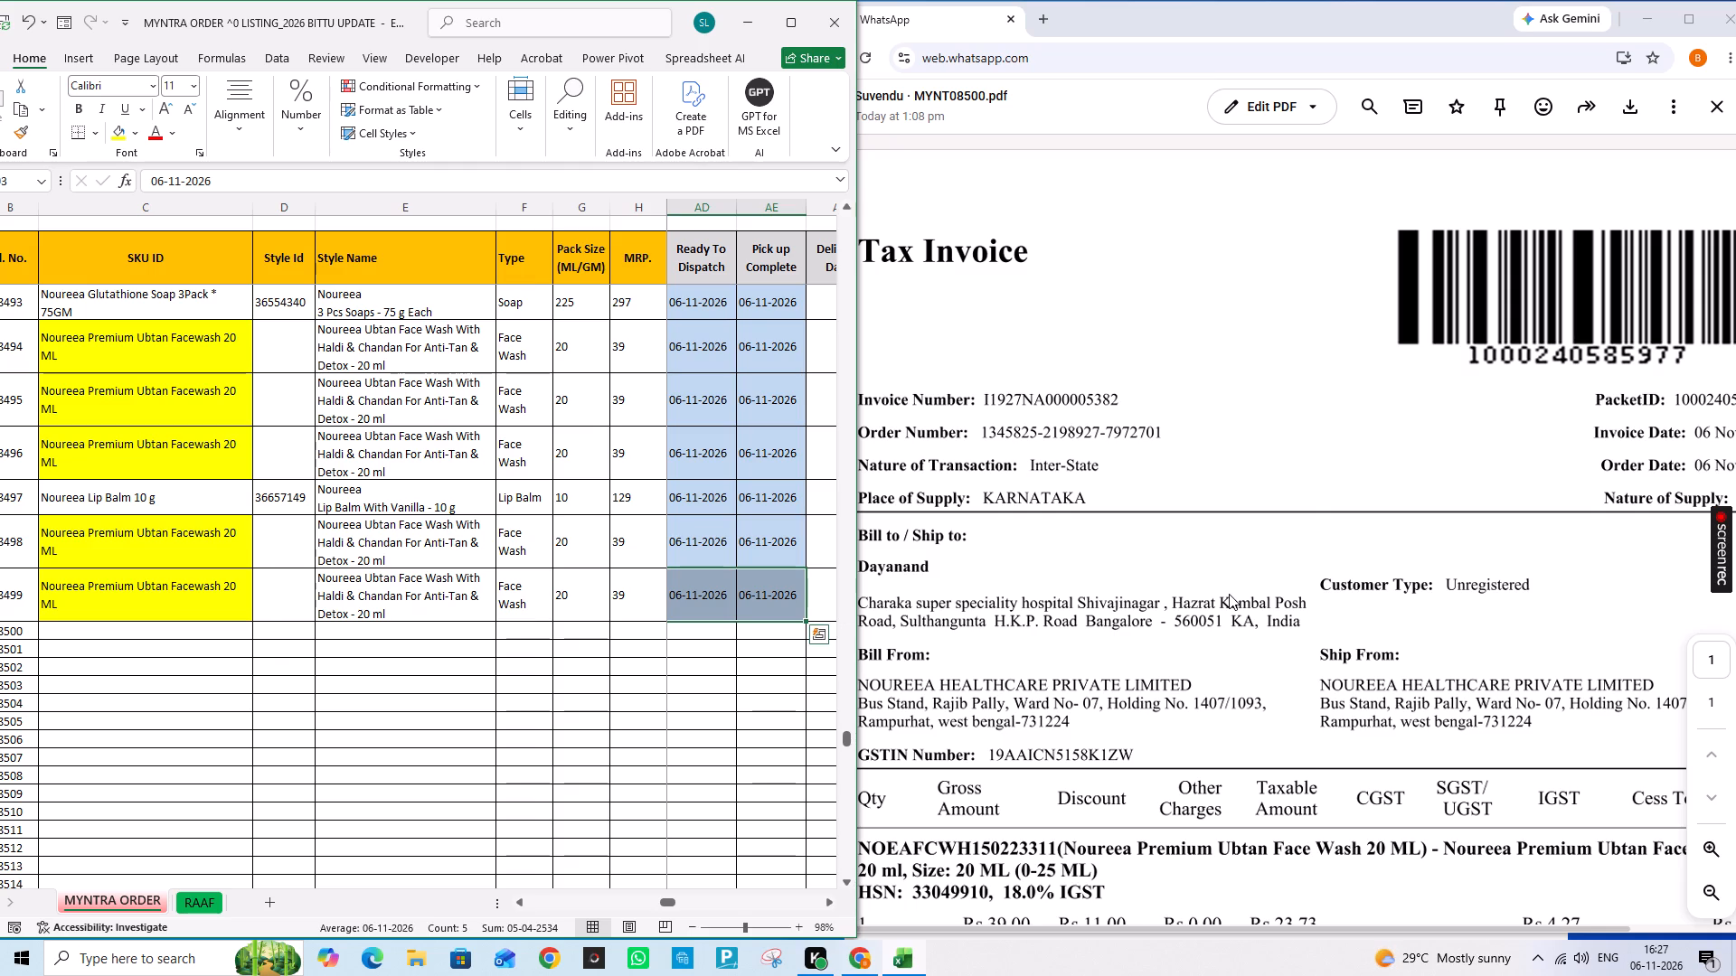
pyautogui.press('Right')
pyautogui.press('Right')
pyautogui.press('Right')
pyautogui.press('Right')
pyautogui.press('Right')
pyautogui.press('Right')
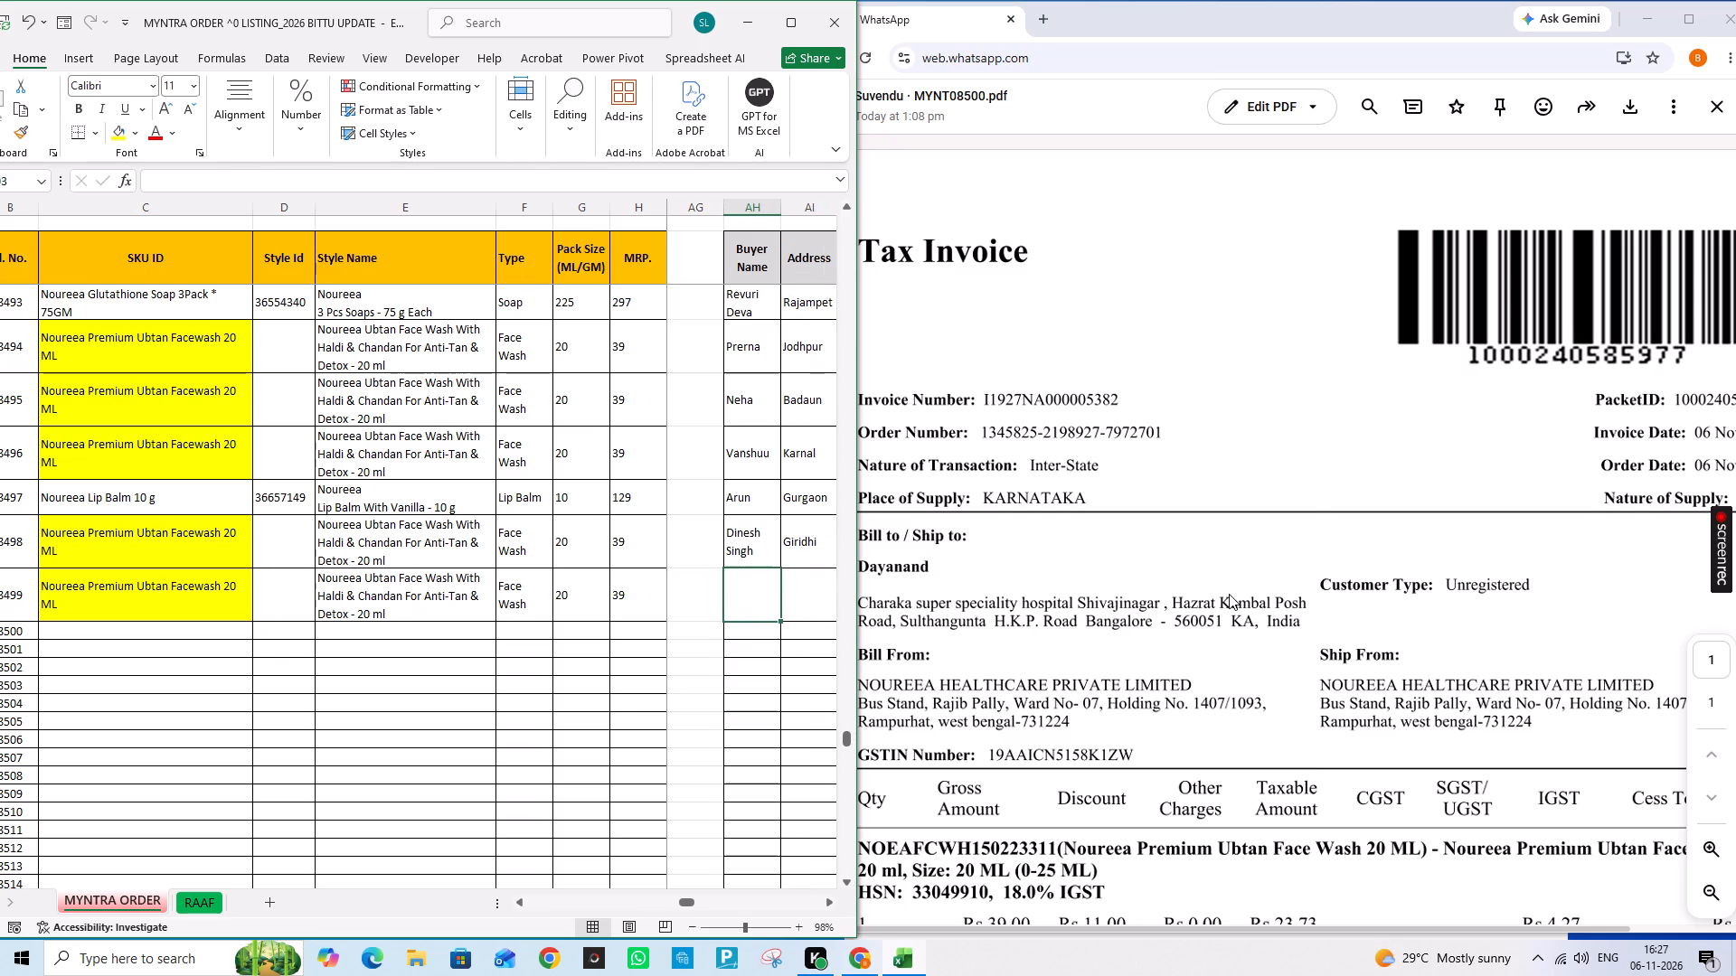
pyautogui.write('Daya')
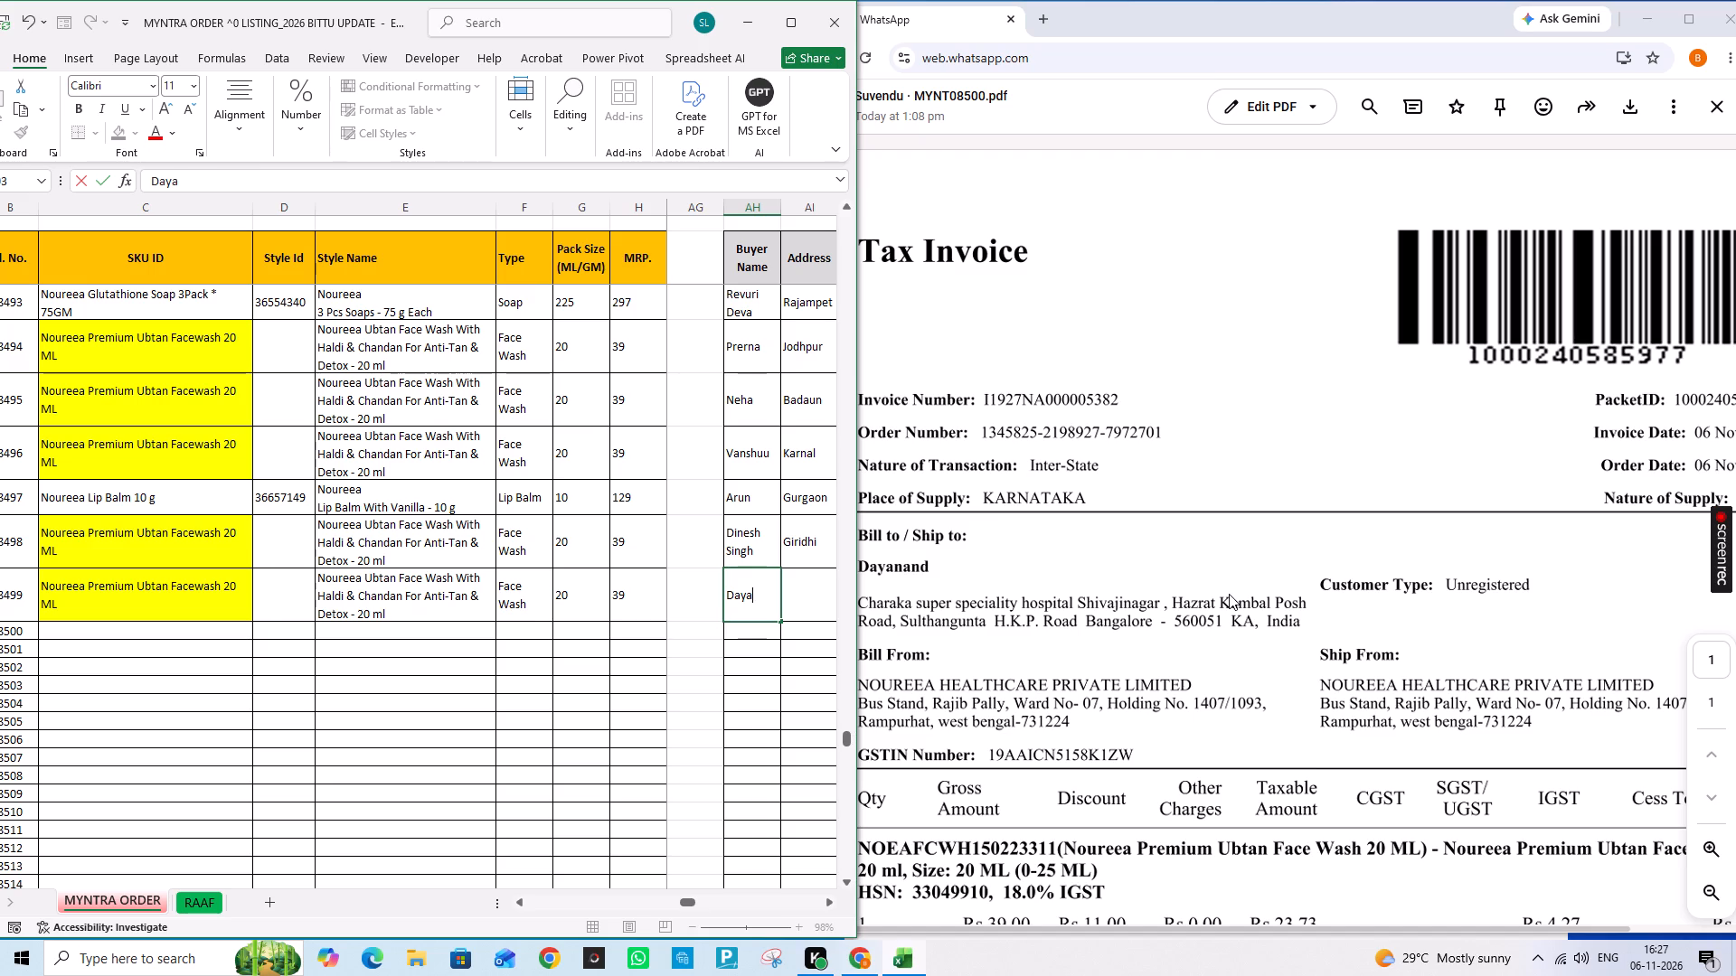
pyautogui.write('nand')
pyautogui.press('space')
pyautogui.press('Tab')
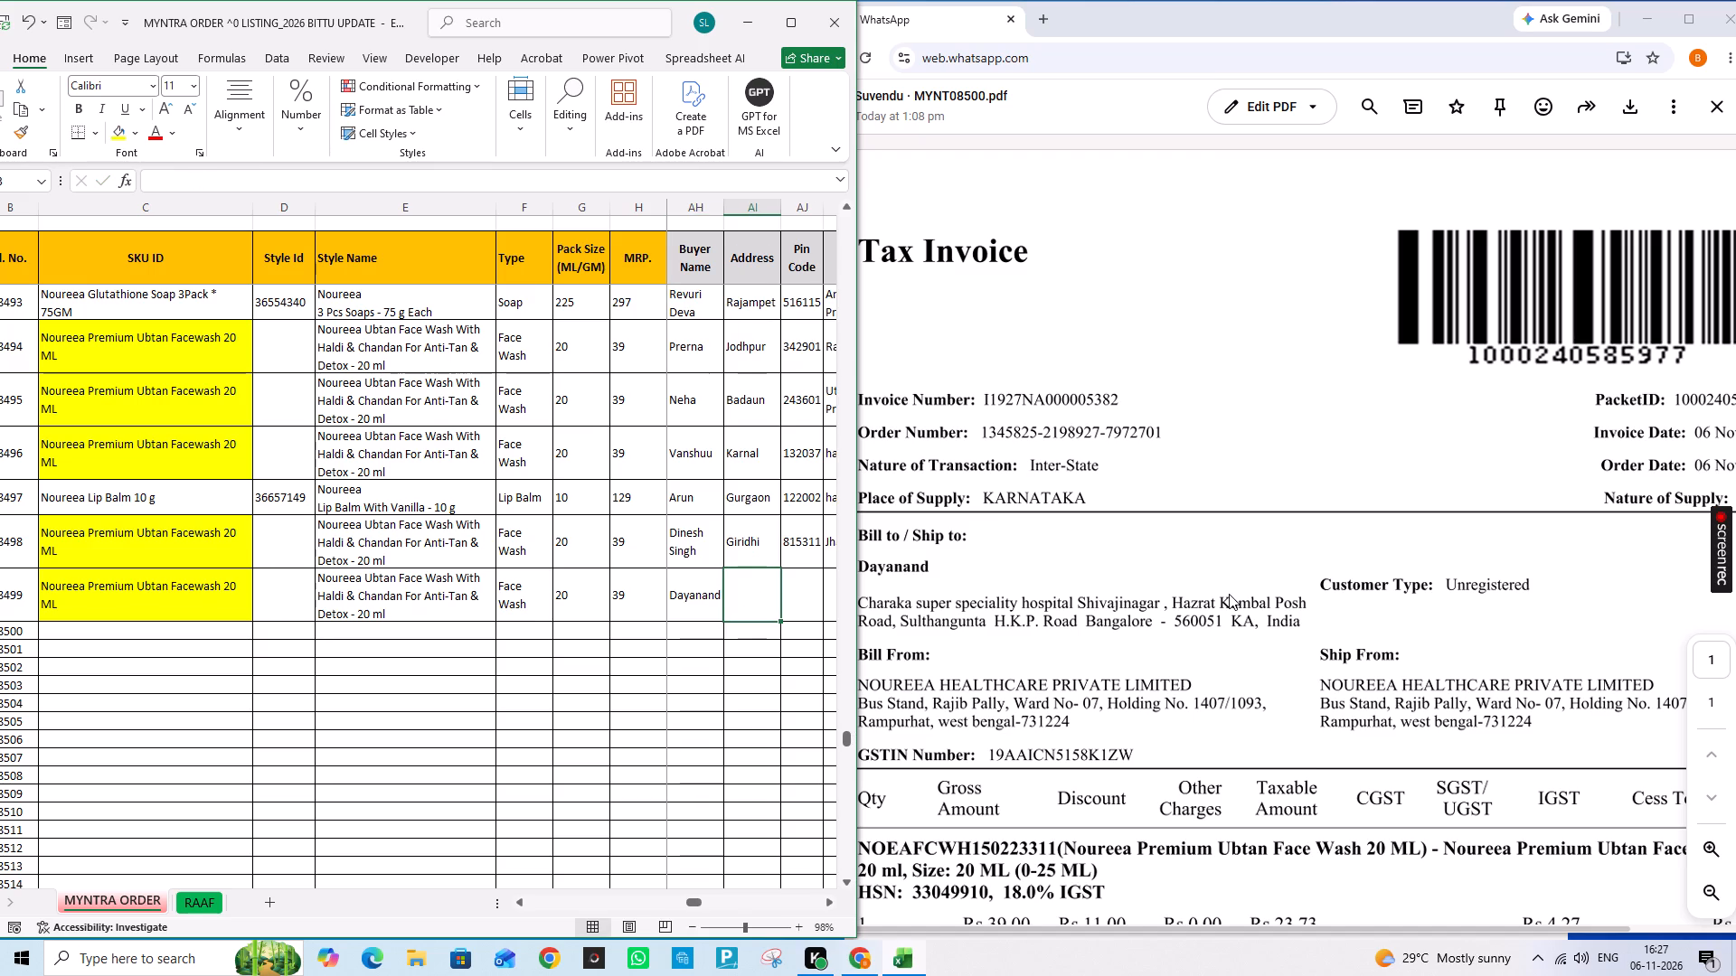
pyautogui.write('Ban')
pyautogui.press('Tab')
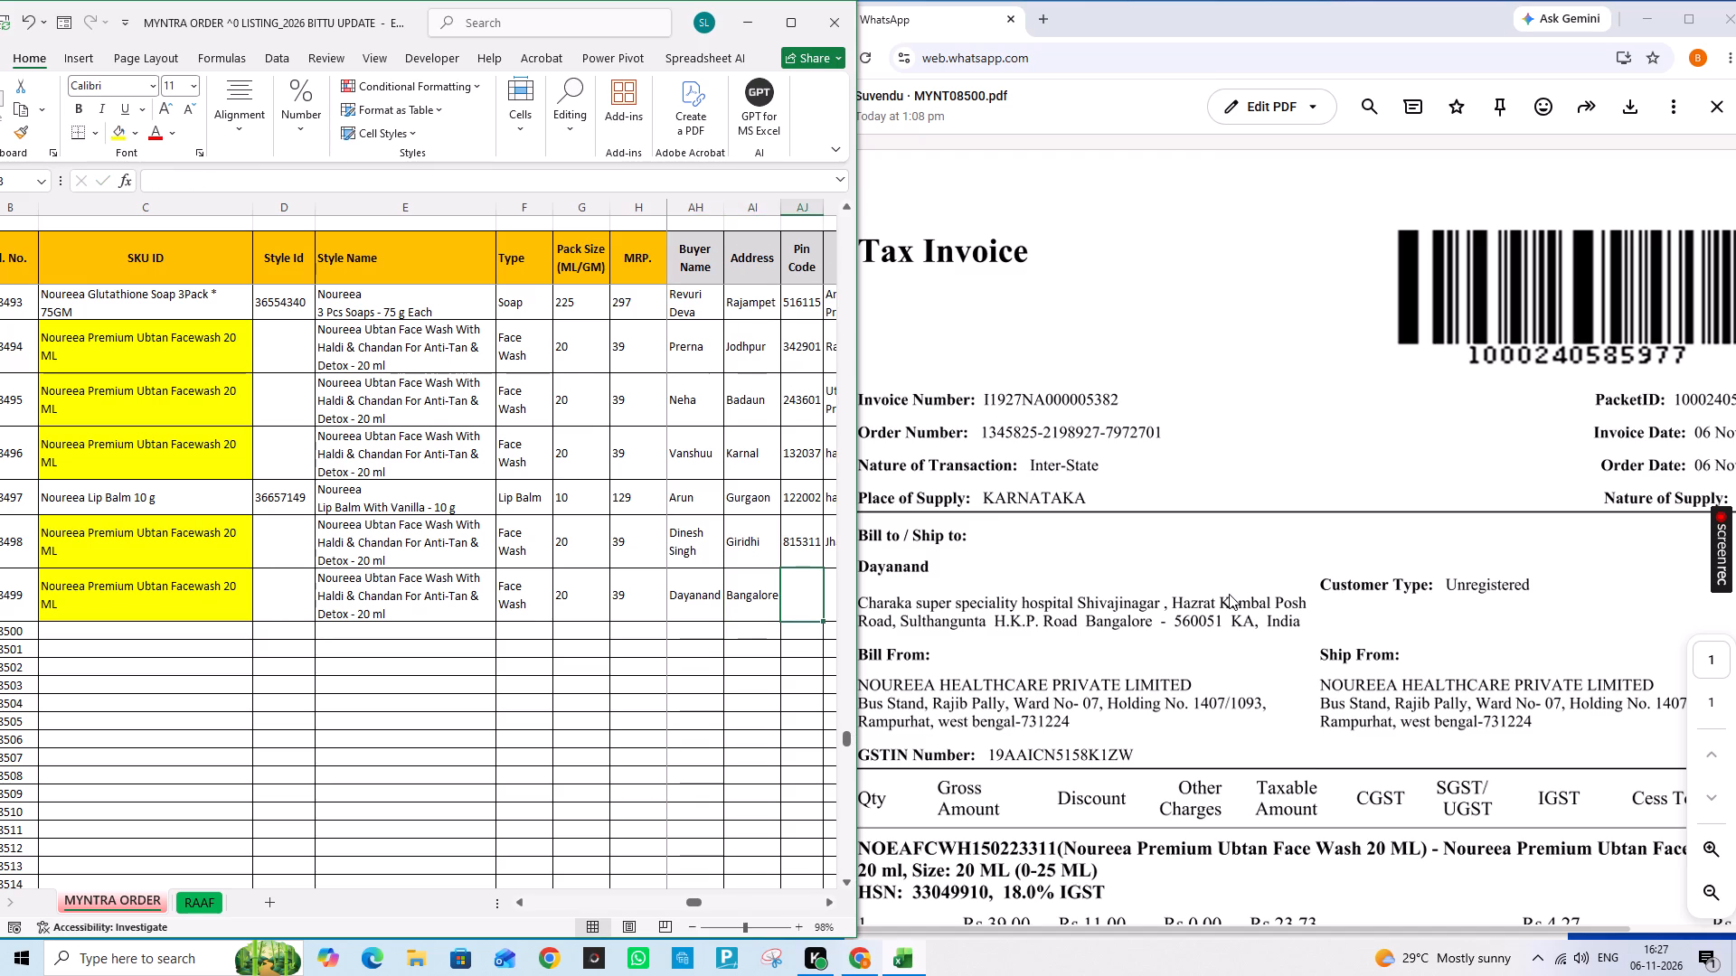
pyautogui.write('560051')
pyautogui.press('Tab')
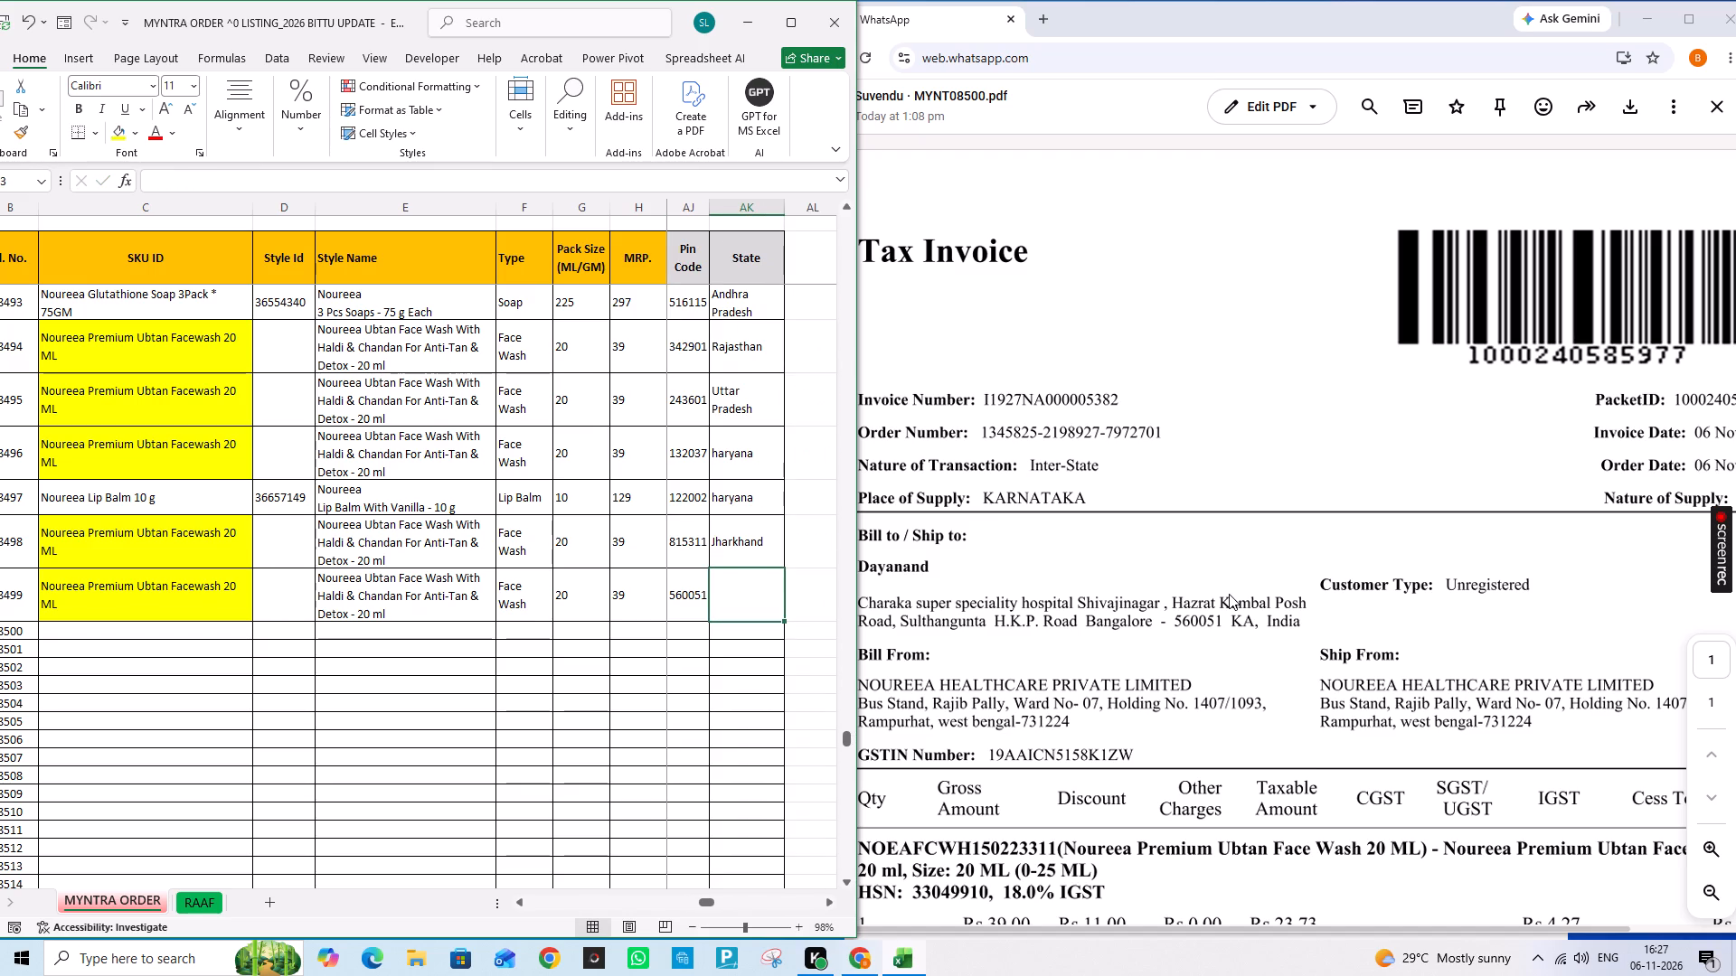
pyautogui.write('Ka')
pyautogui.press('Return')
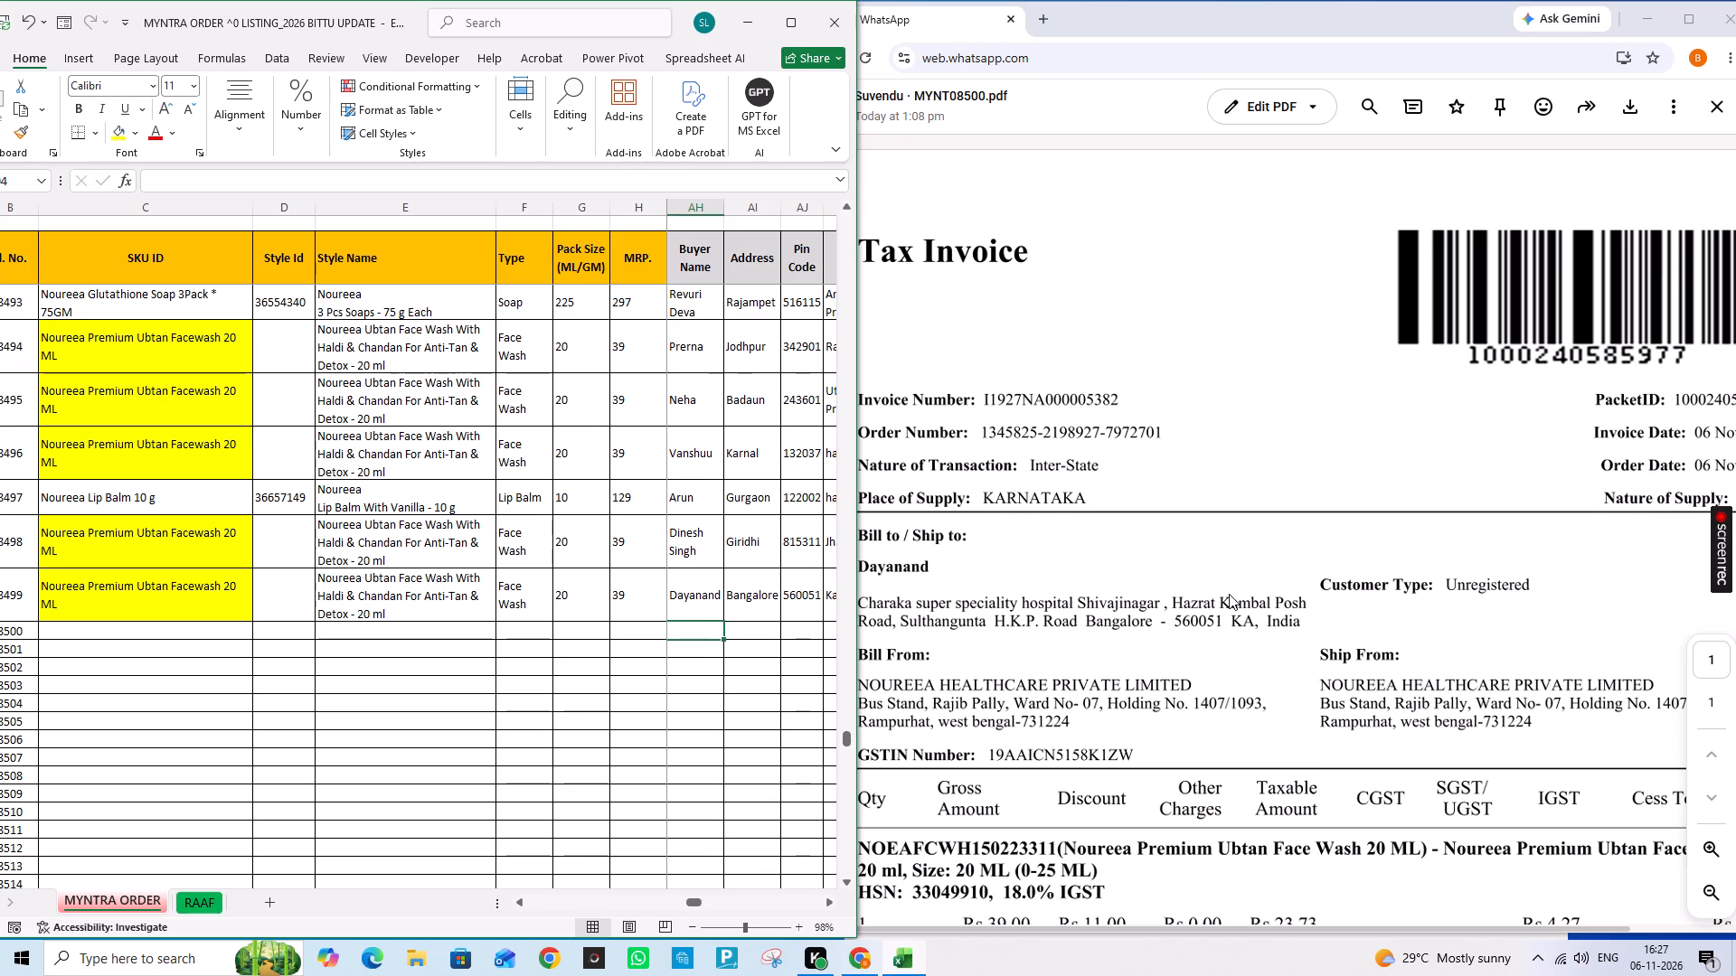
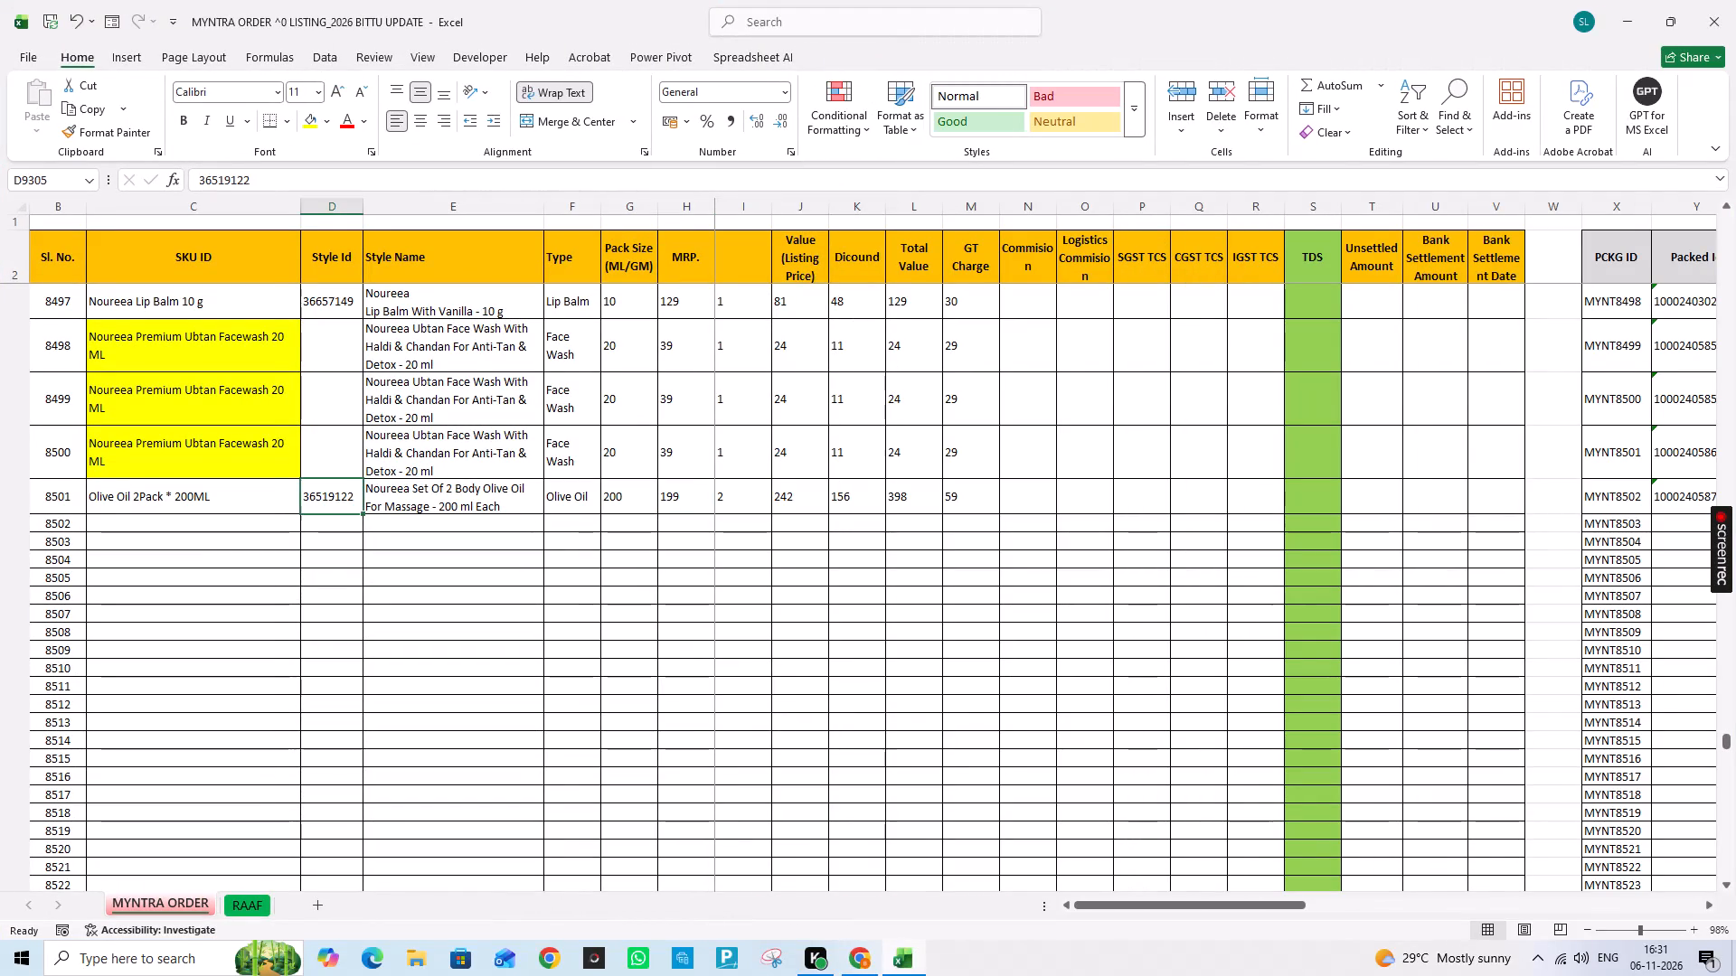
# Find the first order dated 06-11-2026 in the Packed column and select the Packed dates from there through MYNT8502.
pyautogui.press('Right')
pyautogui.press('Right')
pyautogui.press('Right')
pyautogui.press('Right')
pyautogui.press('Right')
pyautogui.press('Right')
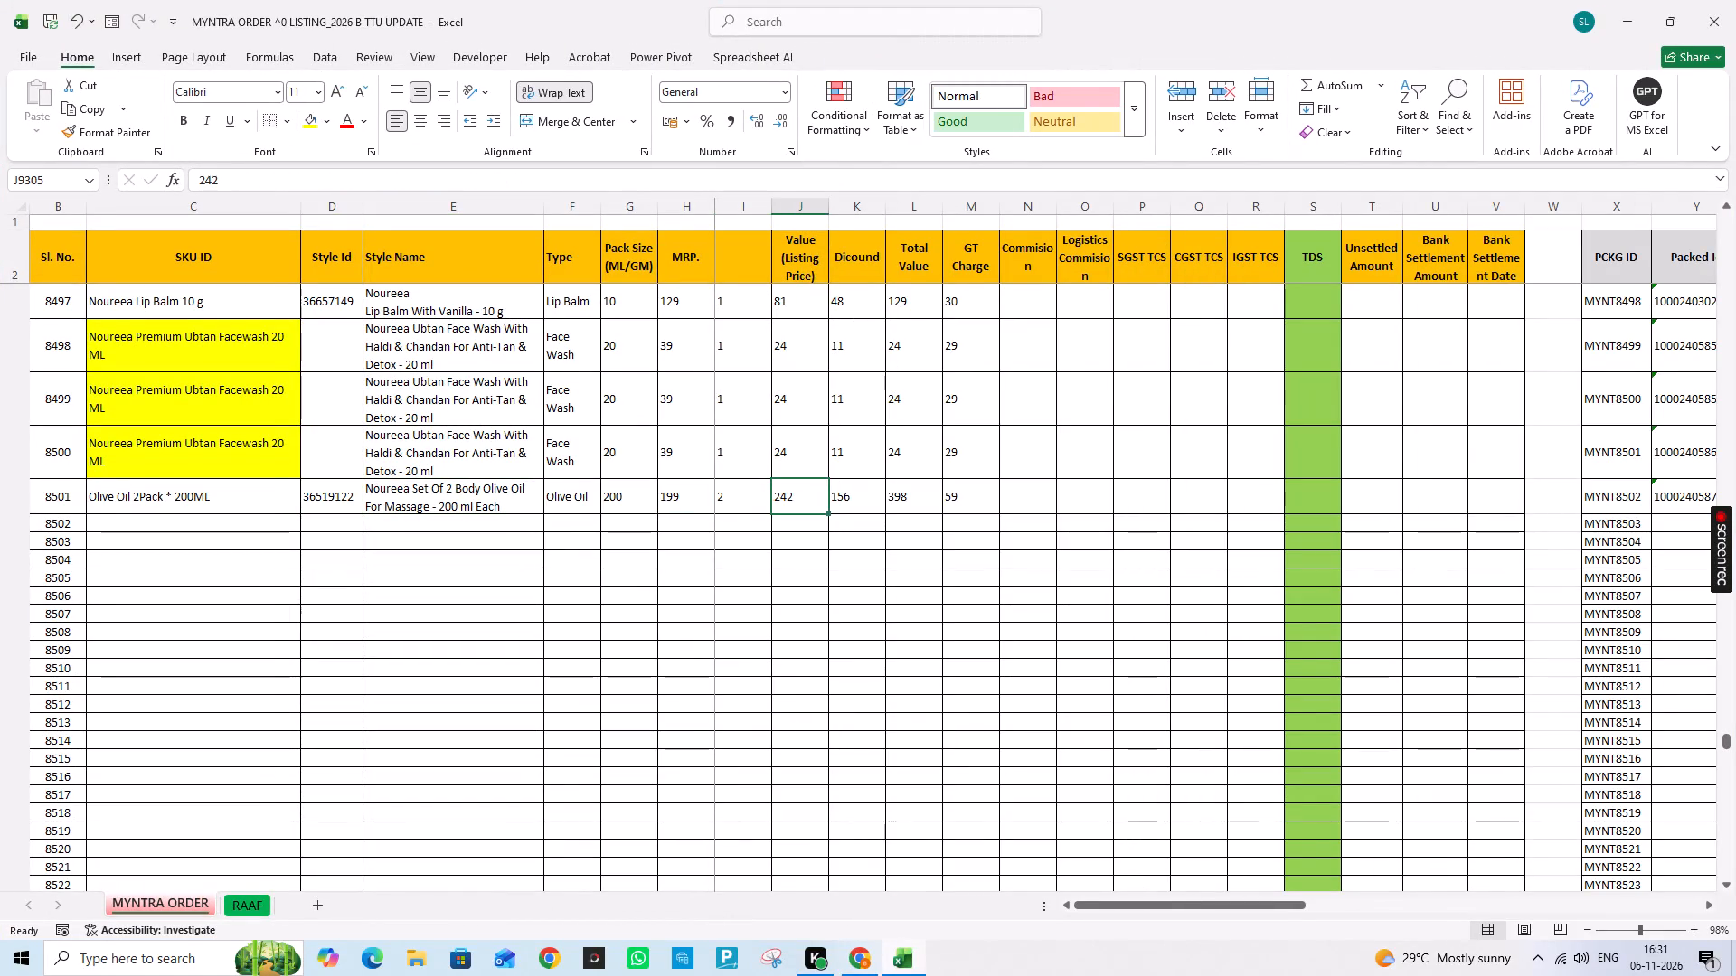
pyautogui.press('Right')
pyautogui.press('Right')
pyautogui.press('Right')
pyautogui.press('Right')
pyautogui.press('Right')
pyautogui.press('Right')
pyautogui.press('Right')
pyautogui.press('Right')
pyautogui.press('Right')
pyautogui.press('Right')
pyautogui.press('Right')
pyautogui.press('Right')
pyautogui.press('Right')
pyautogui.press('Right')
pyautogui.press('Right')
pyautogui.press('Right')
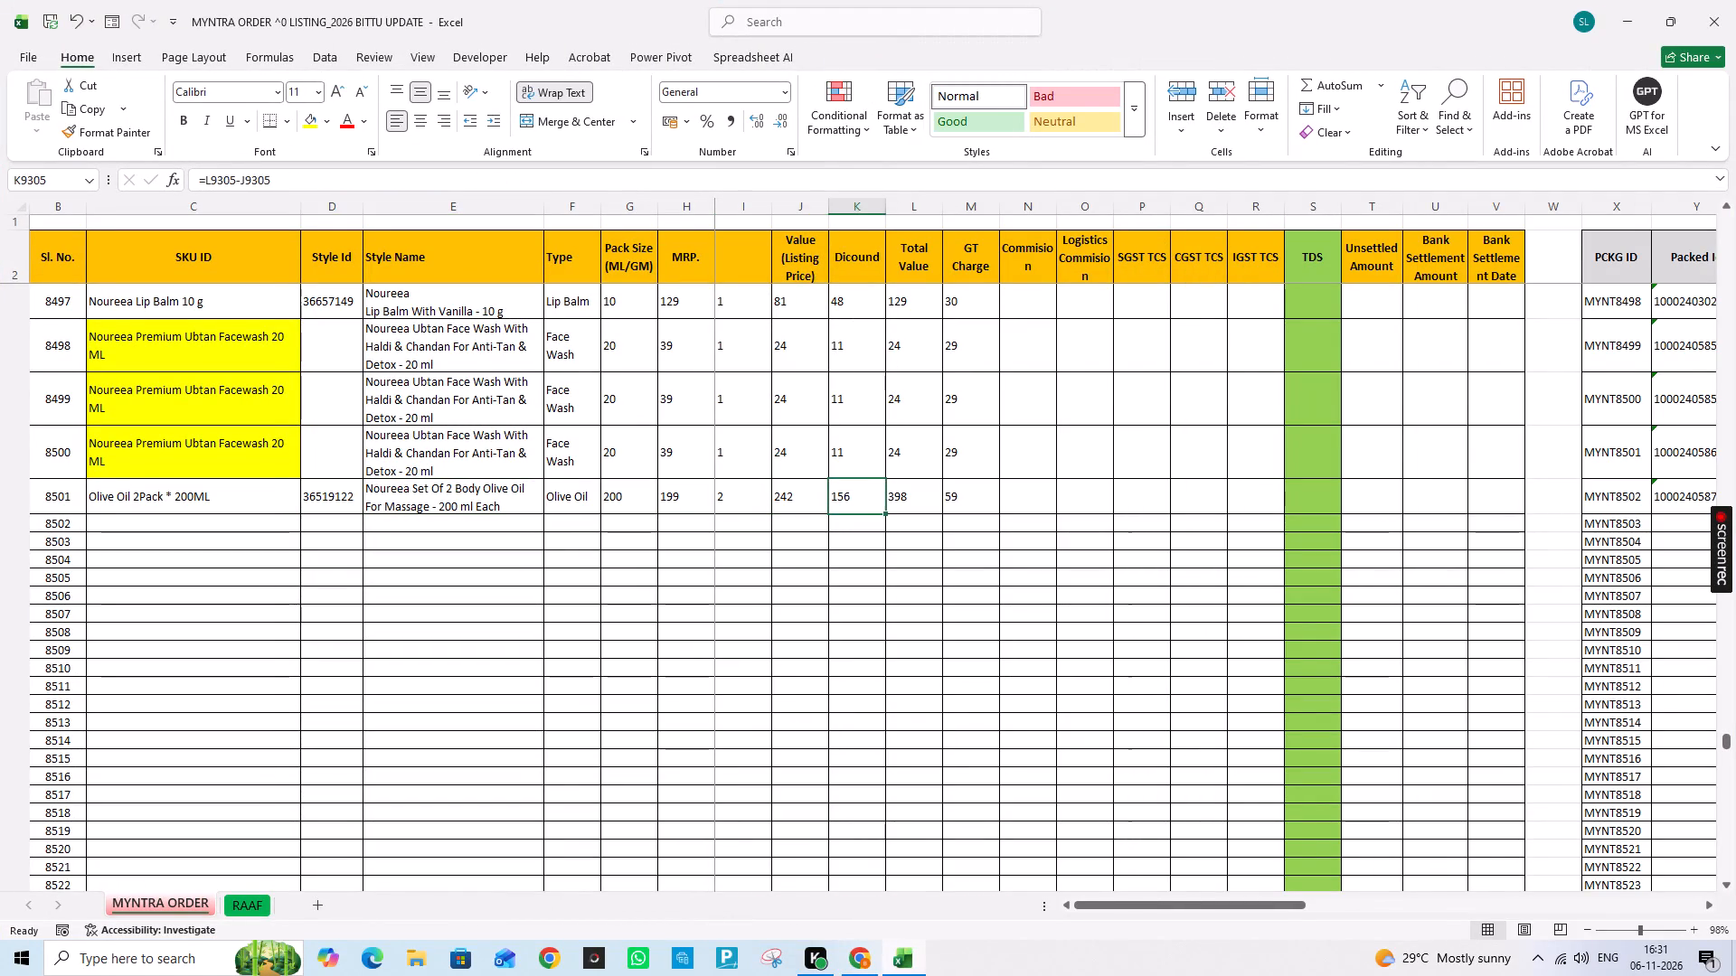
pyautogui.press('Right')
pyautogui.press('Right')
pyautogui.press('Right')
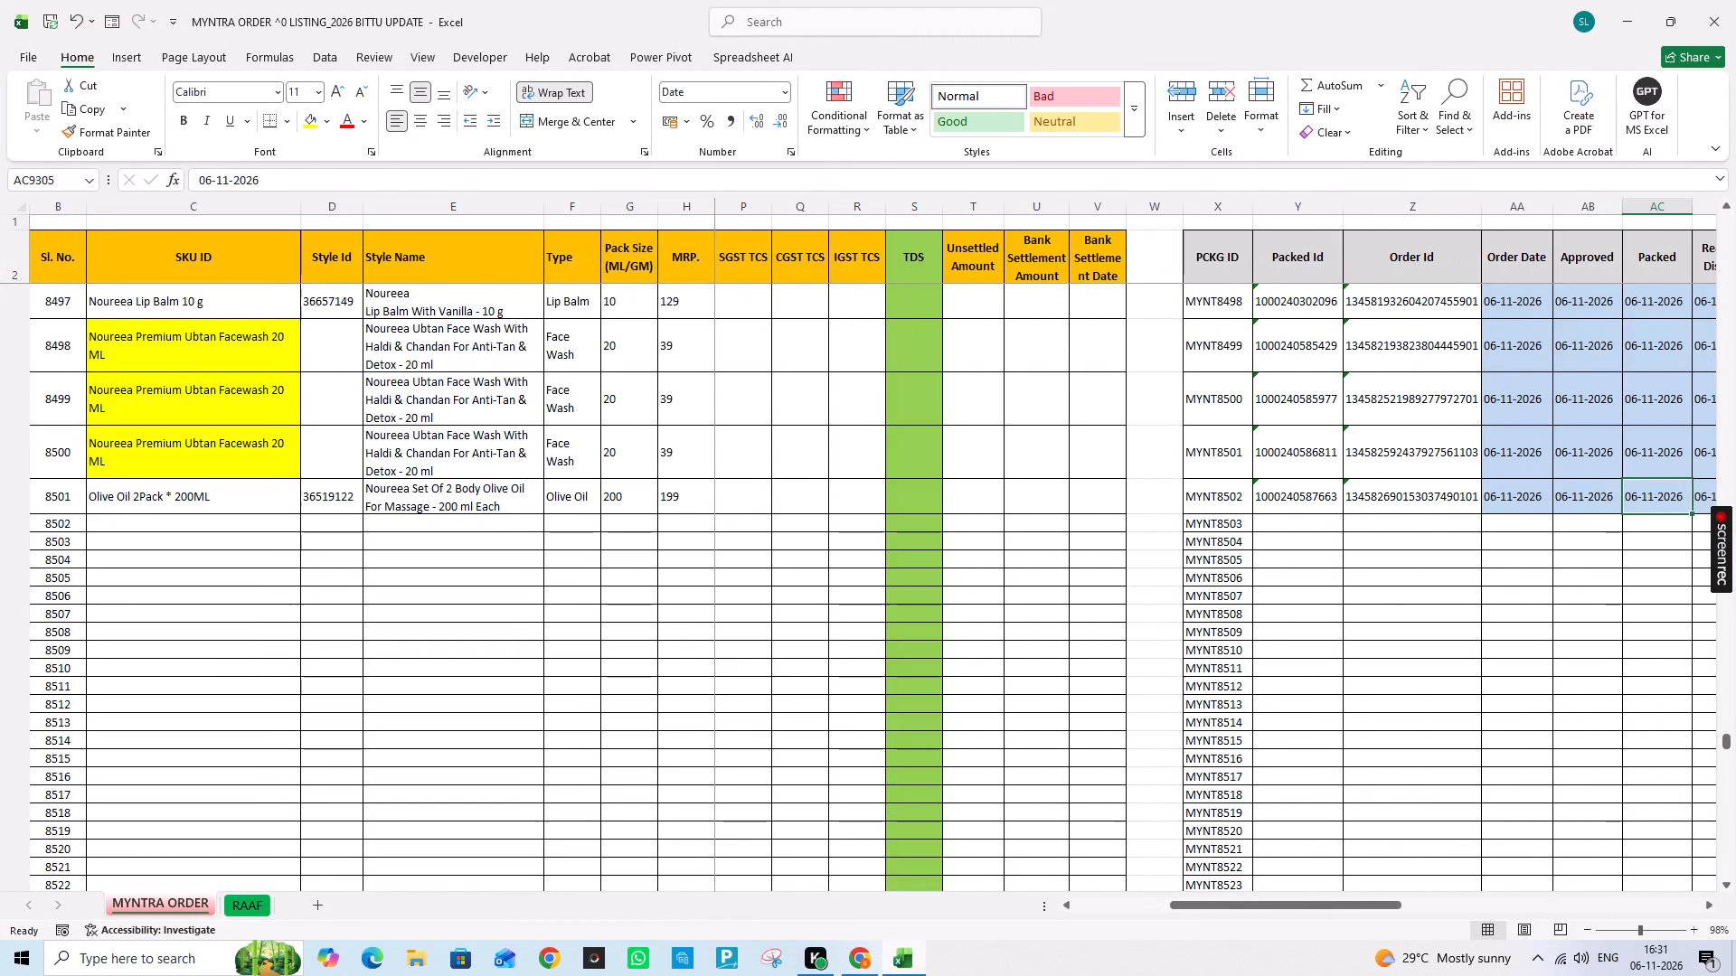
pyautogui.press('Up')
pyautogui.press('Up')
pyautogui.press('Up')
pyautogui.press('Up')
pyautogui.press('Up')
pyautogui.press('Up')
pyautogui.press('Up')
pyautogui.press('Up')
pyautogui.press('Up')
pyautogui.press('Up')
pyautogui.press('Up')
pyautogui.press('Up')
pyautogui.press('Up')
pyautogui.press('Up')
pyautogui.press('Up')
pyautogui.press('Up')
pyautogui.press('Up')
pyautogui.press('Up')
pyautogui.press('Up')
pyautogui.press('Up')
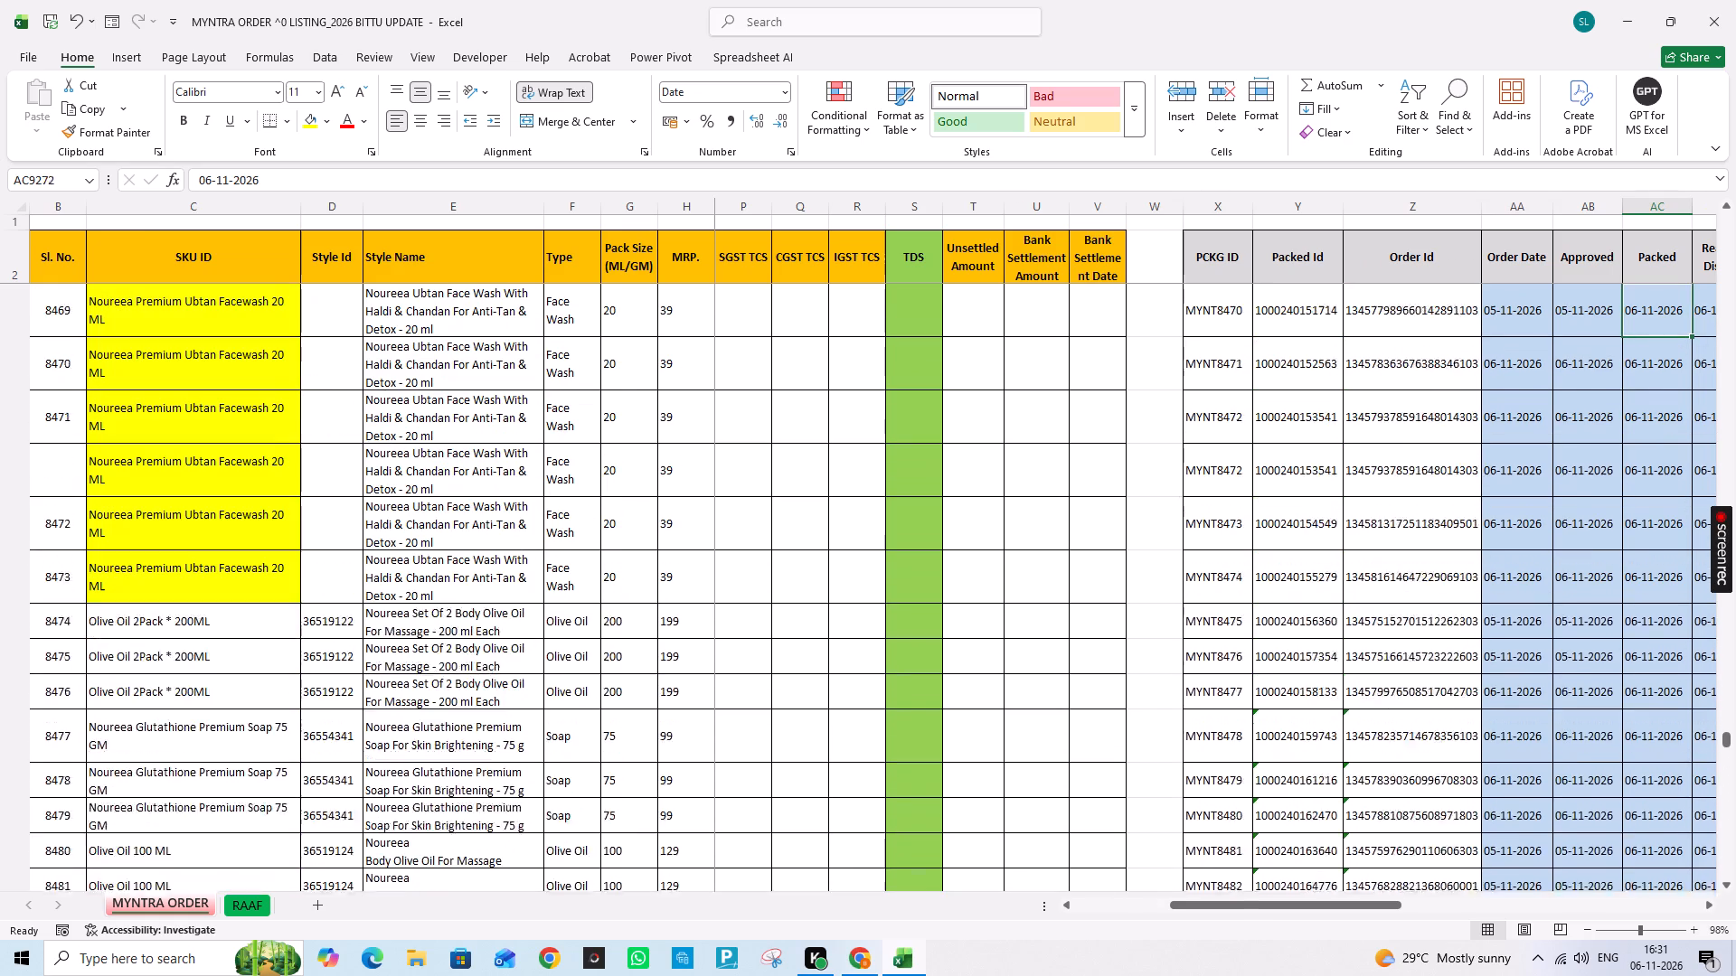
pyautogui.press('Up')
pyautogui.press('Up')
pyautogui.press('Up')
pyautogui.press('Up')
pyautogui.press('Up')
pyautogui.press('Up')
pyautogui.press('Up')
pyautogui.press('Up')
pyautogui.press('Up')
pyautogui.press('Up')
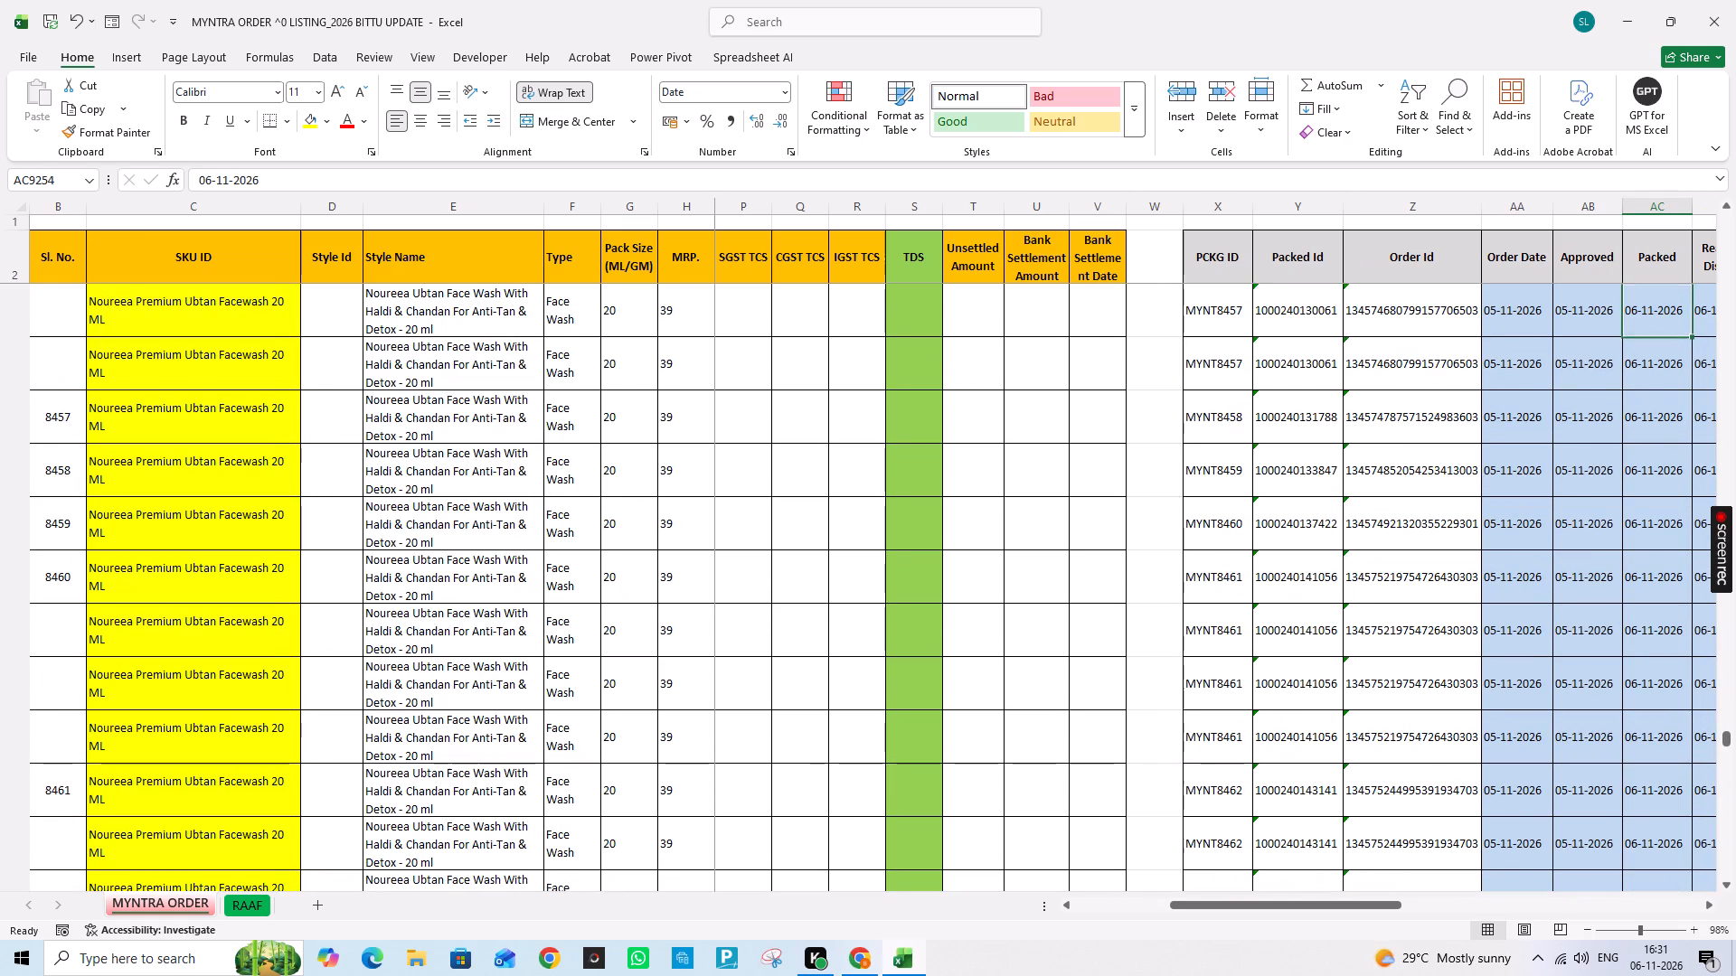
pyautogui.press('Up')
pyautogui.press('Up')
pyautogui.press('Up')
pyautogui.press('Up')
pyautogui.press('Up')
pyautogui.press('Up')
pyautogui.press('Up')
pyautogui.press('Up')
pyautogui.press('Down')
pyautogui.press('Down')
pyautogui.press('Down')
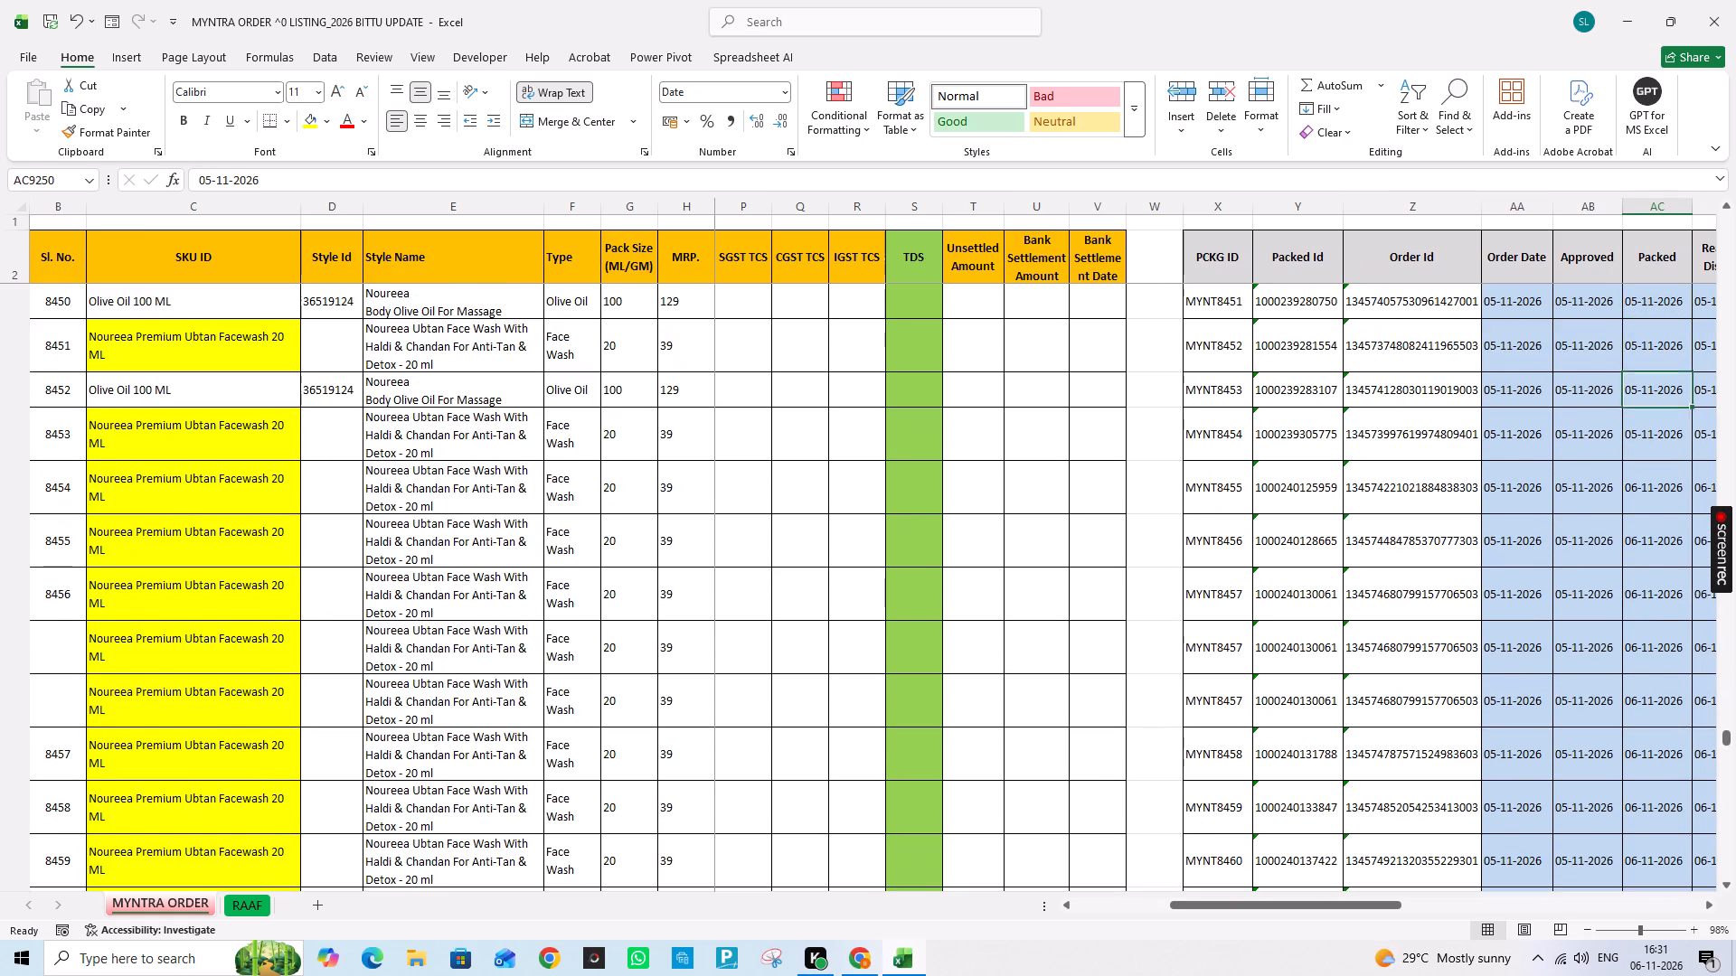
pyautogui.press('Down')
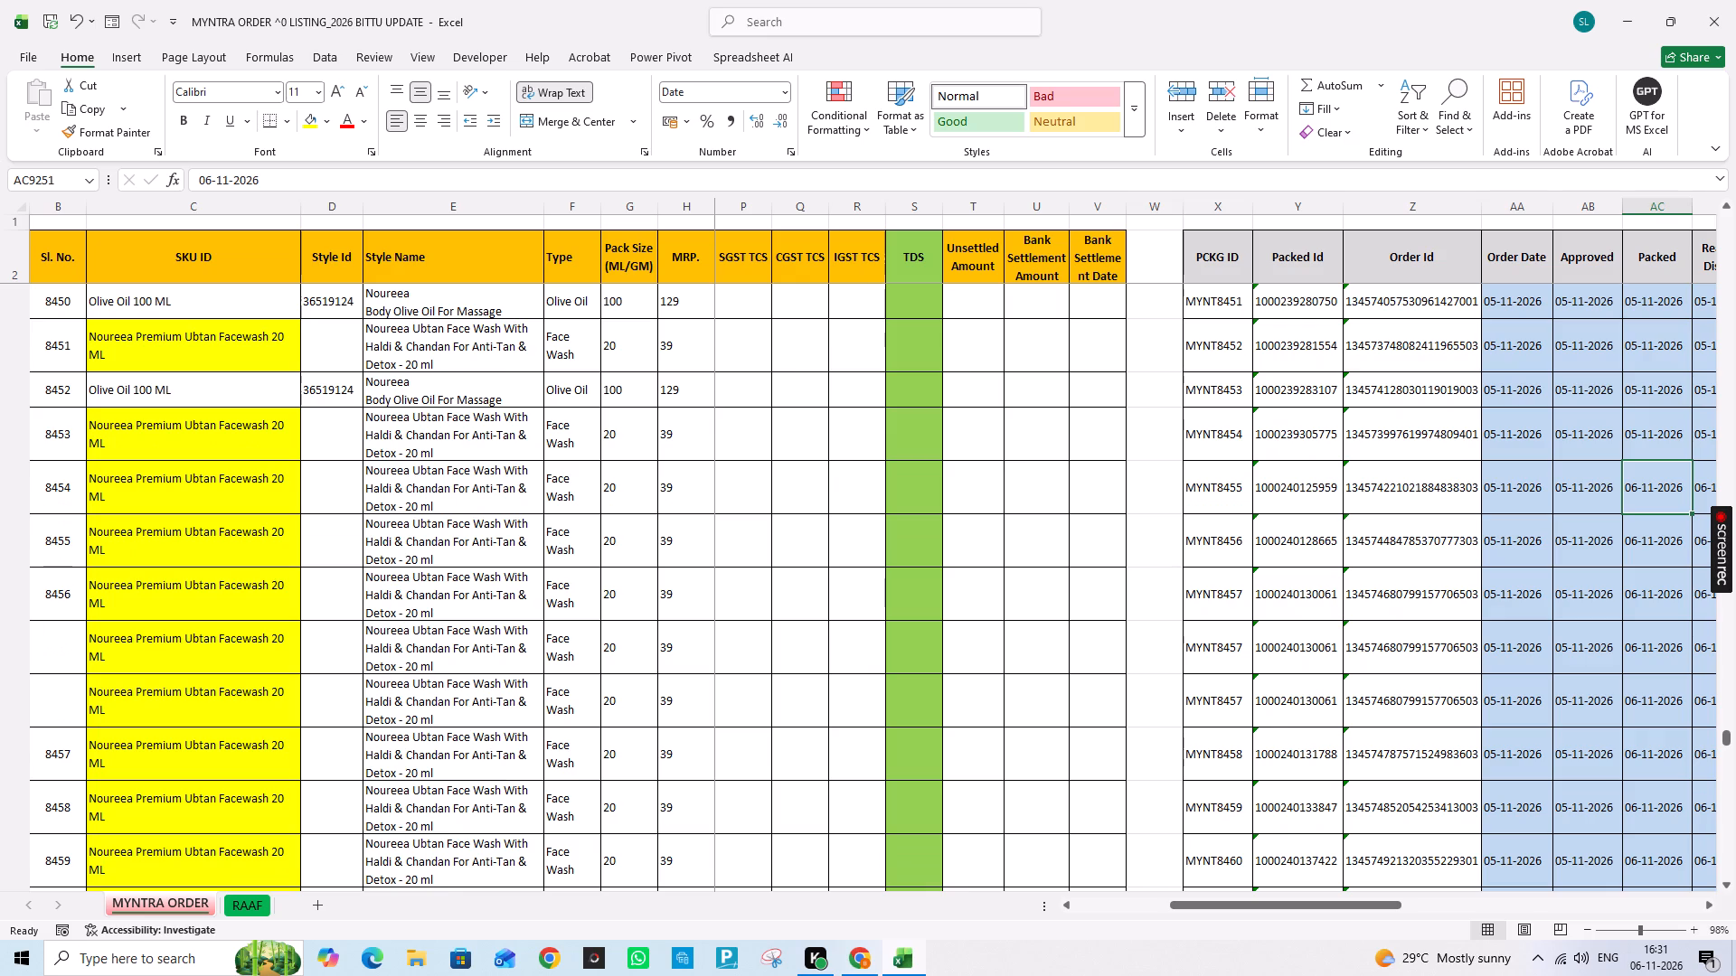
pyautogui.hotkey('ctrl', 'shift', 'Down')
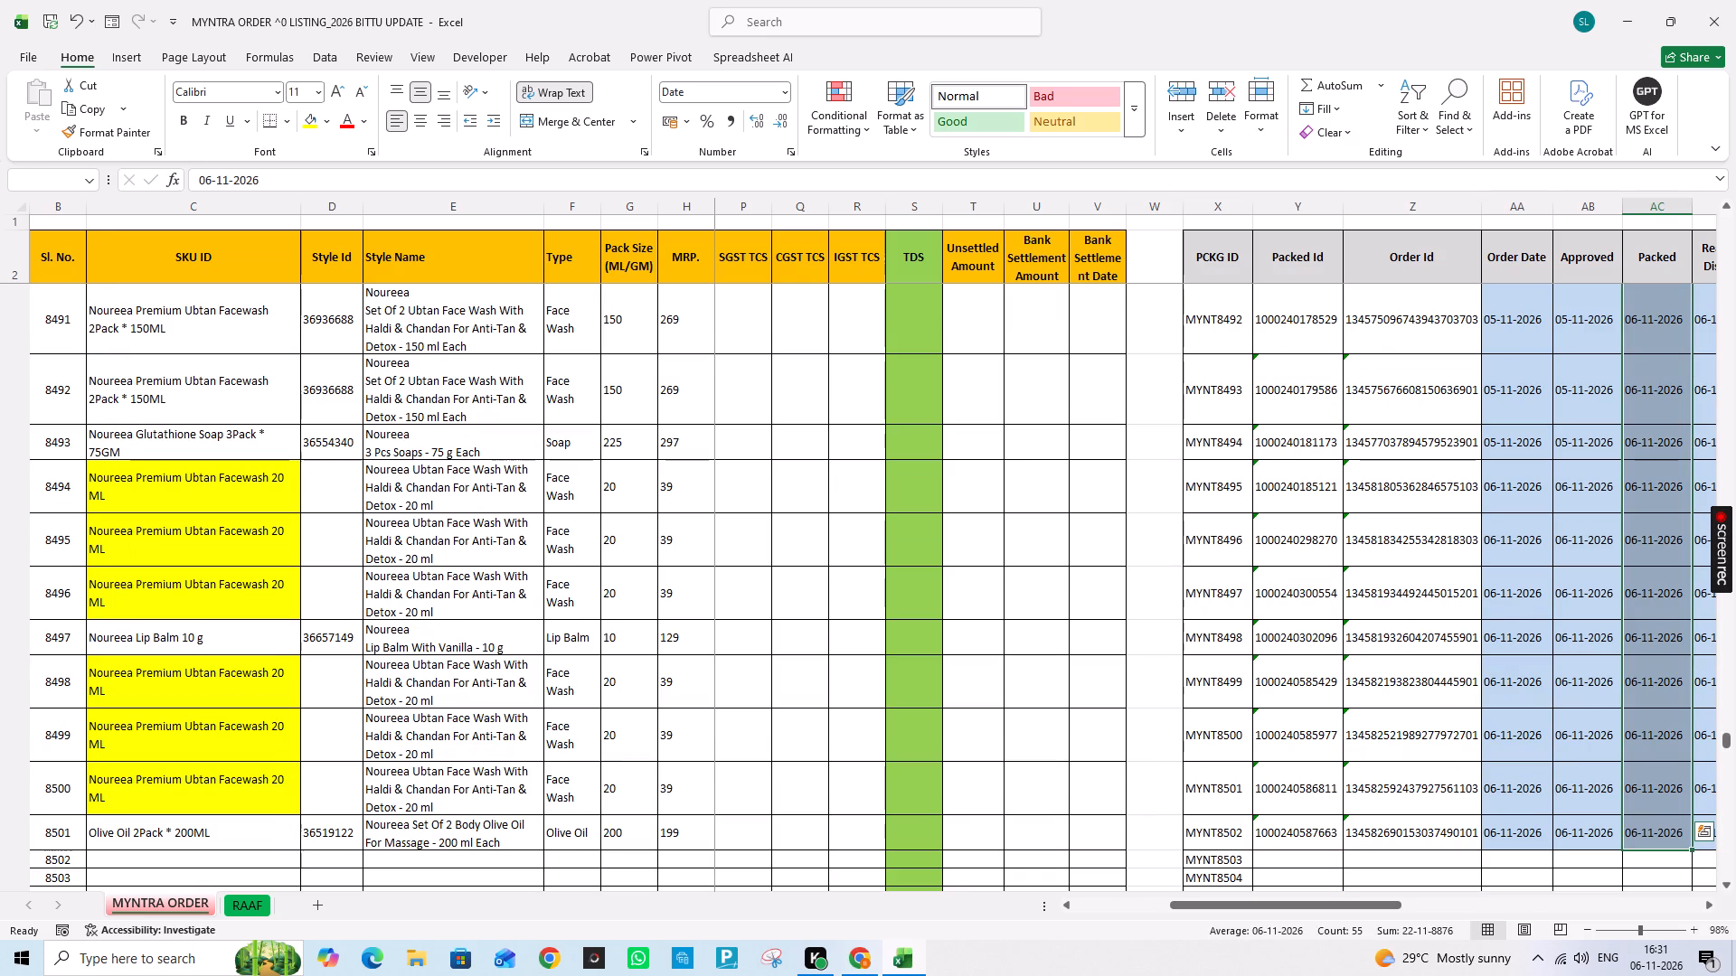
pyautogui.press('Up')
pyautogui.press('Up')
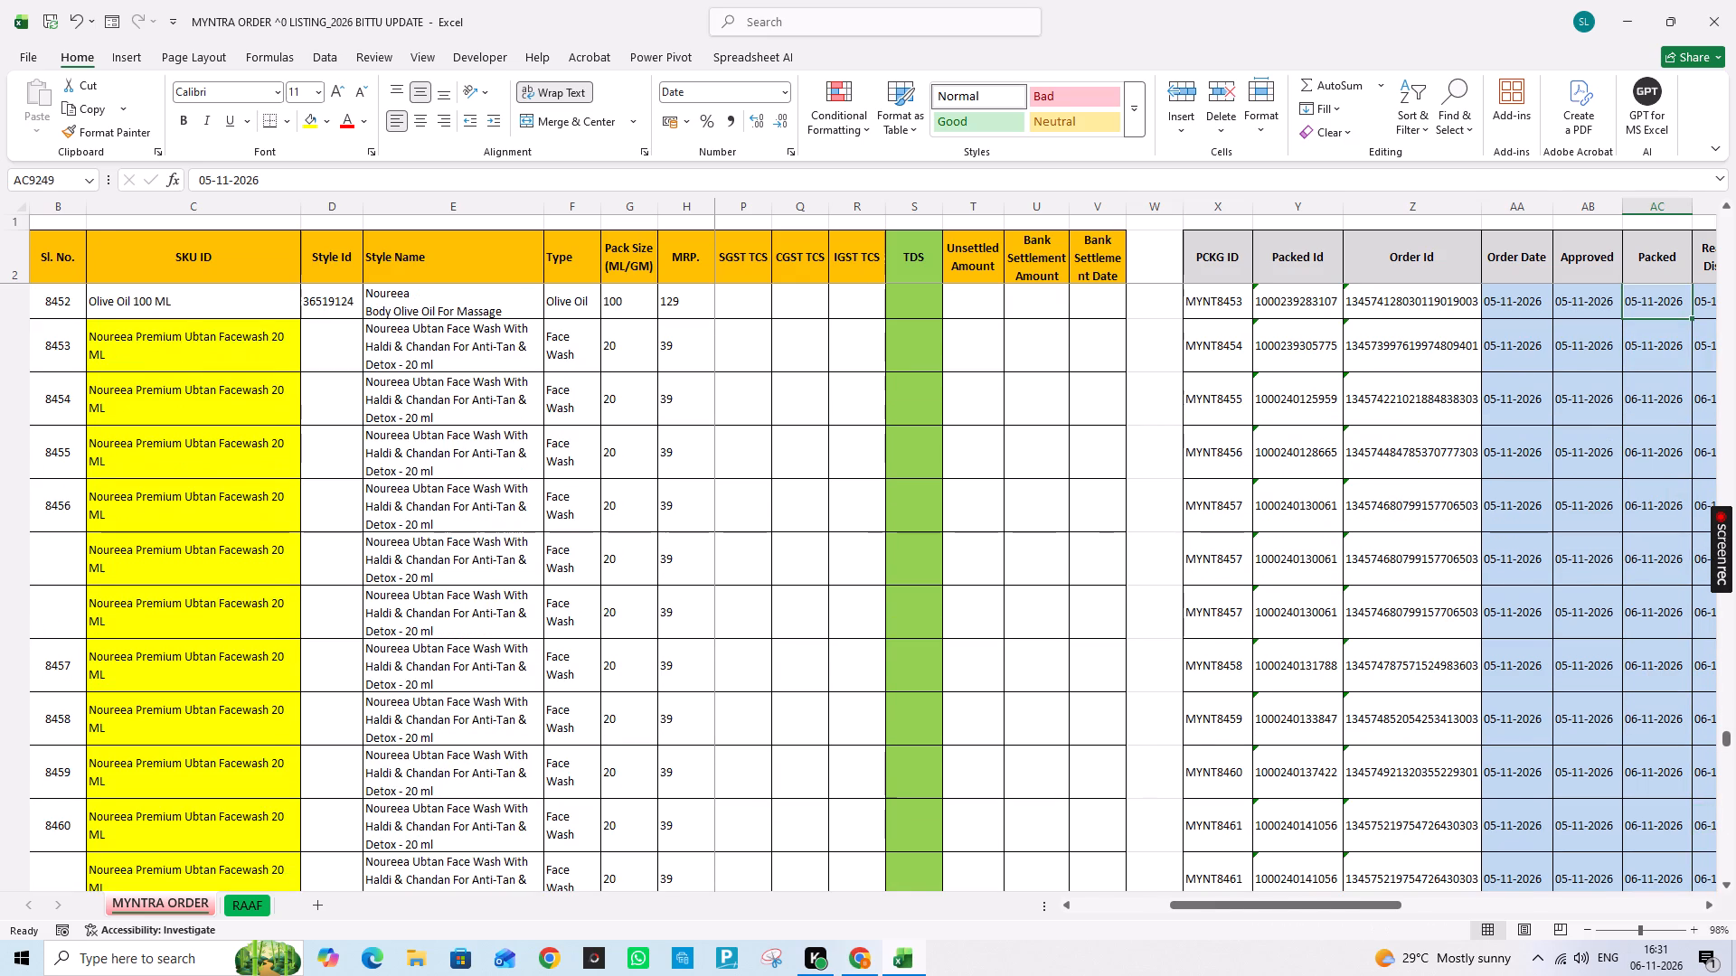
pyautogui.press('Down')
pyautogui.press('Up')
pyautogui.press('Up')
pyautogui.press('Up')
pyautogui.press('Up')
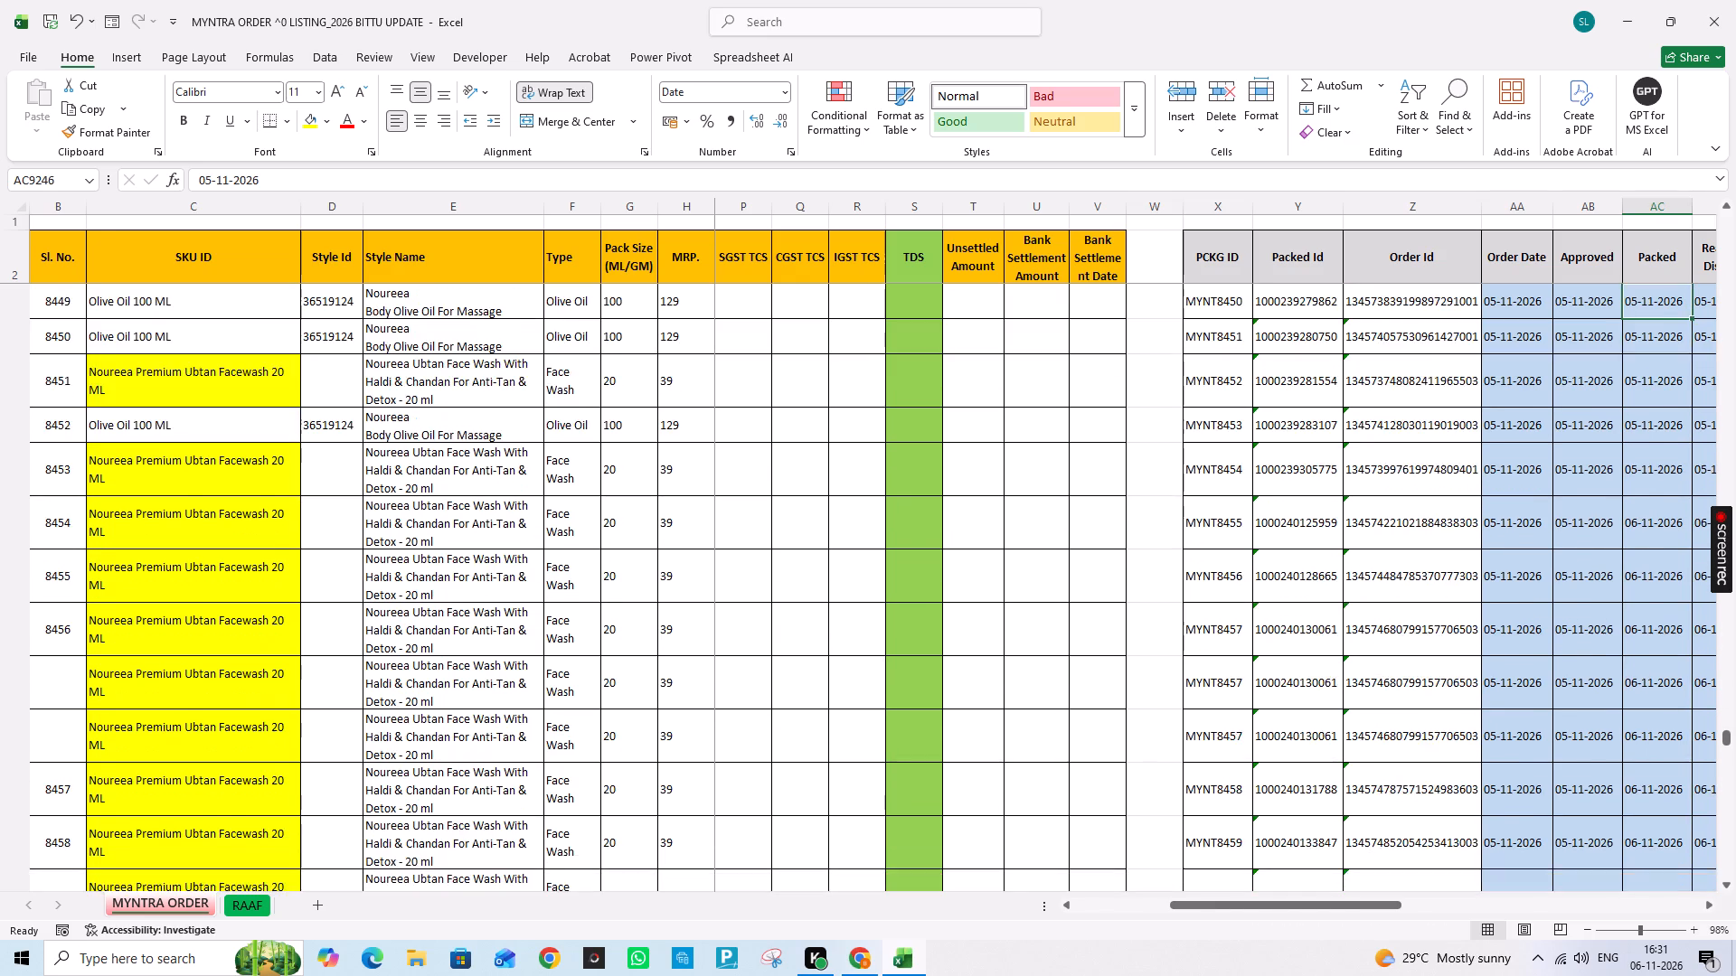
pyautogui.press('Up')
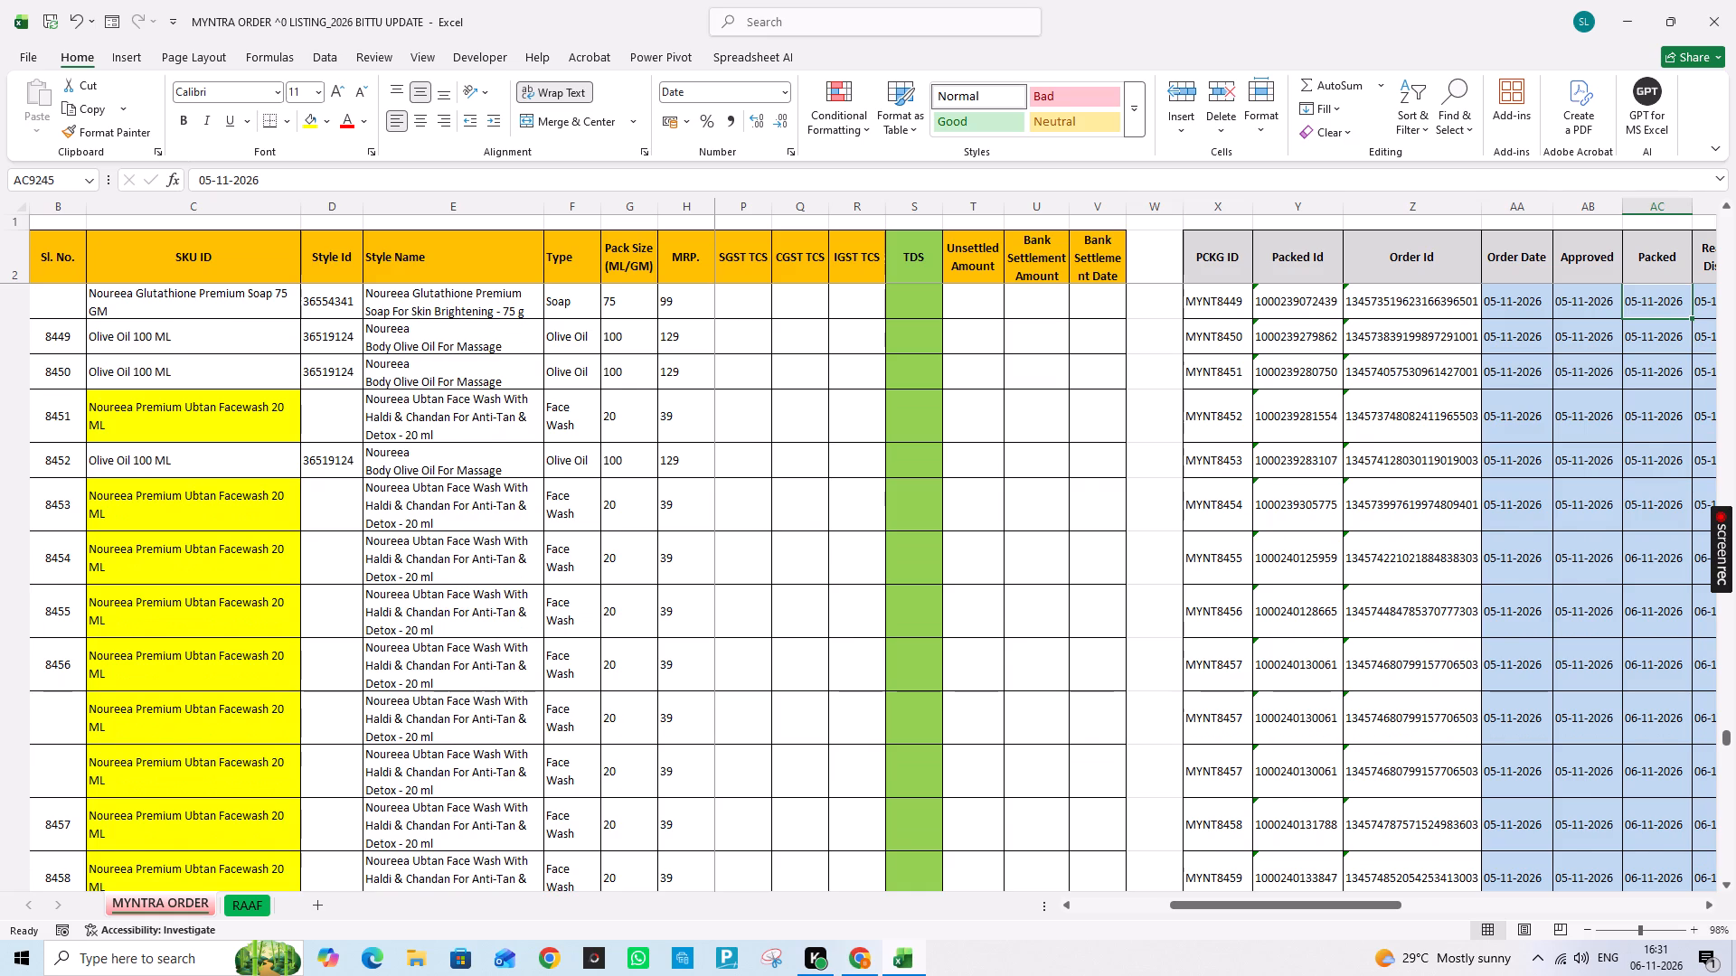
pyautogui.press('Up')
pyautogui.press('Up')
pyautogui.press('Up')
pyautogui.press('Up')
pyautogui.press('Down')
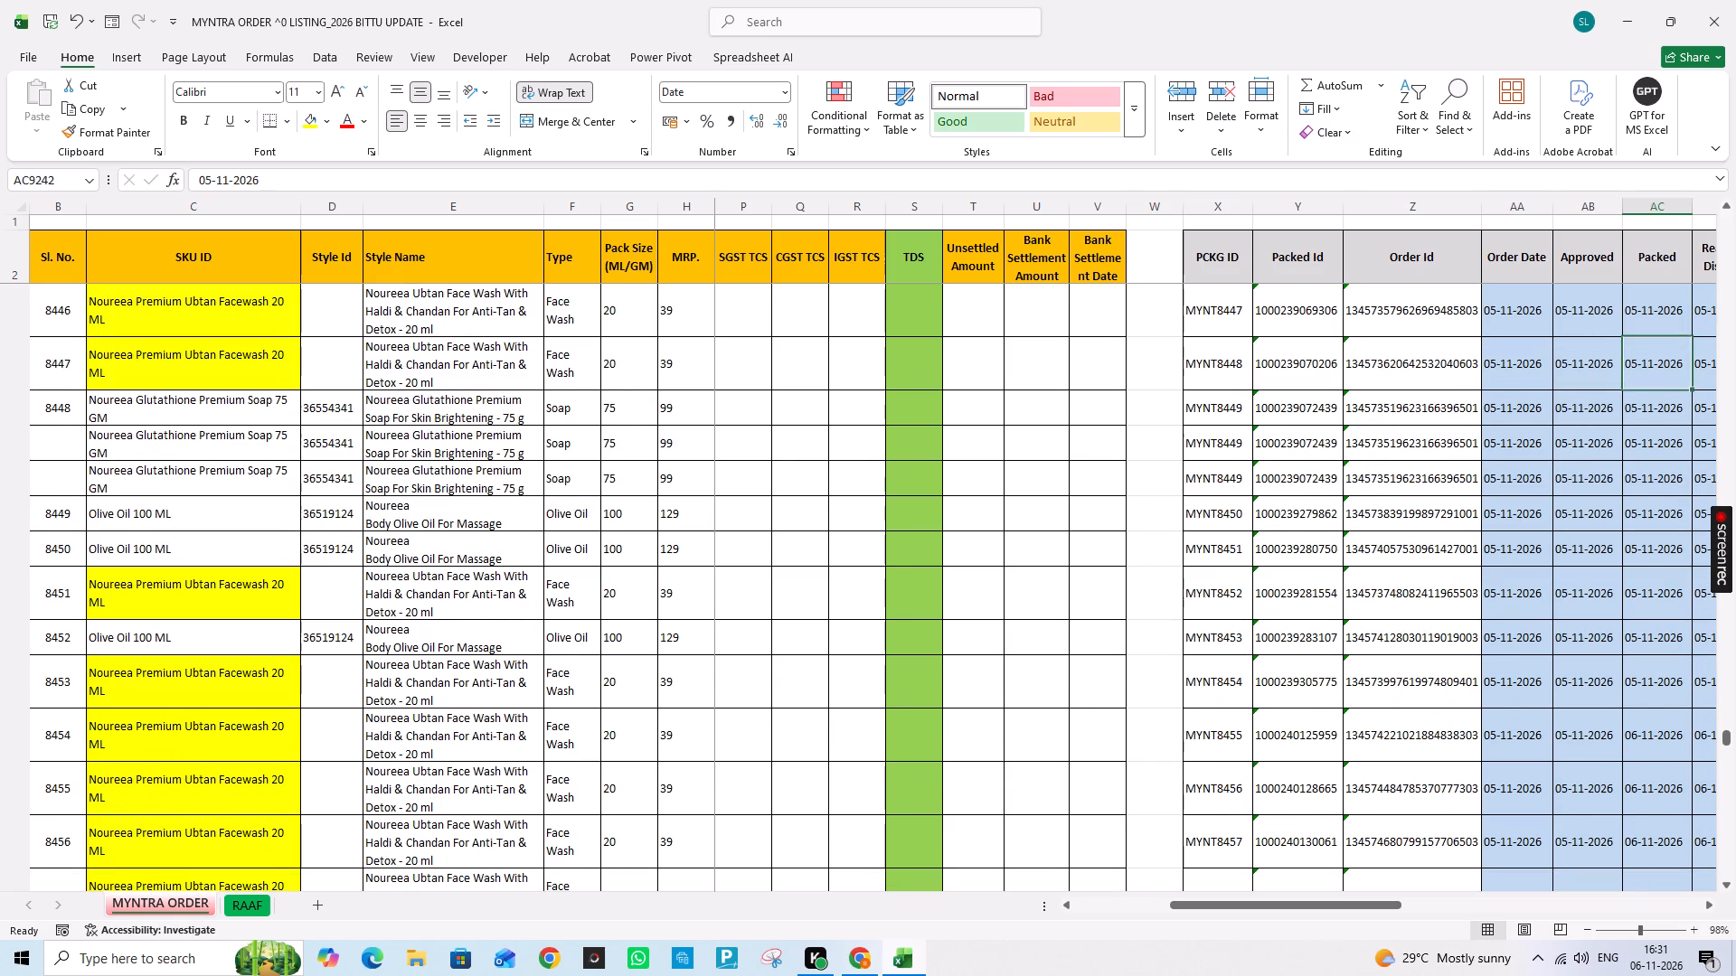
pyautogui.press('Down')
pyautogui.press('Down')
pyautogui.press('Down')
pyautogui.press('Down')
pyautogui.press('Down')
pyautogui.press('Down')
pyautogui.press('Down')
pyautogui.press('Down')
pyautogui.press('Down')
pyautogui.press('Down')
pyautogui.press('Down')
pyautogui.press('Down')
pyautogui.press('Down')
pyautogui.press('Down')
pyautogui.press('Up')
pyautogui.press('Up')
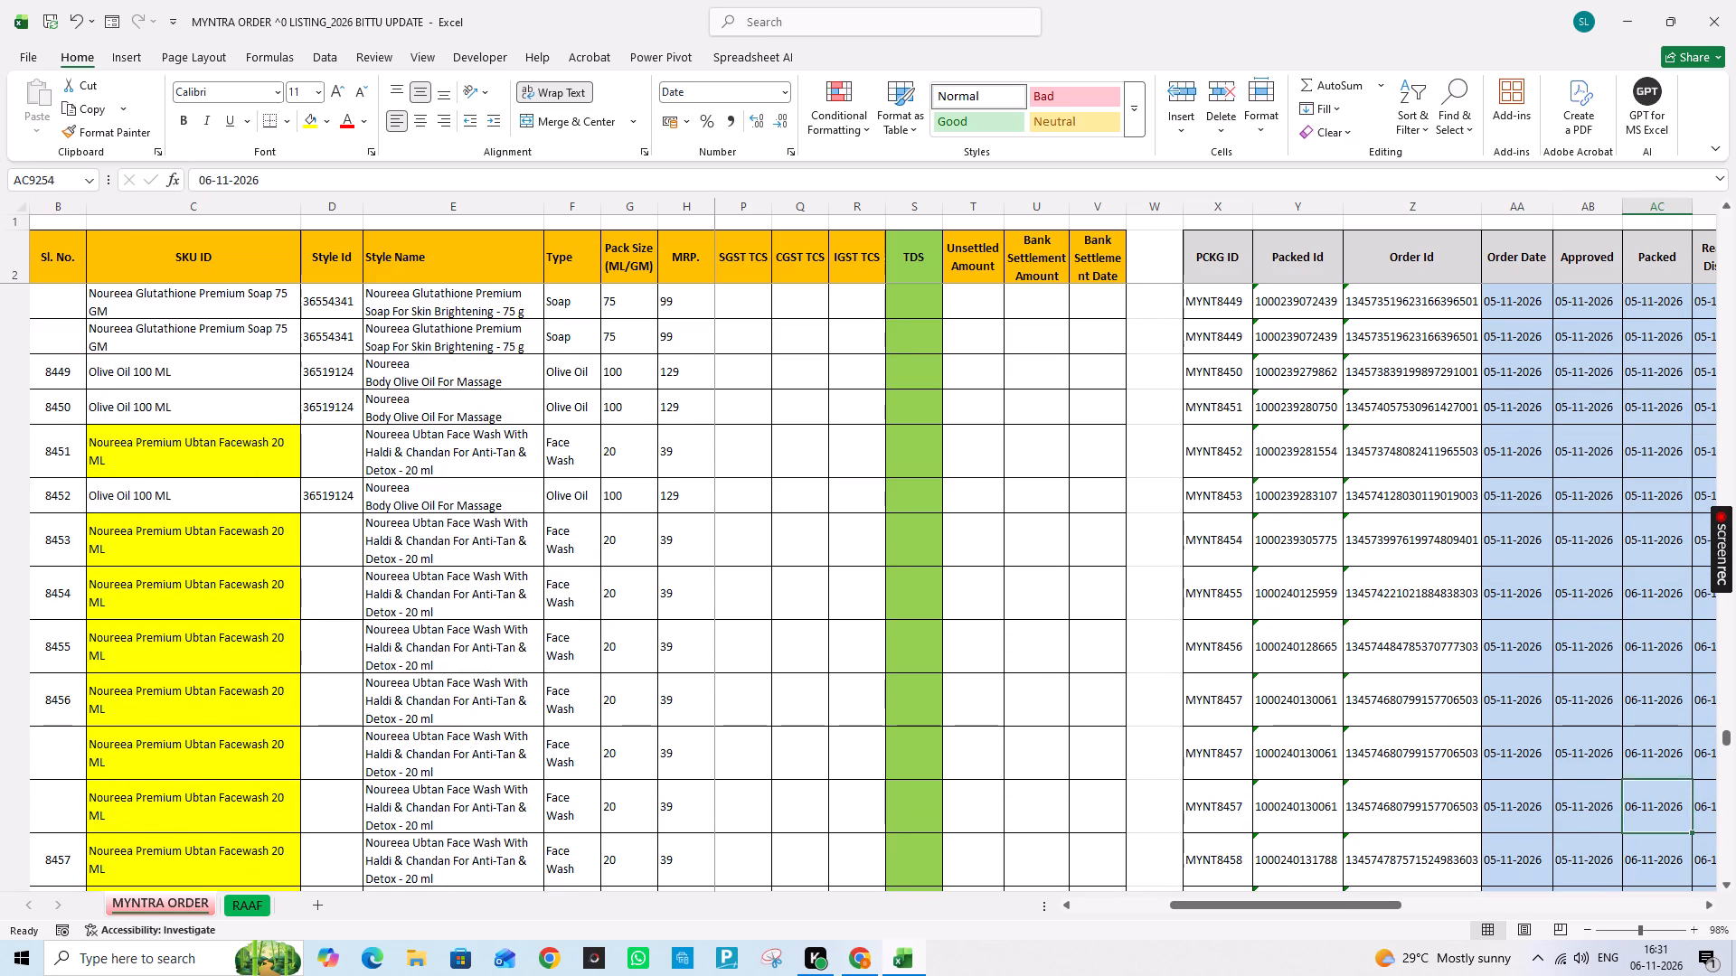
pyautogui.press('Up')
pyautogui.press('Up')
pyautogui.press('Up')
pyautogui.hotkey('ctrl', 'shift', 'Down')
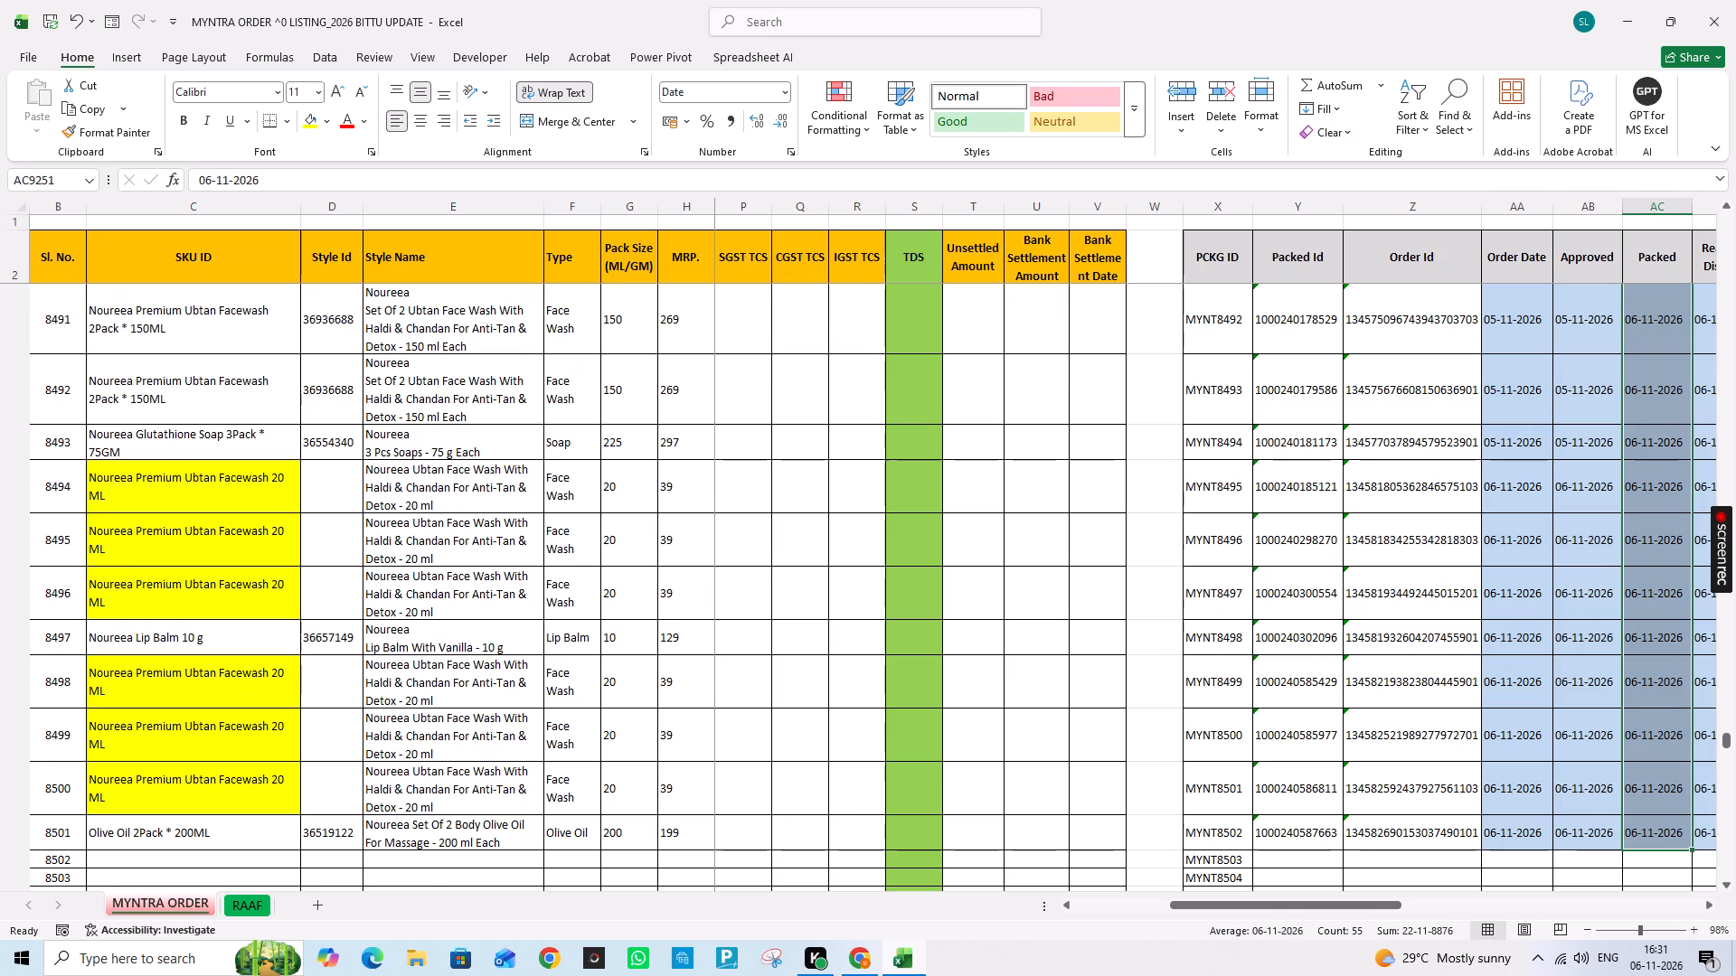
pyautogui.press('Up')
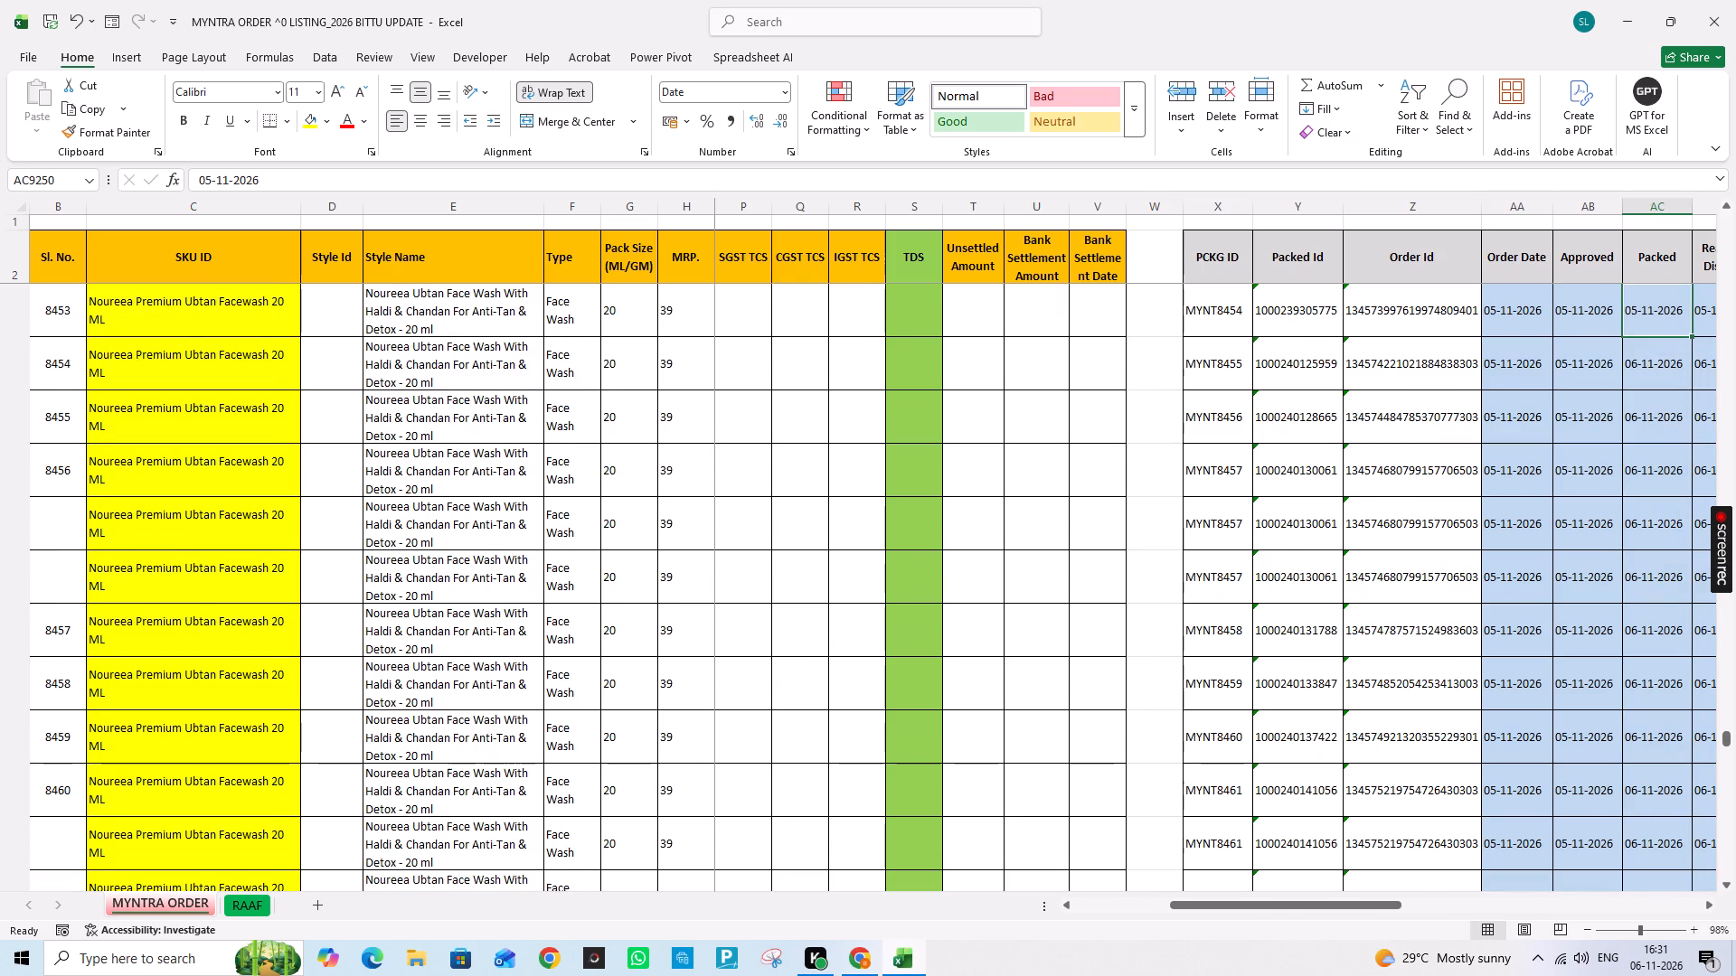
pyautogui.press('Up')
pyautogui.press('Down')
pyautogui.press('Down')
pyautogui.press('Down')
pyautogui.press('Left')
pyautogui.press('Up')
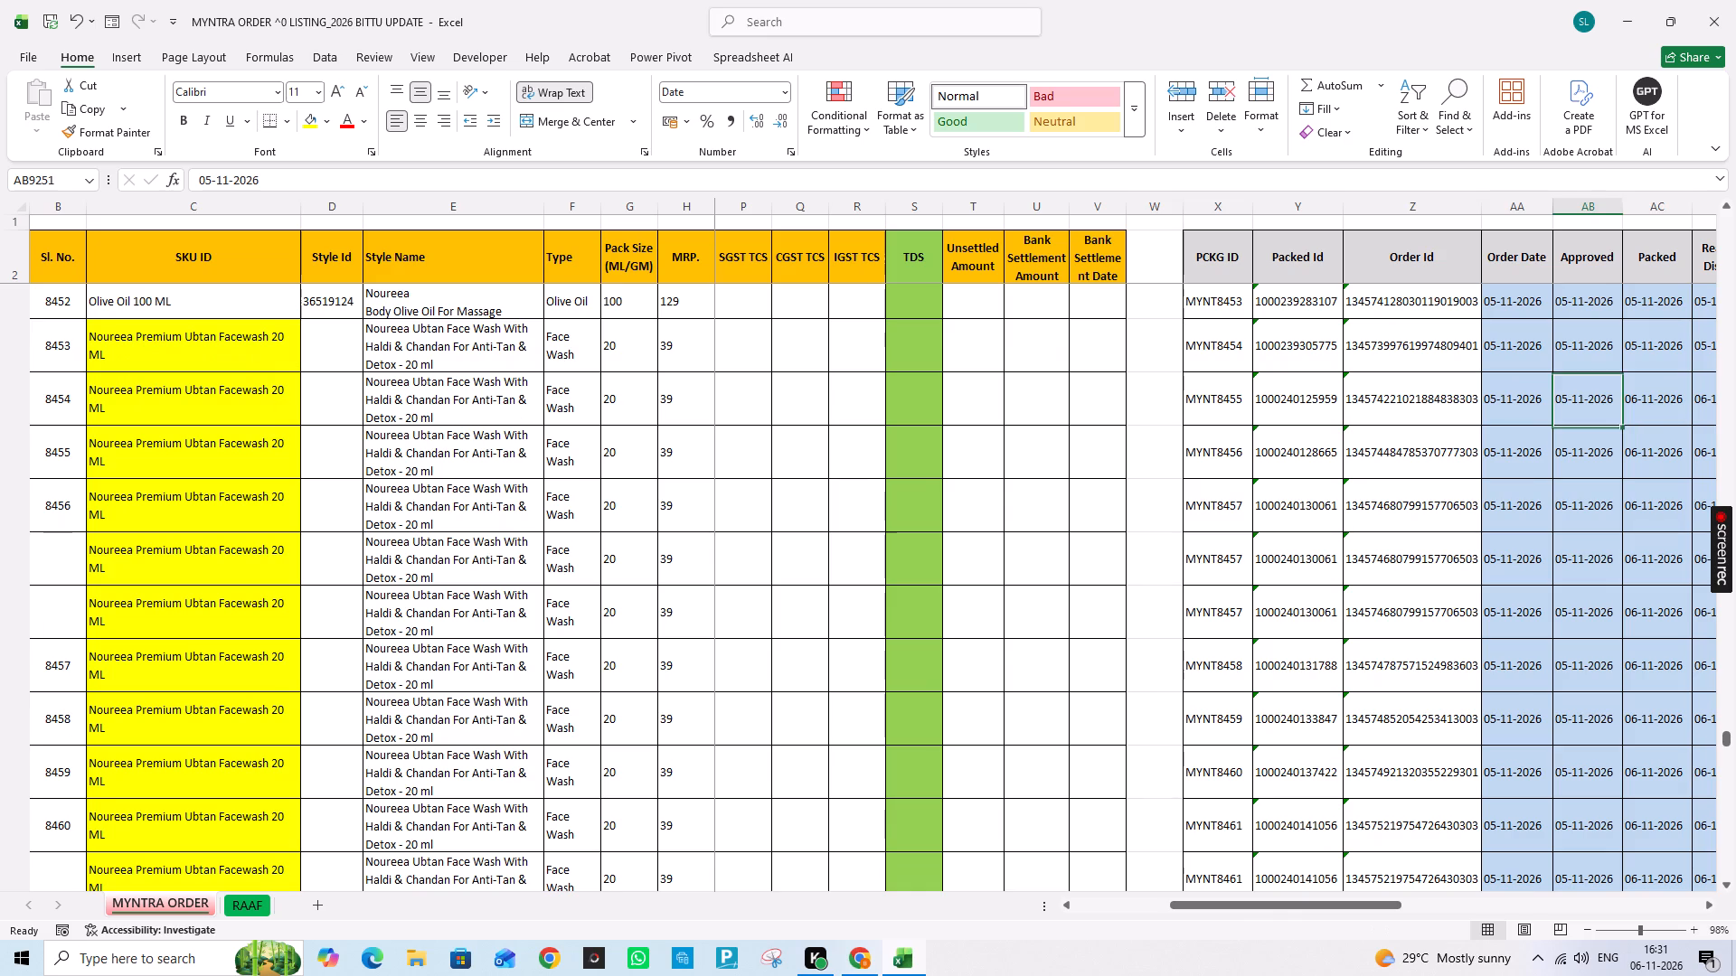
pyautogui.press('Right')
pyautogui.press('Left')
pyautogui.press('Left')
pyautogui.press('Left')
pyautogui.press('Left')
pyautogui.press('Left')
pyautogui.press('Left')
pyautogui.press('Left')
pyautogui.press('Left')
pyautogui.press('Left')
pyautogui.press('Left')
pyautogui.press('Left')
pyautogui.press('Left')
pyautogui.press('Left')
pyautogui.press('Left')
pyautogui.press('Left')
pyautogui.press('Left')
pyautogui.press('Left')
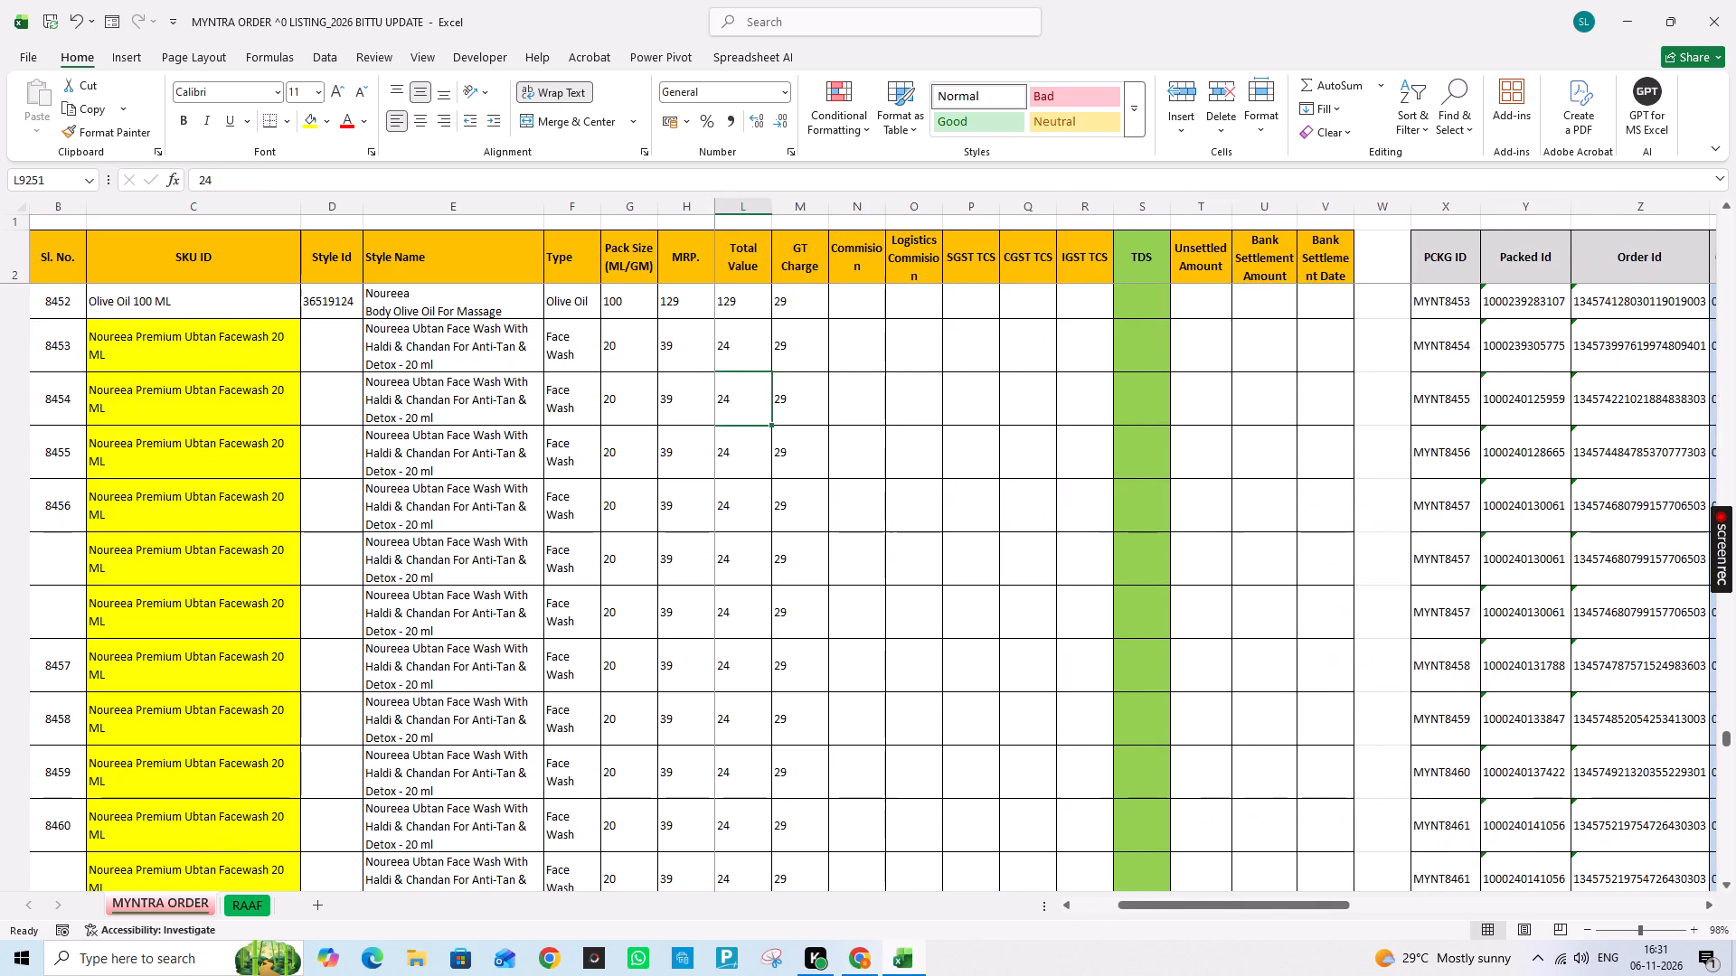
pyautogui.press('Left')
pyautogui.press('Left')
pyautogui.press('Left')
pyautogui.hotkey('shift', 'Left')
pyautogui.hotkey('shift', 'Left')
pyautogui.hotkey('shift', 'Left')
pyautogui.hotkey('shift', 'Left')
pyautogui.hotkey('shift', 'Left')
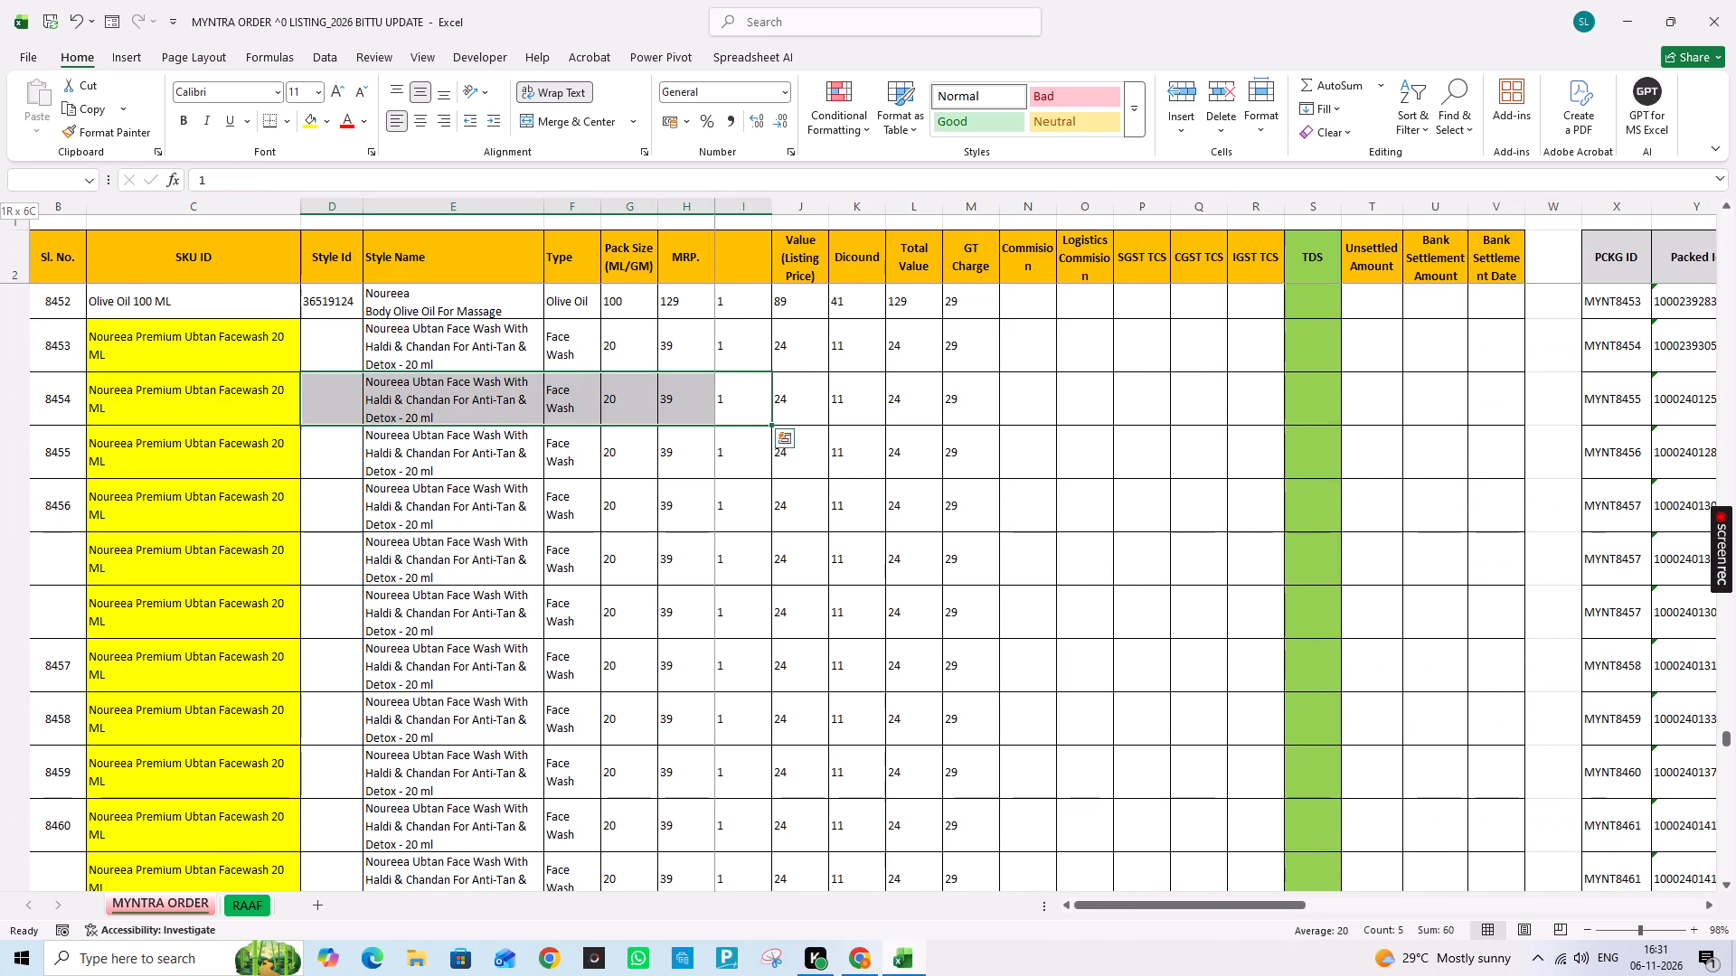
pyautogui.hotkey('shift', 'Left')
pyautogui.hotkey('shift', 'Down')
pyautogui.hotkey('ctrl', 'shift', 'Down')
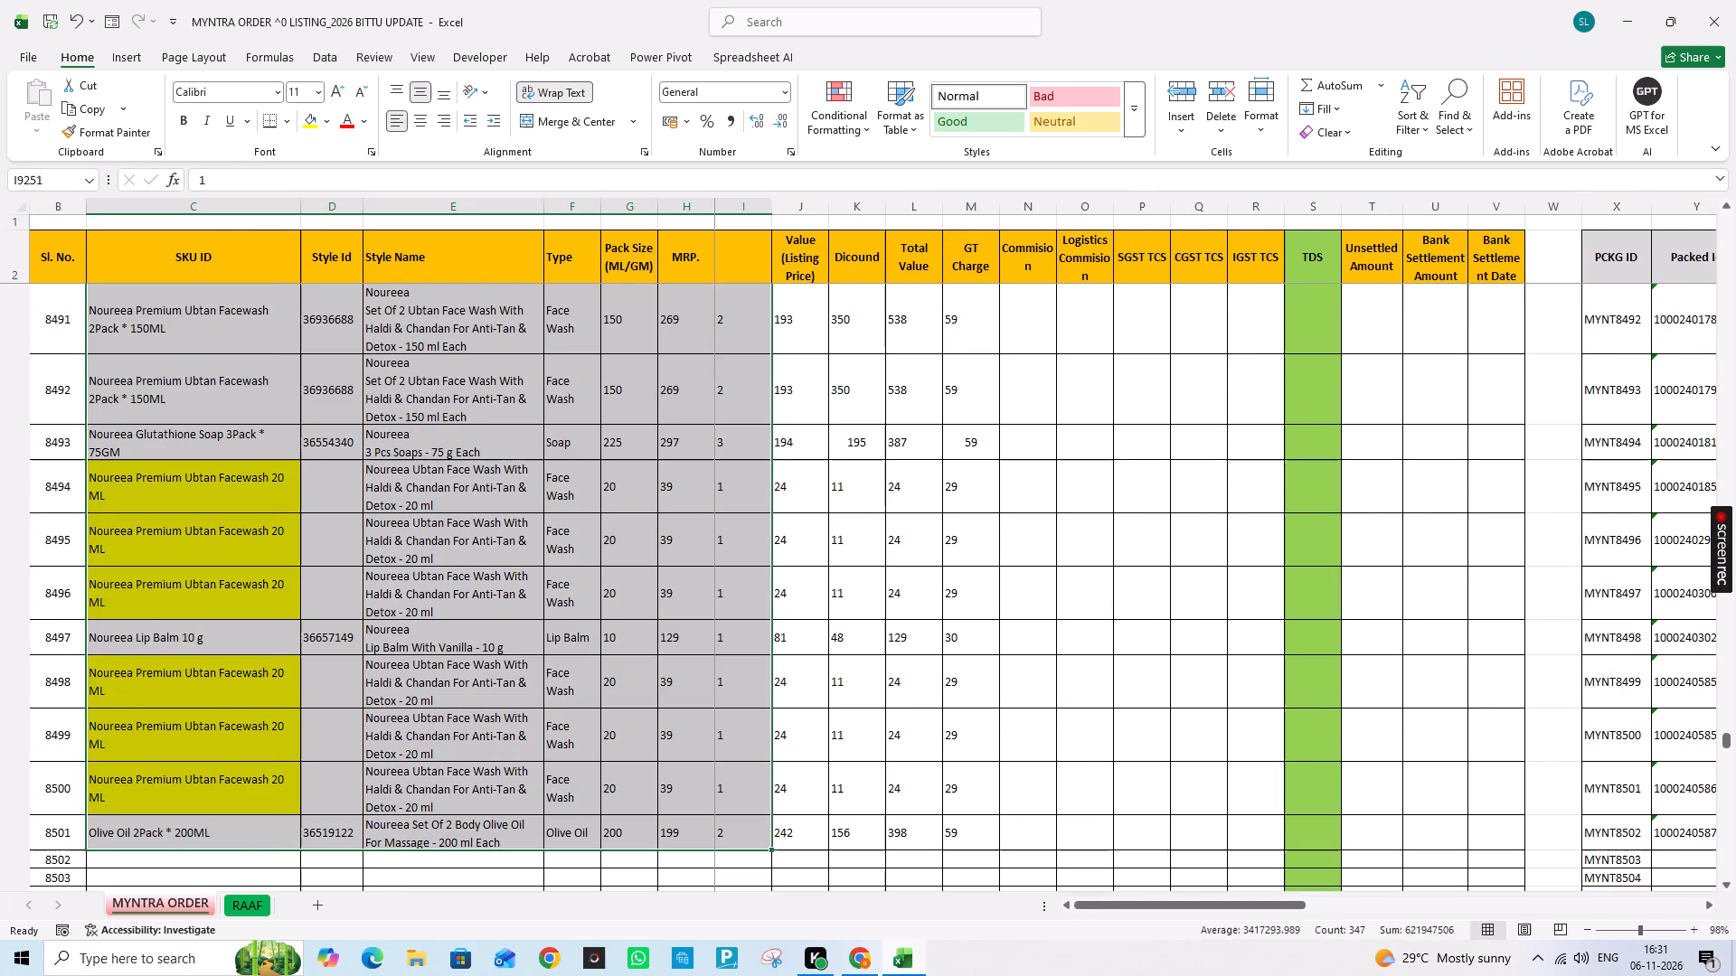
pyautogui.hotkey('ctrl', 'c')
# Create a new blank workbook and paste the copied order rows starting at cell A3.
pyautogui.hotkey('ctrl', 'n')
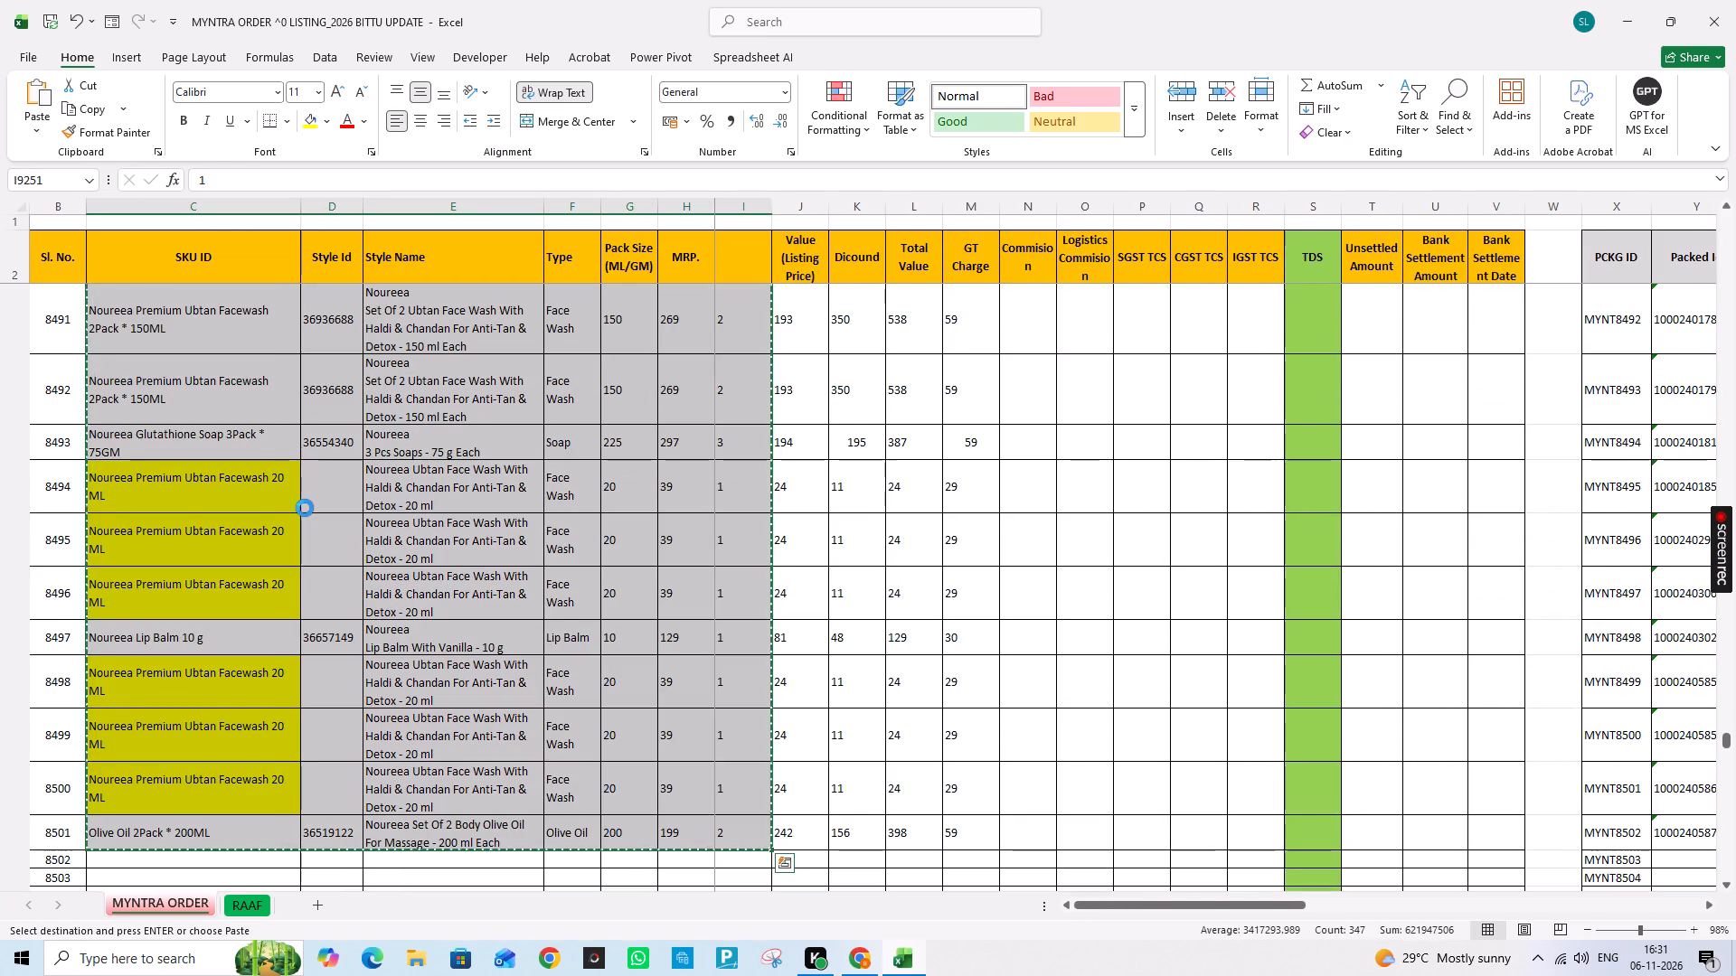
pyautogui.press('Down')
pyautogui.press('Down')
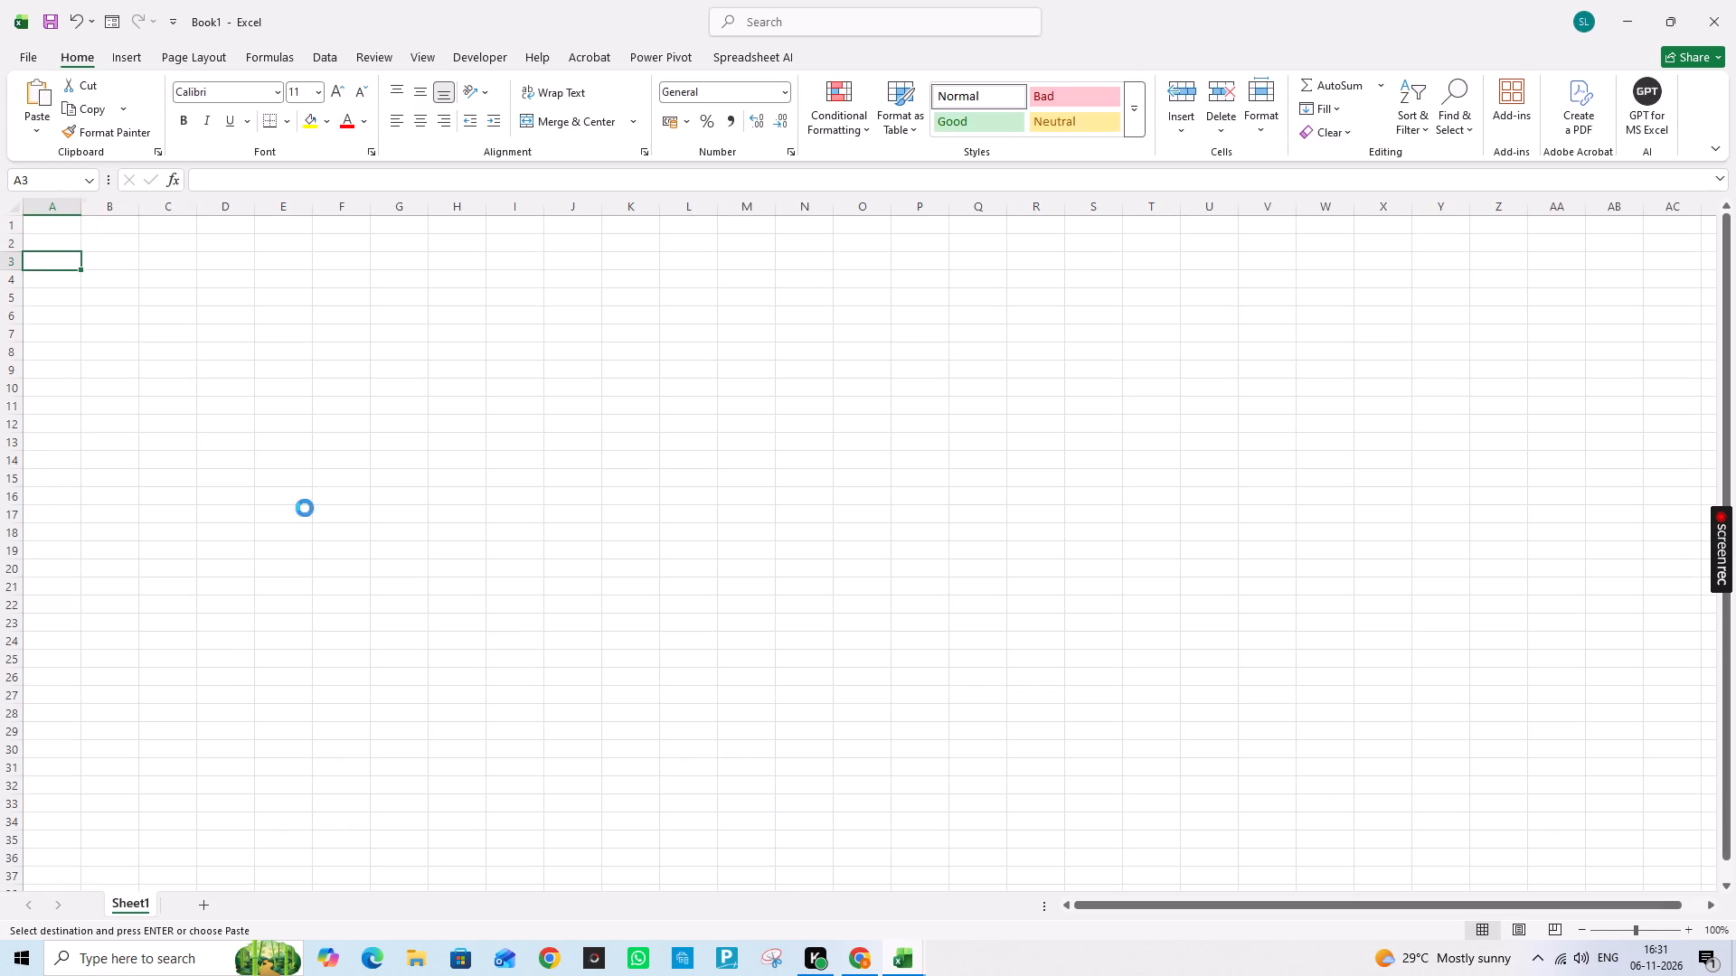
pyautogui.press('Return')
# Return to the order workbook and label the blank header between MRP. and Value (Listing Price) as Quantity.
pyautogui.hotkey('alt', 'Tab')
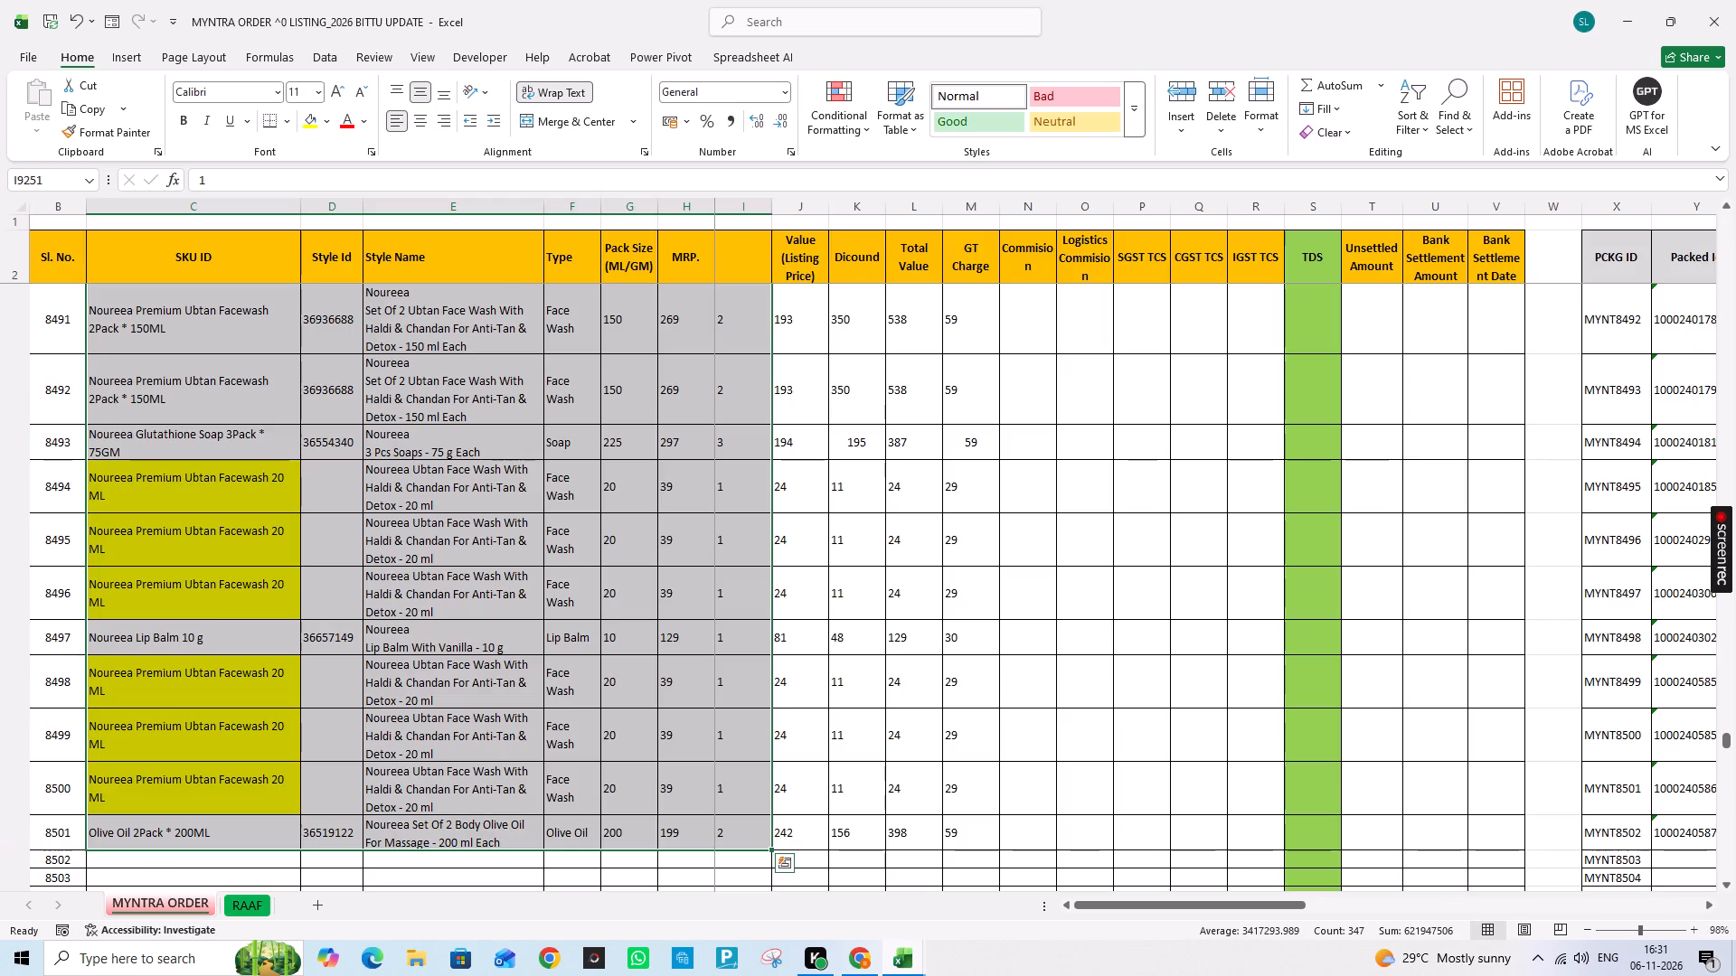
pyautogui.scroll(2, 744, 292)
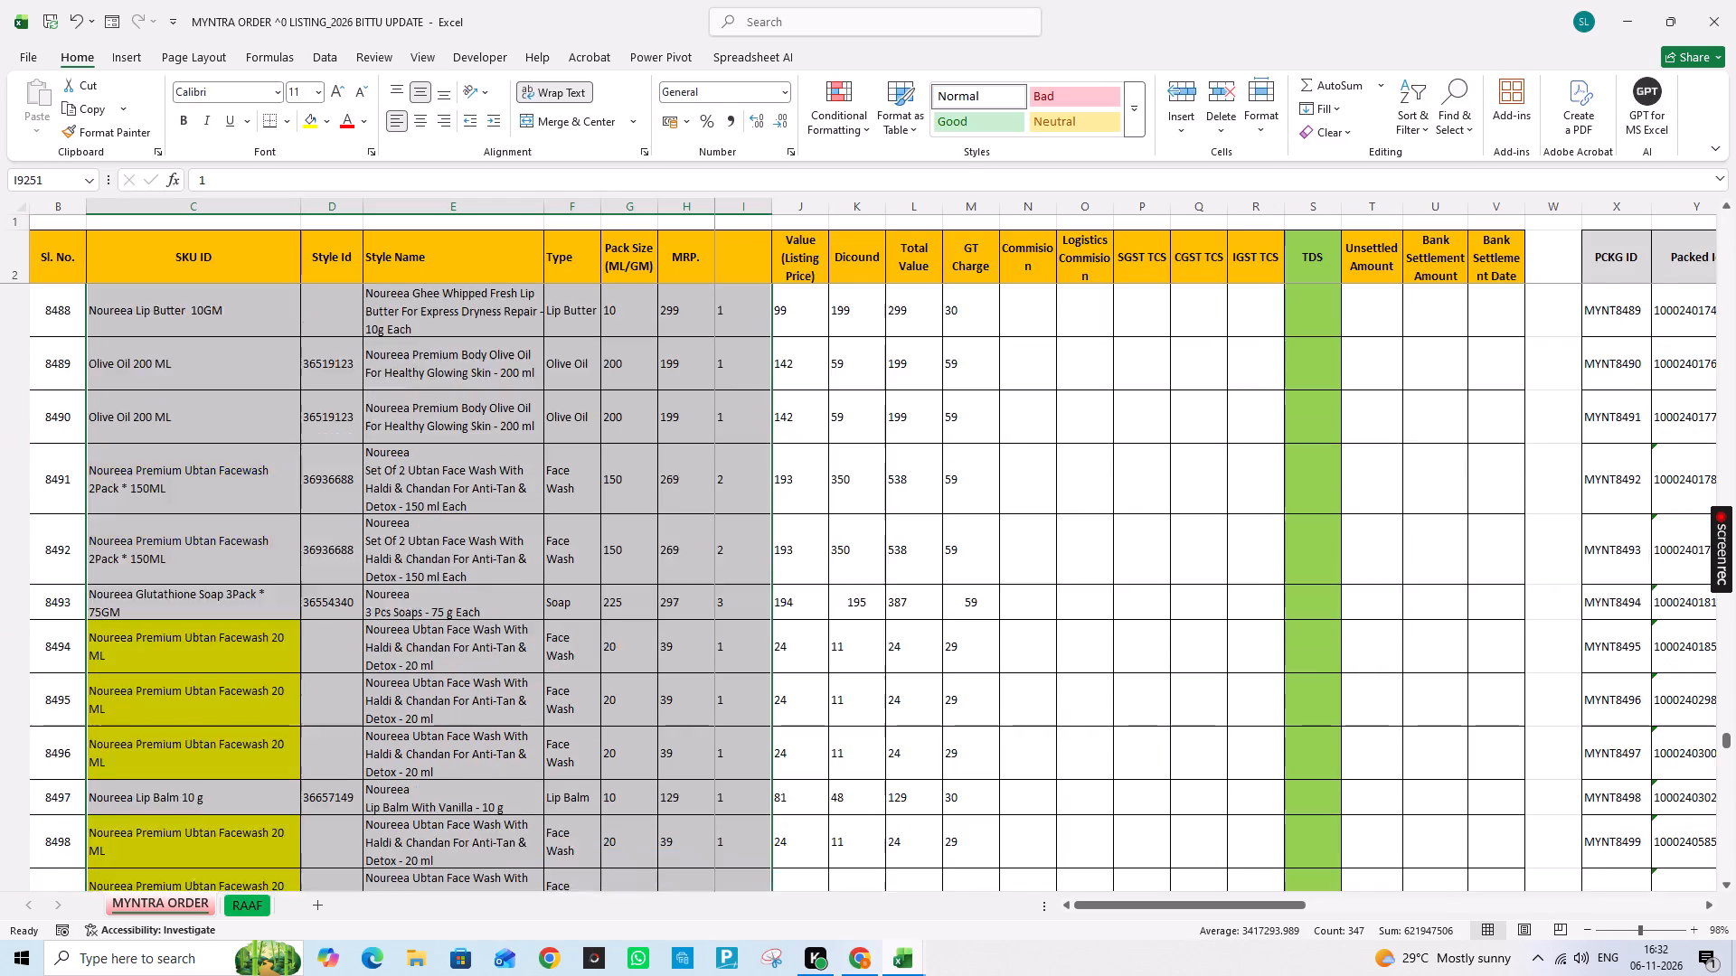
pyautogui.scroll(9, 744, 292)
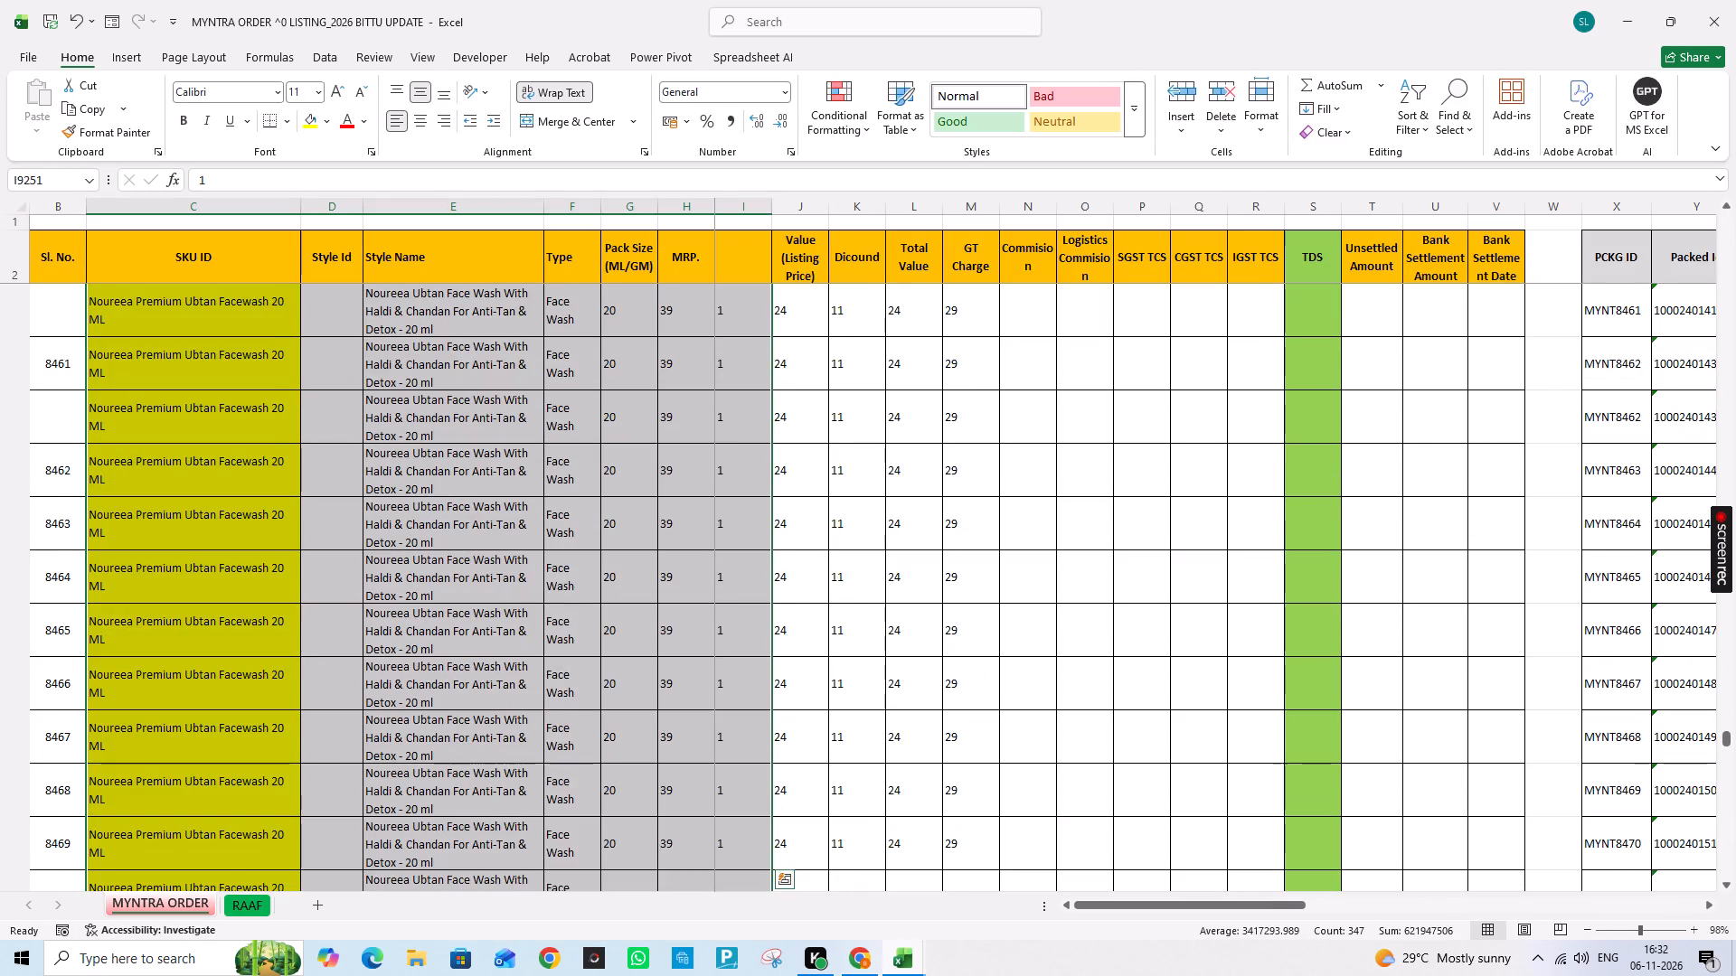
pyautogui.click(738, 247)
pyautogui.press('Right')
pyautogui.press('Left')
pyautogui.press('Left')
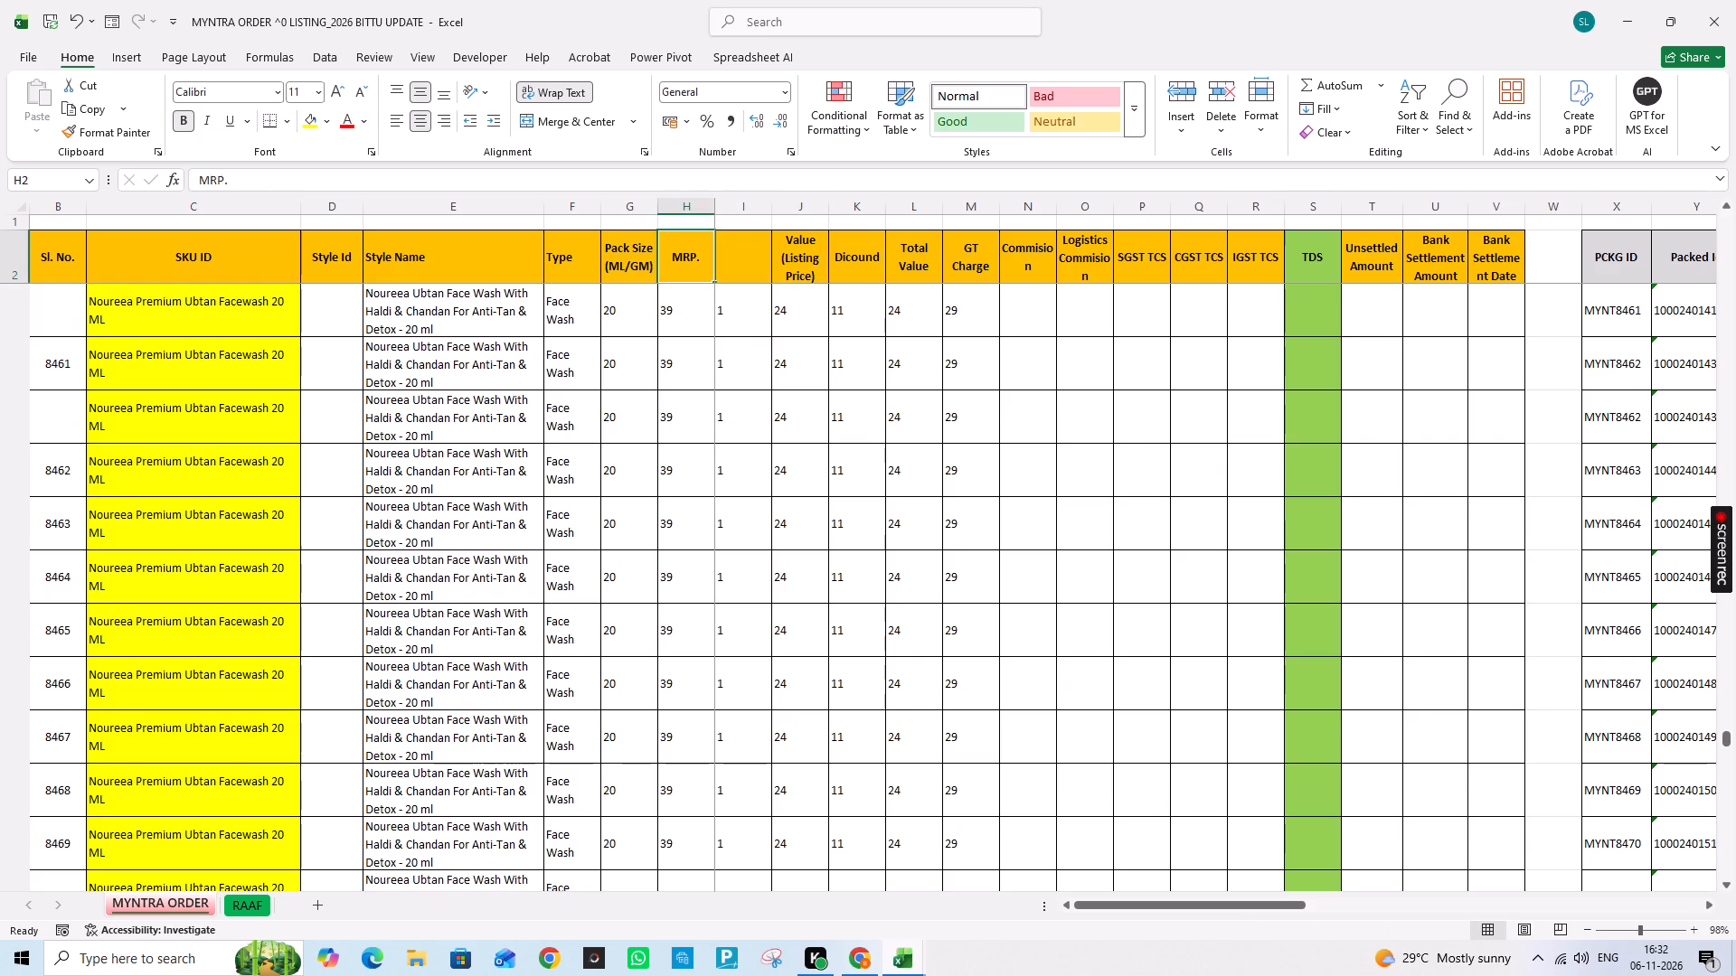
pyautogui.press('Left')
pyautogui.press('Right')
pyautogui.press('Right')
pyautogui.hotkey('shift', 'q')
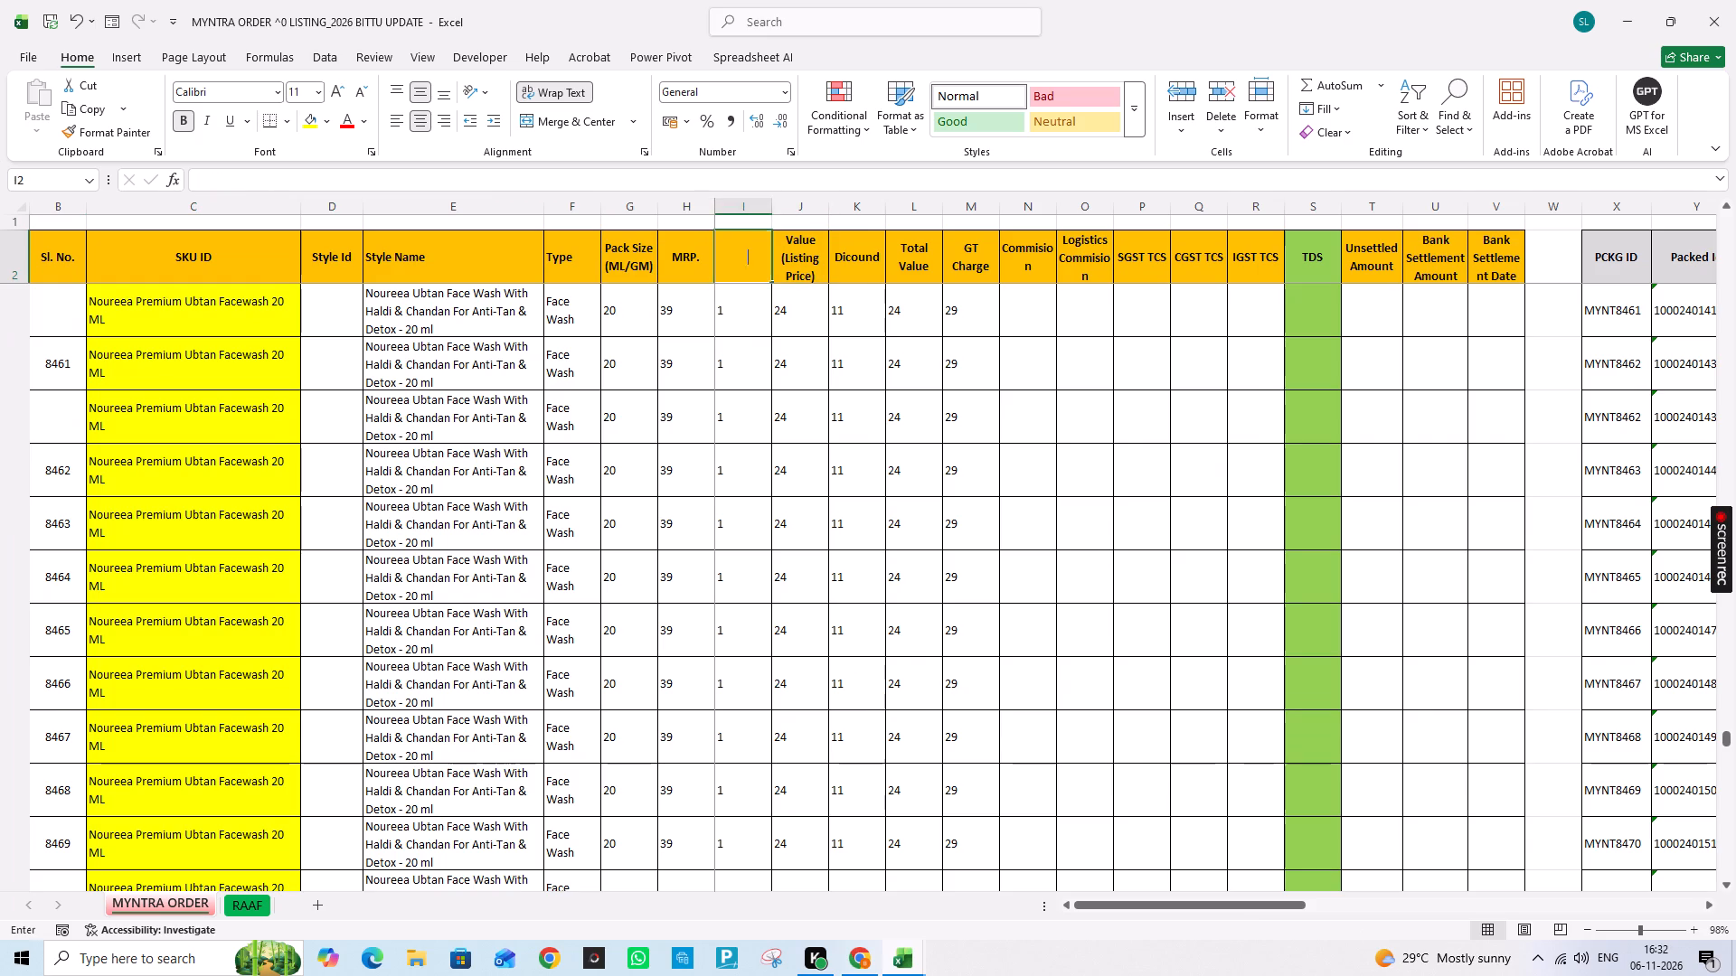
pyautogui.press('u')
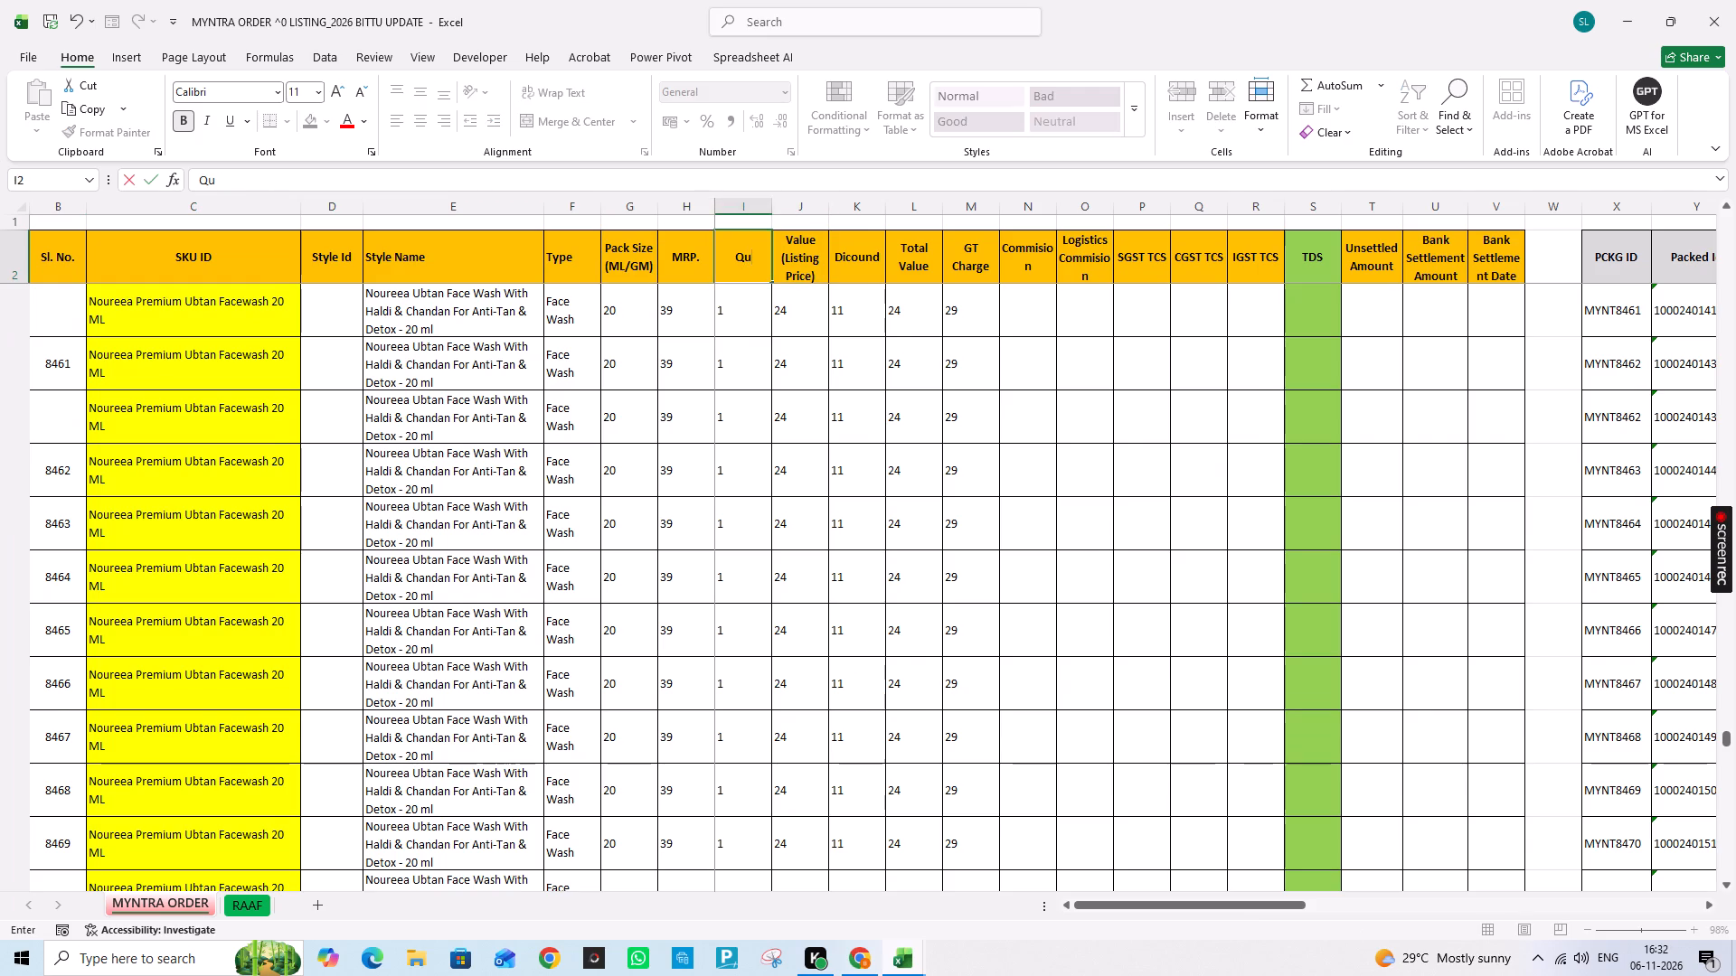
pyautogui.write('antity')
pyautogui.press('Return')
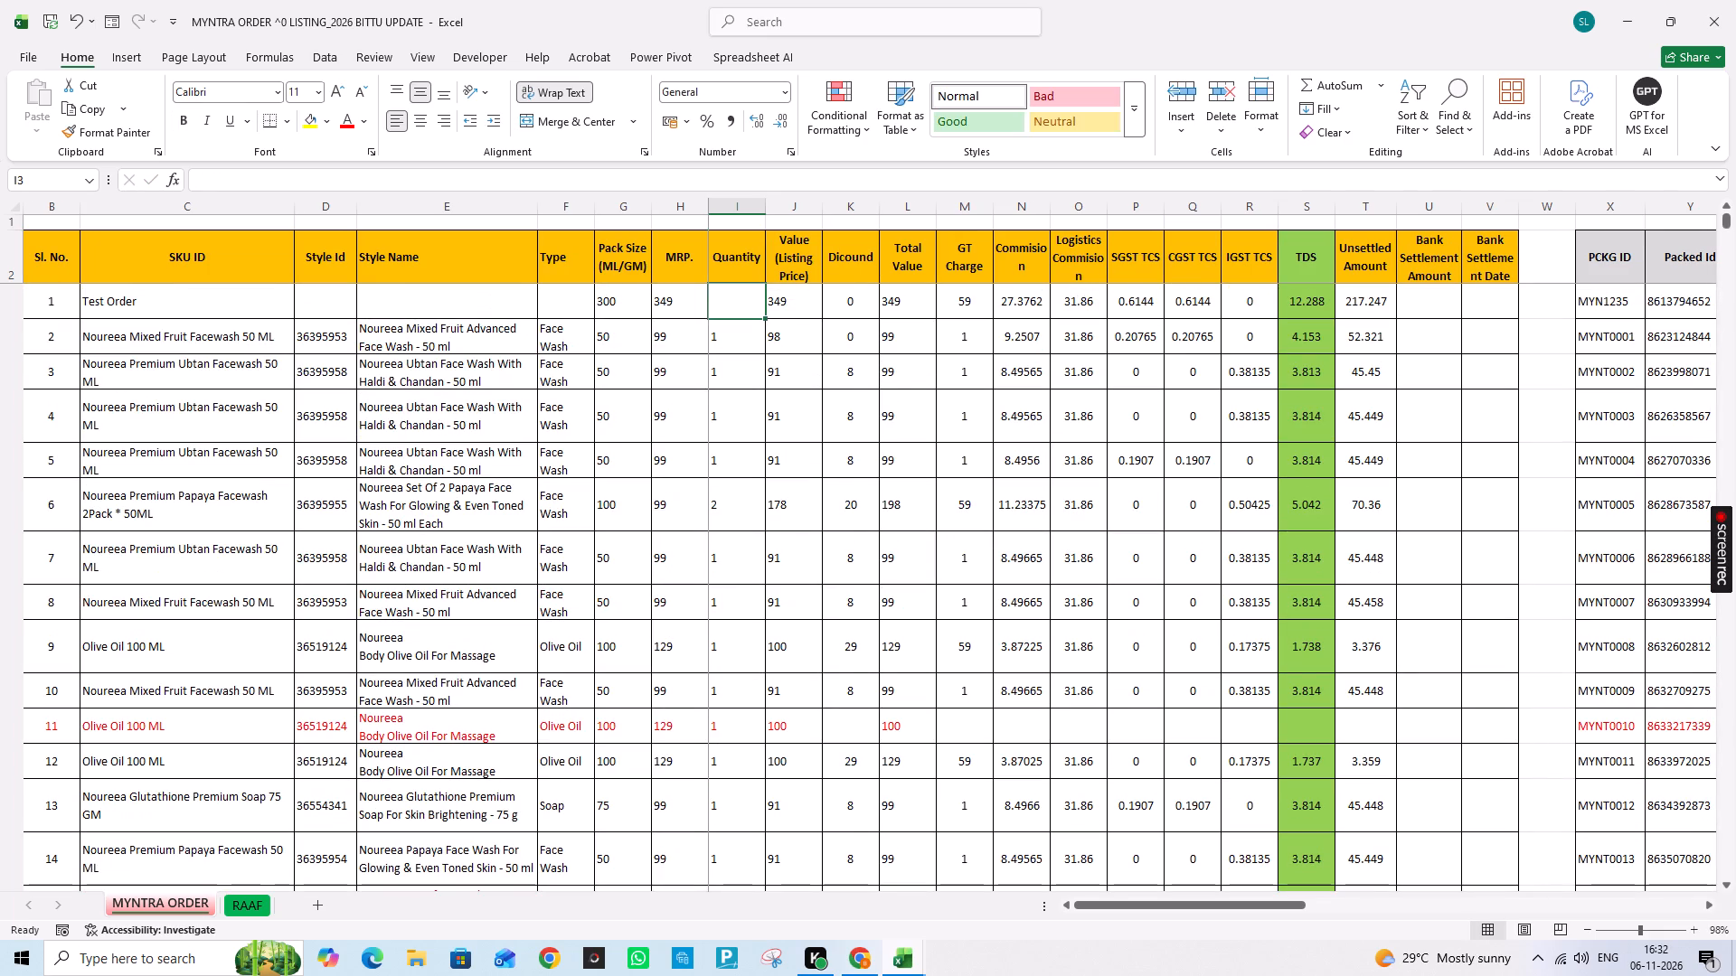
# Copy the SKU ID through Quantity headers from the order sheet and paste them into row 2 of the new workbook, starting at A2.
pyautogui.click(750, 249)
pyautogui.hotkey('shift', 'Left')
pyautogui.hotkey('shift', 'Left')
pyautogui.hotkey('shift', 'Left')
pyautogui.hotkey('shift', 'Left')
pyautogui.hotkey('shift', 'Left')
pyautogui.hotkey('shift', 'Left')
pyautogui.hotkey('shift', 'Left')
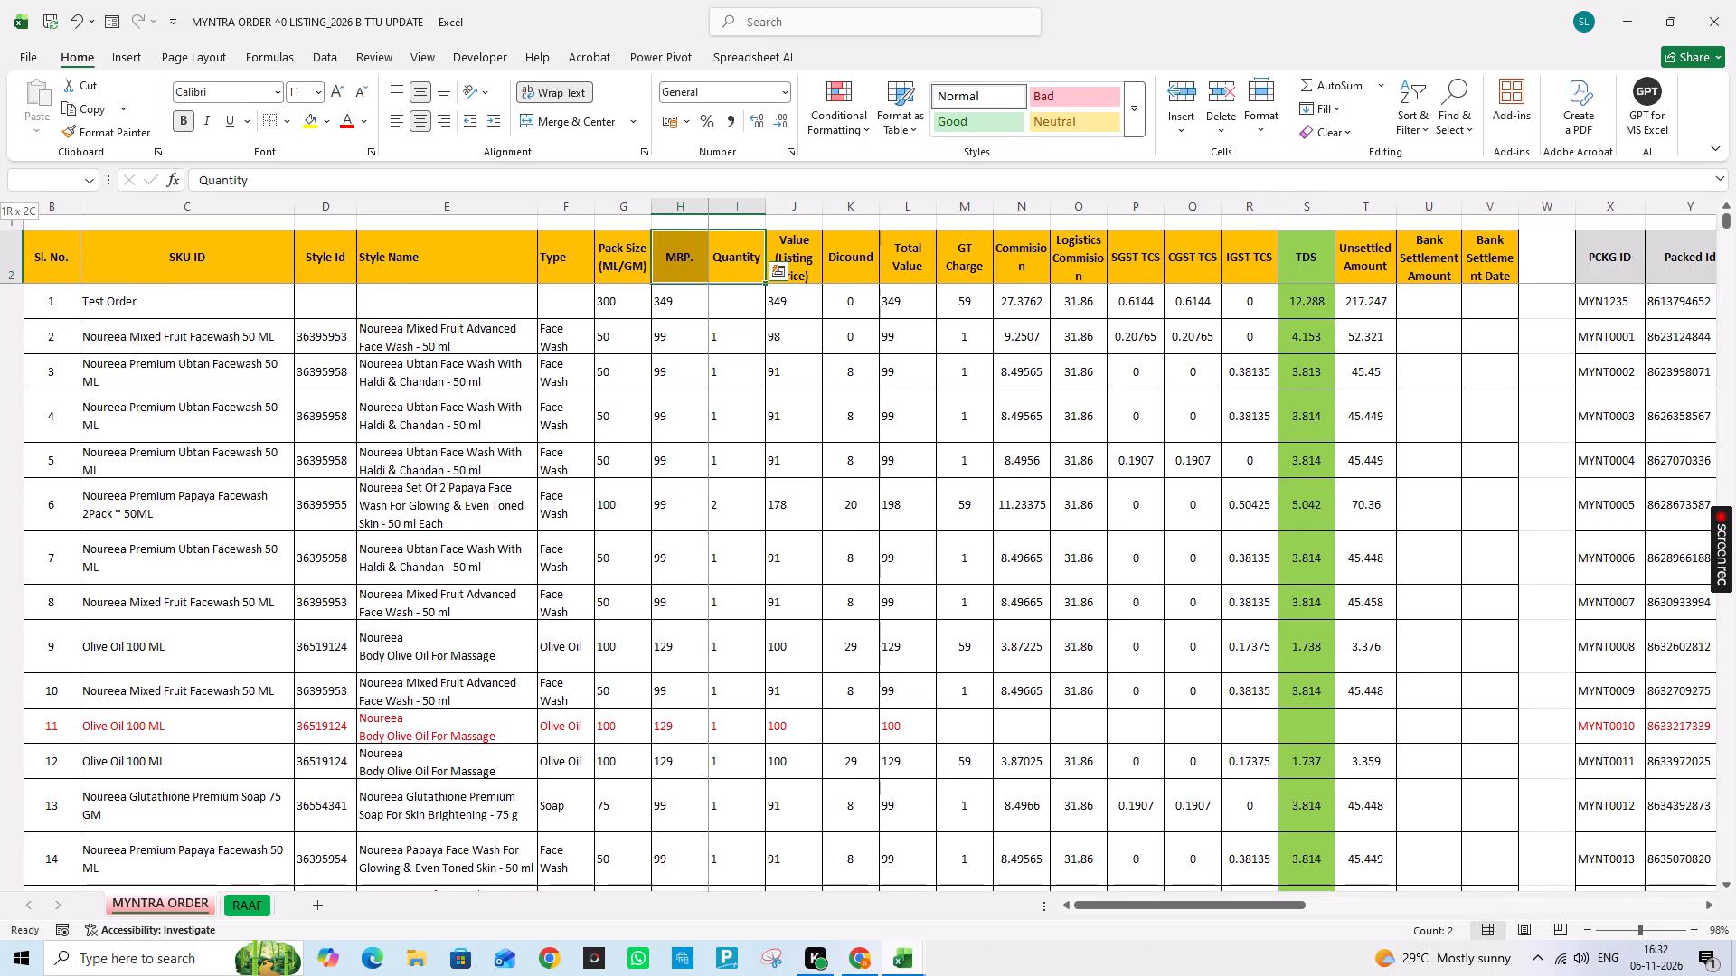
pyautogui.hotkey('shift', 'Left')
pyautogui.hotkey('shift', 'Right')
pyautogui.hotkey('shift', 'Right')
pyautogui.hotkey('ctrl', 'c')
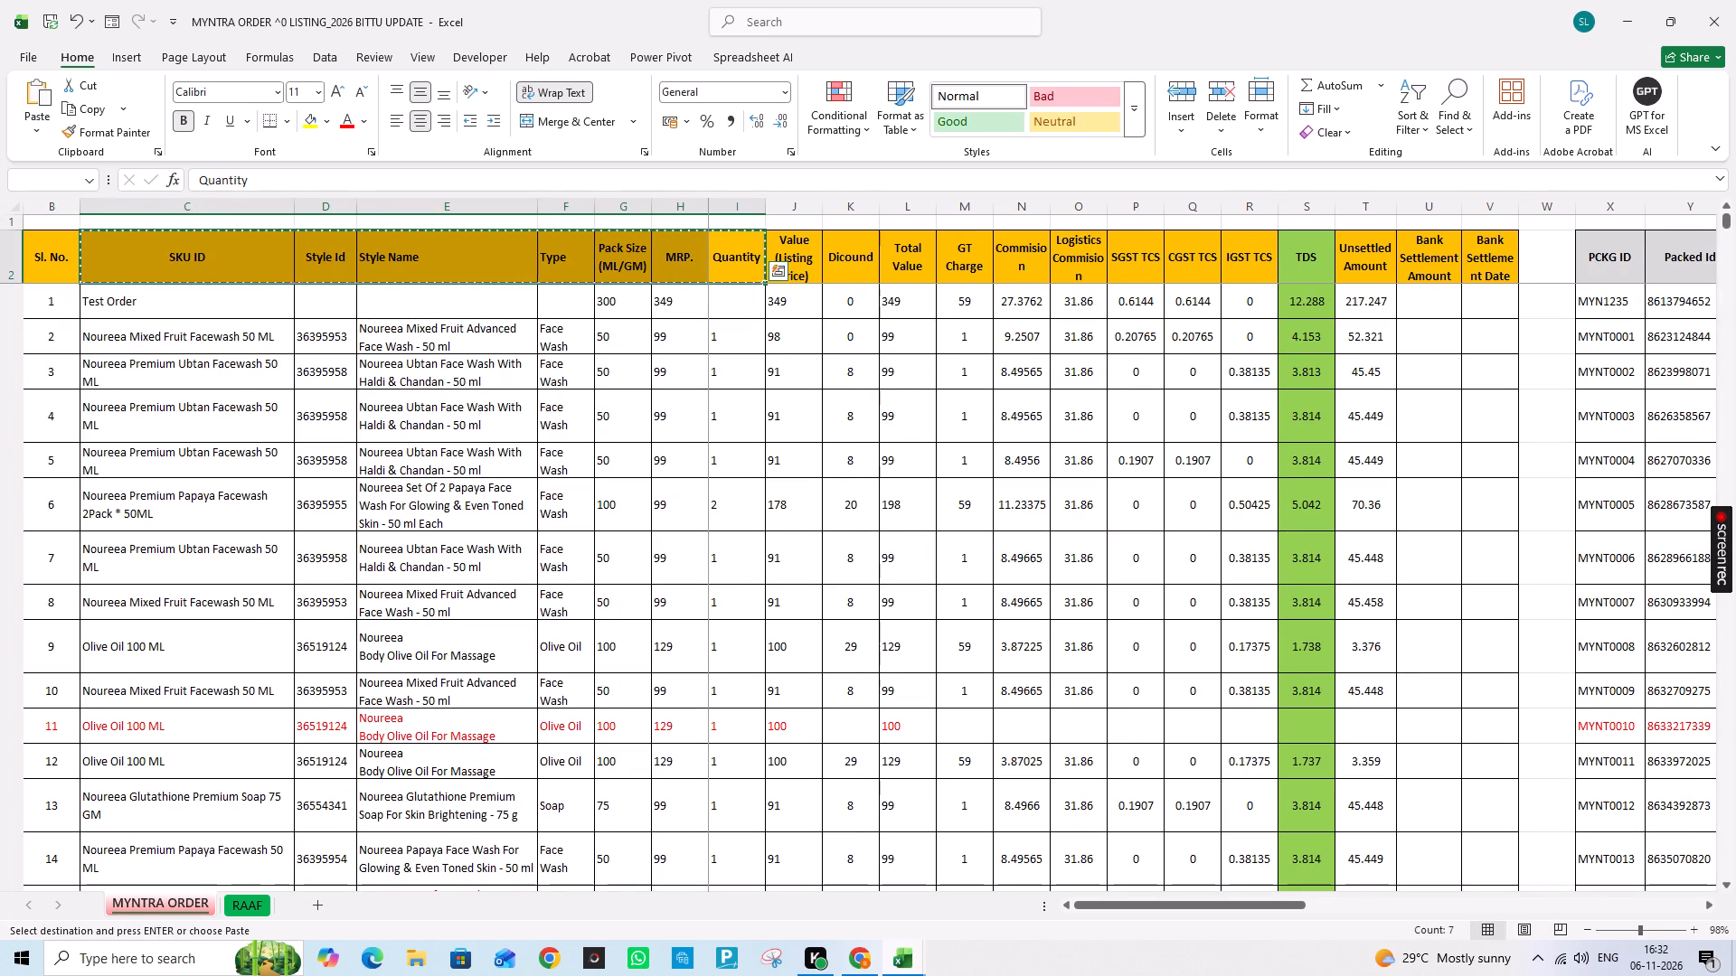
pyautogui.hotkey('alt', 'Tab')
pyautogui.press('Up')
pyautogui.press('Return')
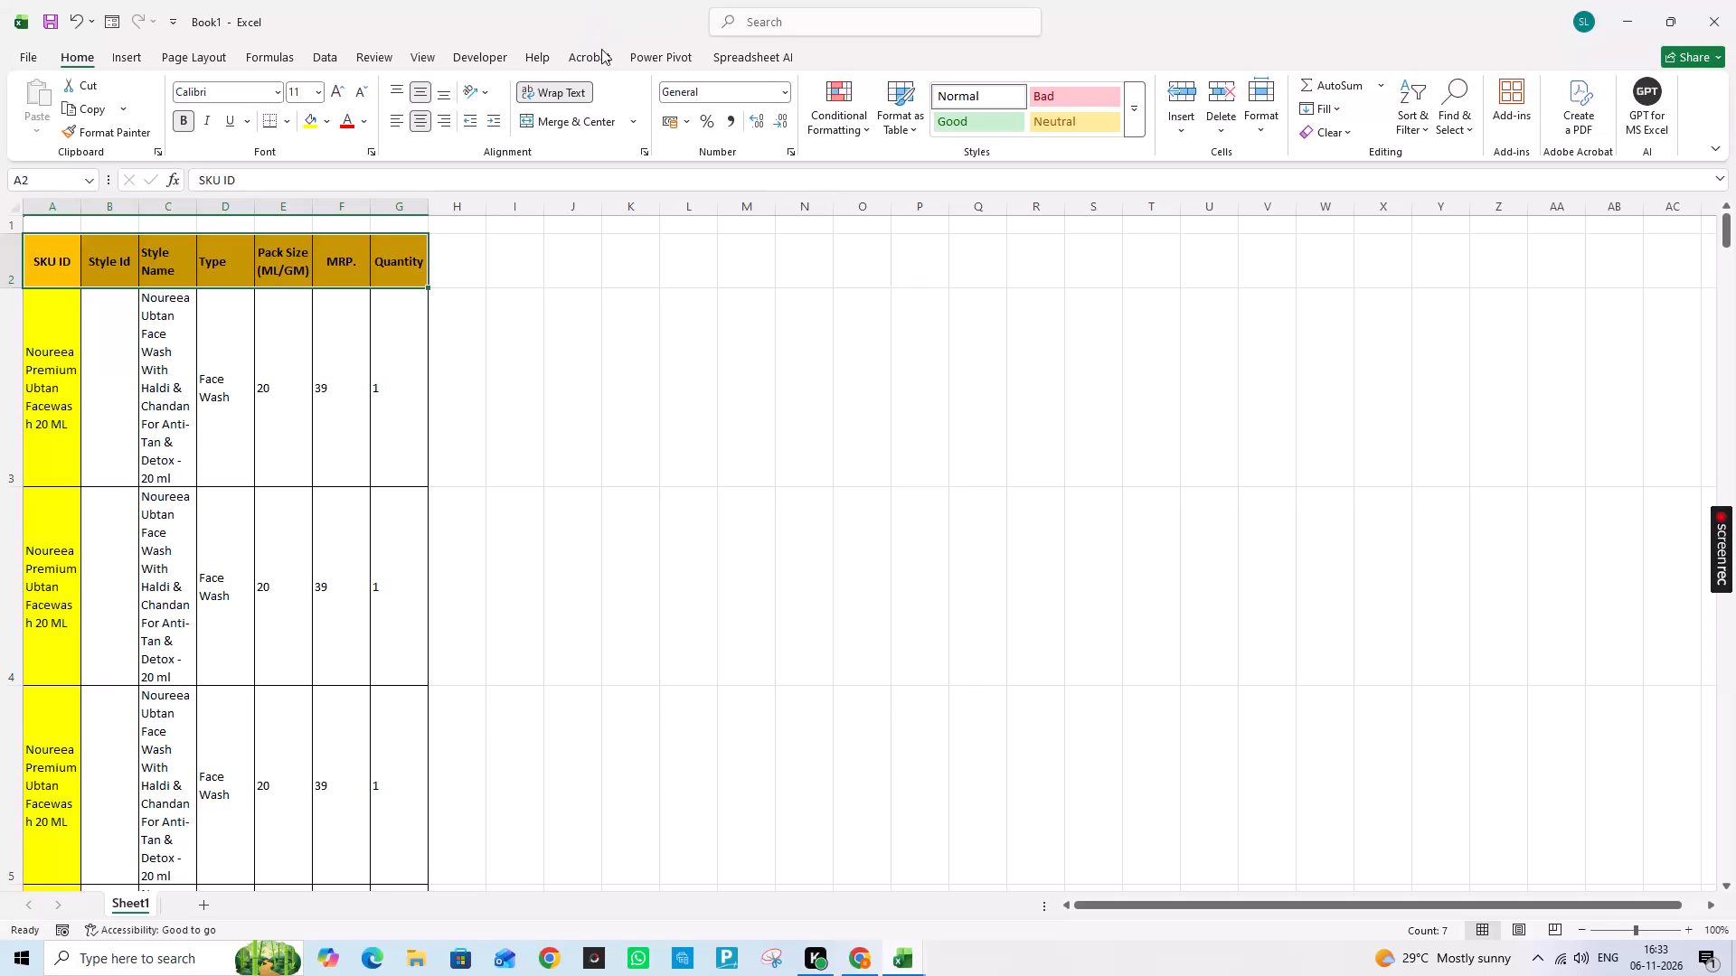
# Insert a PivotTable from the whole pasted order table, including headers, on the existing worksheet at cell I3.
pyautogui.scroll(-3, 357, 666)
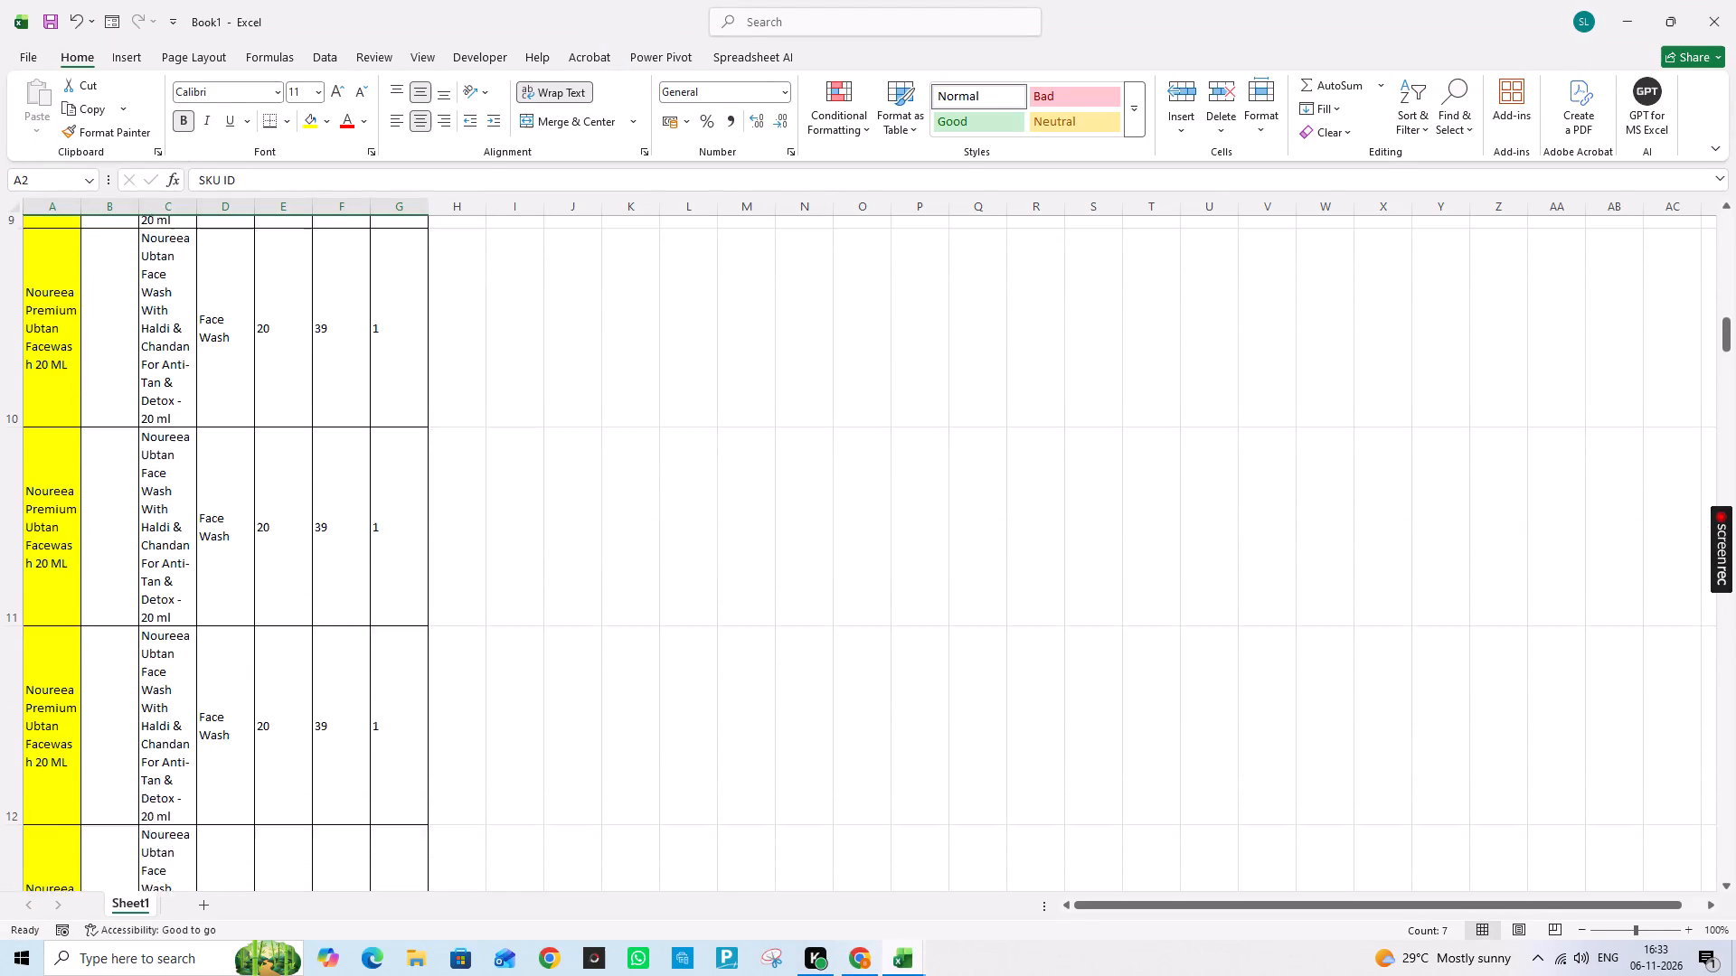
pyautogui.scroll(-6, 414, 694)
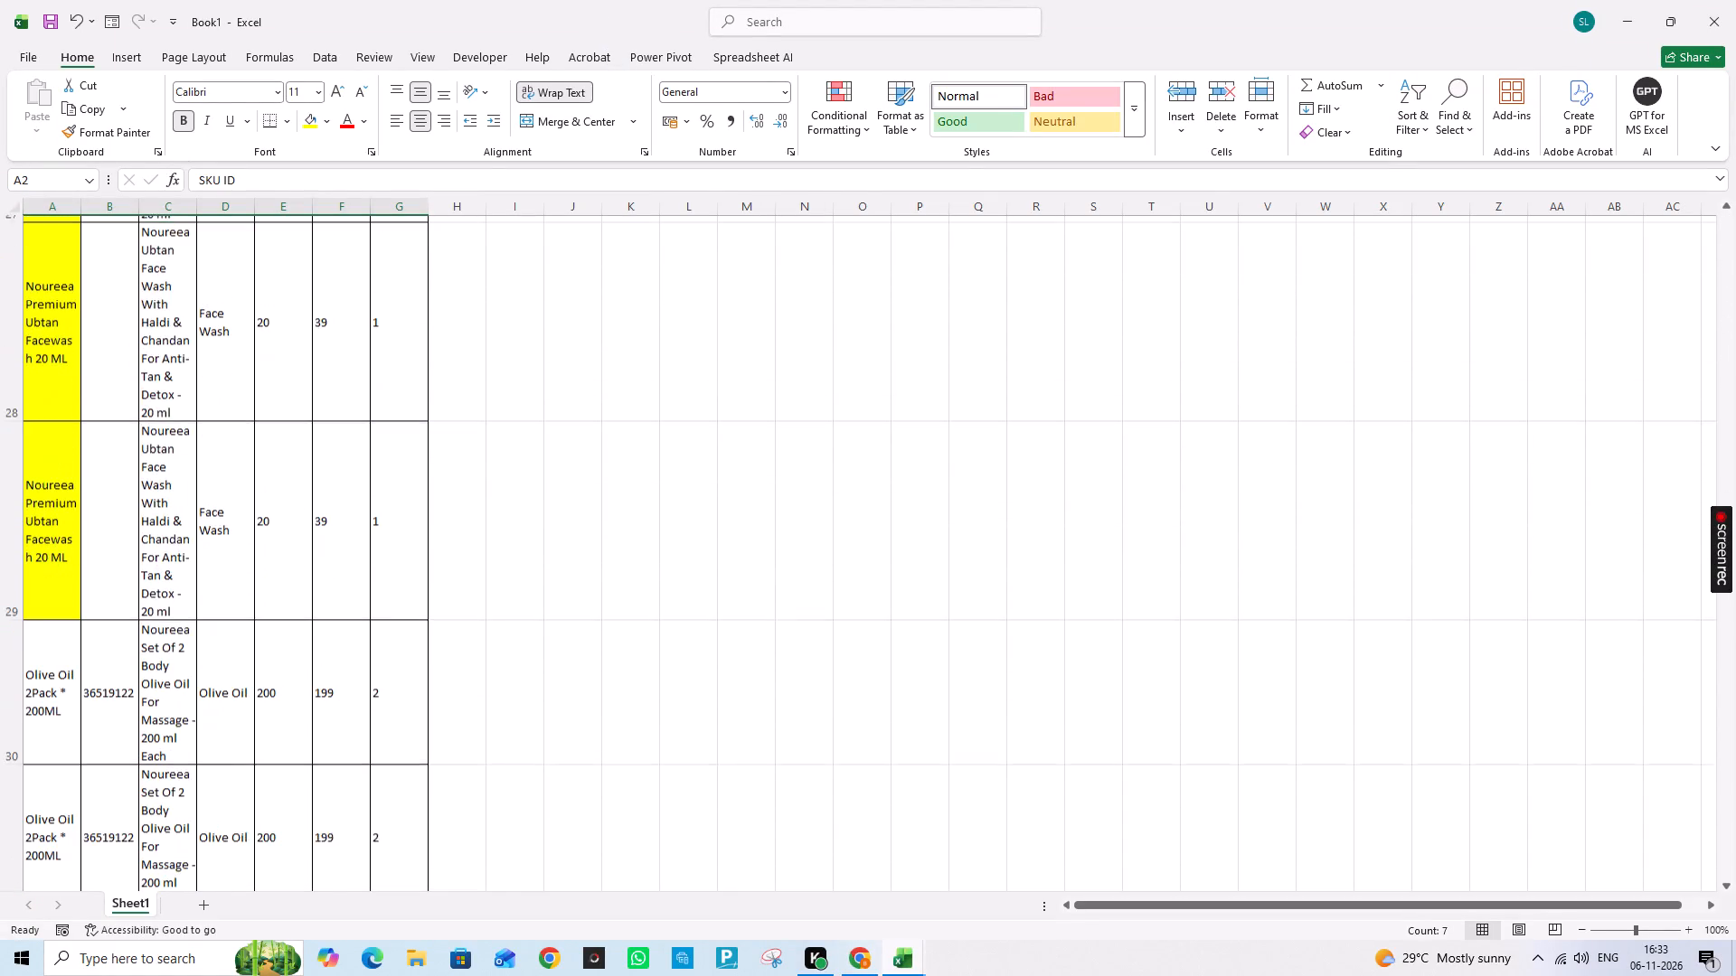
pyautogui.scroll(-6, 411, 698)
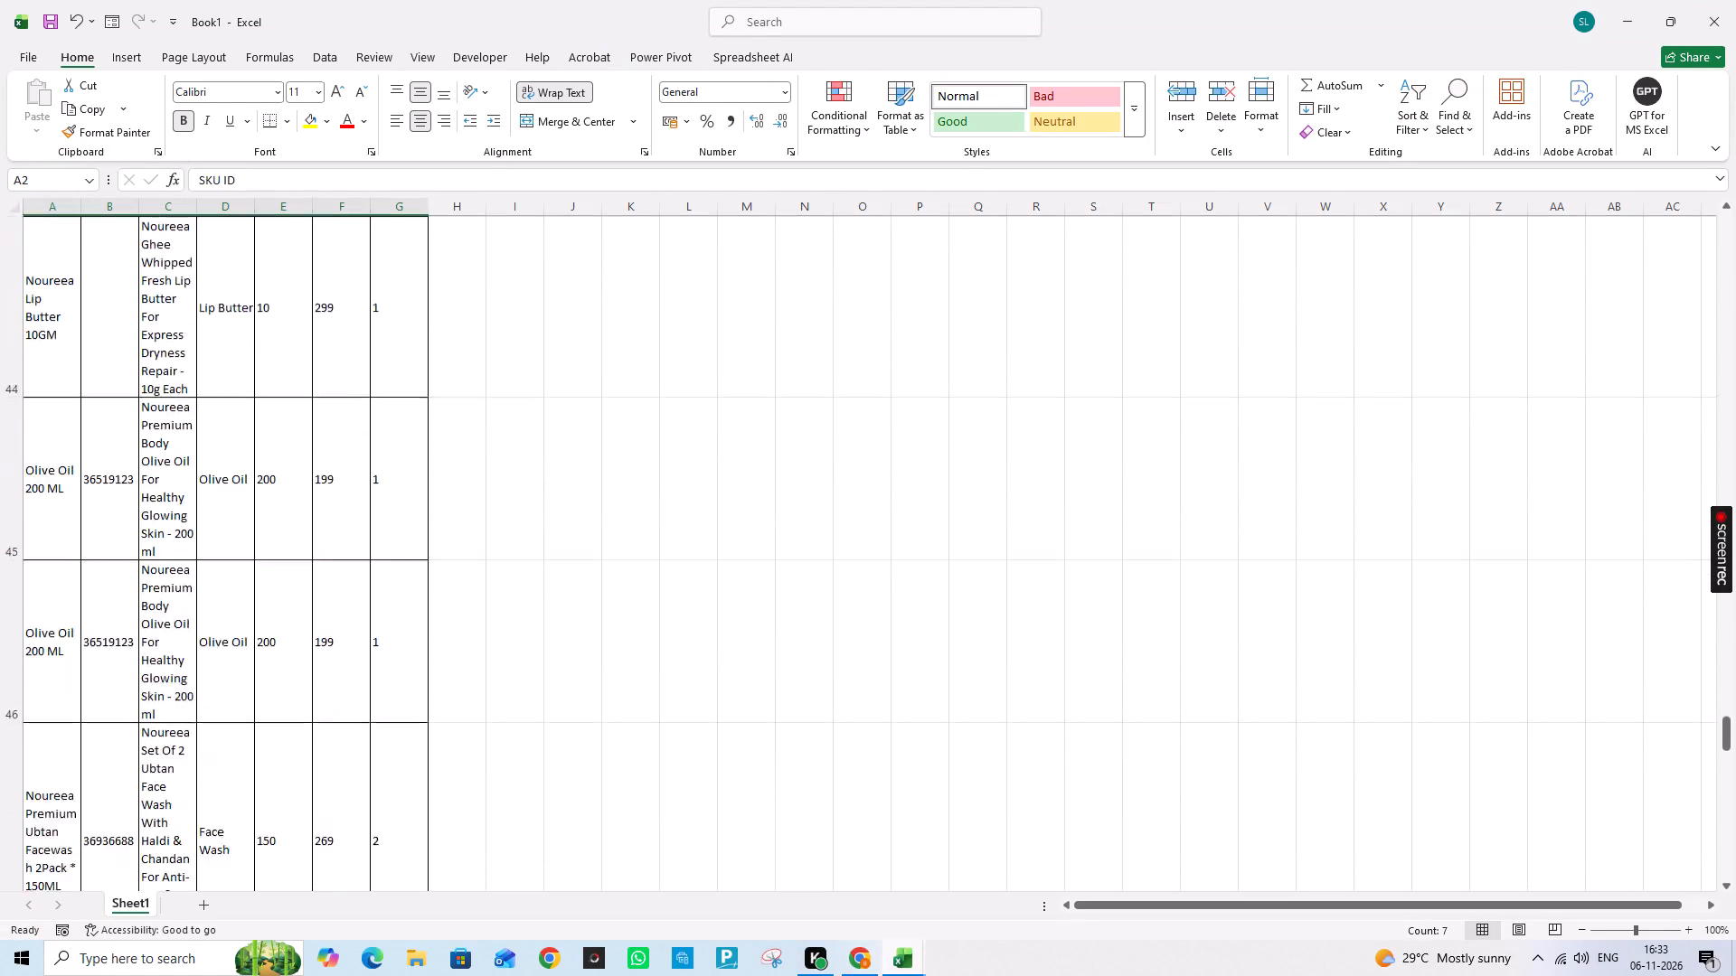
pyautogui.scroll(-4, 409, 701)
pyautogui.scroll(5, 409, 704)
pyautogui.click(406, 700)
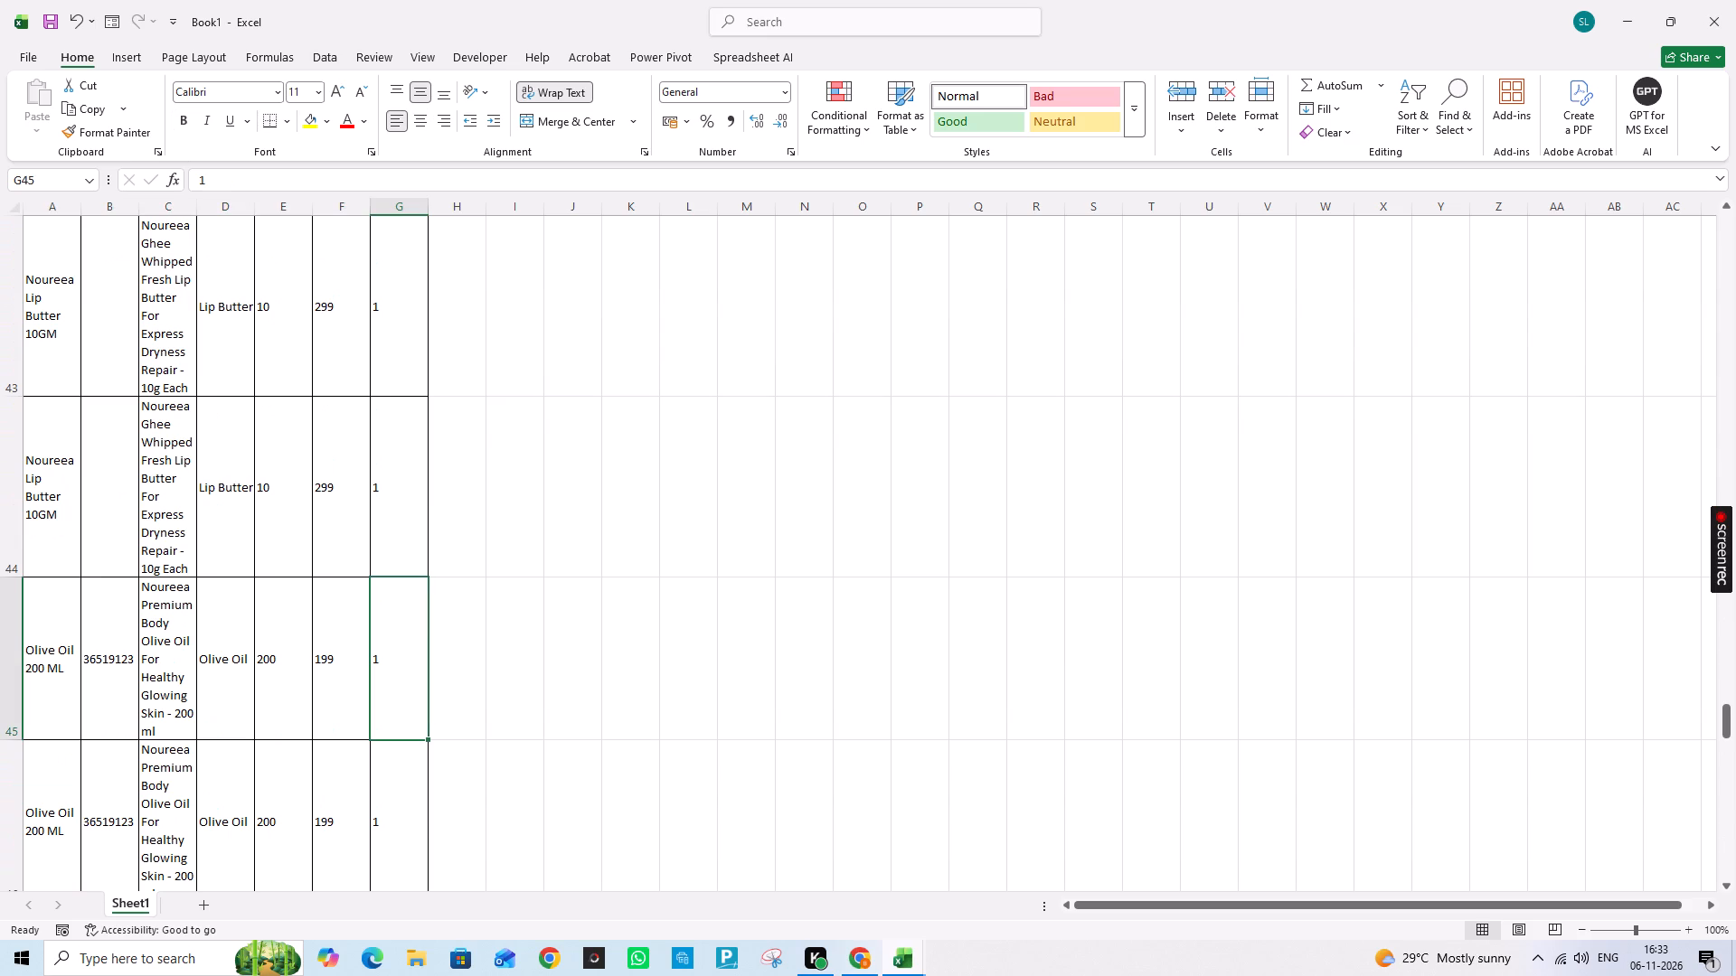
pyautogui.hotkey('ctrl', 'a')
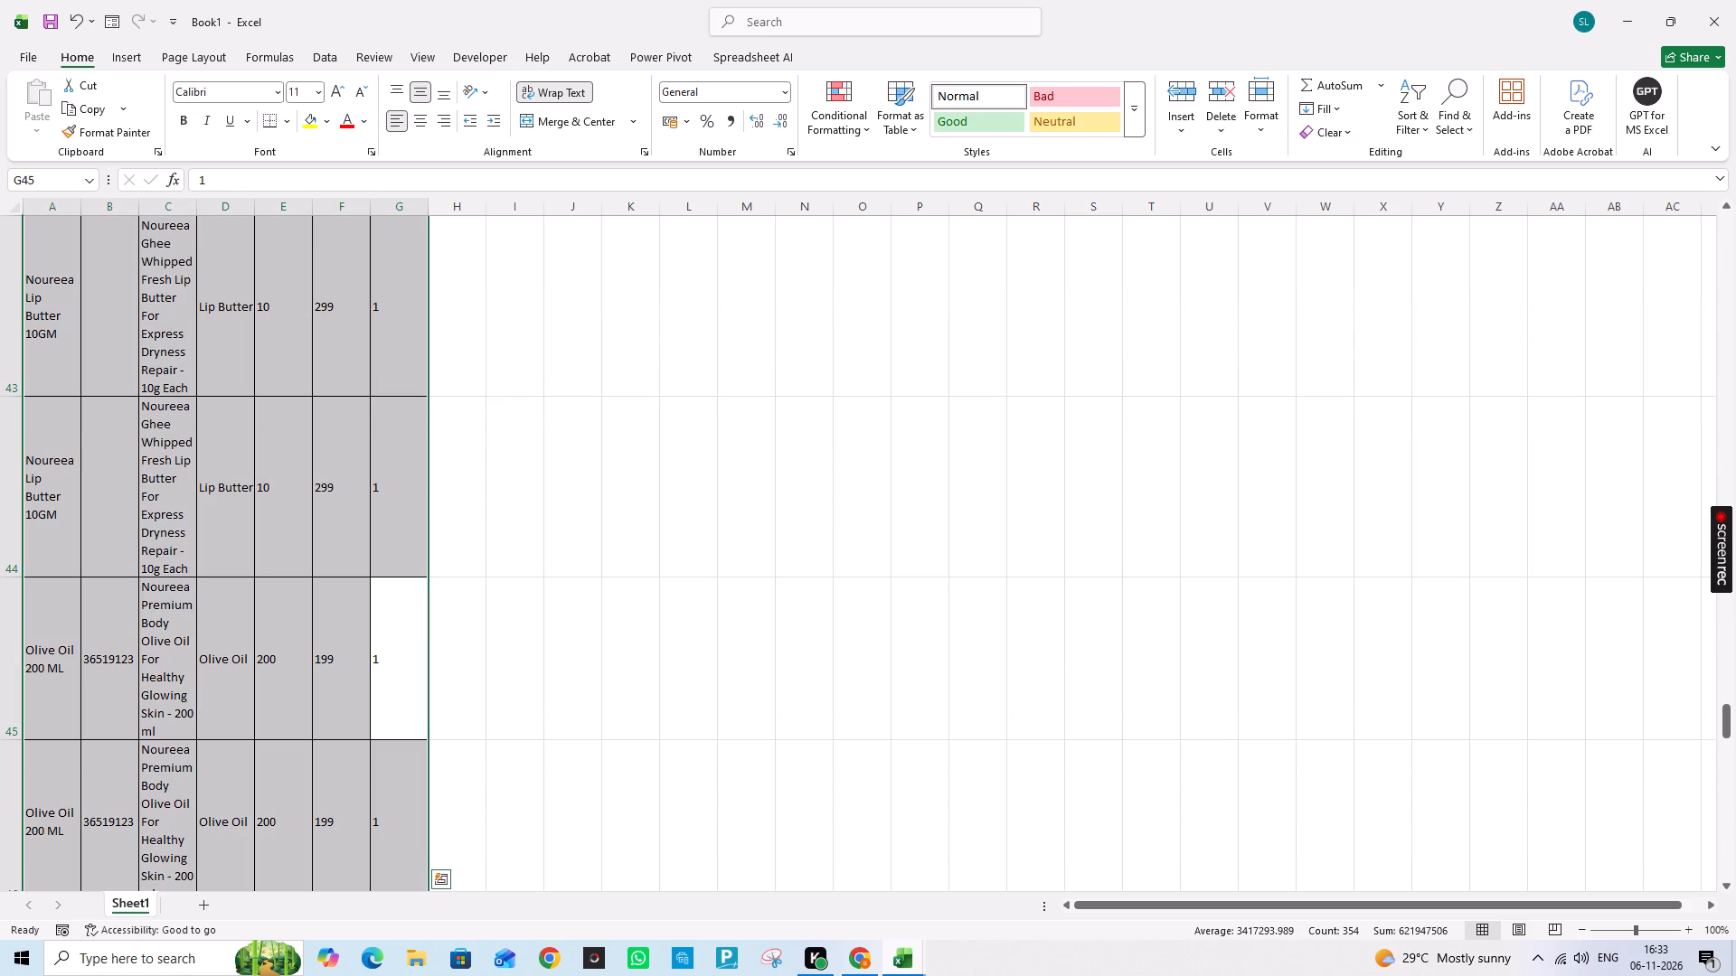
pyautogui.click(139, 52)
pyautogui.click(51, 90)
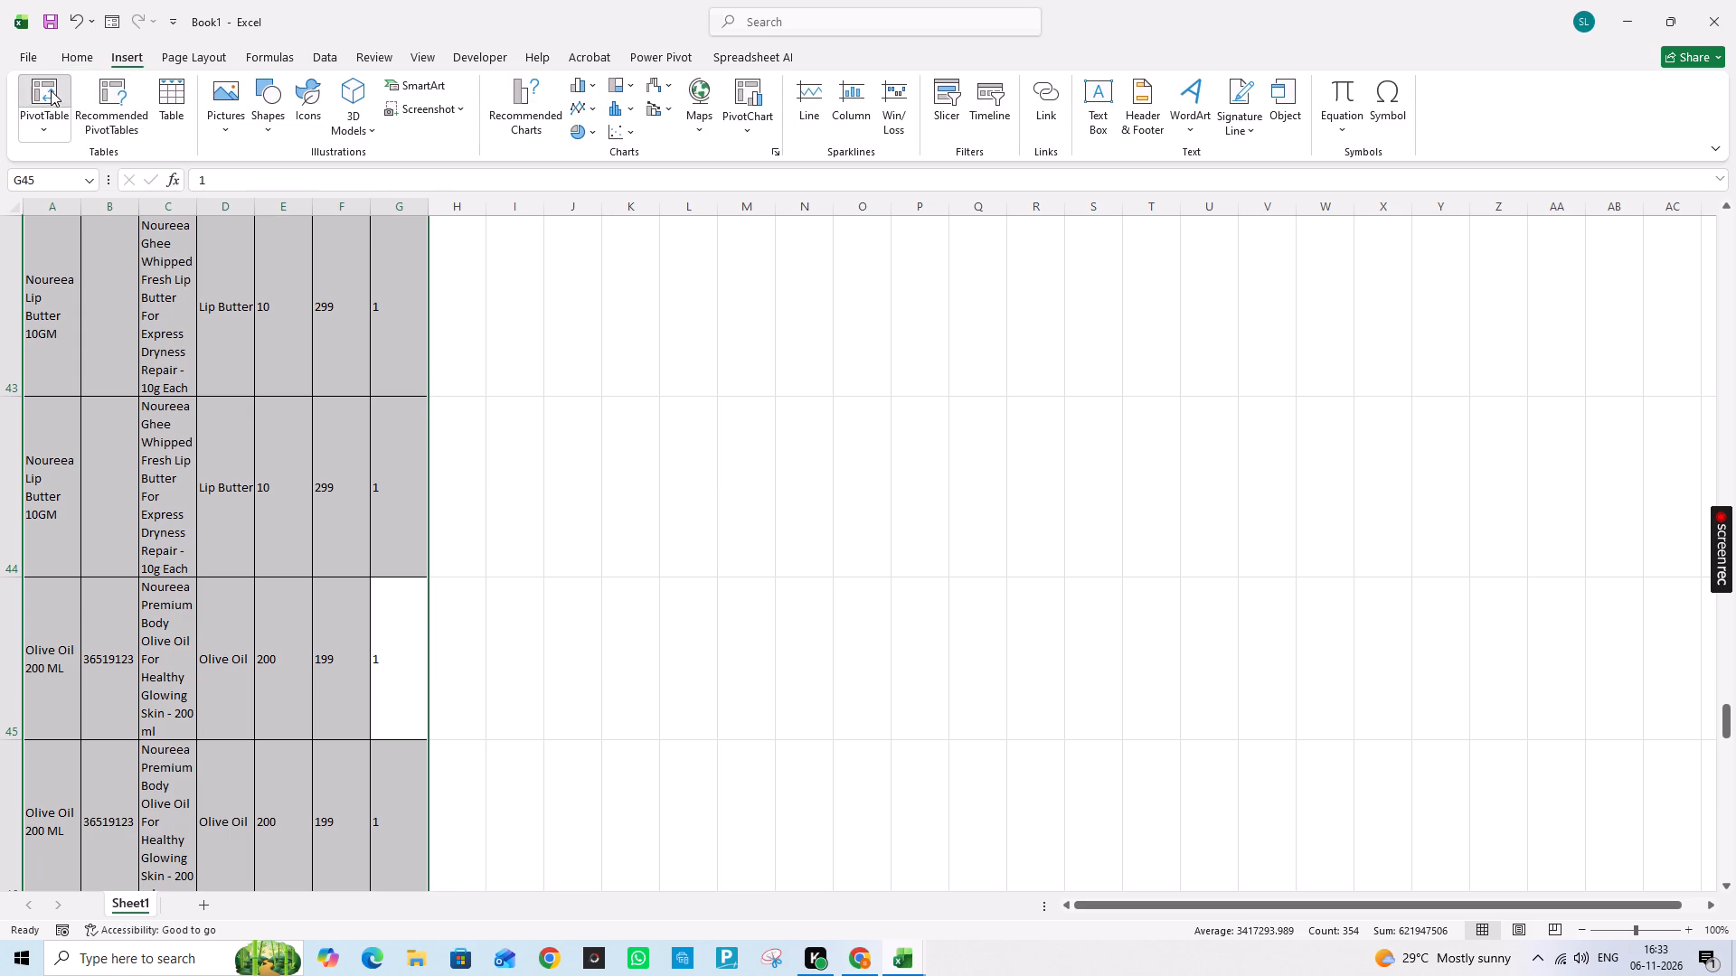
pyautogui.click(484, 771)
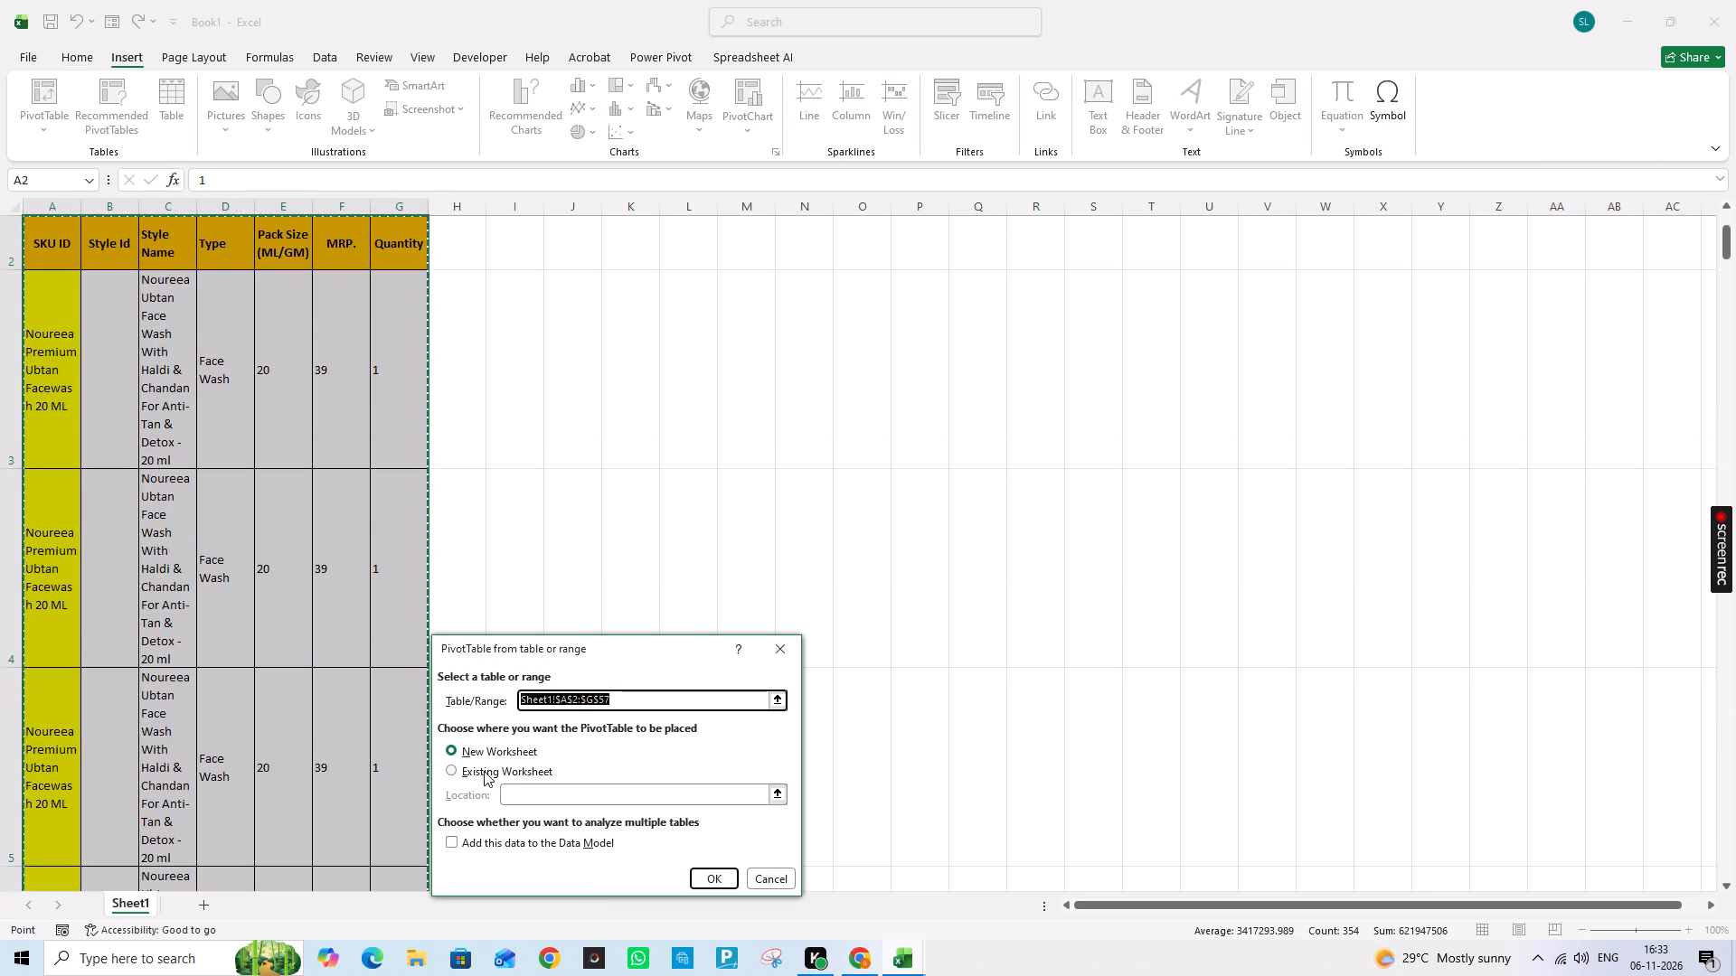
pyautogui.click(488, 373)
pyautogui.press('Return')
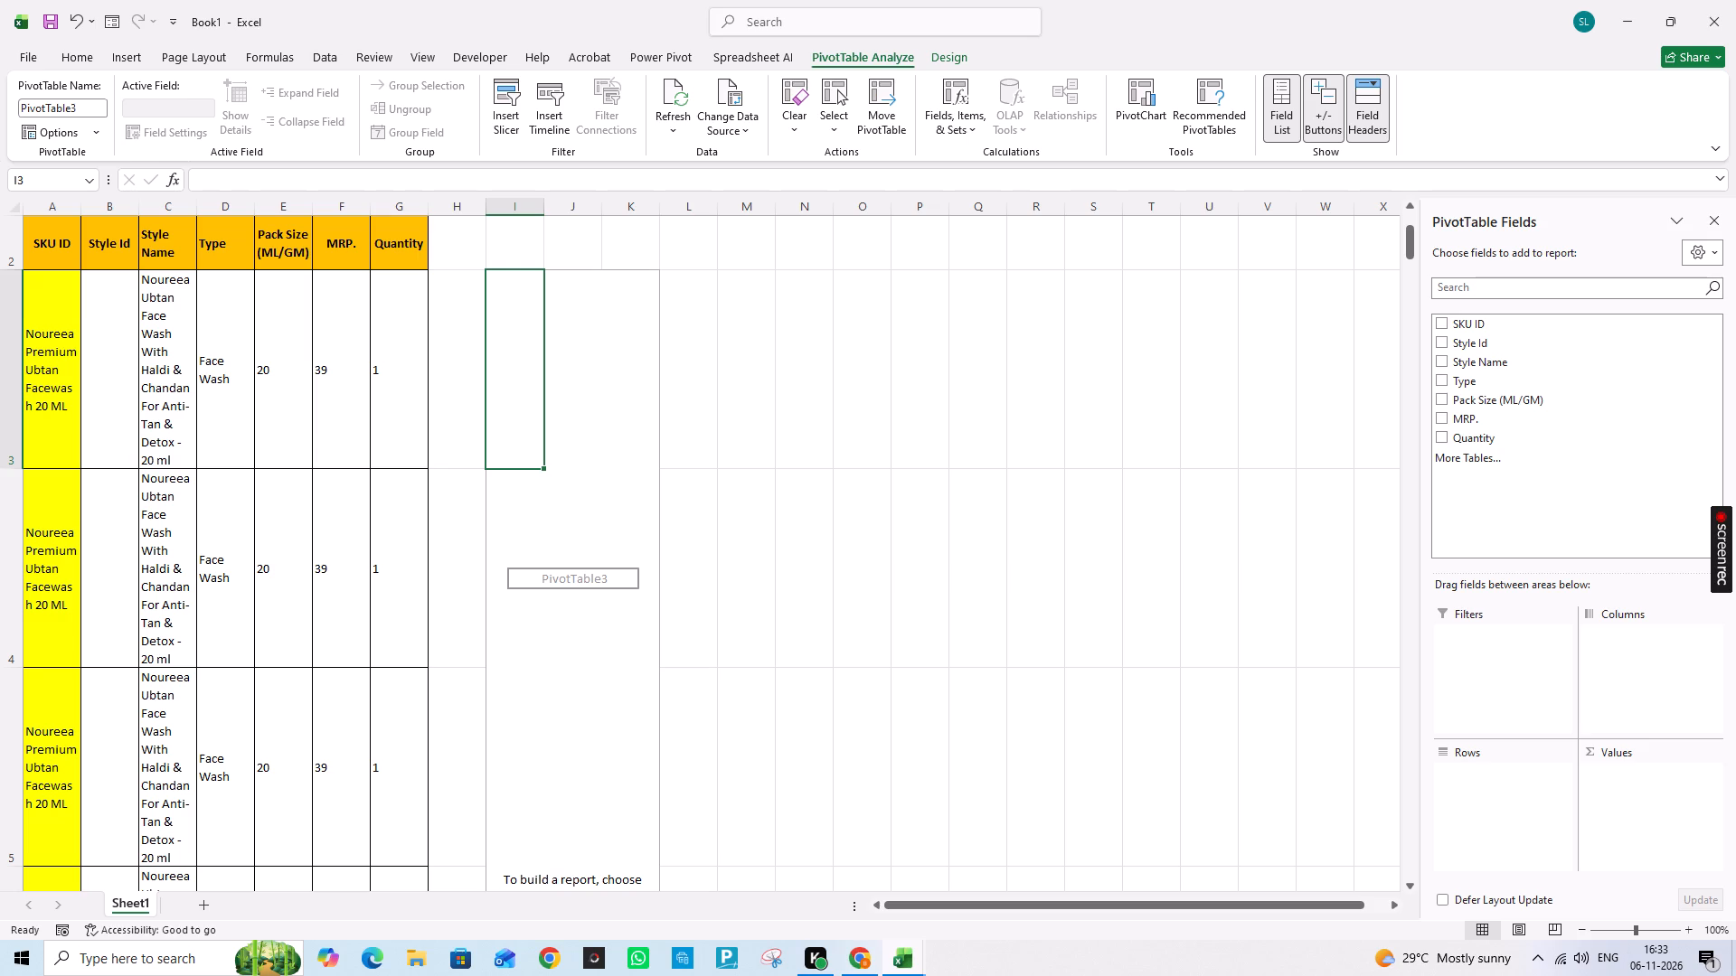
# Summarise the PivotTable as the sum of Quantity for each SKU ID.
pyautogui.click(1443, 438)
pyautogui.click(1440, 323)
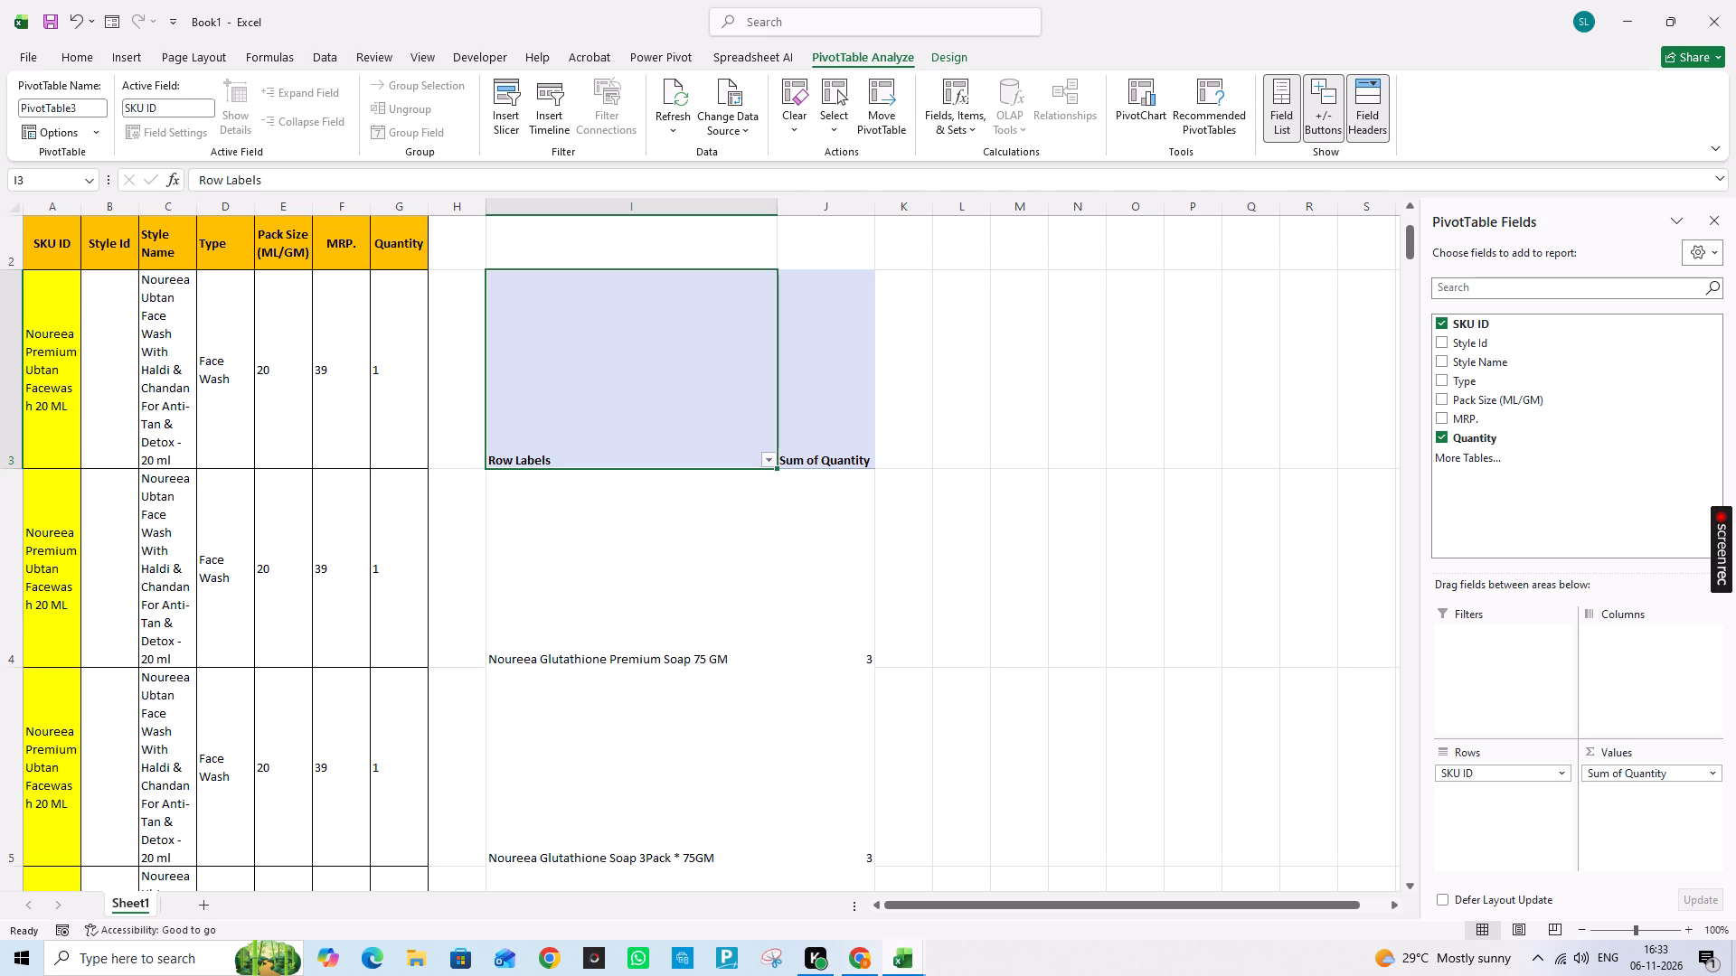
# Add two blank worksheets, Sheet2 and Sheet3, to the new workbook.
pyautogui.click(207, 906)
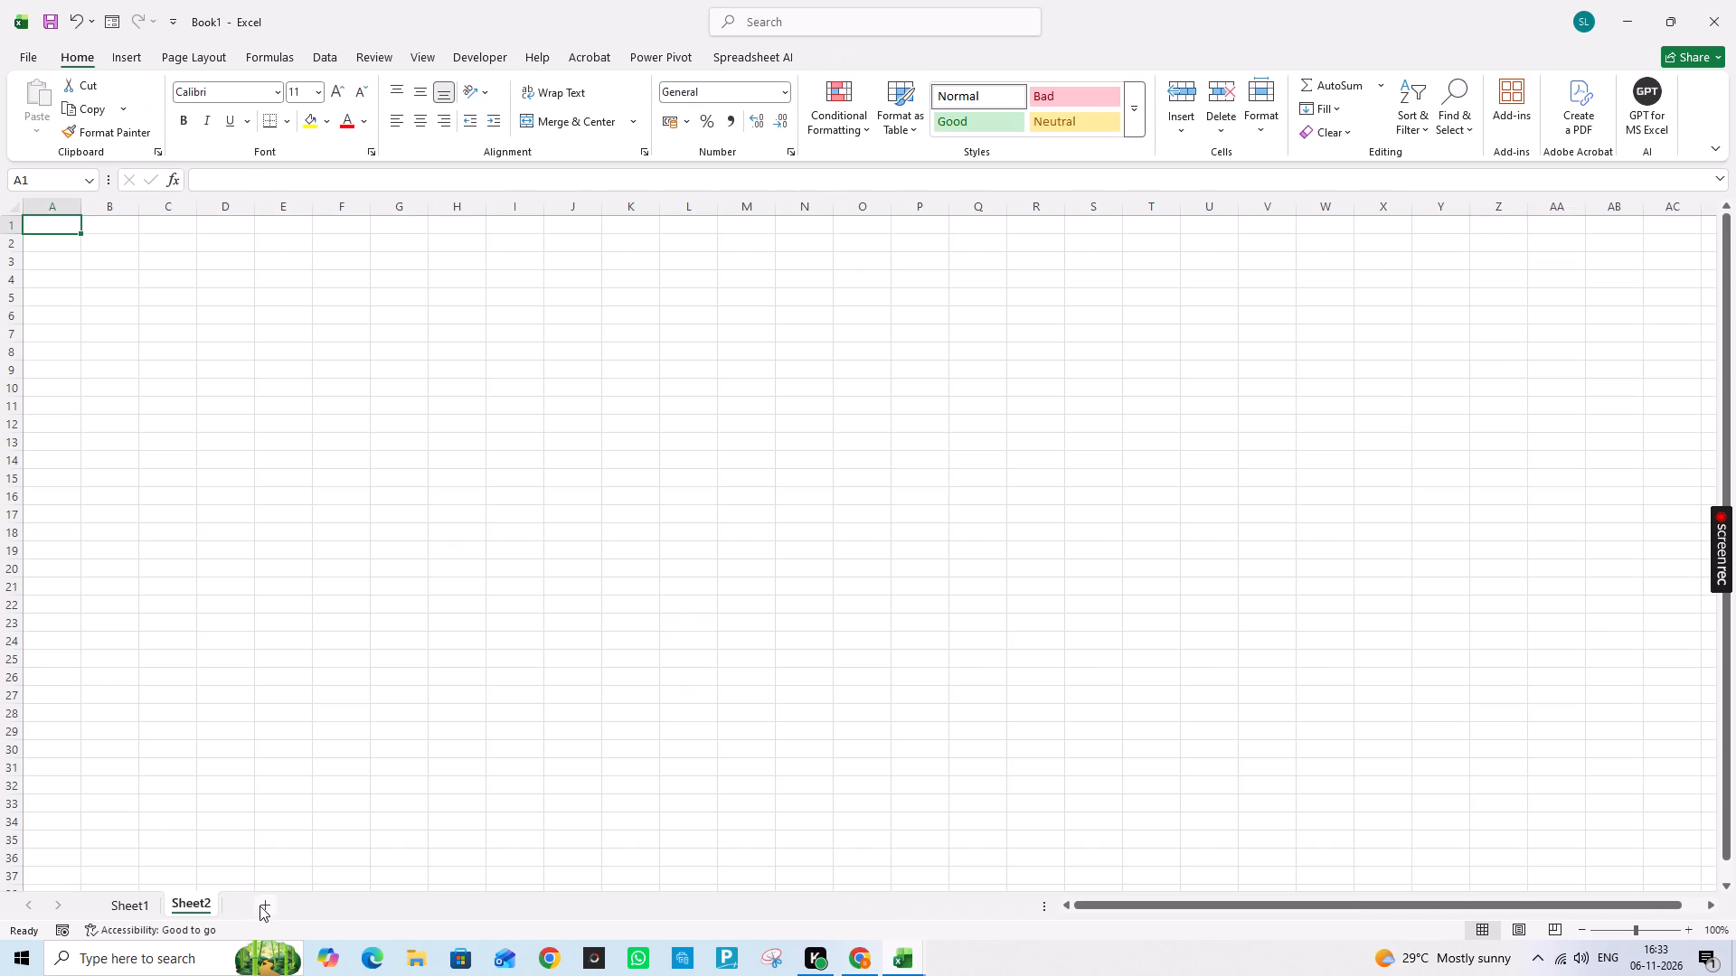
pyautogui.click(260, 905)
# Return to the Myntra order workbook and close it, saving its changes.
pyautogui.hotkey('alt', 'Tab')
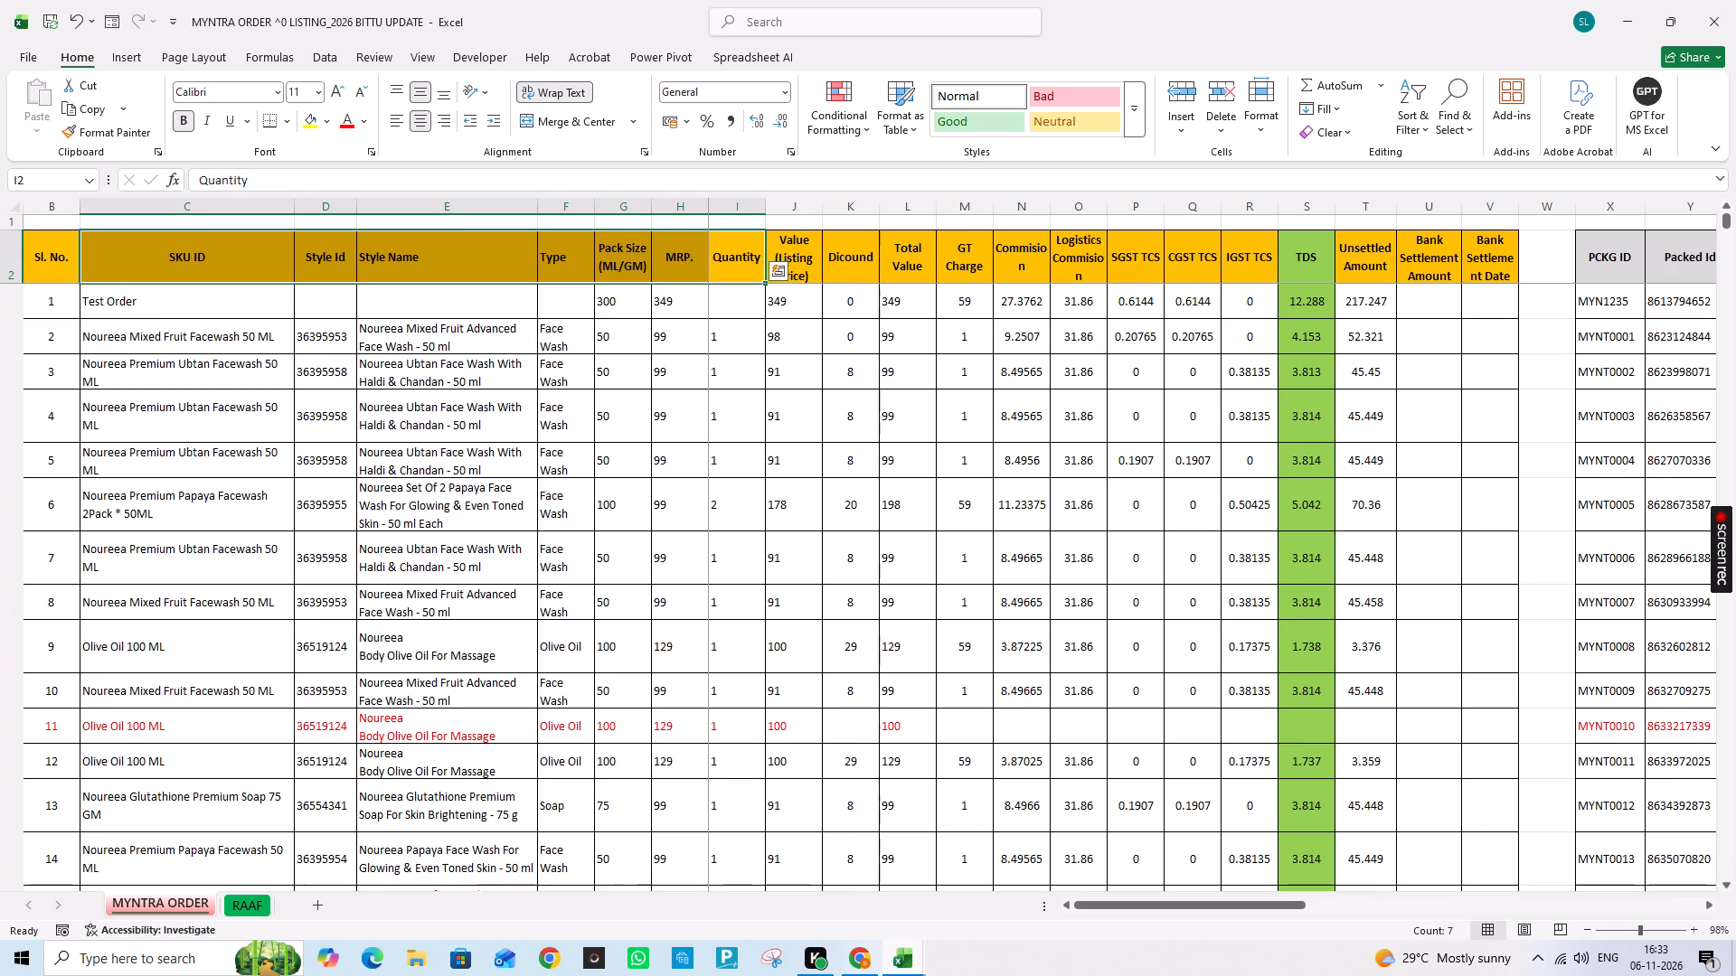
pyautogui.click(943, 405)
pyautogui.click(1714, 7)
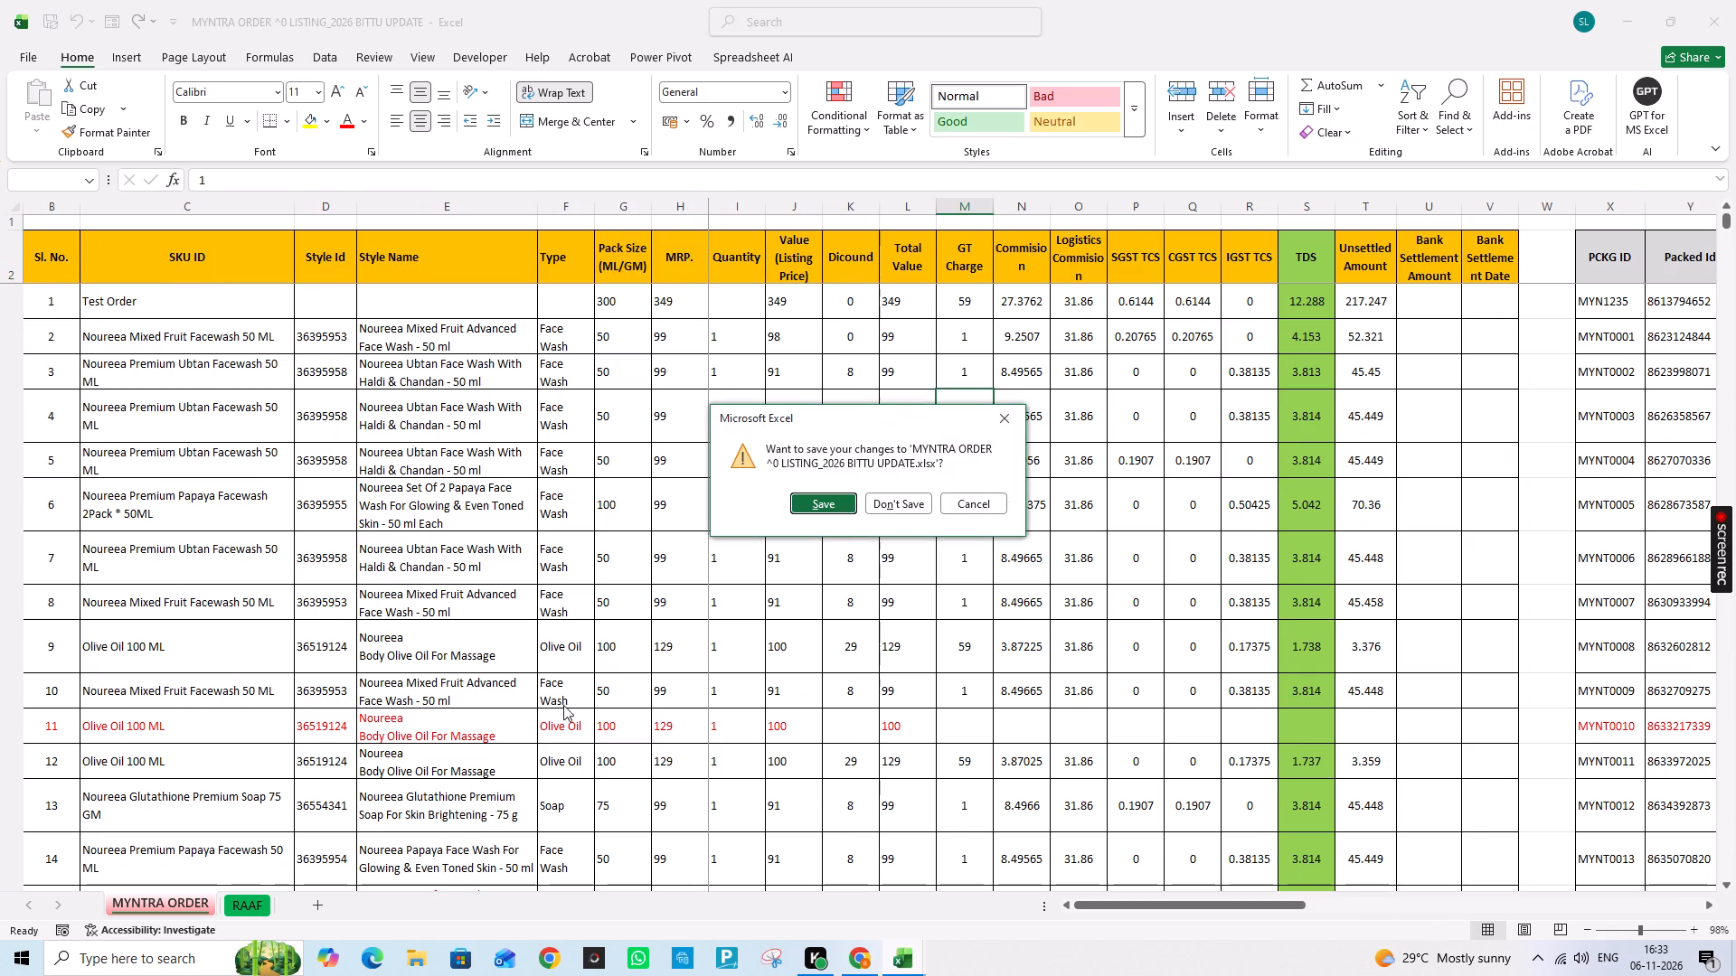
pyautogui.click(814, 500)
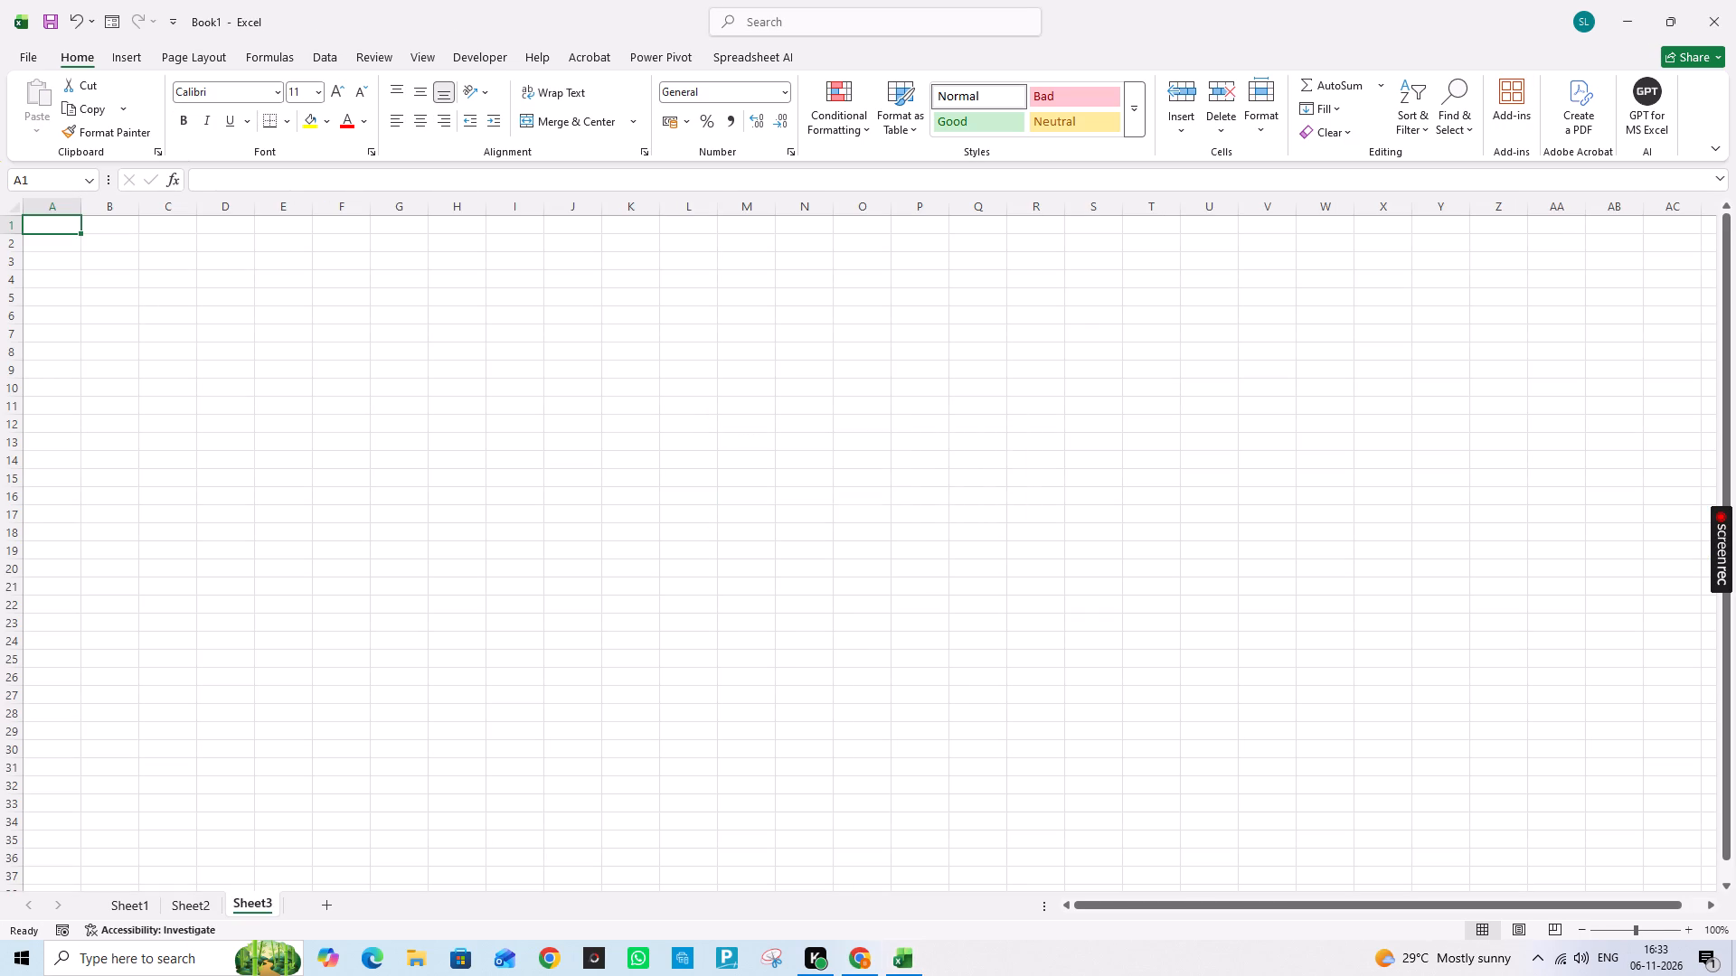
# Make Sheet2 active in the new workbook and open the Snapdeal Order_2026 workbook from the desktop.
pyautogui.click(212, 901)
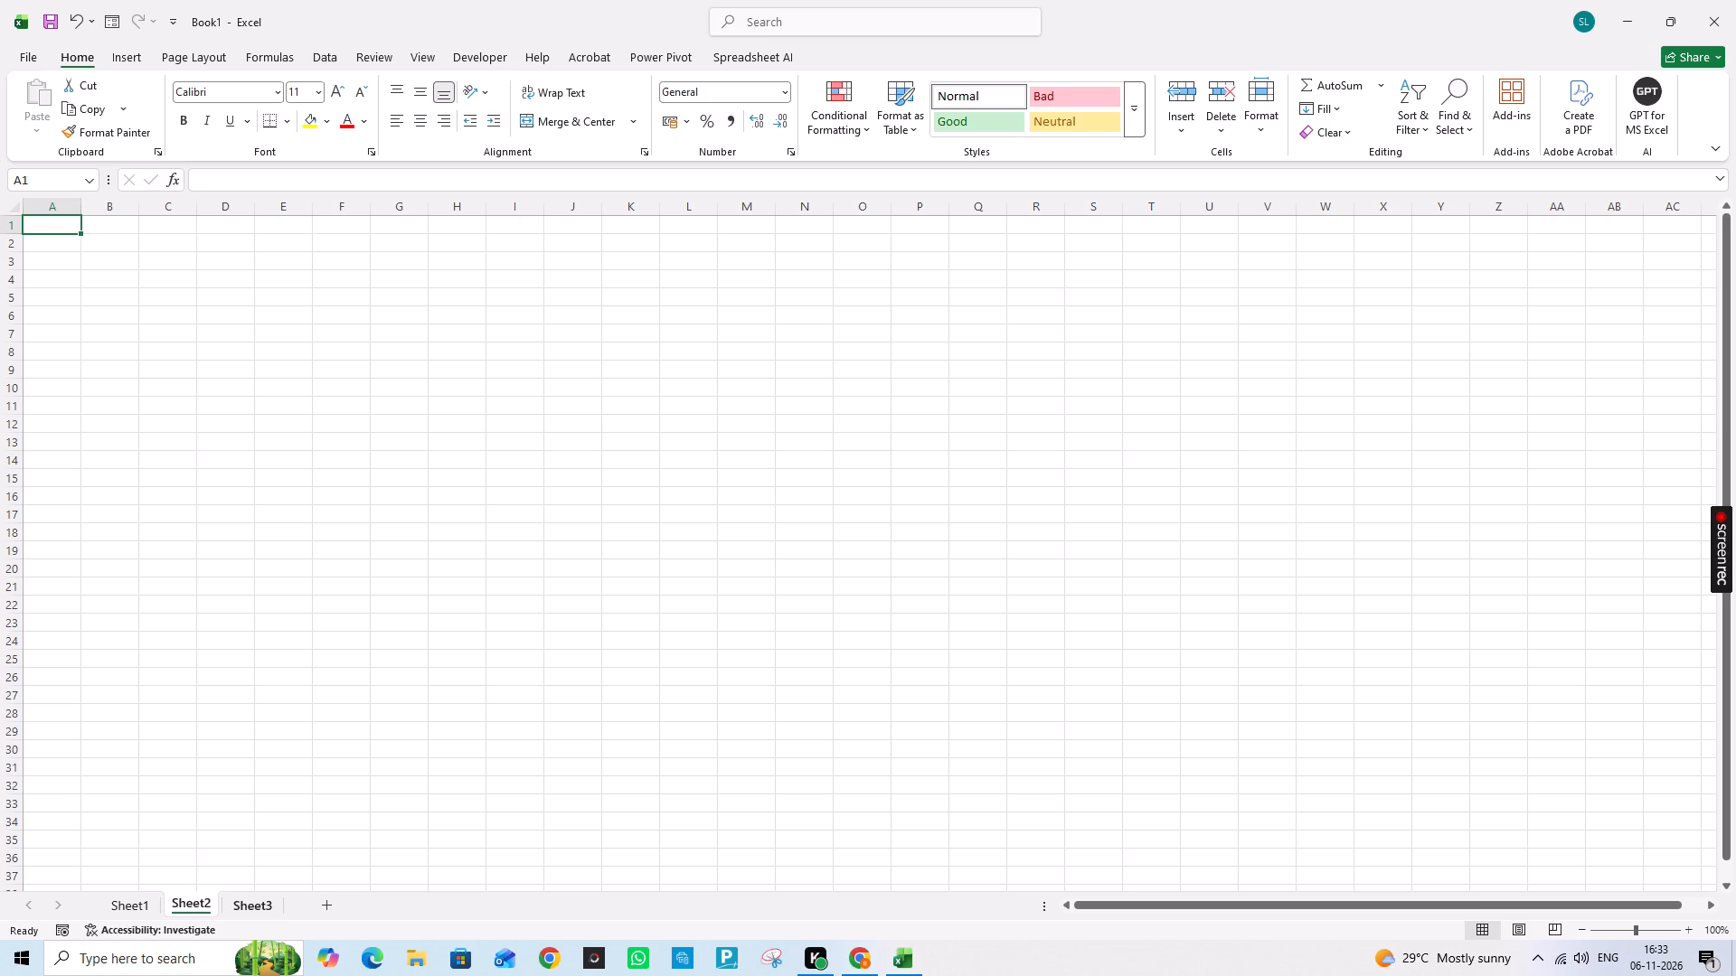
pyautogui.press('super+d')
pyautogui.click(1666, 351)
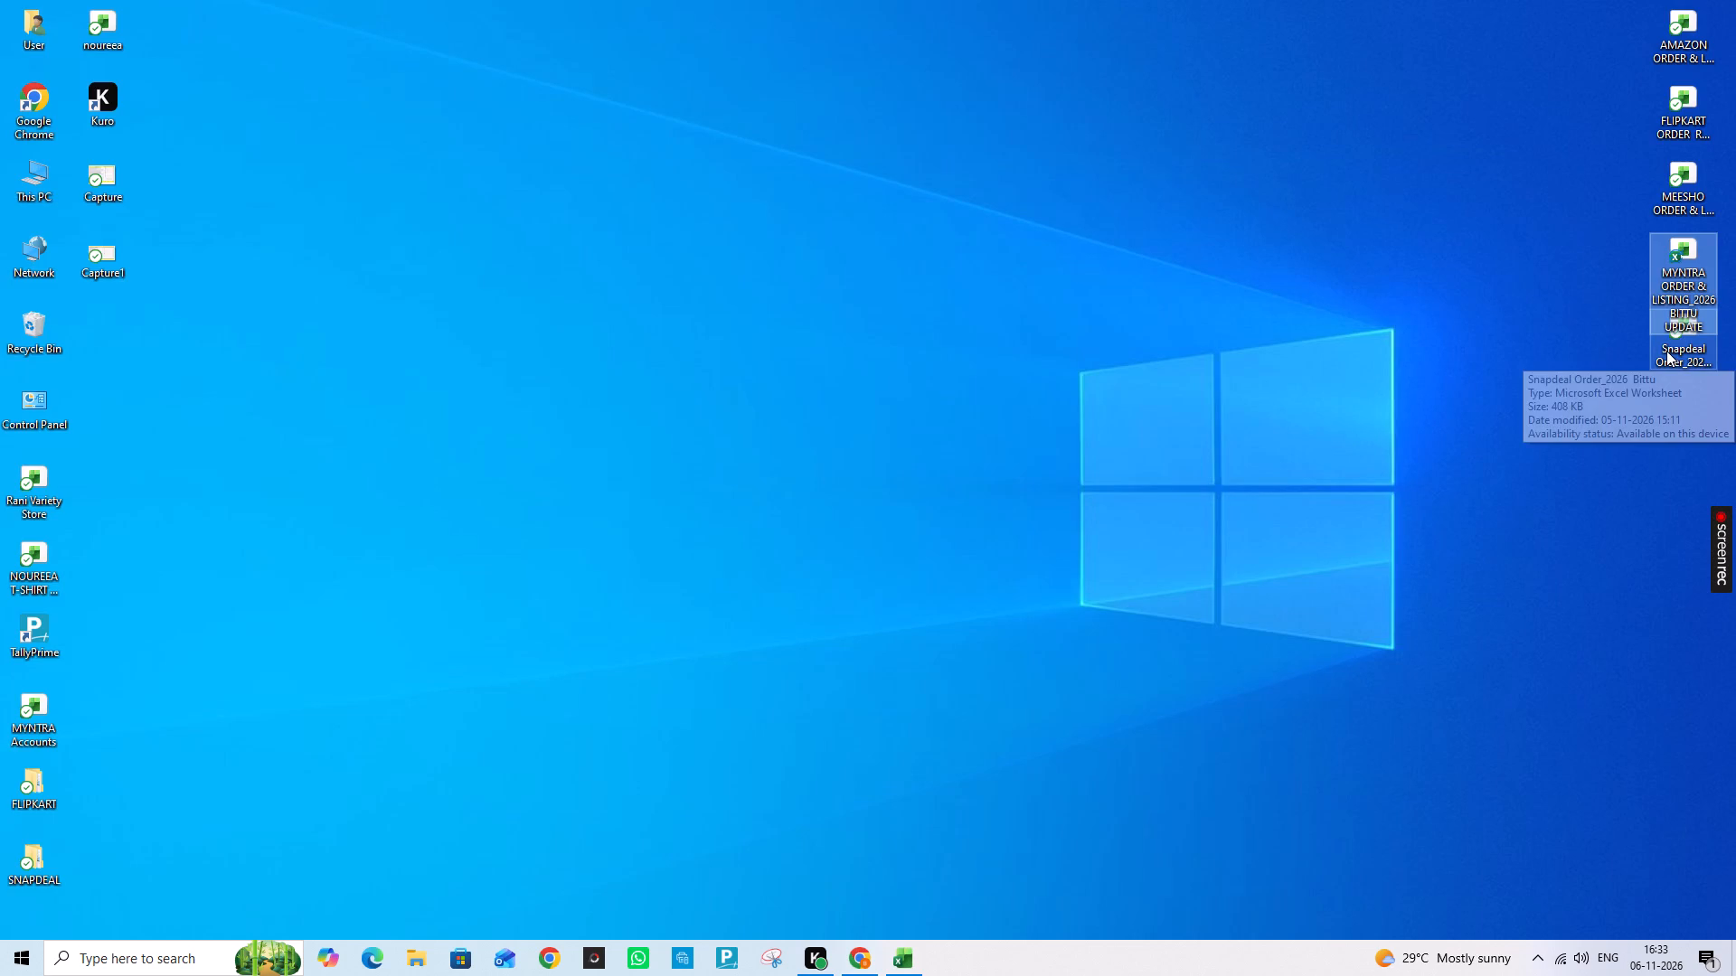
pyautogui.press('Return')
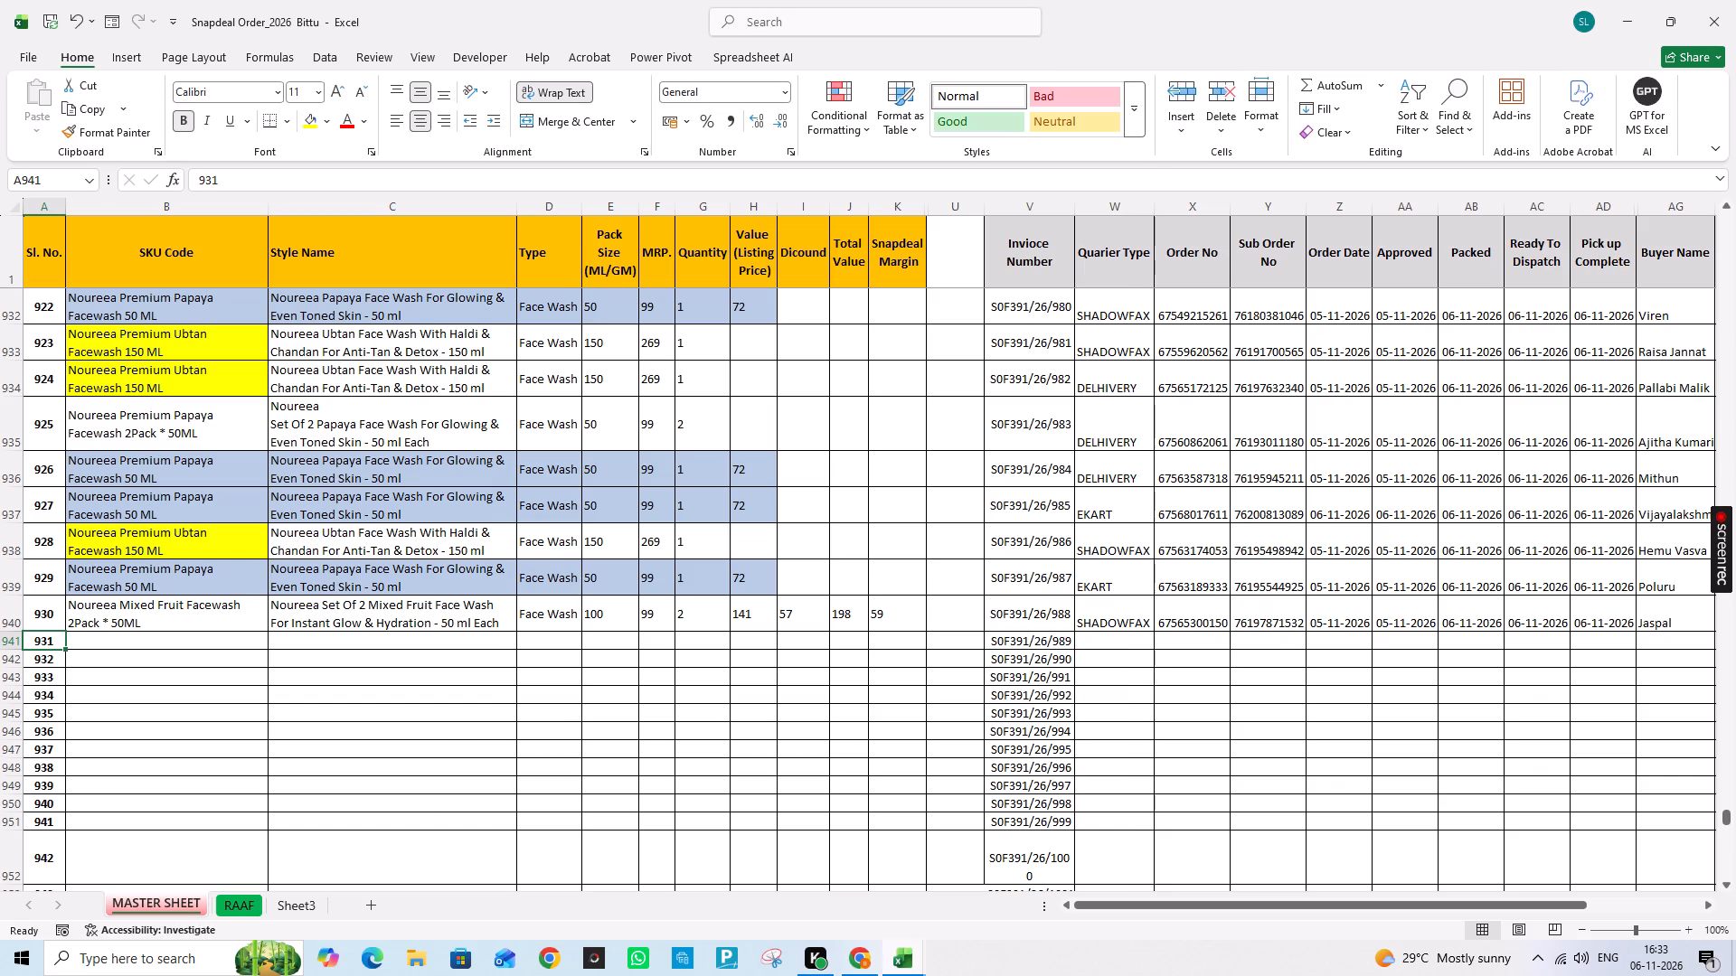
# Check the Packed dates upward from Sl. No. 930 to locate the first order packed on 06-11-2026.
pyautogui.click(1283, 625)
pyautogui.press('Right')
pyautogui.press('Right')
pyautogui.press('Right')
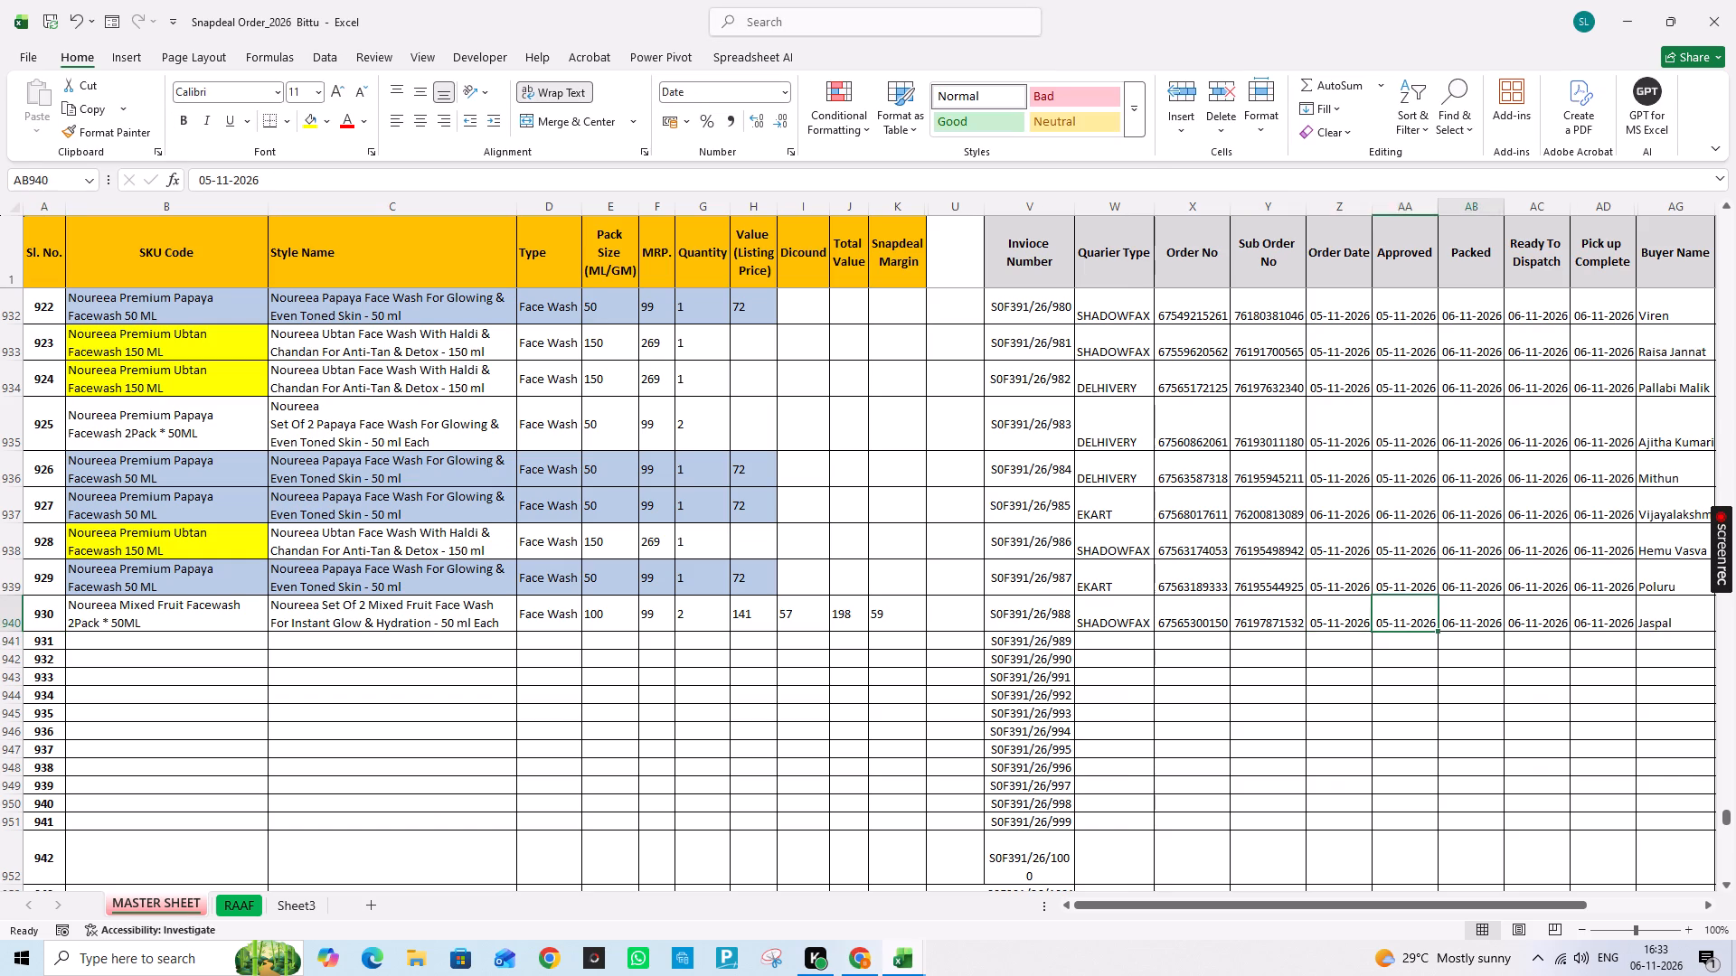
pyautogui.press('Up')
pyautogui.press('Up')
pyautogui.press('Up')
pyautogui.press('Up')
pyautogui.press('Up')
pyautogui.press('Up')
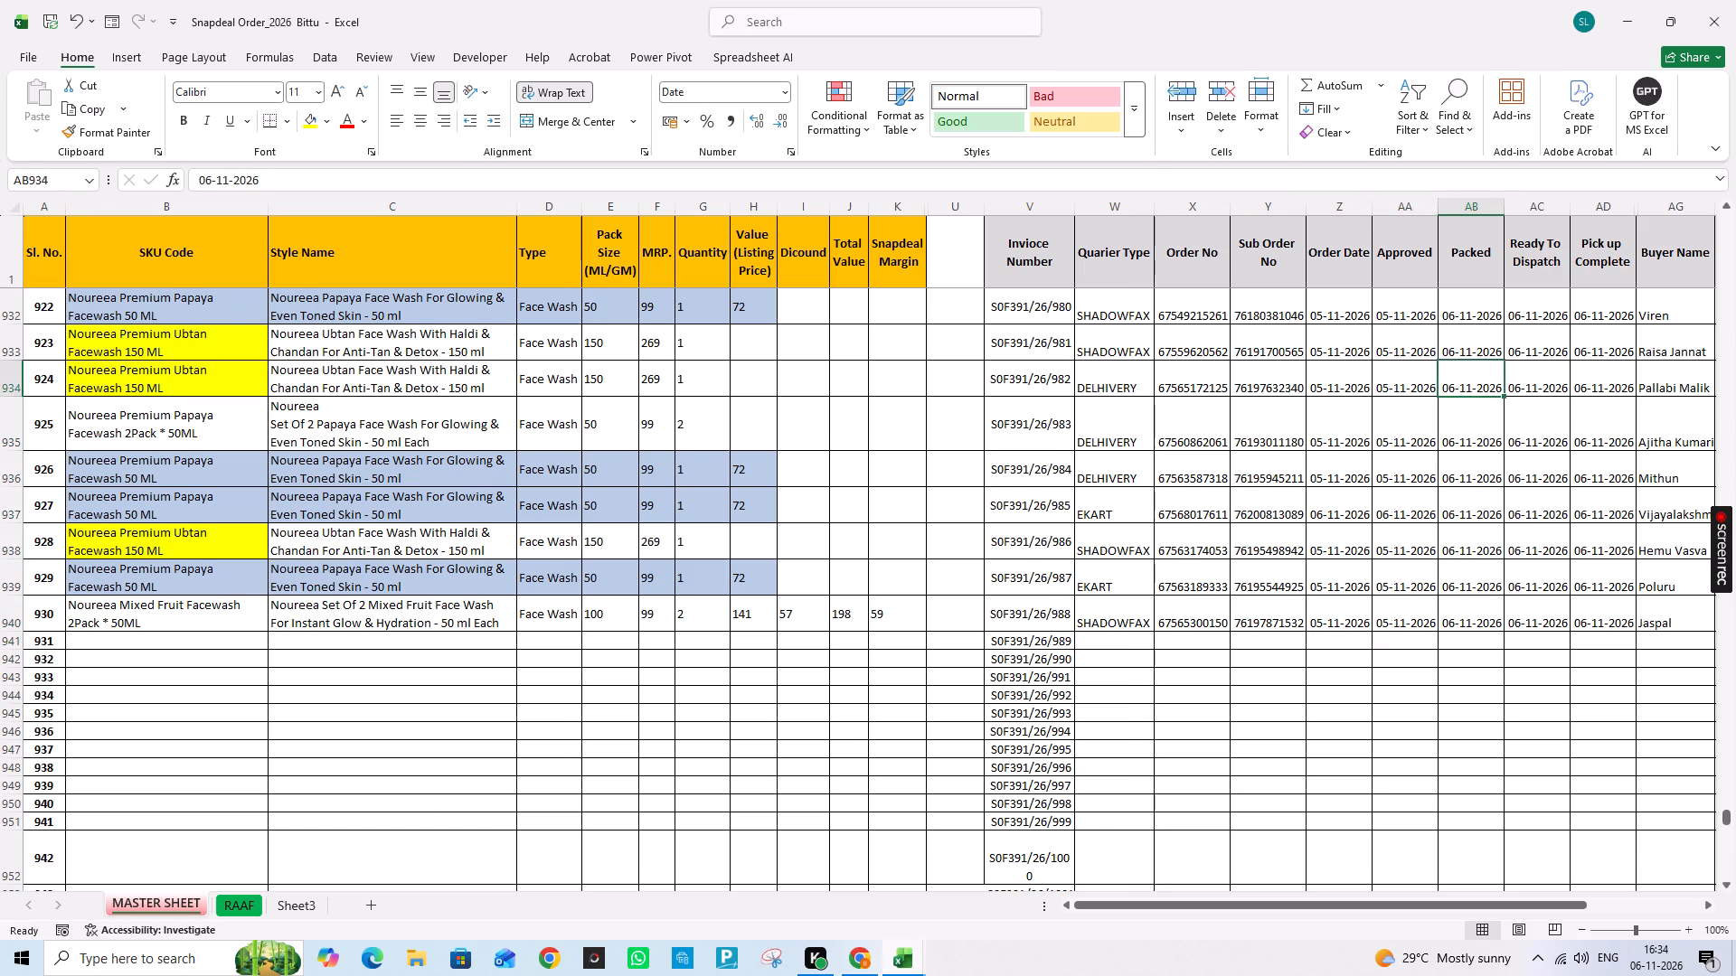
pyautogui.press('Up')
pyautogui.press('Up')
pyautogui.press('Up')
pyautogui.press('Up')
pyautogui.press('Up')
pyautogui.press('Up')
pyautogui.press('Up')
pyautogui.press('Up')
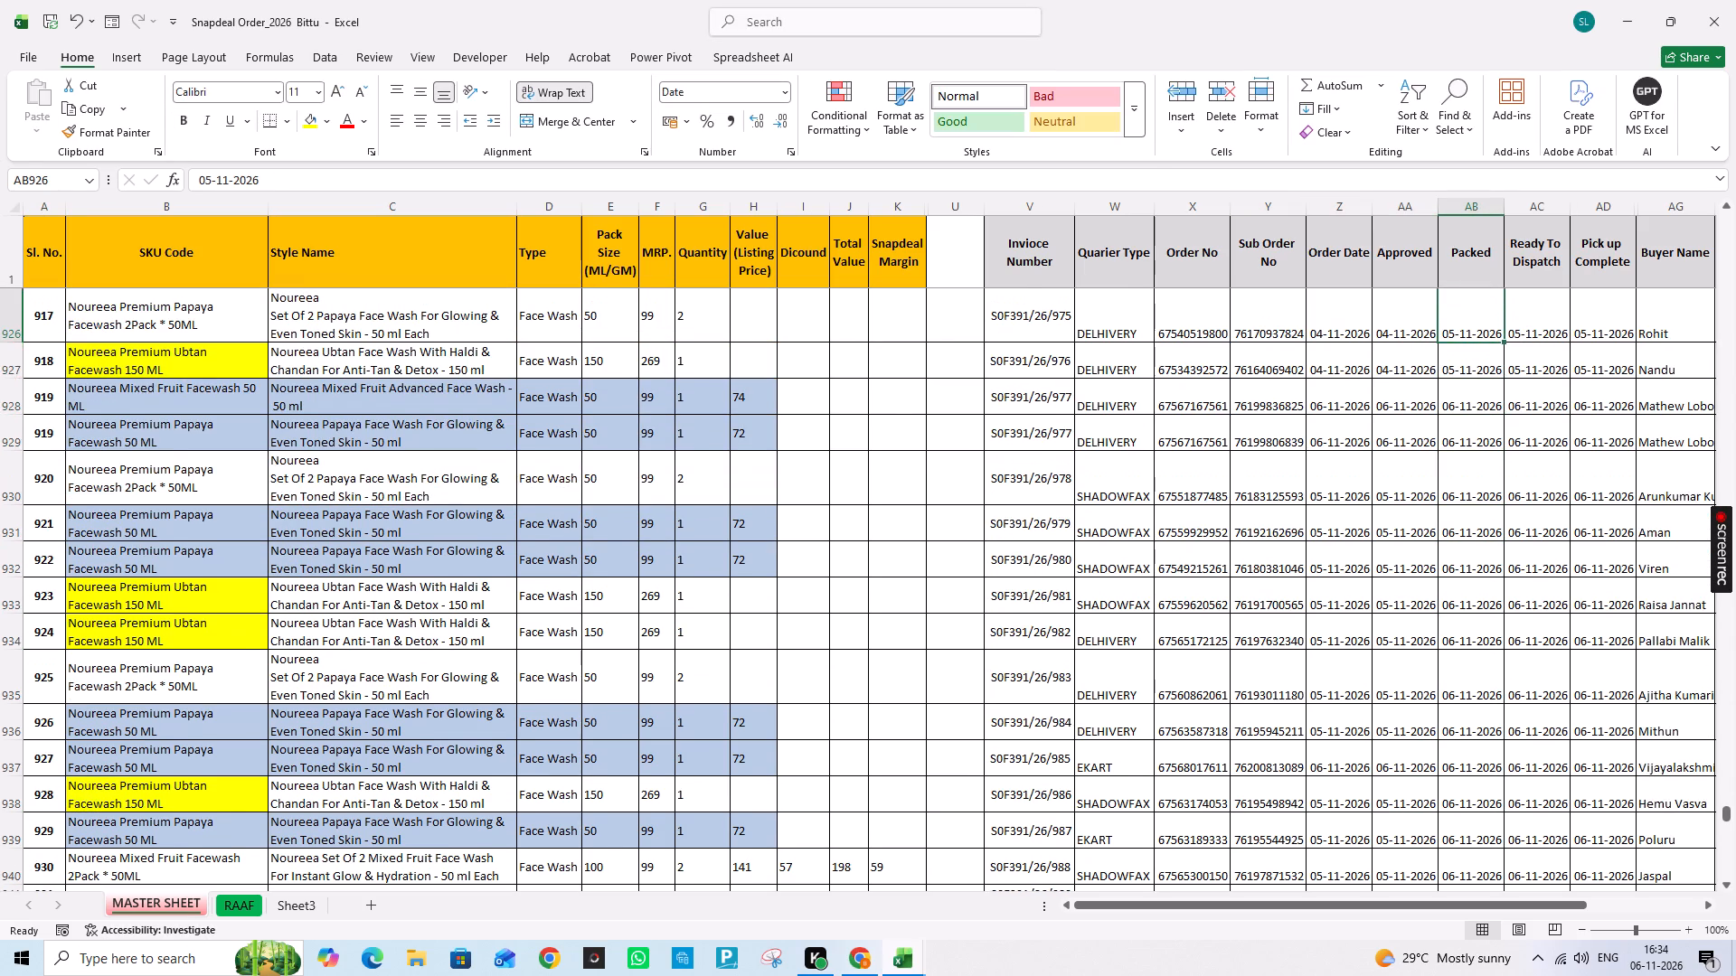
pyautogui.press('Down')
pyautogui.press('Down')
# Copy the SKU Code through Quantity cells for the Snapdeal orders packed on 06-11-2026, rows 928 through 940.
pyautogui.press('Left')
pyautogui.press('Left')
pyautogui.press('Left')
pyautogui.press('Left')
pyautogui.press('Left')
pyautogui.press('Left')
pyautogui.press('Left')
pyautogui.press('Left')
pyautogui.press('Left')
pyautogui.press('Left')
pyautogui.press('Left')
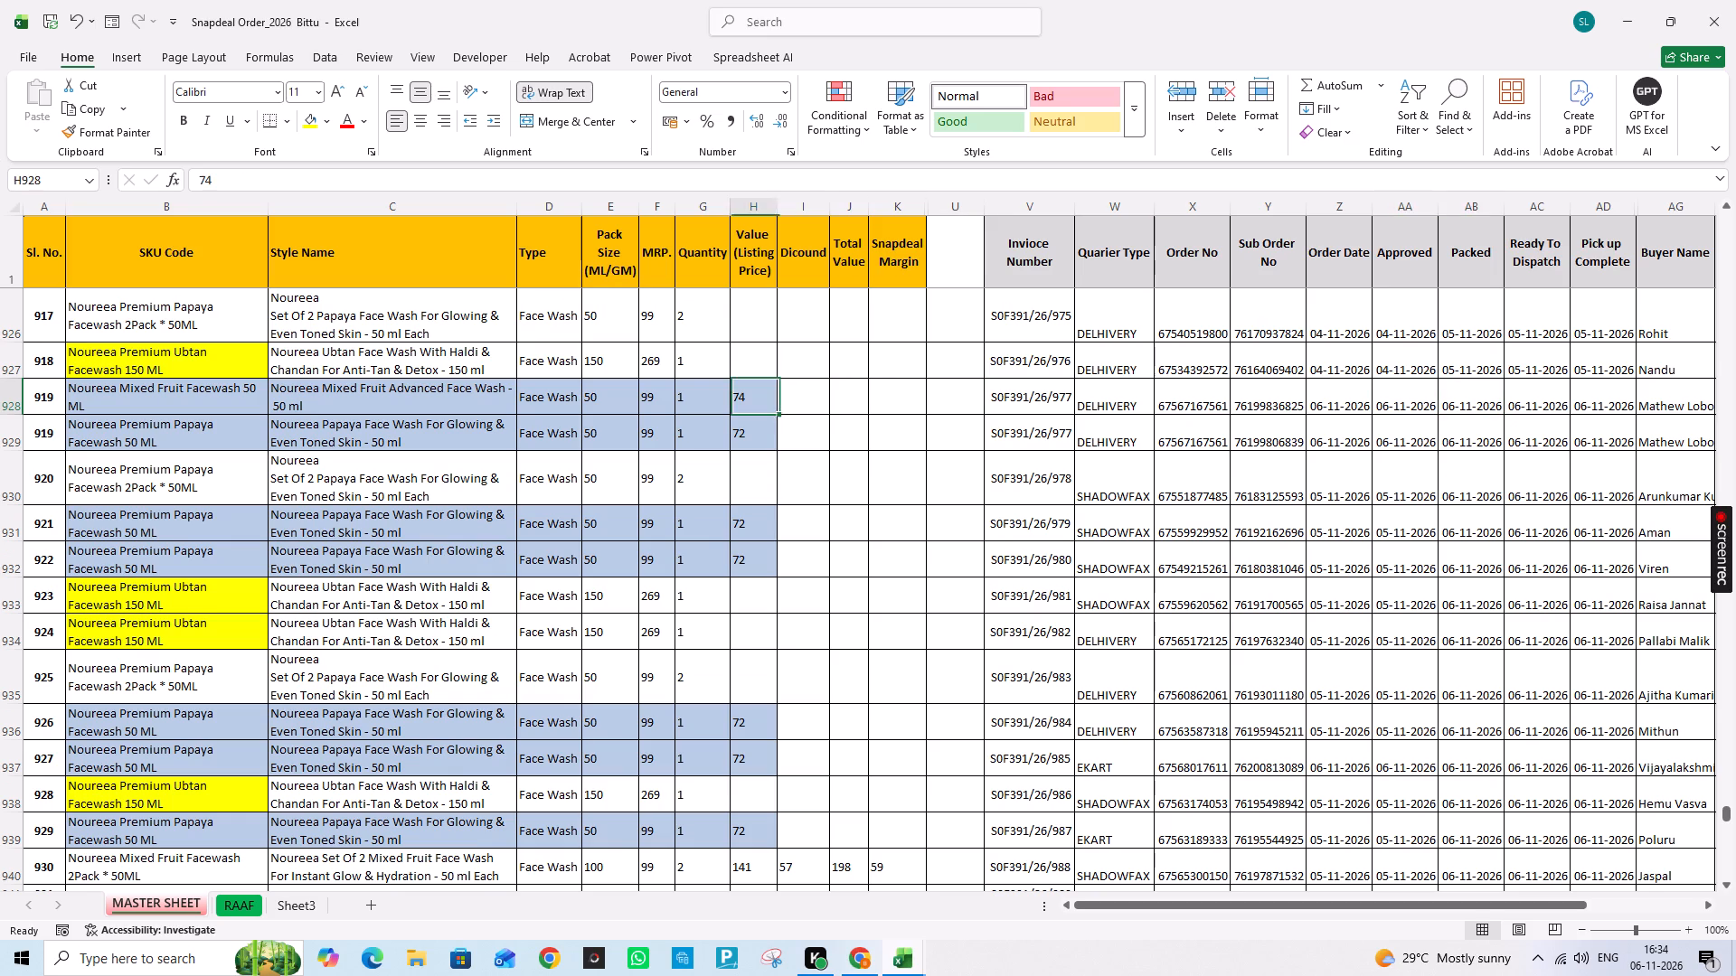
pyautogui.press('Left')
pyautogui.press('Left')
pyautogui.press('Right')
pyautogui.hotkey('shift', 'Left')
pyautogui.hotkey('shift', 'Left')
pyautogui.hotkey('shift', 'Left')
pyautogui.hotkey('shift', 'Left')
pyautogui.hotkey('shift', 'Left')
pyautogui.hotkey('shift', 'Left')
pyautogui.hotkey('shift', 'Left')
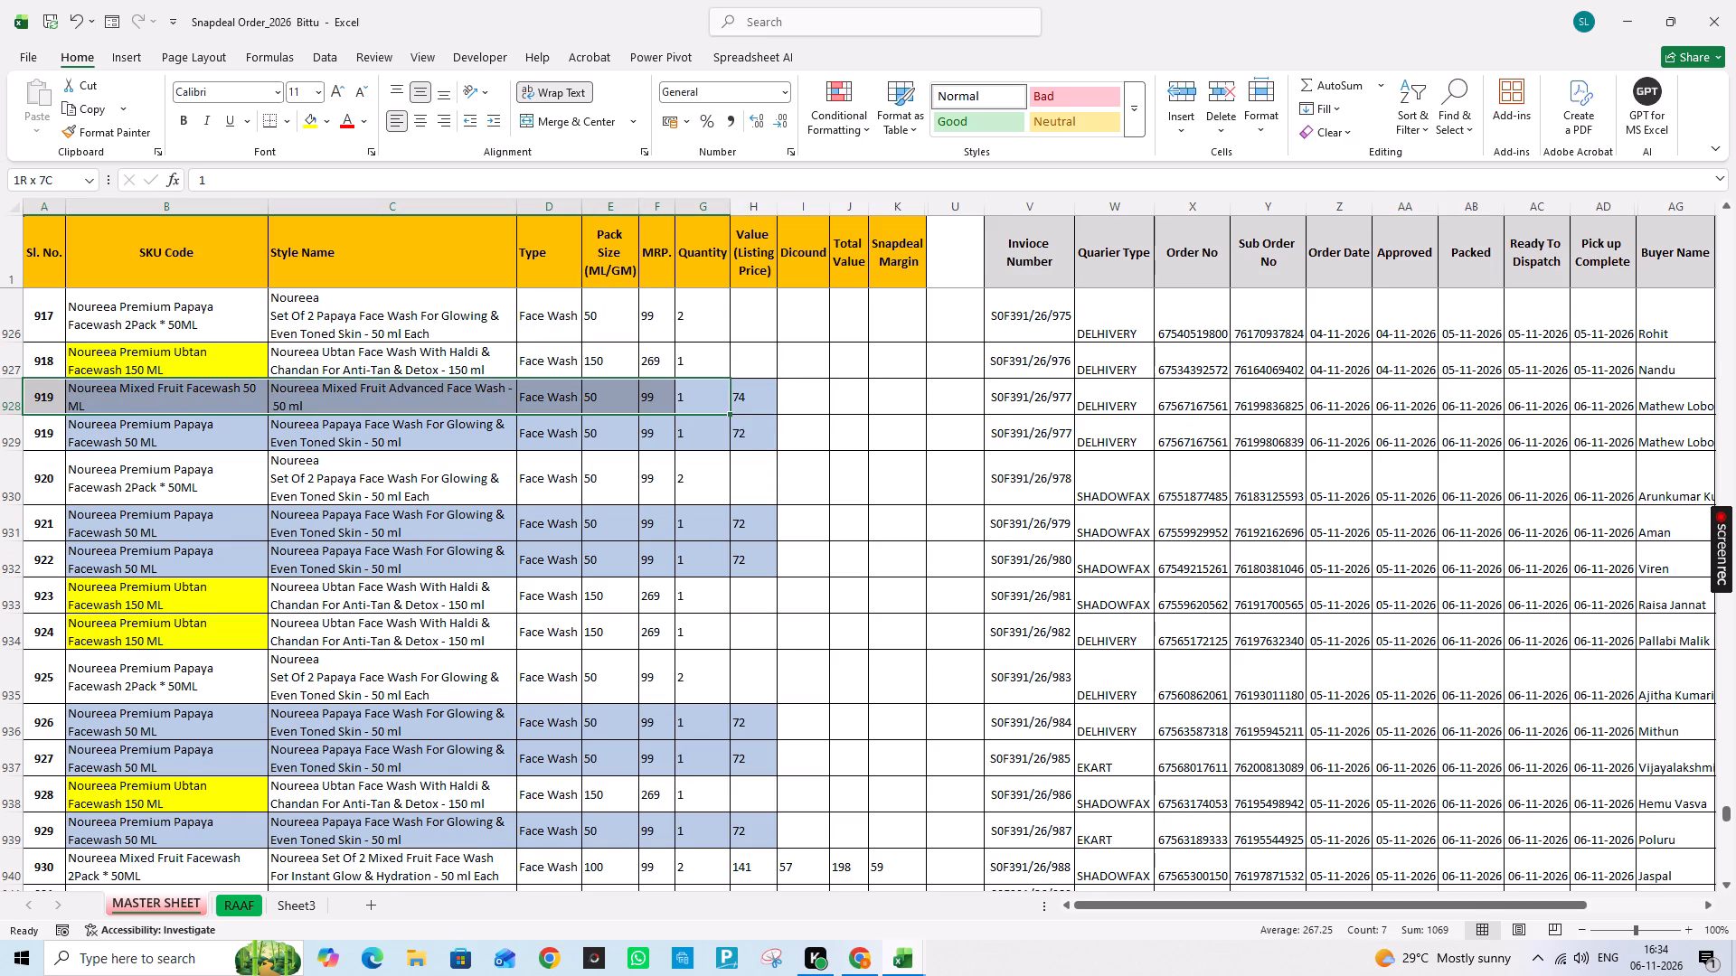
pyautogui.hotkey('shift', 'Right')
pyautogui.hotkey('ctrl', 'shift', 'Down')
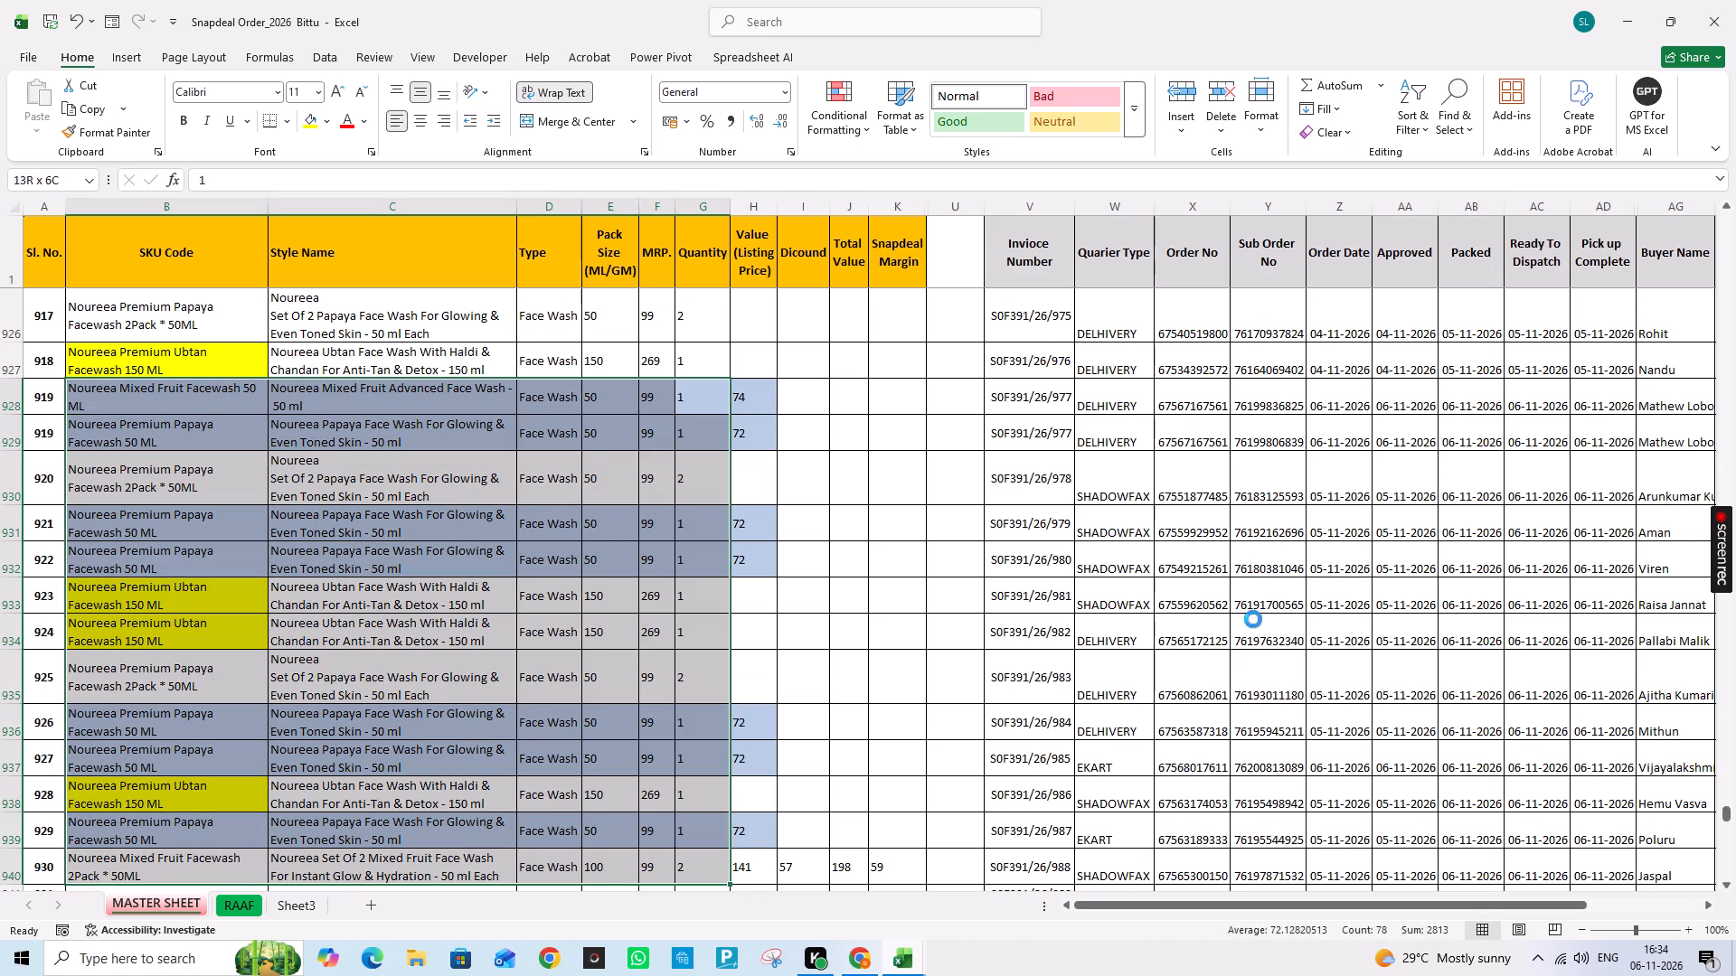
pyautogui.hotkey('ctrl', 'c')
# Paste the copied Snapdeal order rows into Sheet2 of the new workbook, starting at cell A3.
pyautogui.hotkey('alt', 'Tab')
pyautogui.press('Down')
pyautogui.press('Down')
pyautogui.press('Return')
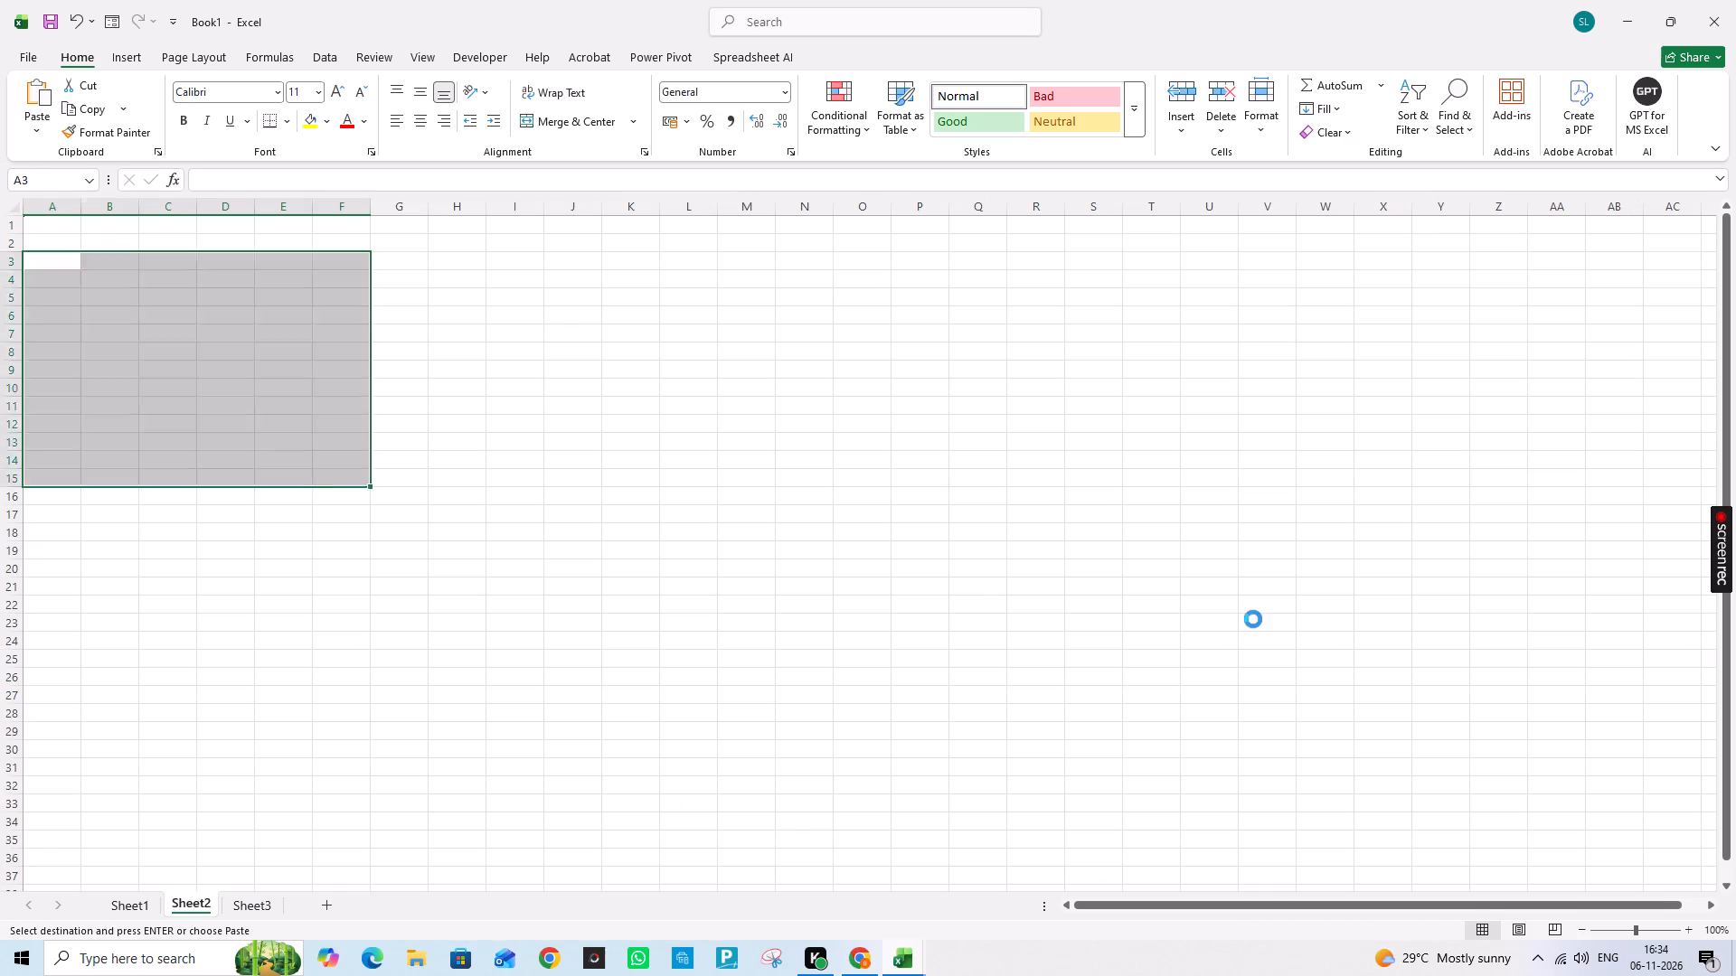
# Copy the SKU Code through Quantity headers from the Snapdeal sheet and paste them into row 2 of Sheet2, starting at A2.
pyautogui.hotkey('alt', 'Tab')
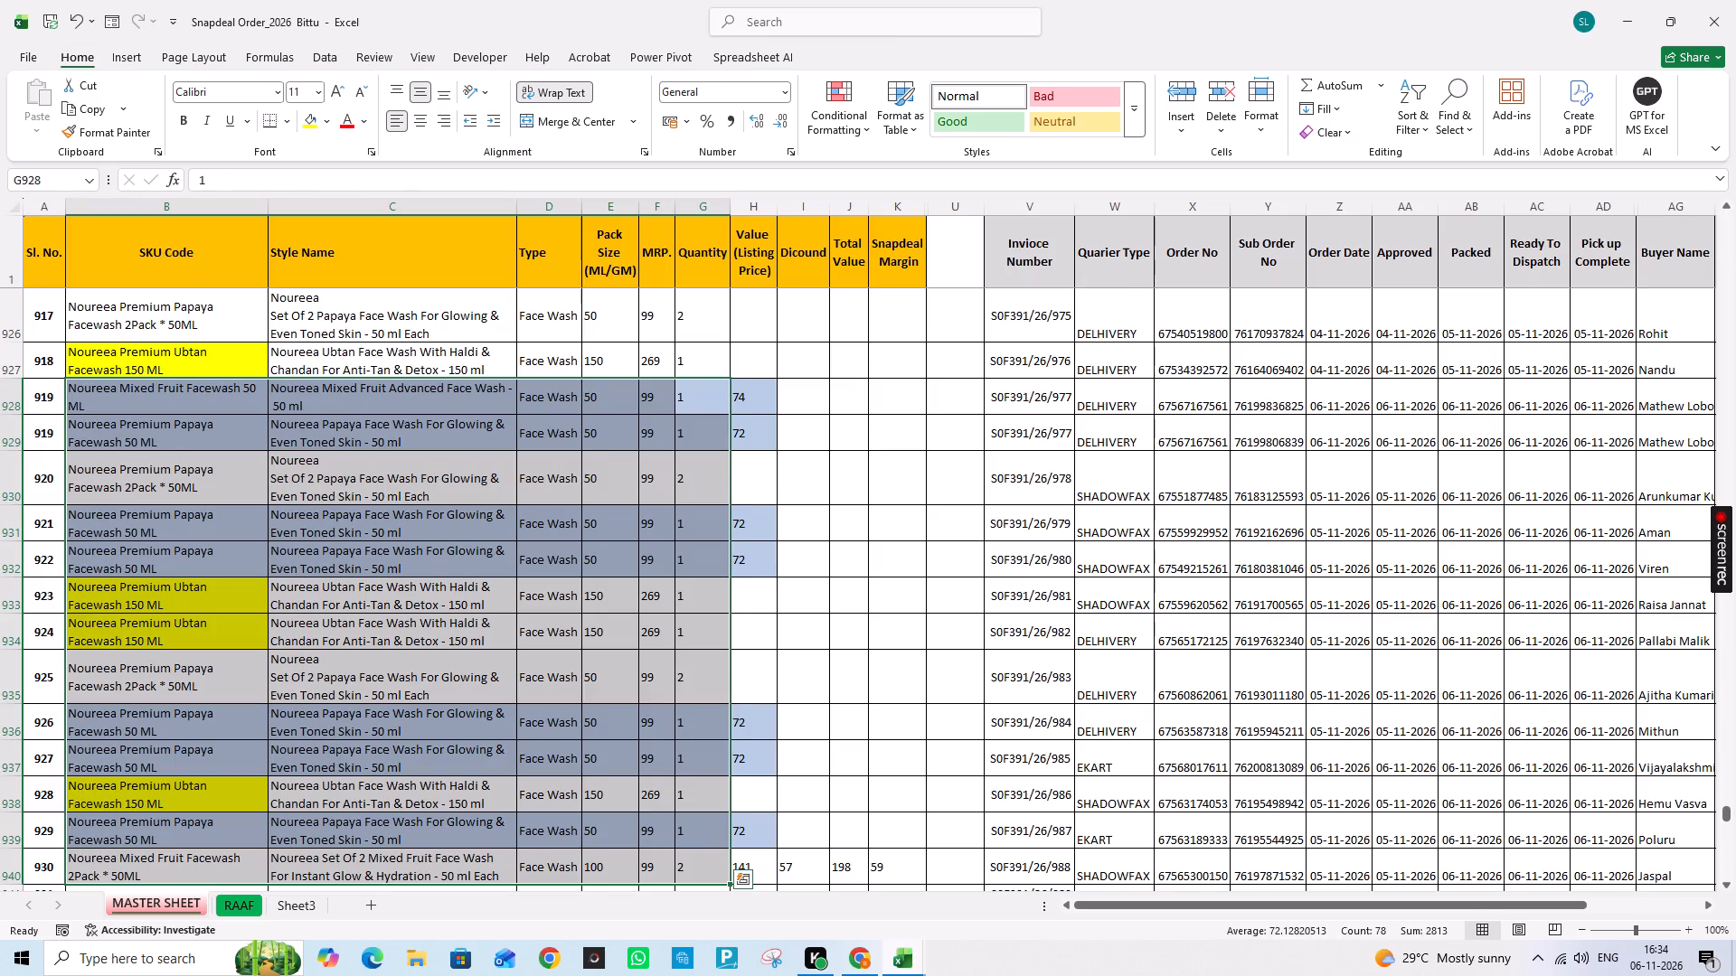
pyautogui.click(698, 258)
pyautogui.hotkey('shift', 'Left')
pyautogui.hotkey('shift', 'Left')
pyautogui.hotkey('shift', 'Left')
pyautogui.hotkey('shift', 'Left')
pyautogui.hotkey('shift', 'Left')
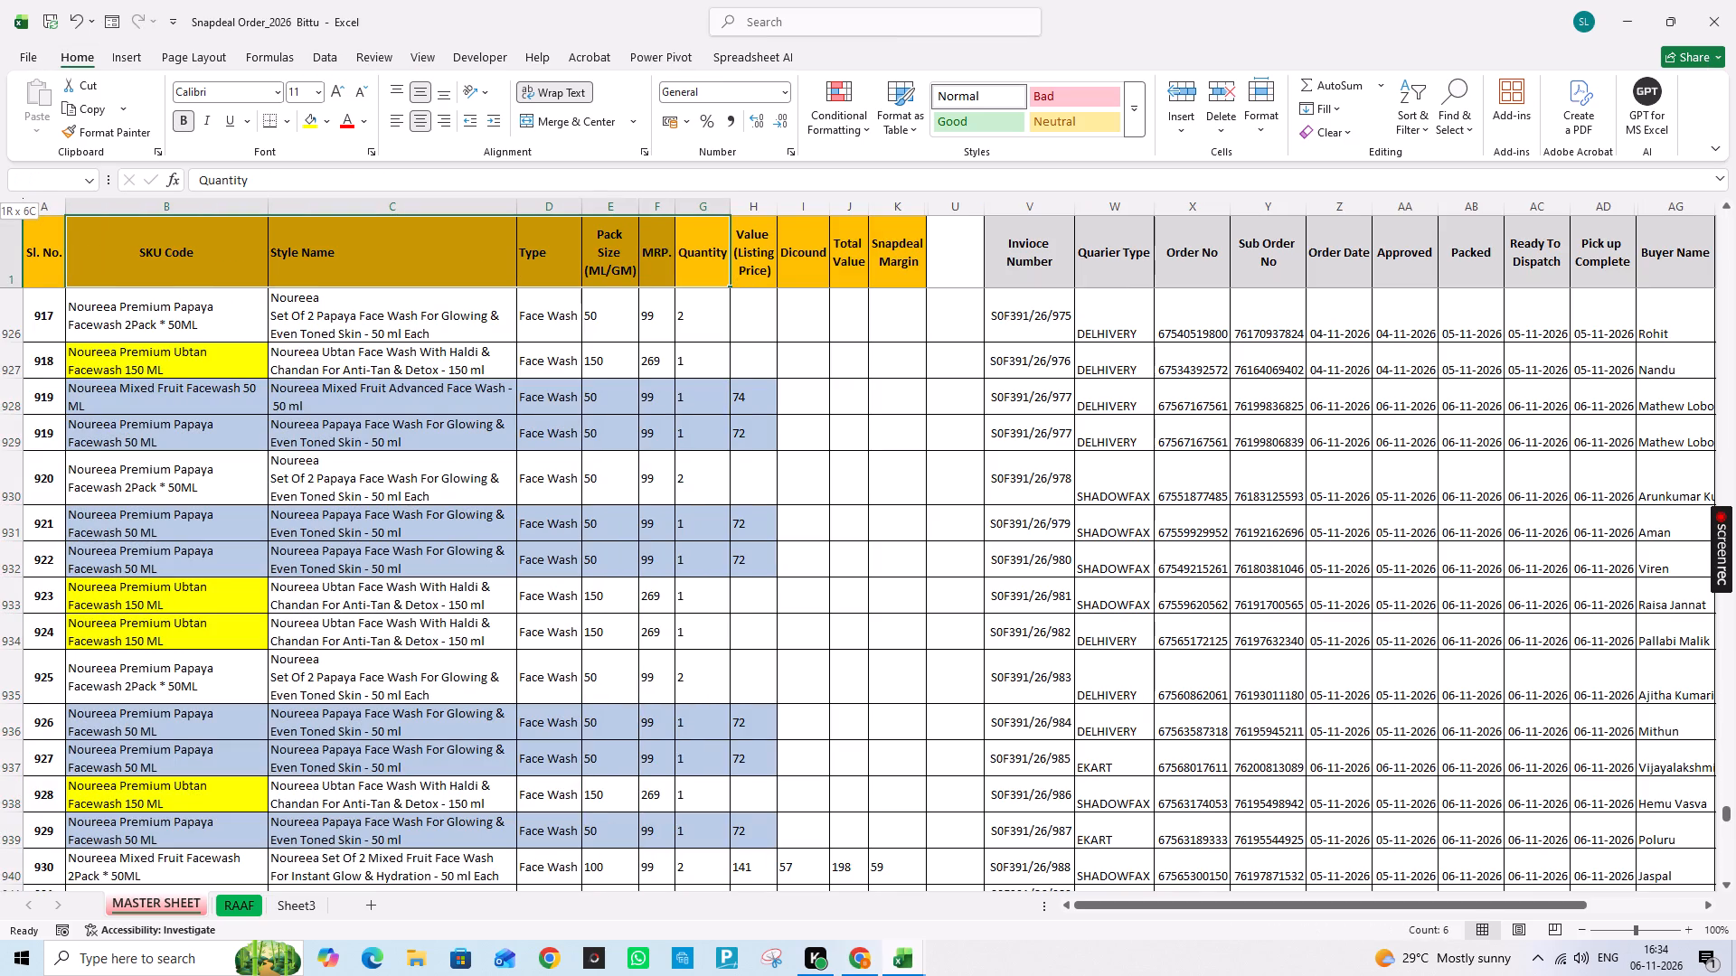
pyautogui.hotkey('ctrl', 'c')
pyautogui.hotkey('alt', 'Tab')
pyautogui.press('Up')
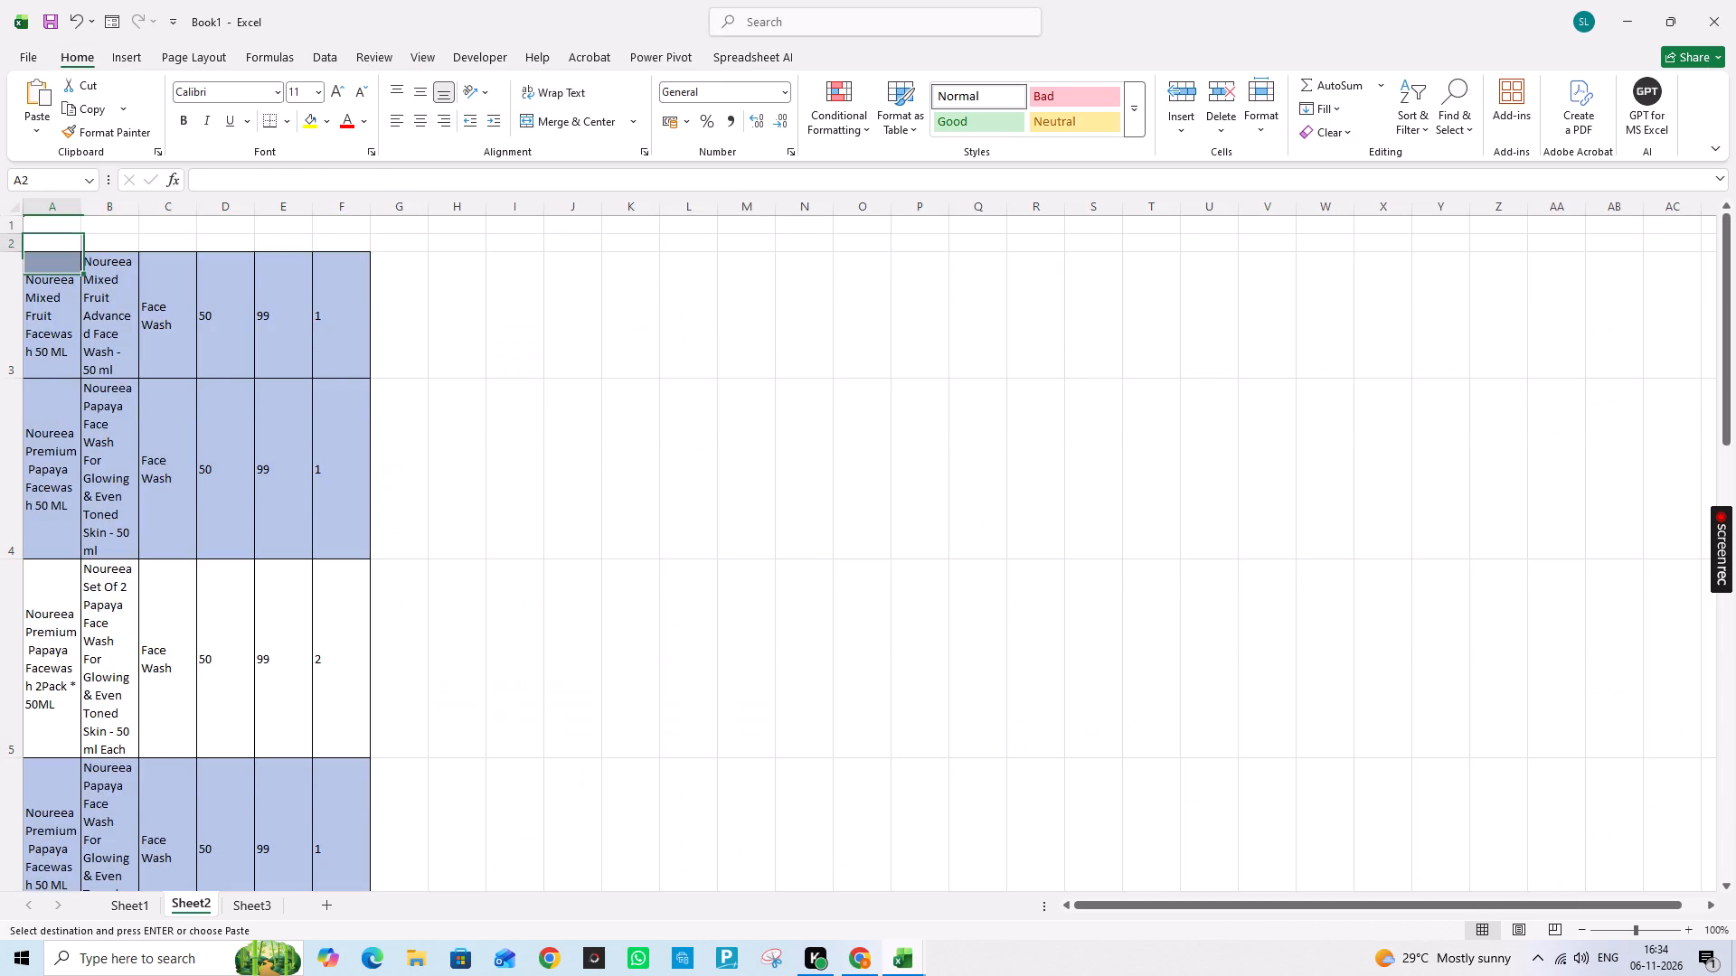
pyautogui.press('Return')
# Insert a PivotTable from the whole Snapdeal table on Sheet2, including headers, on the existing worksheet at cell G3.
pyautogui.scroll(-4, 403, 539)
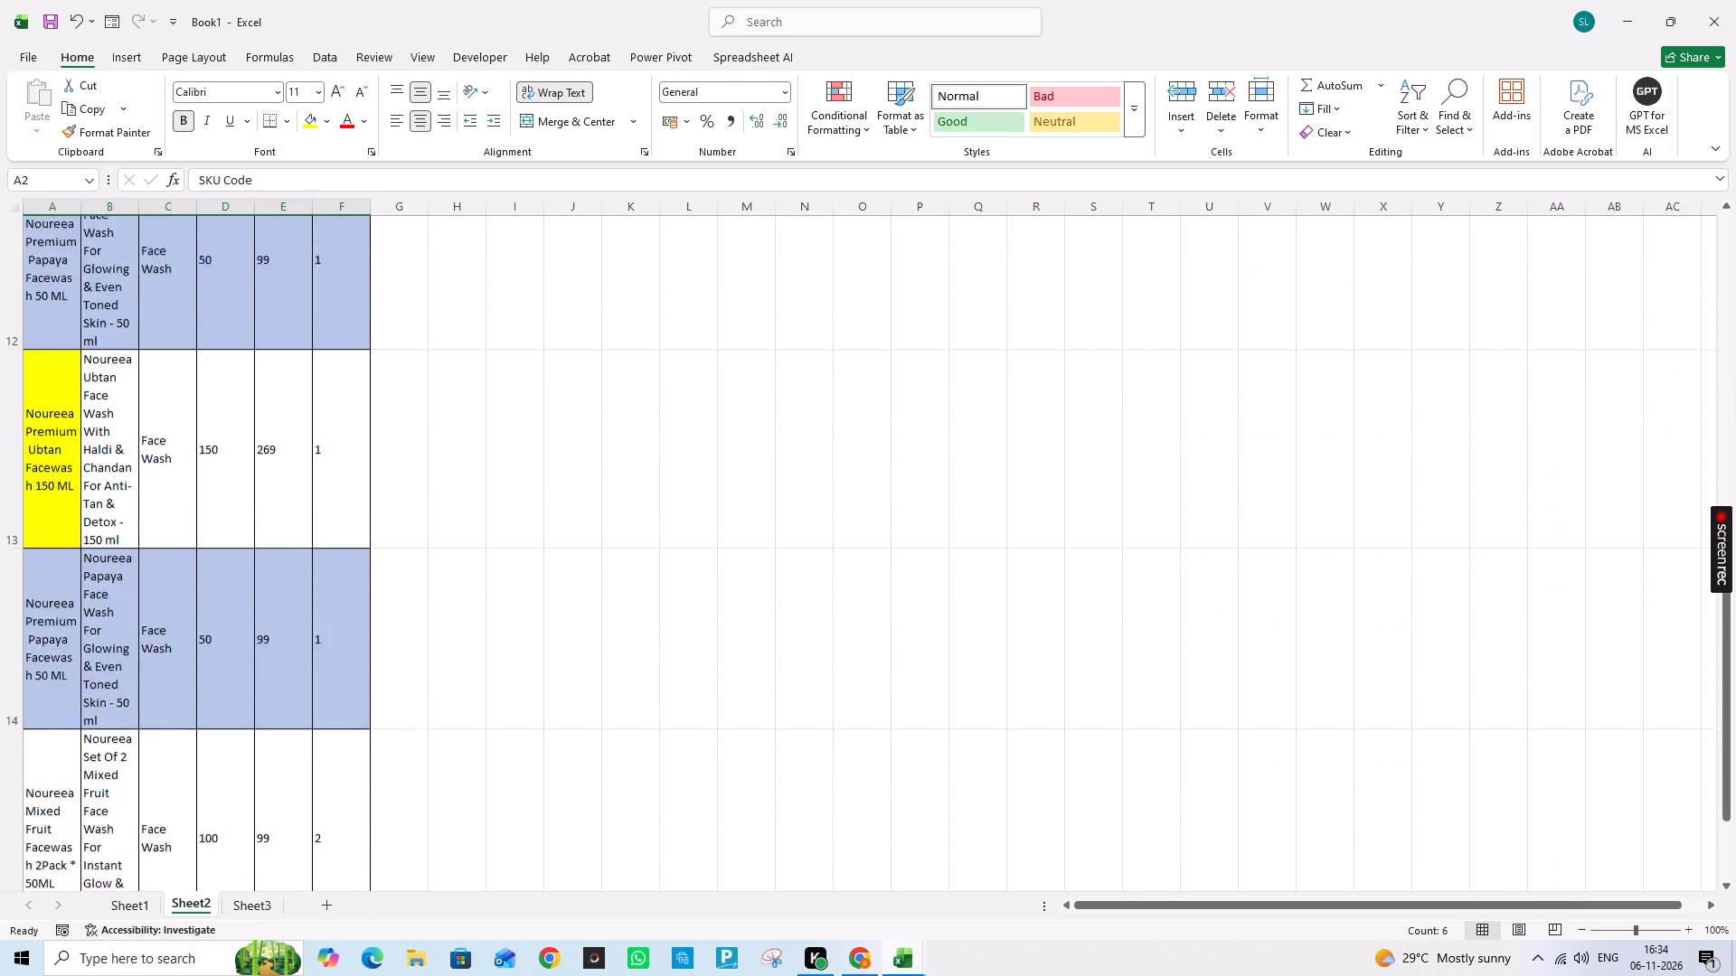
pyautogui.click(284, 538)
pyautogui.hotkey('ctrl', 'a')
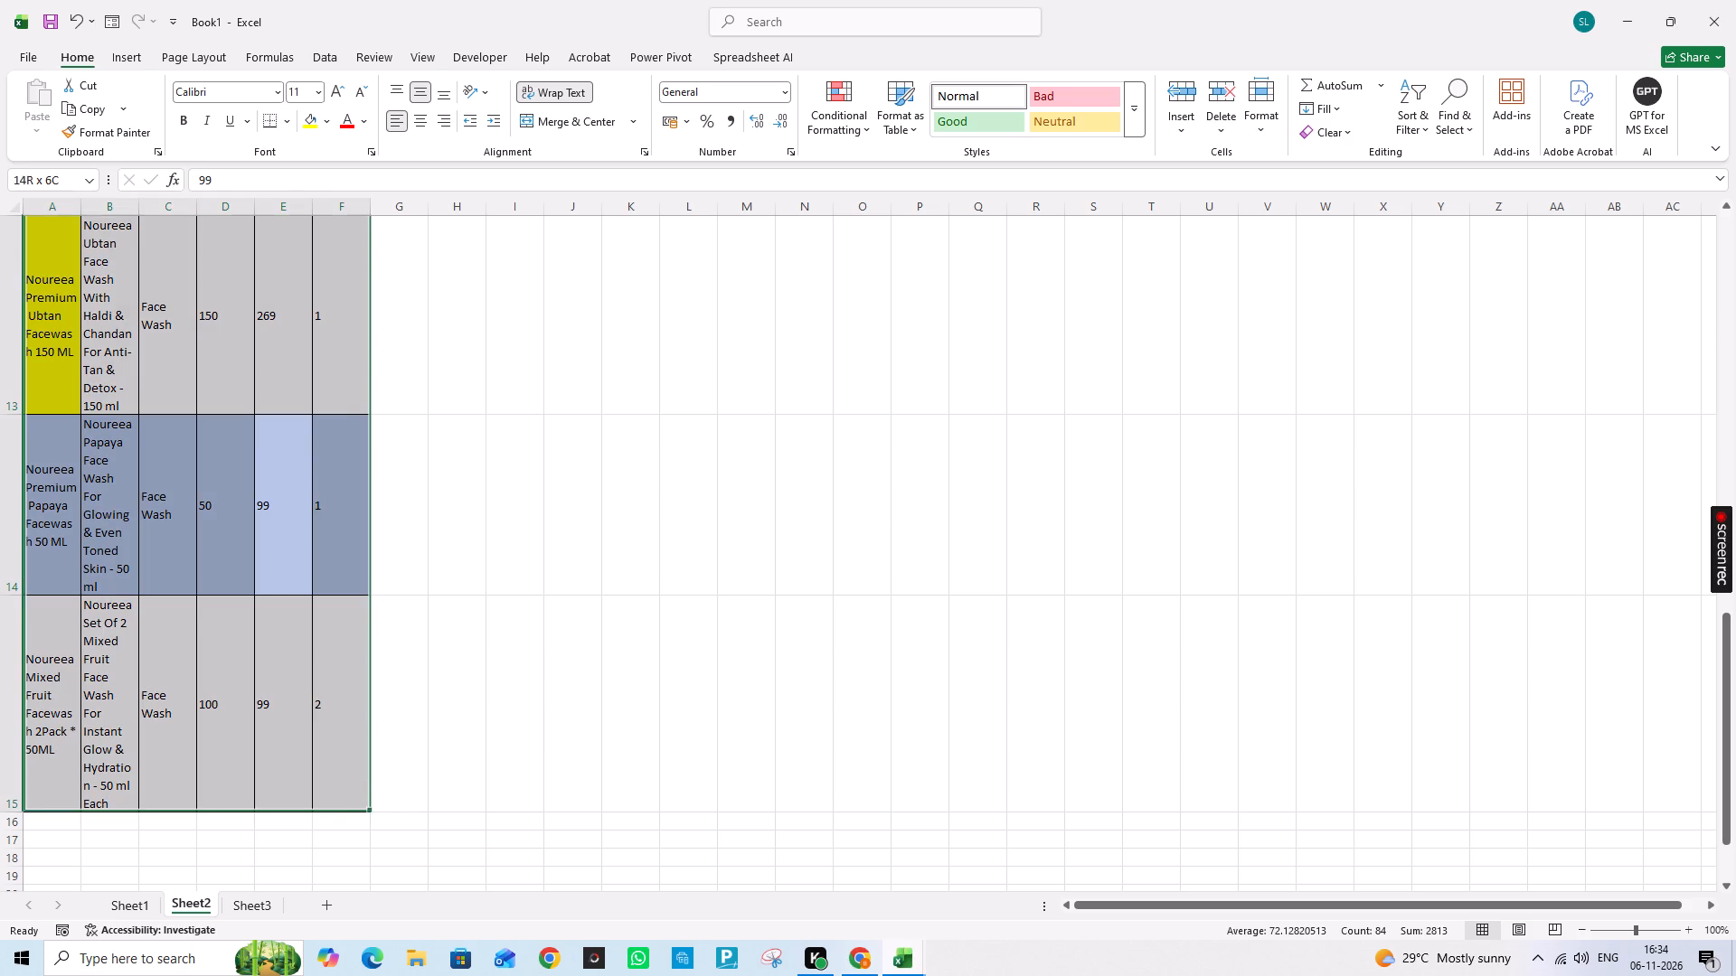
pyautogui.click(110, 53)
pyautogui.click(52, 86)
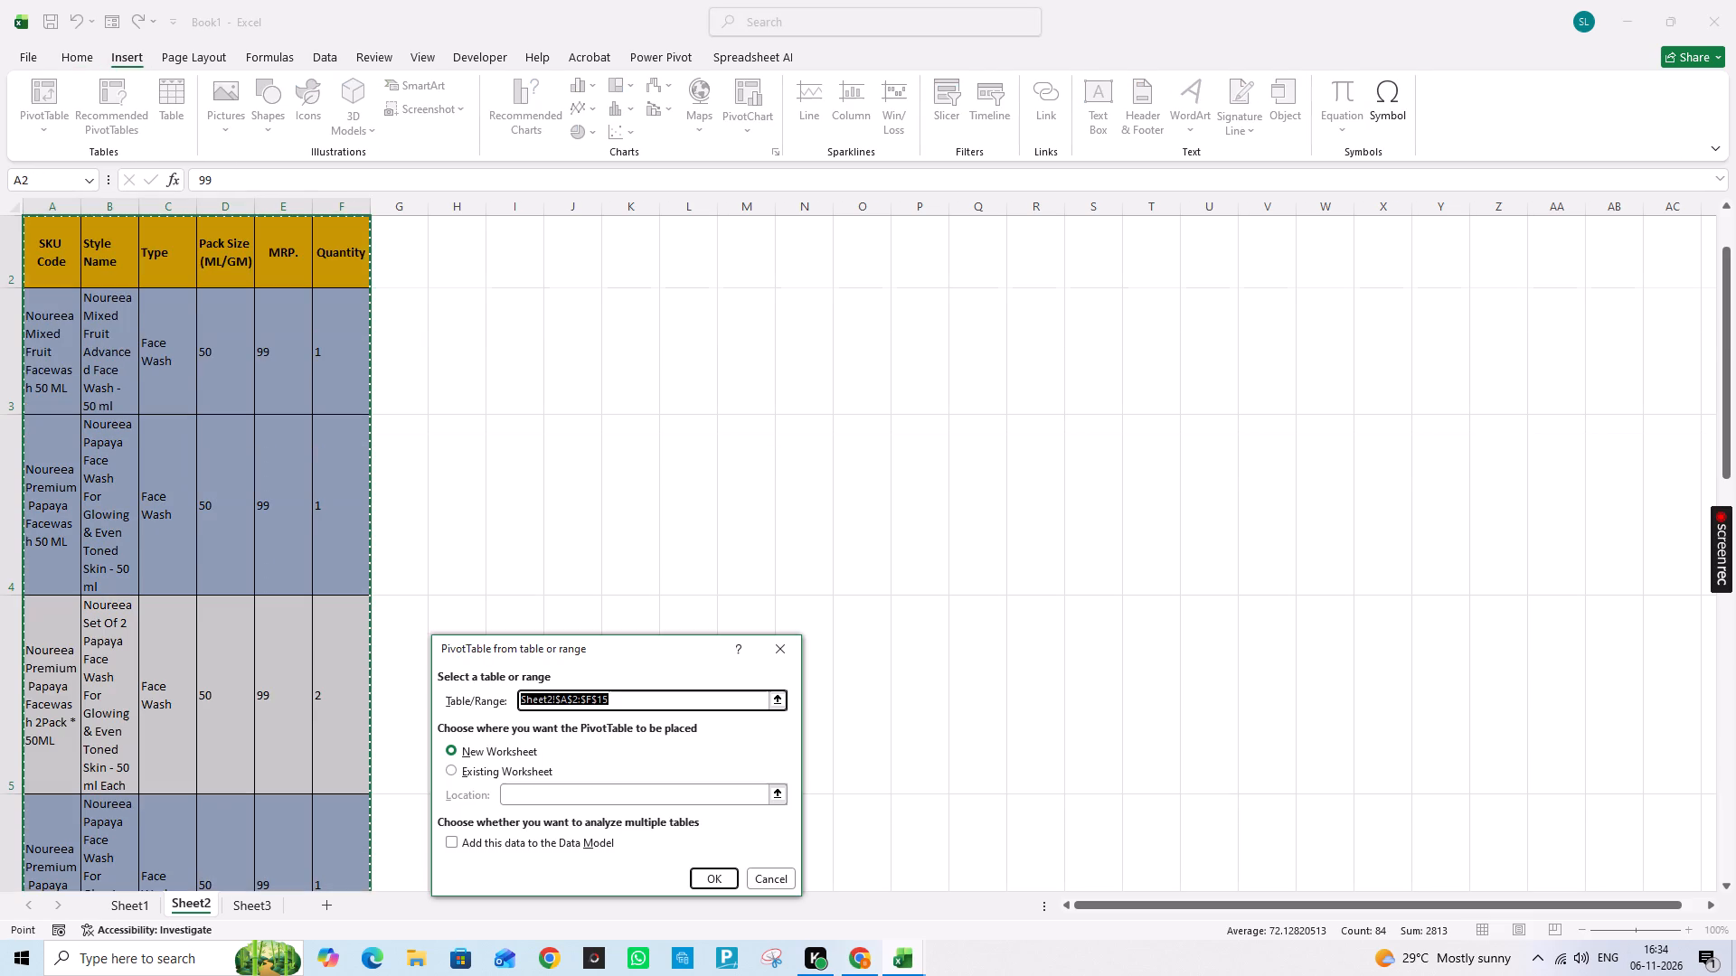
pyautogui.click(468, 768)
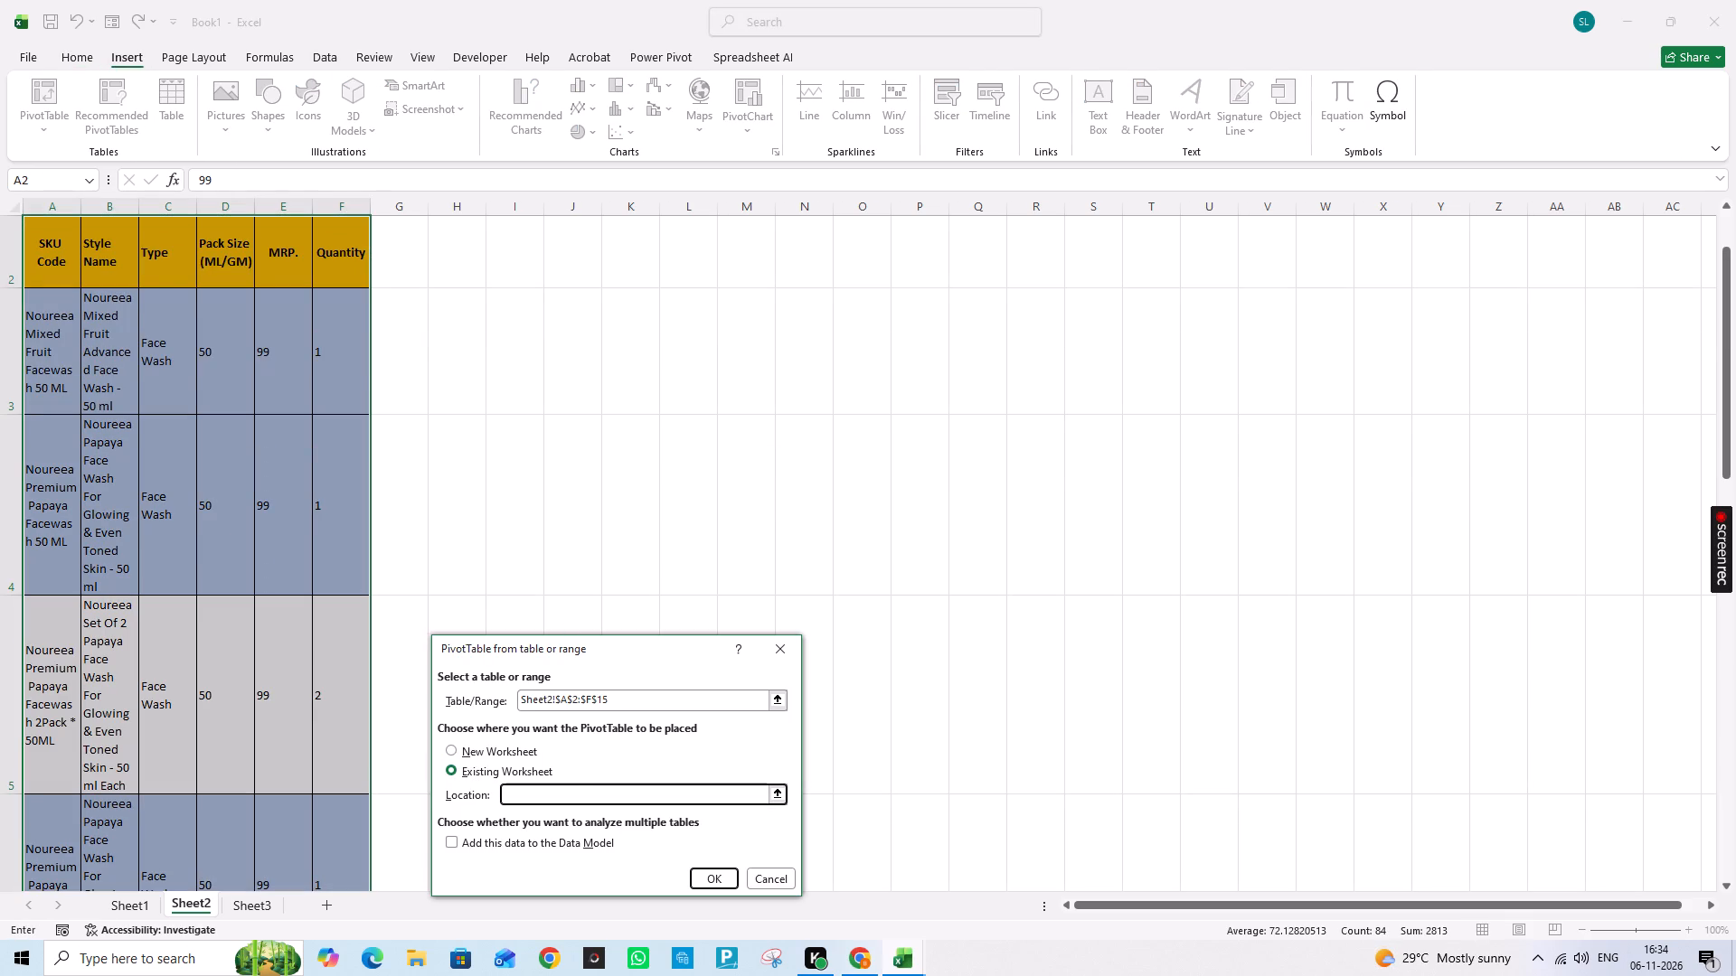
pyautogui.click(409, 316)
pyautogui.press('Return')
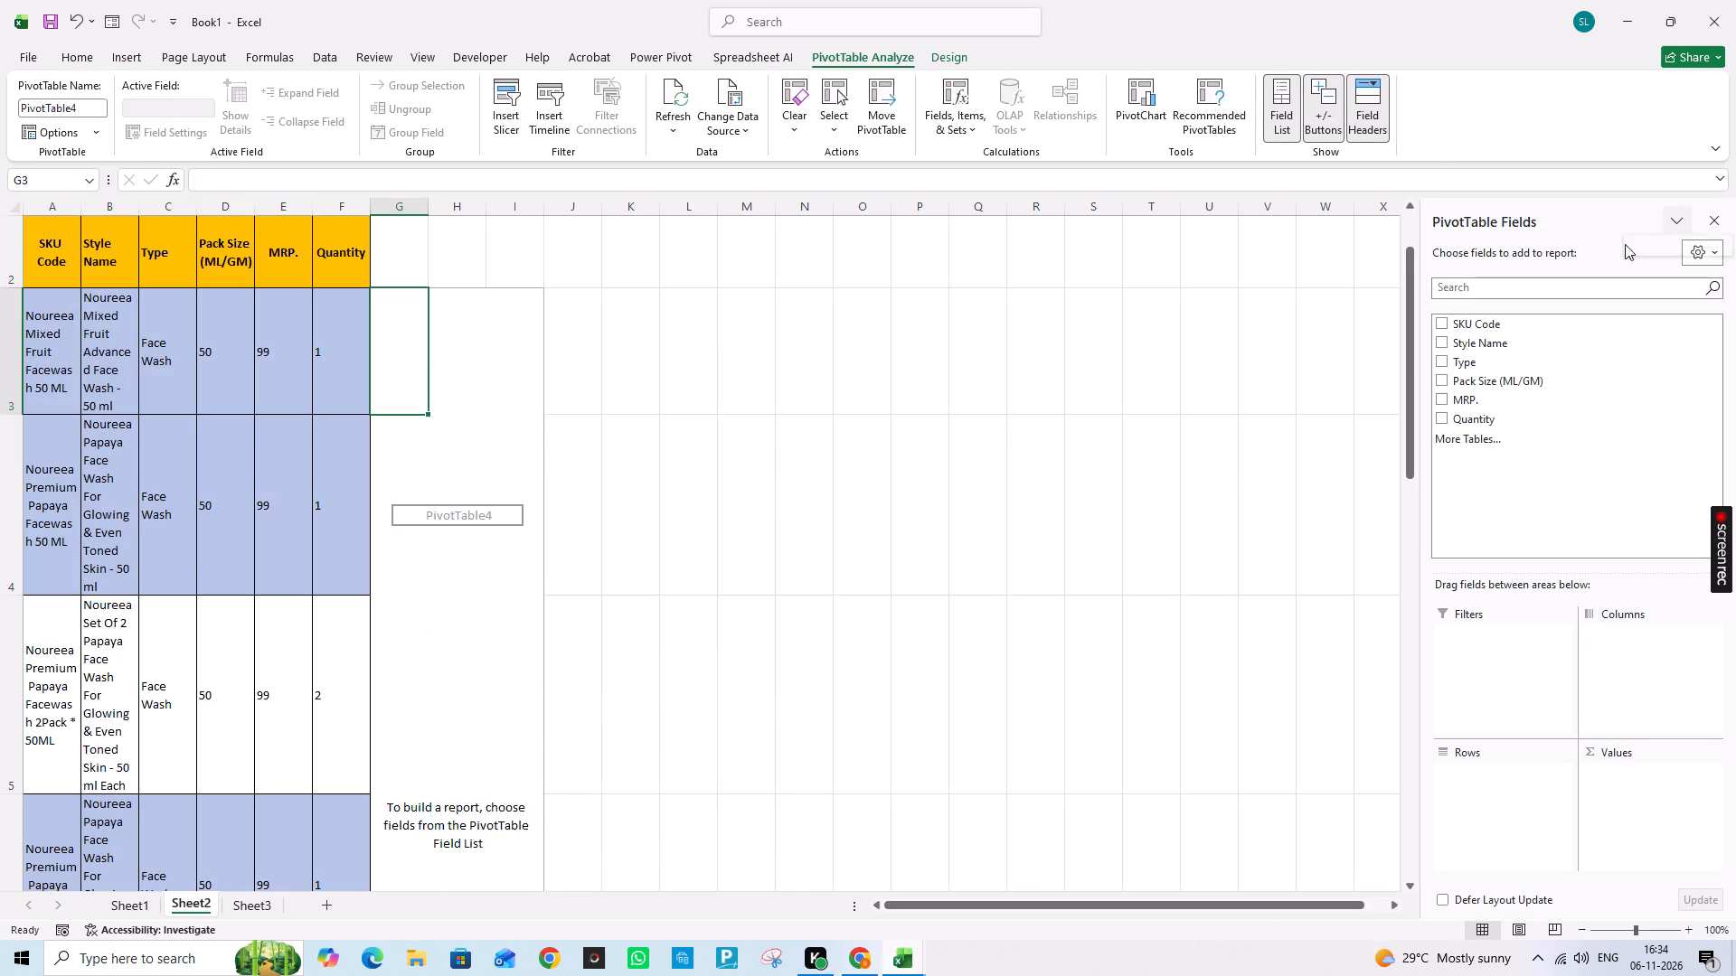
# Add SKU Code as rows and Quantity as summed values to the Sheet2 PivotTable.
pyautogui.click(1439, 422)
pyautogui.click(1446, 323)
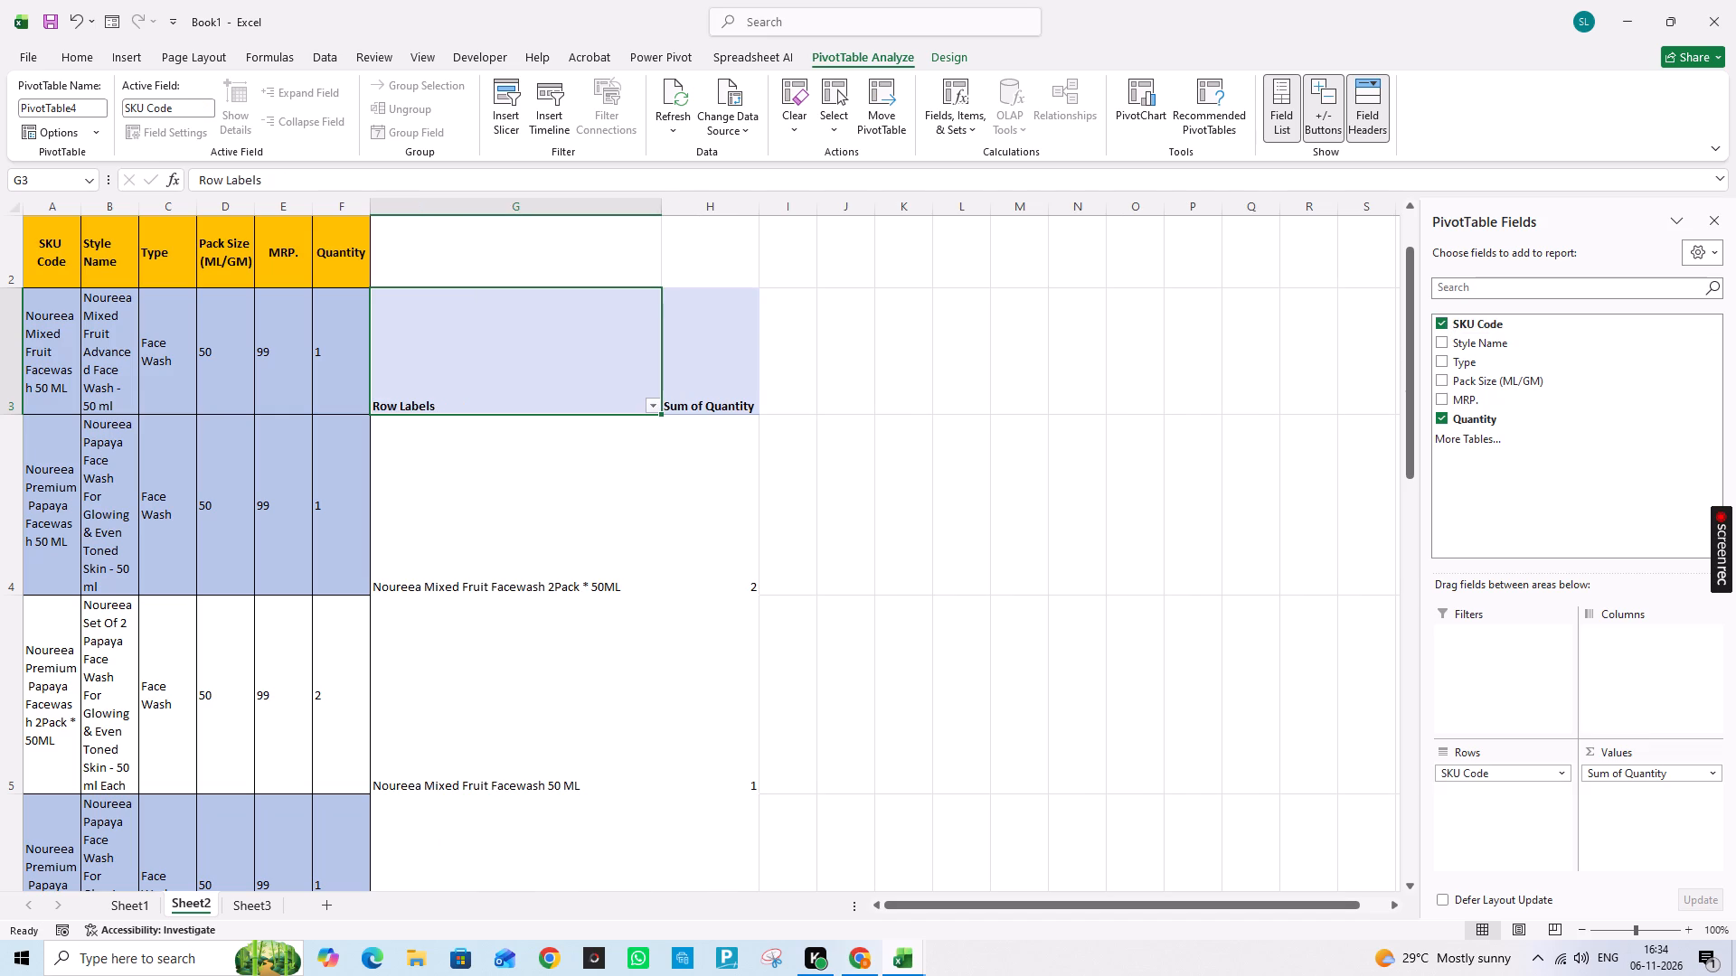
pyautogui.scroll(-2, 631, 624)
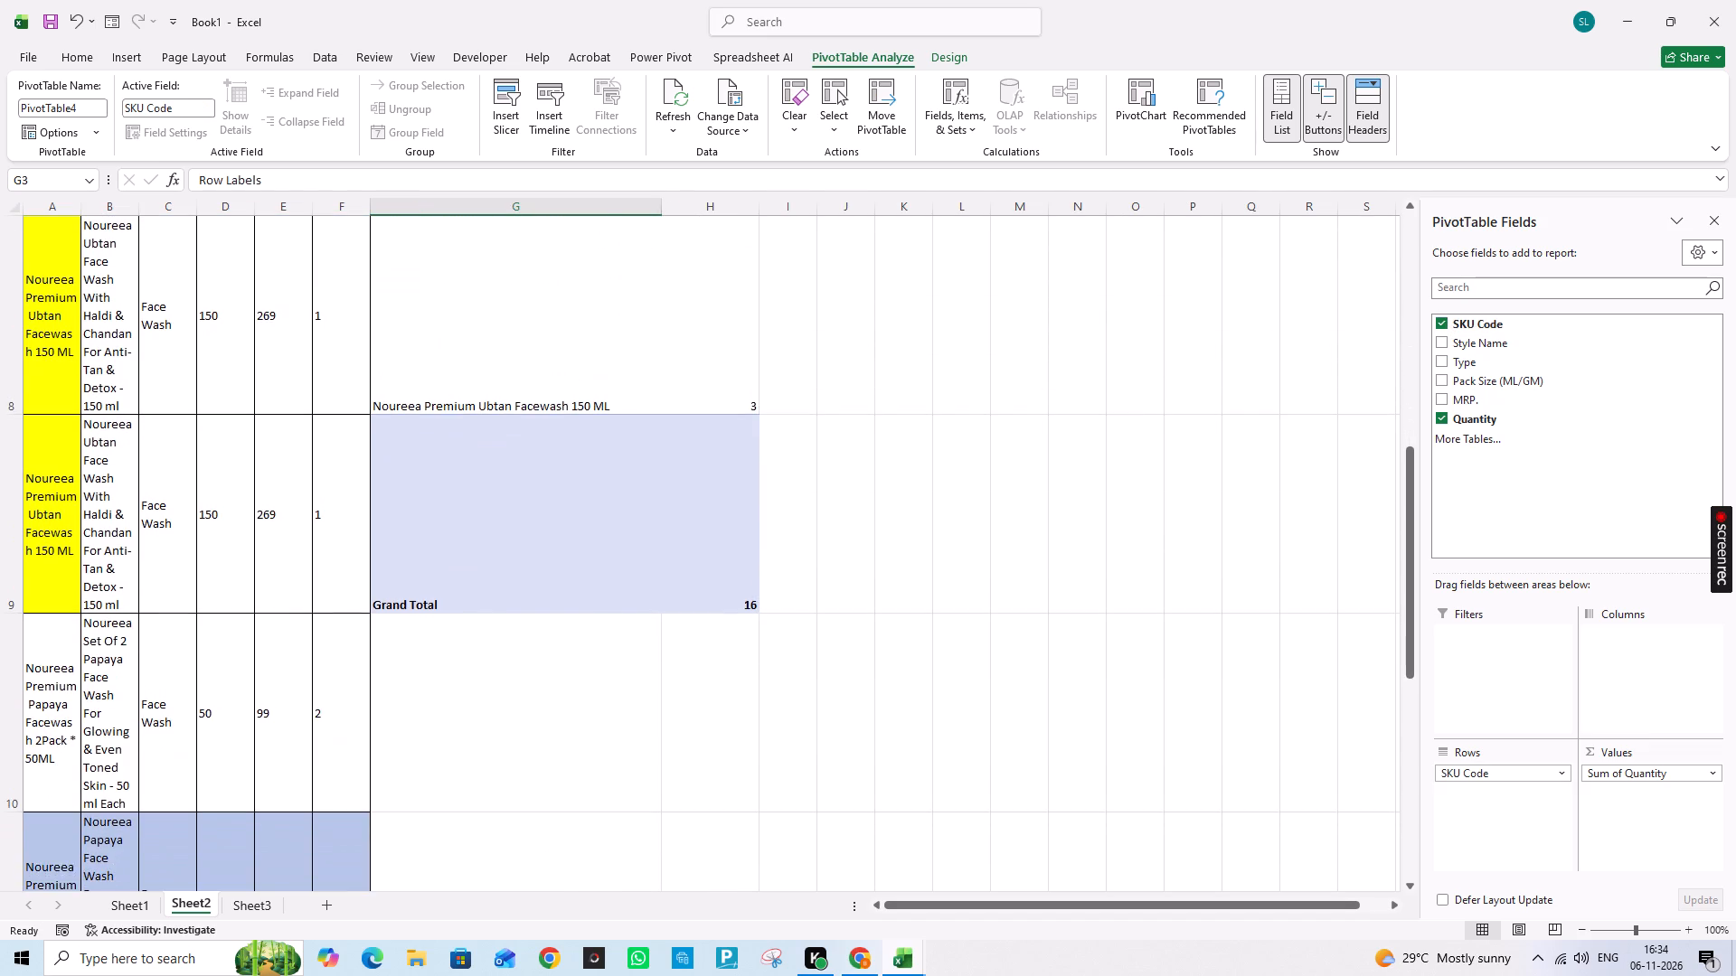
pyautogui.scroll(1, 560, 652)
# Copy the SKU names and quantities from the Sheet1 PivotTable, I4 through J13, leaving out the headers and Grand Total.
pyautogui.click(260, 895)
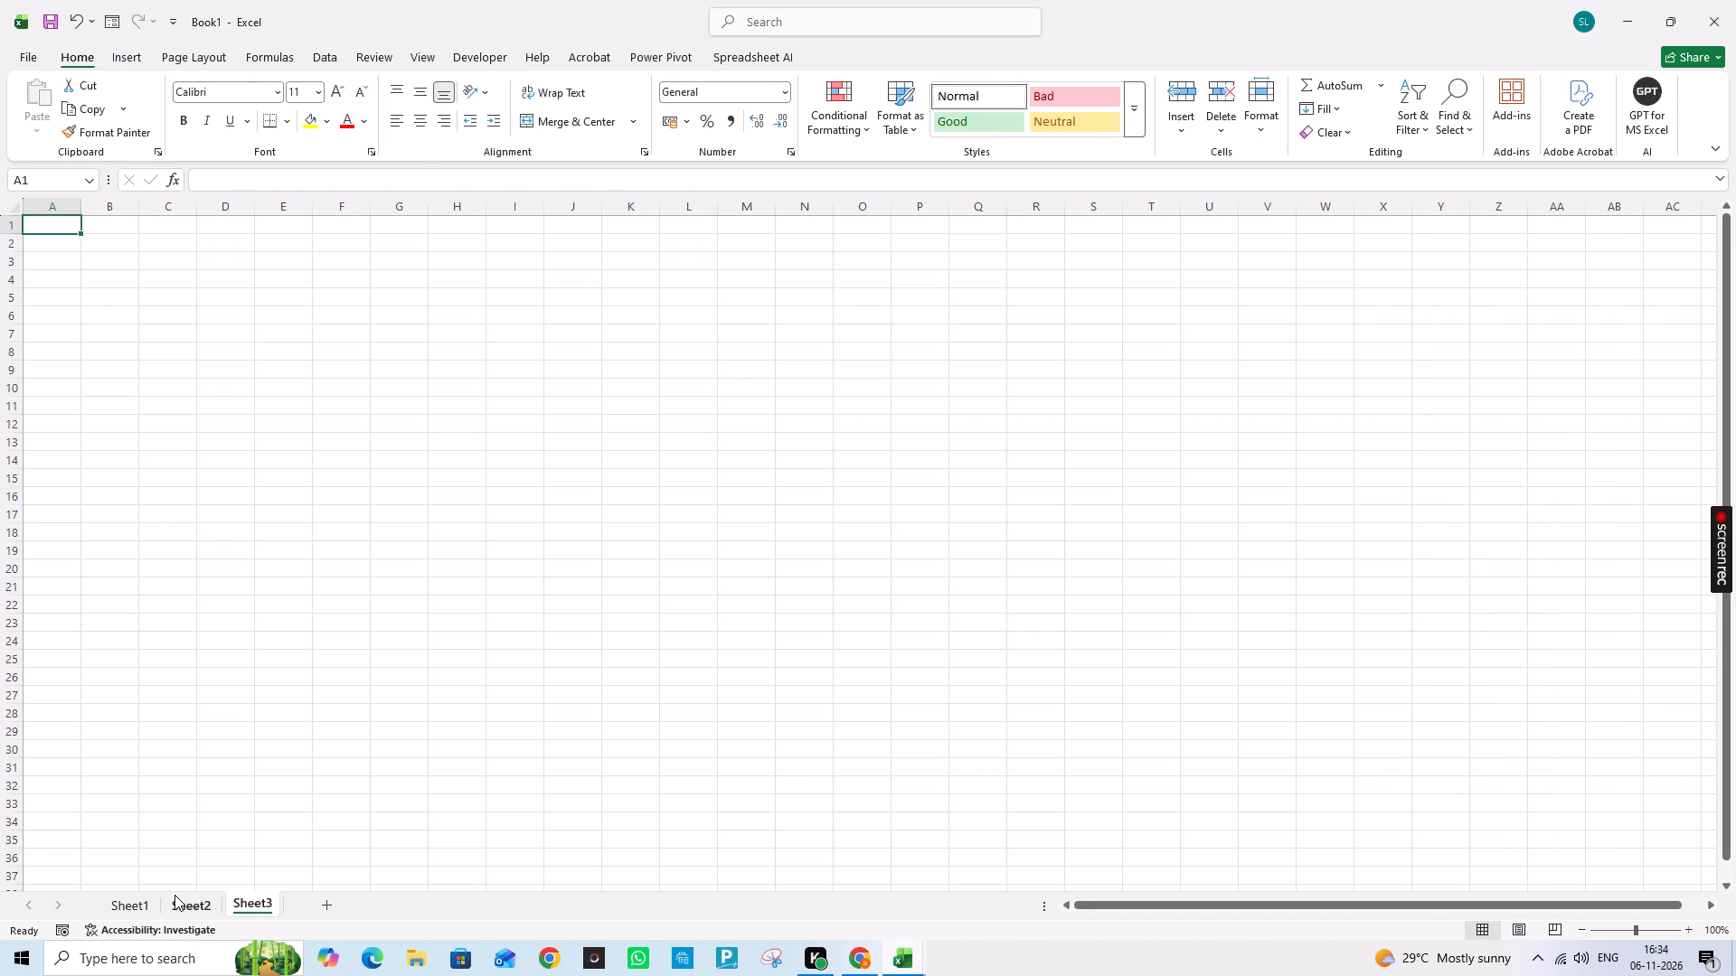
pyautogui.click(138, 901)
pyautogui.scroll(1, 689, 511)
pyautogui.click(596, 575)
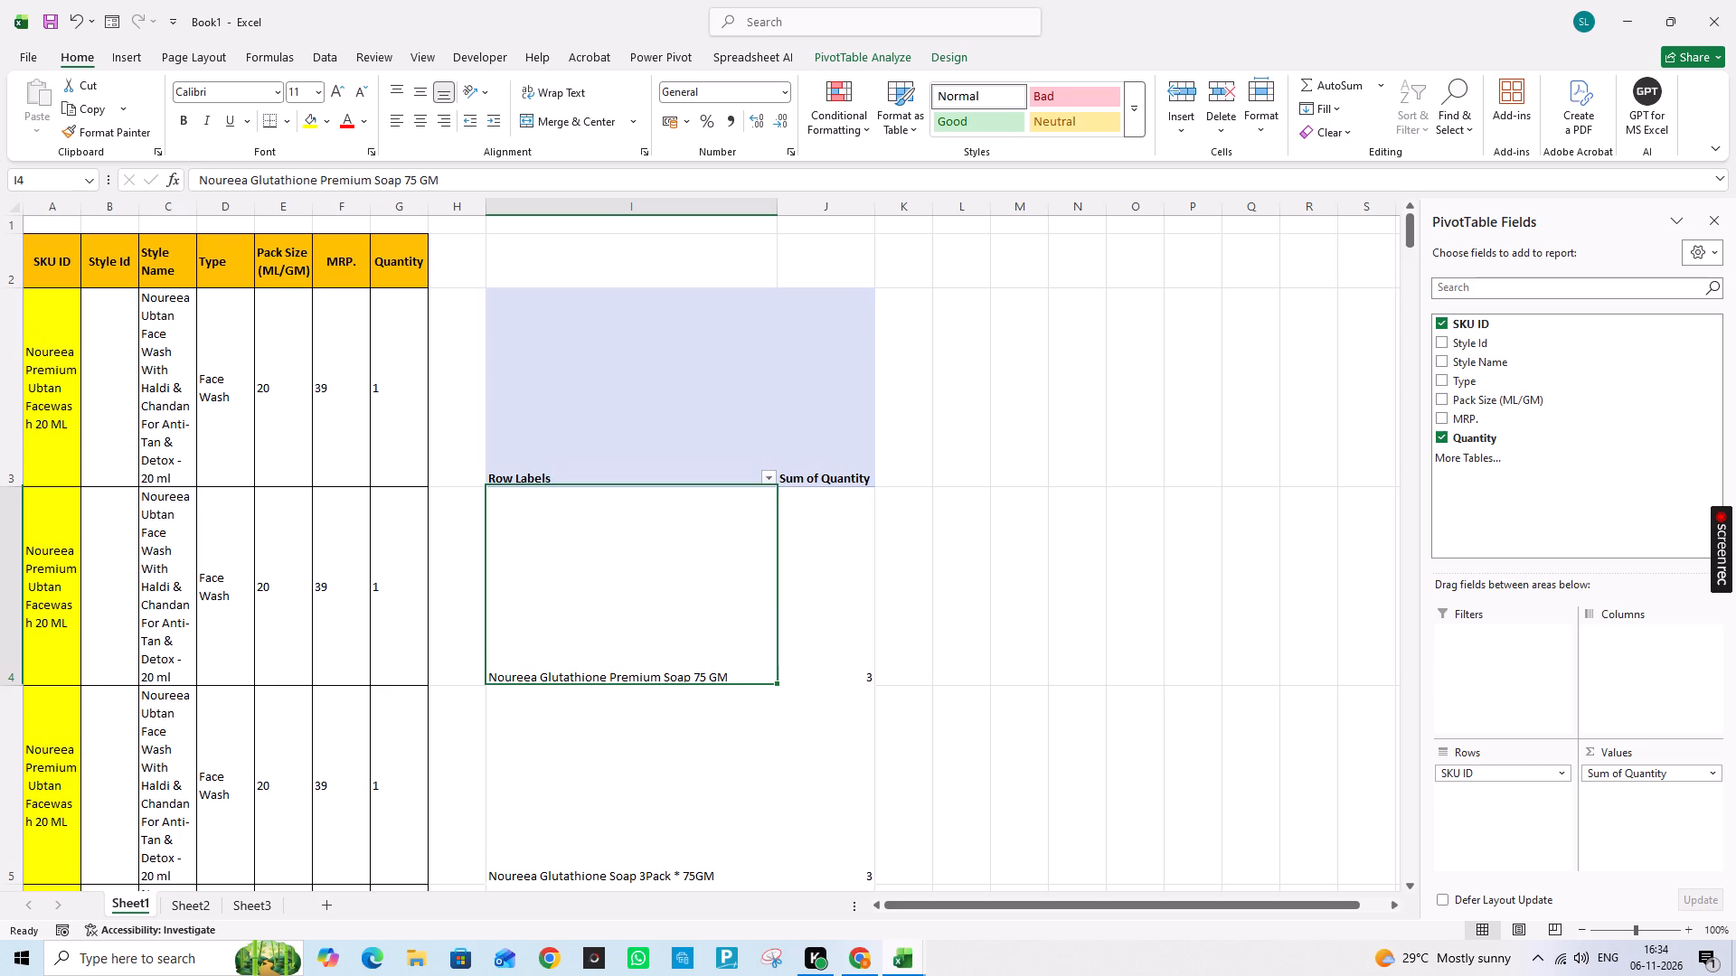
pyautogui.hotkey('shift', 'Right')
pyautogui.hotkey('shift', 'Down')
pyautogui.hotkey('shift', 'Down')
pyautogui.hotkey('shift', 'Down')
pyautogui.hotkey('shift', 'Down')
pyautogui.hotkey('shift', 'Down')
pyautogui.hotkey('shift', 'Down')
pyautogui.hotkey('shift', 'Down')
pyautogui.hotkey('shift', 'Down')
pyautogui.hotkey('shift', 'Down')
pyautogui.hotkey('shift', 'Down')
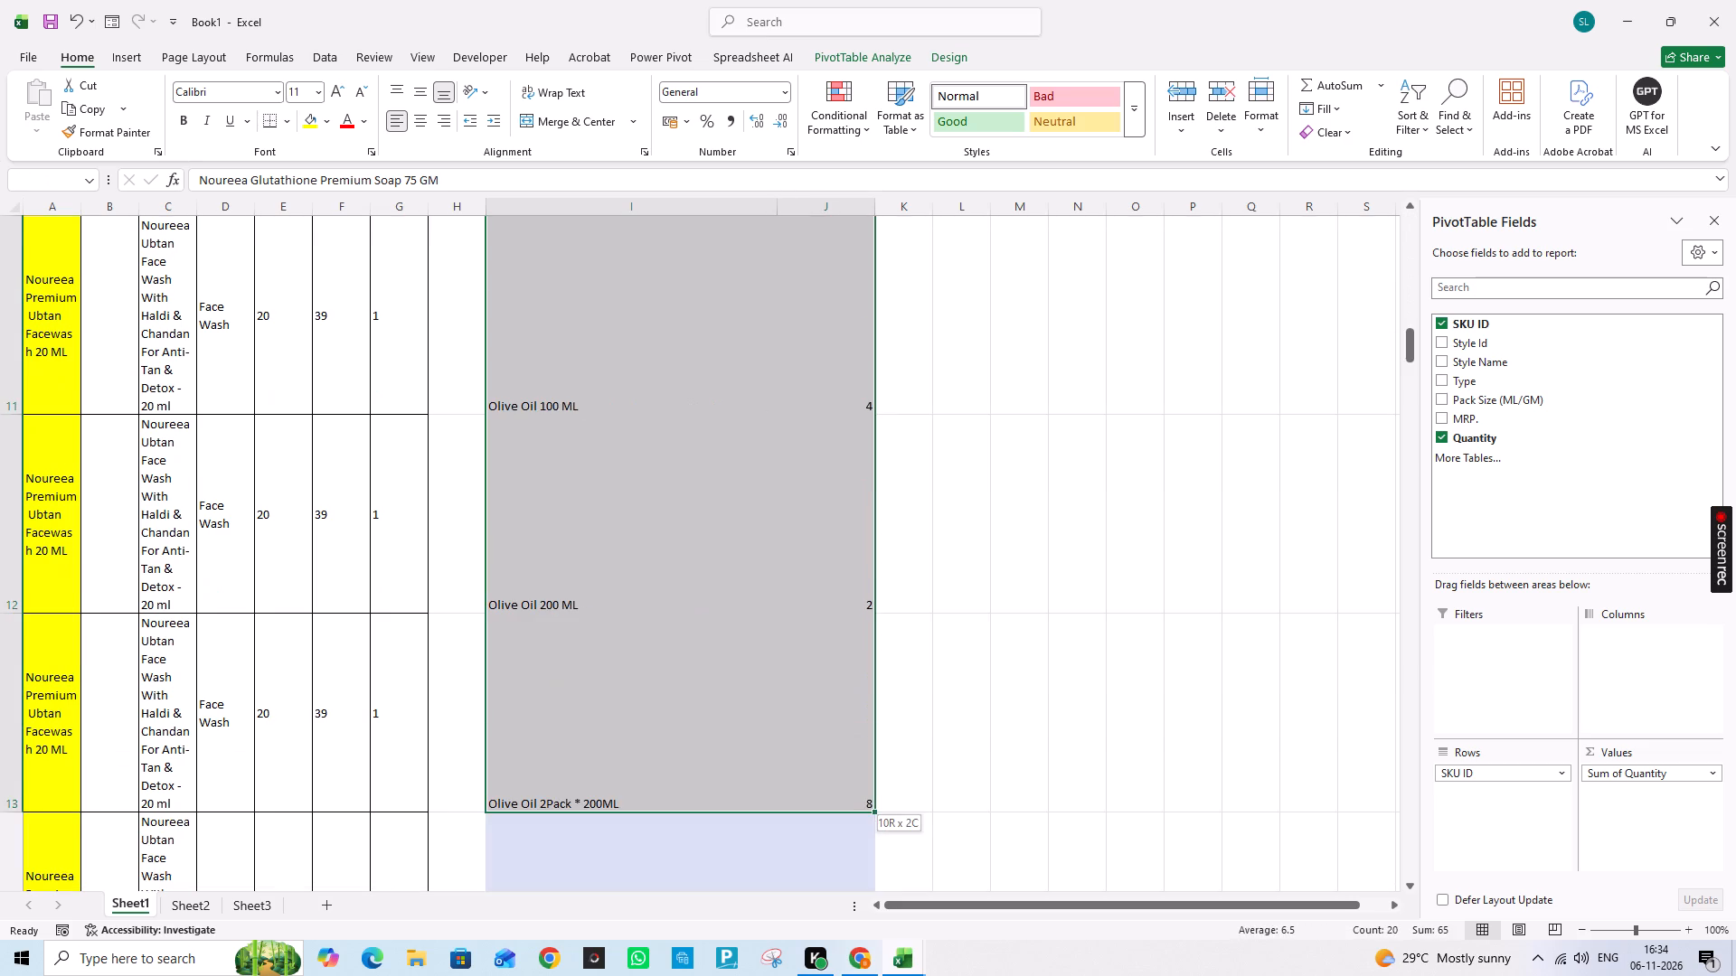
pyautogui.hotkey('shift', 'Down')
pyautogui.hotkey('shift', 'Up')
pyautogui.hotkey('ctrl', 'c')
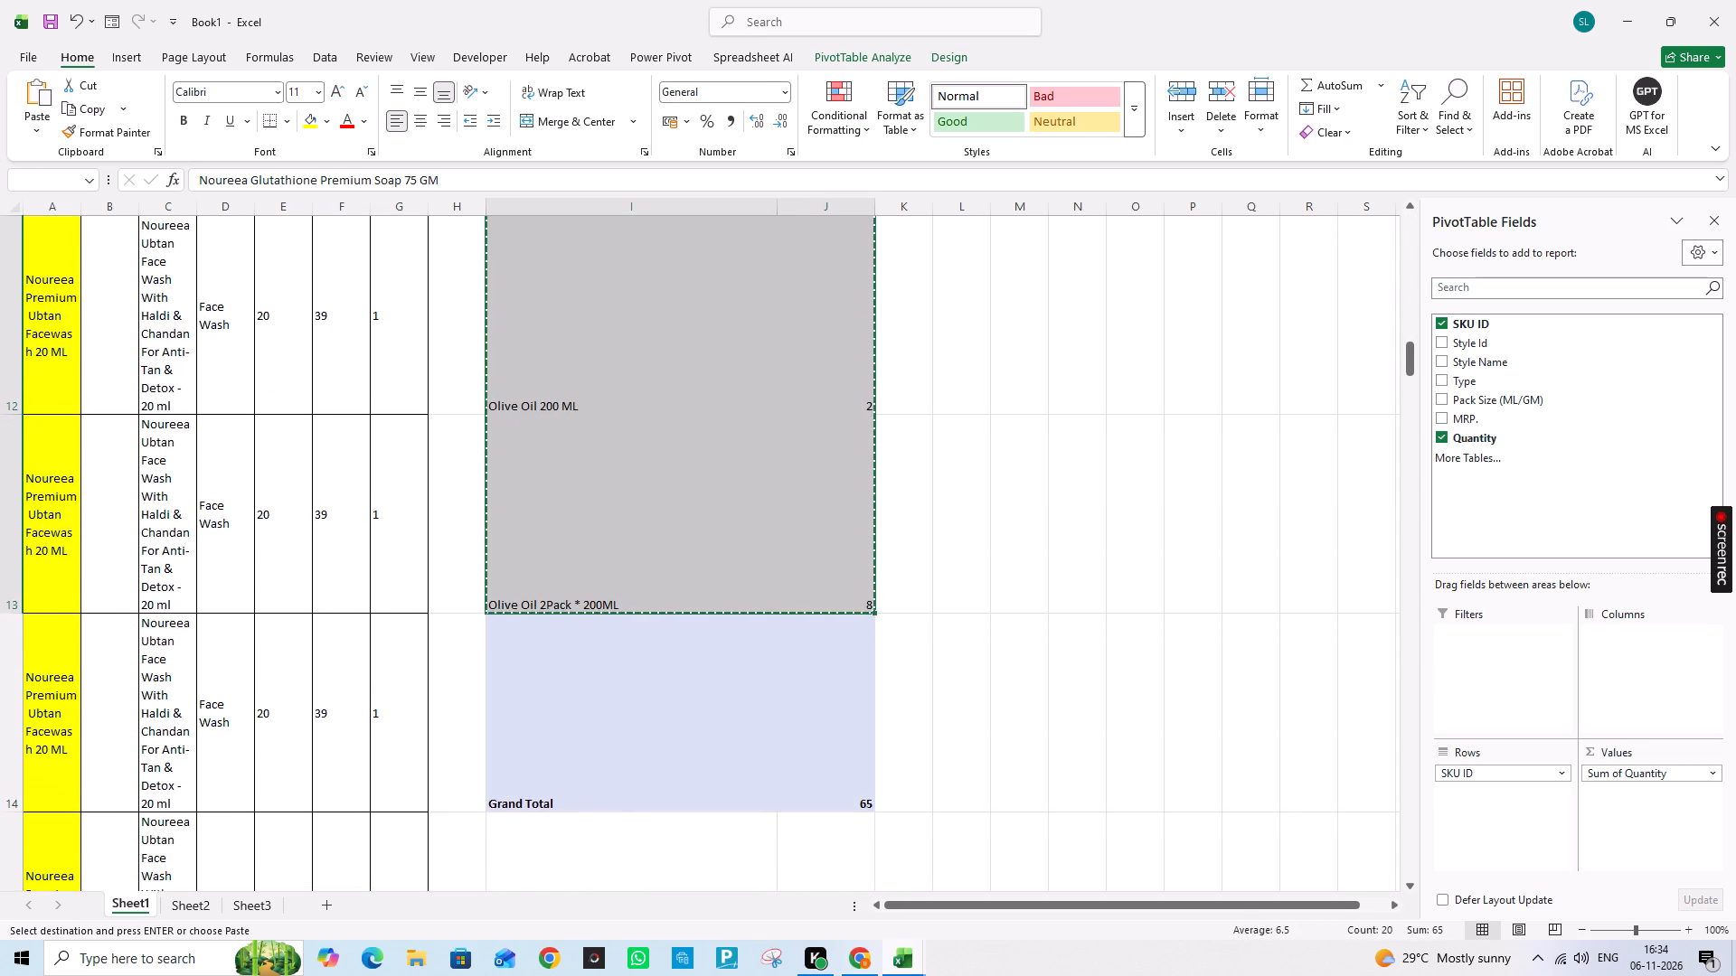
# Paste the copied Myntra SKU quantities into Sheet3, starting at cell A3.
pyautogui.hotkey('ctrl', 'pagedown')
pyautogui.hotkey('ctrl', 'pagedown')
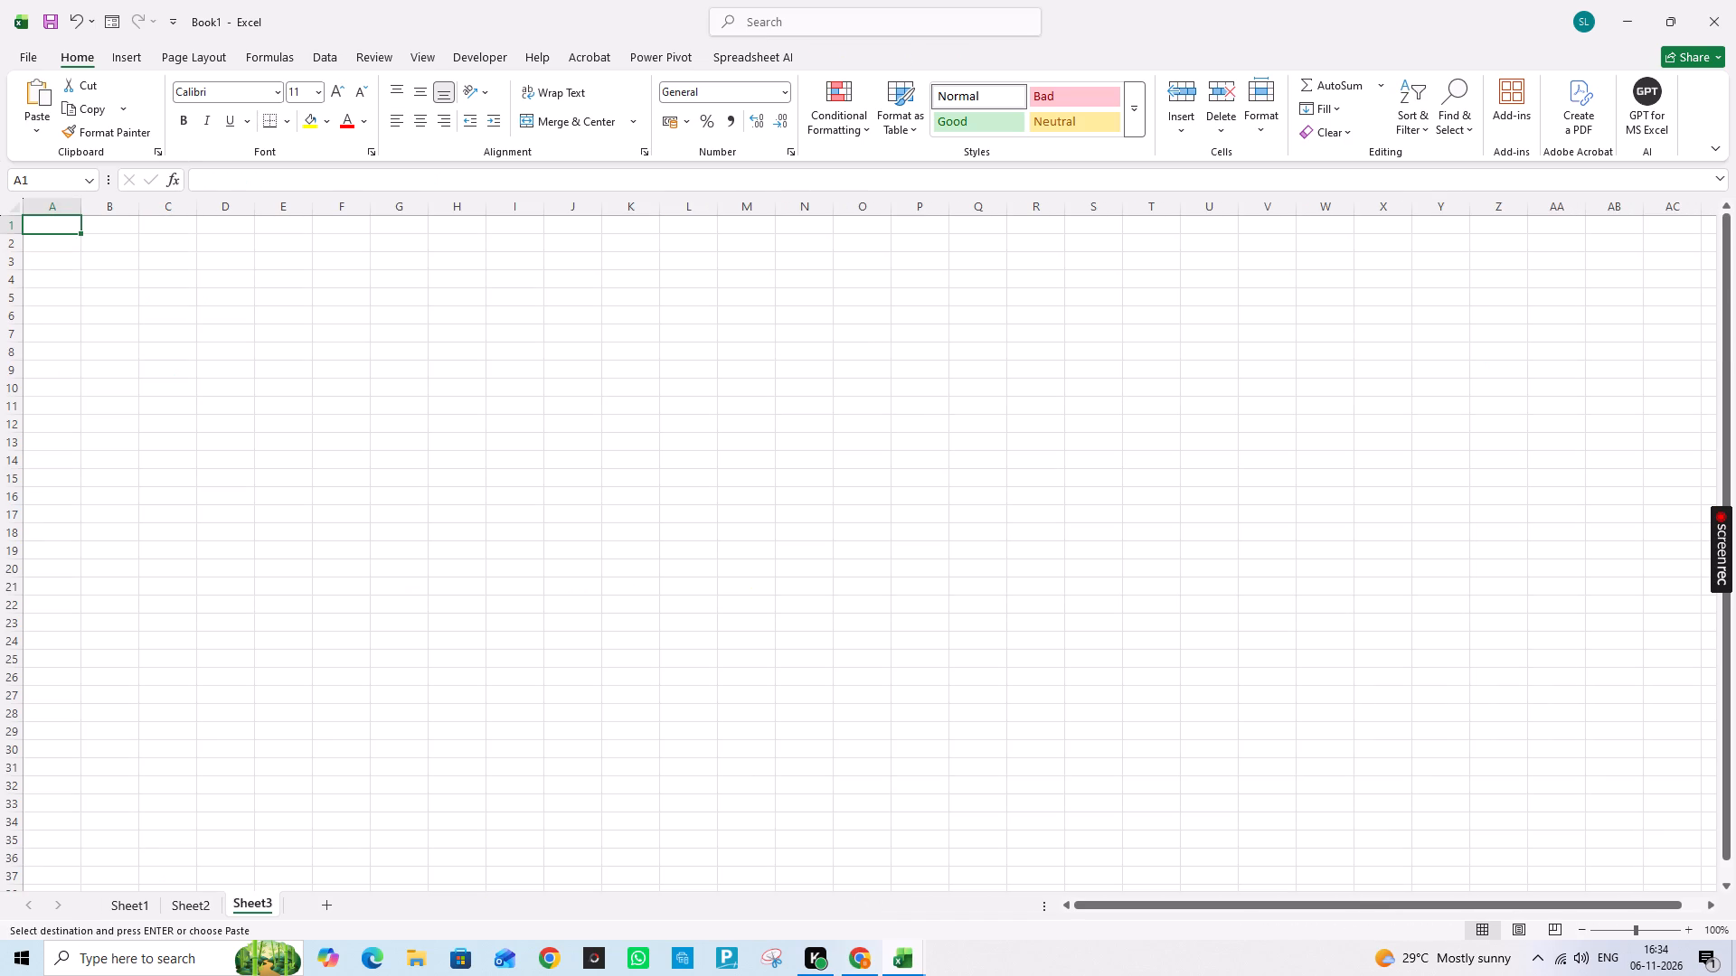
pyautogui.press('Down')
pyautogui.press('Down')
pyautogui.press('Return')
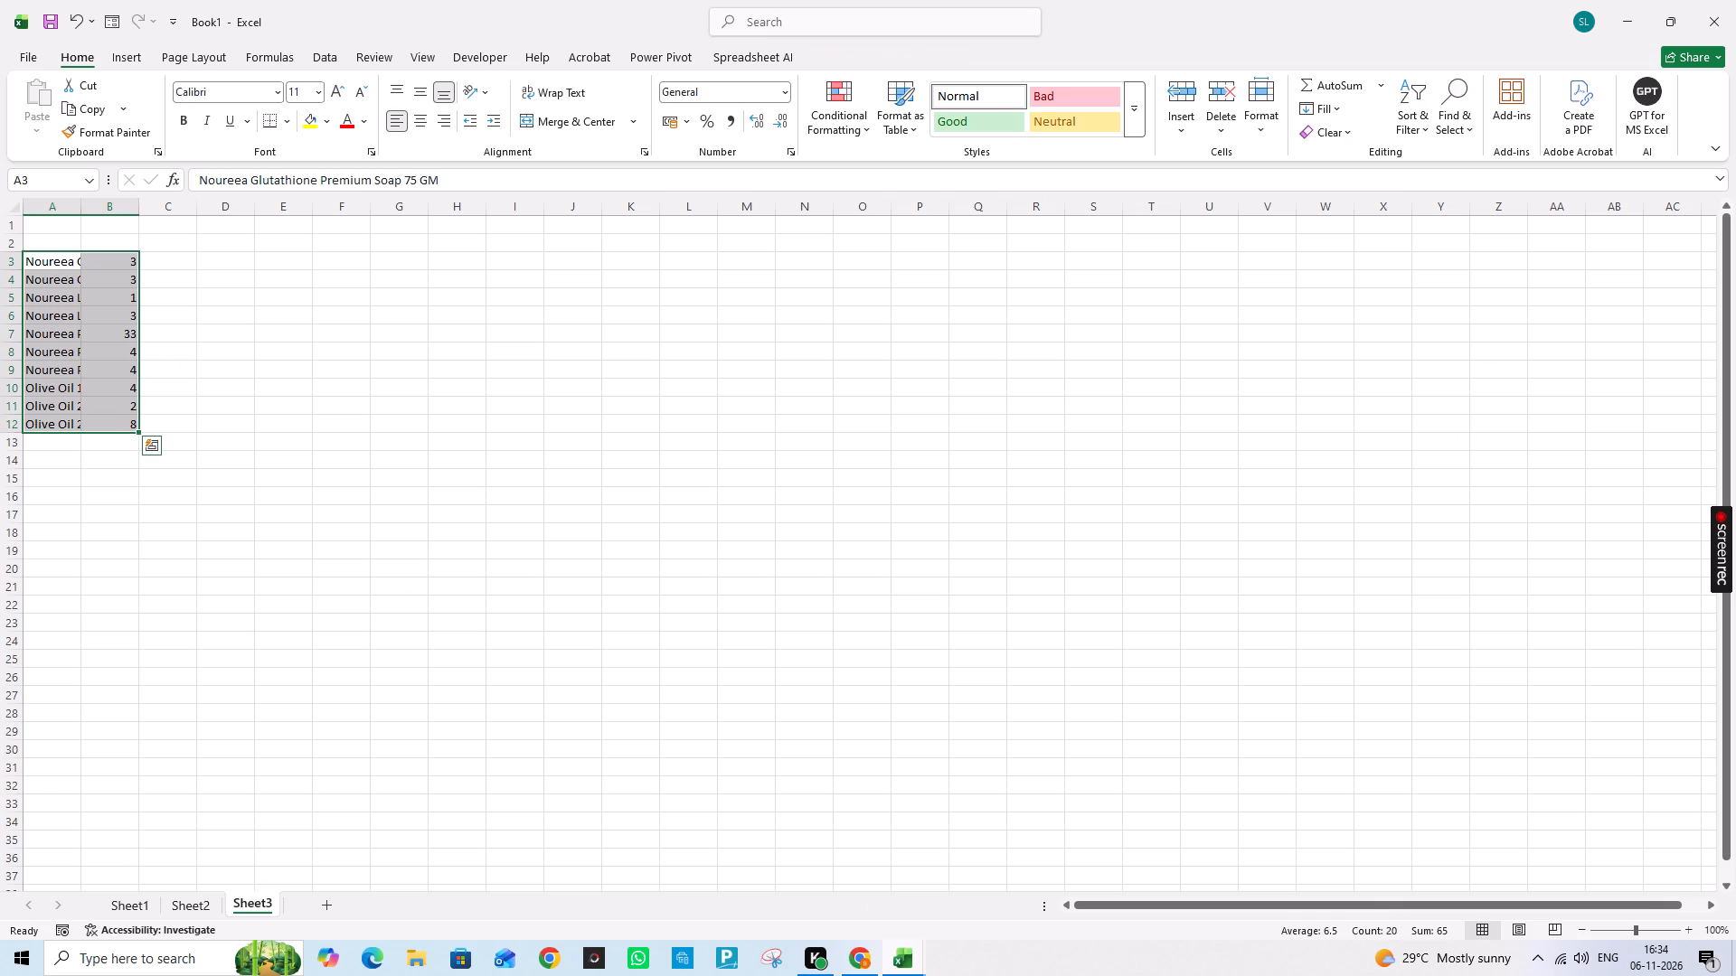
# Copy the SKU names and quantities from the Sheet2 PivotTable, G4 through H8, leaving out the headers and Grand Total.
pyautogui.hotkey('ctrl', 'pageup')
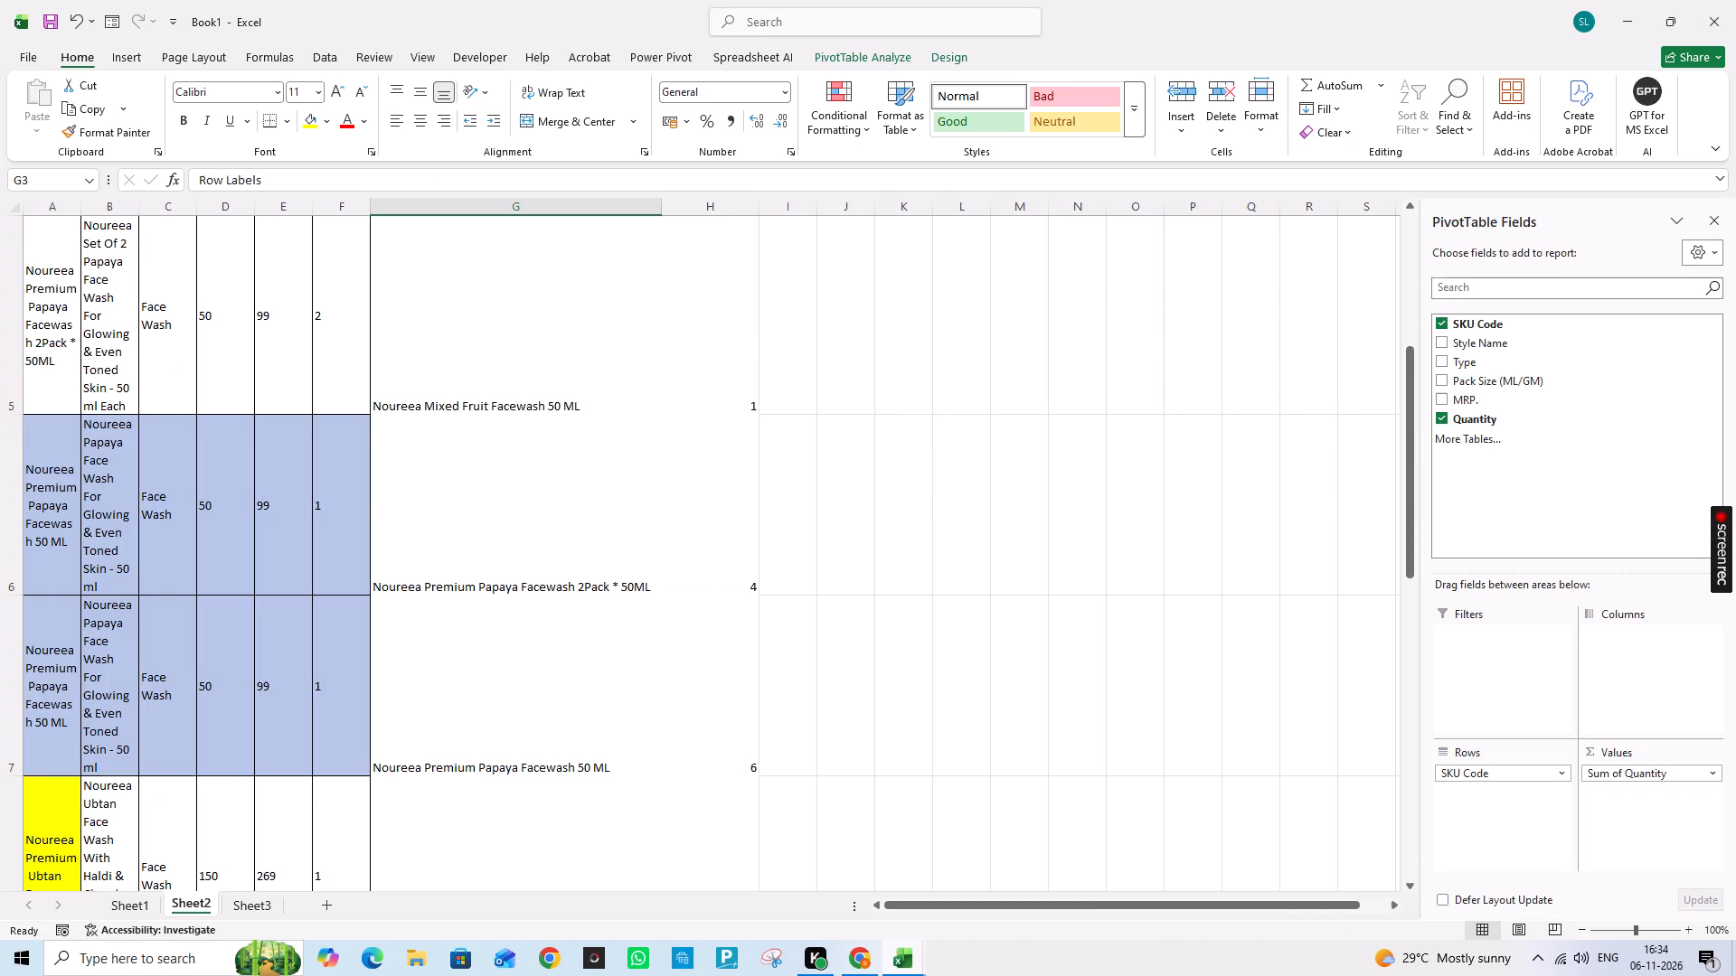
pyautogui.scroll(3, 561, 619)
pyautogui.click(453, 529)
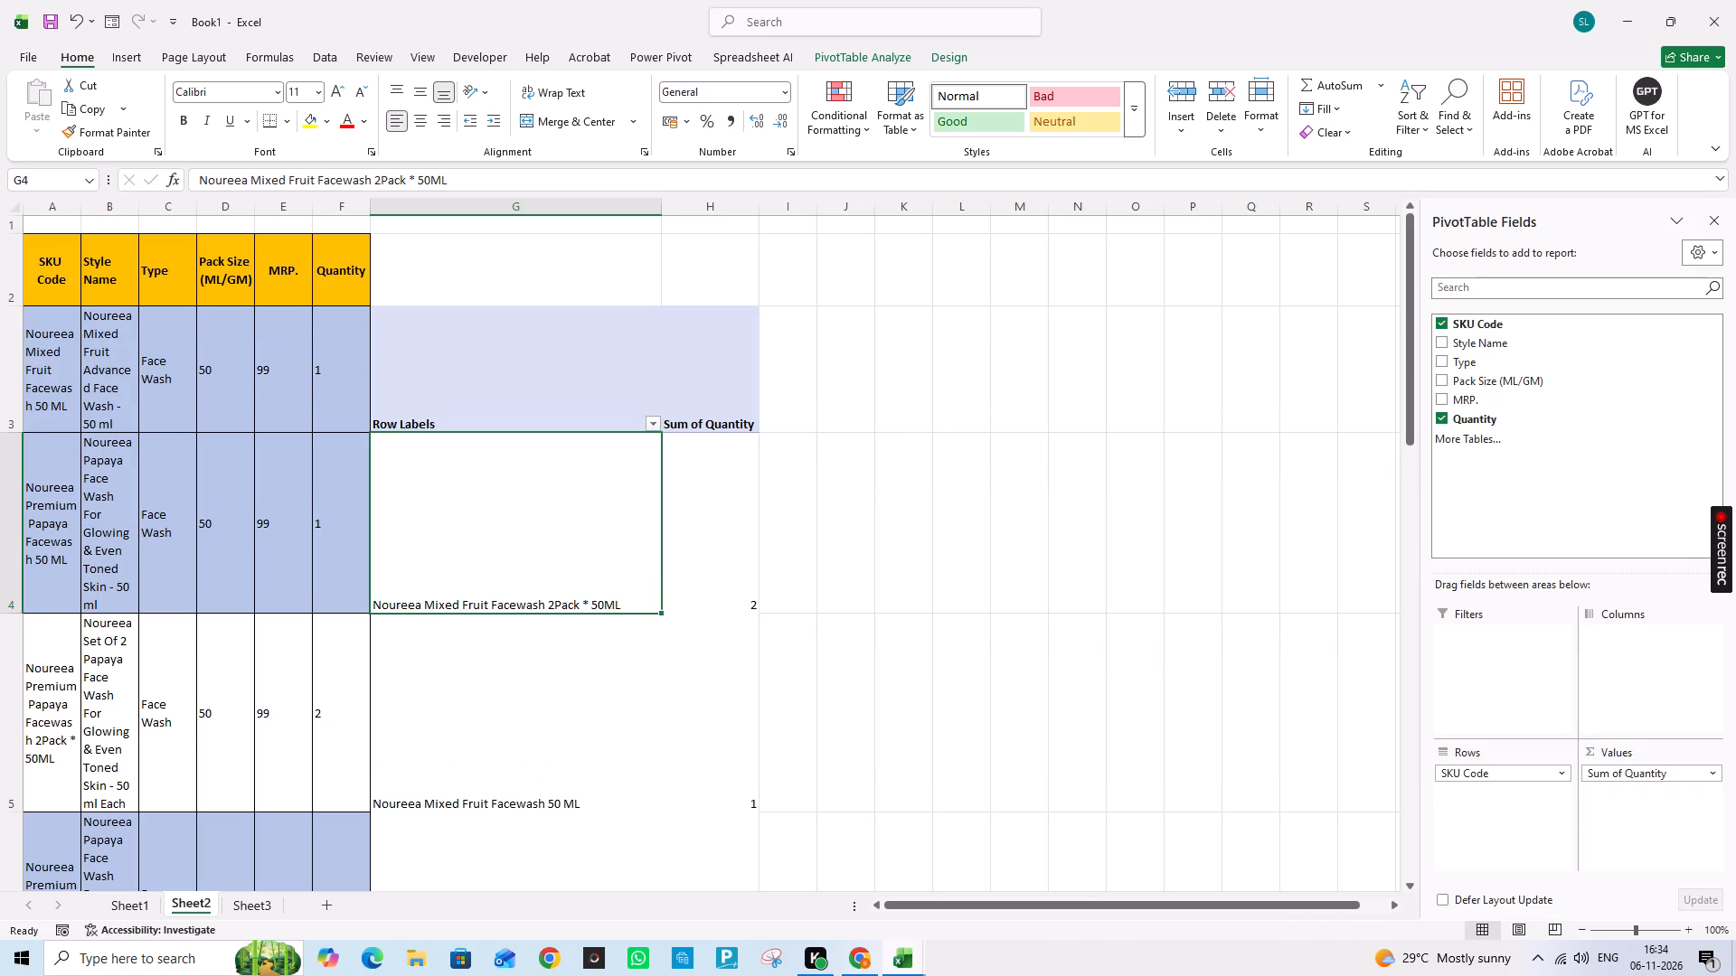
pyautogui.hotkey('shift', 'Right')
pyautogui.hotkey('shift', 'Down')
pyautogui.hotkey('shift', 'Down')
pyautogui.hotkey('shift', 'Down')
pyautogui.hotkey('shift', 'Down')
pyautogui.hotkey('shift', 'Down')
pyautogui.hotkey('shift', 'Down')
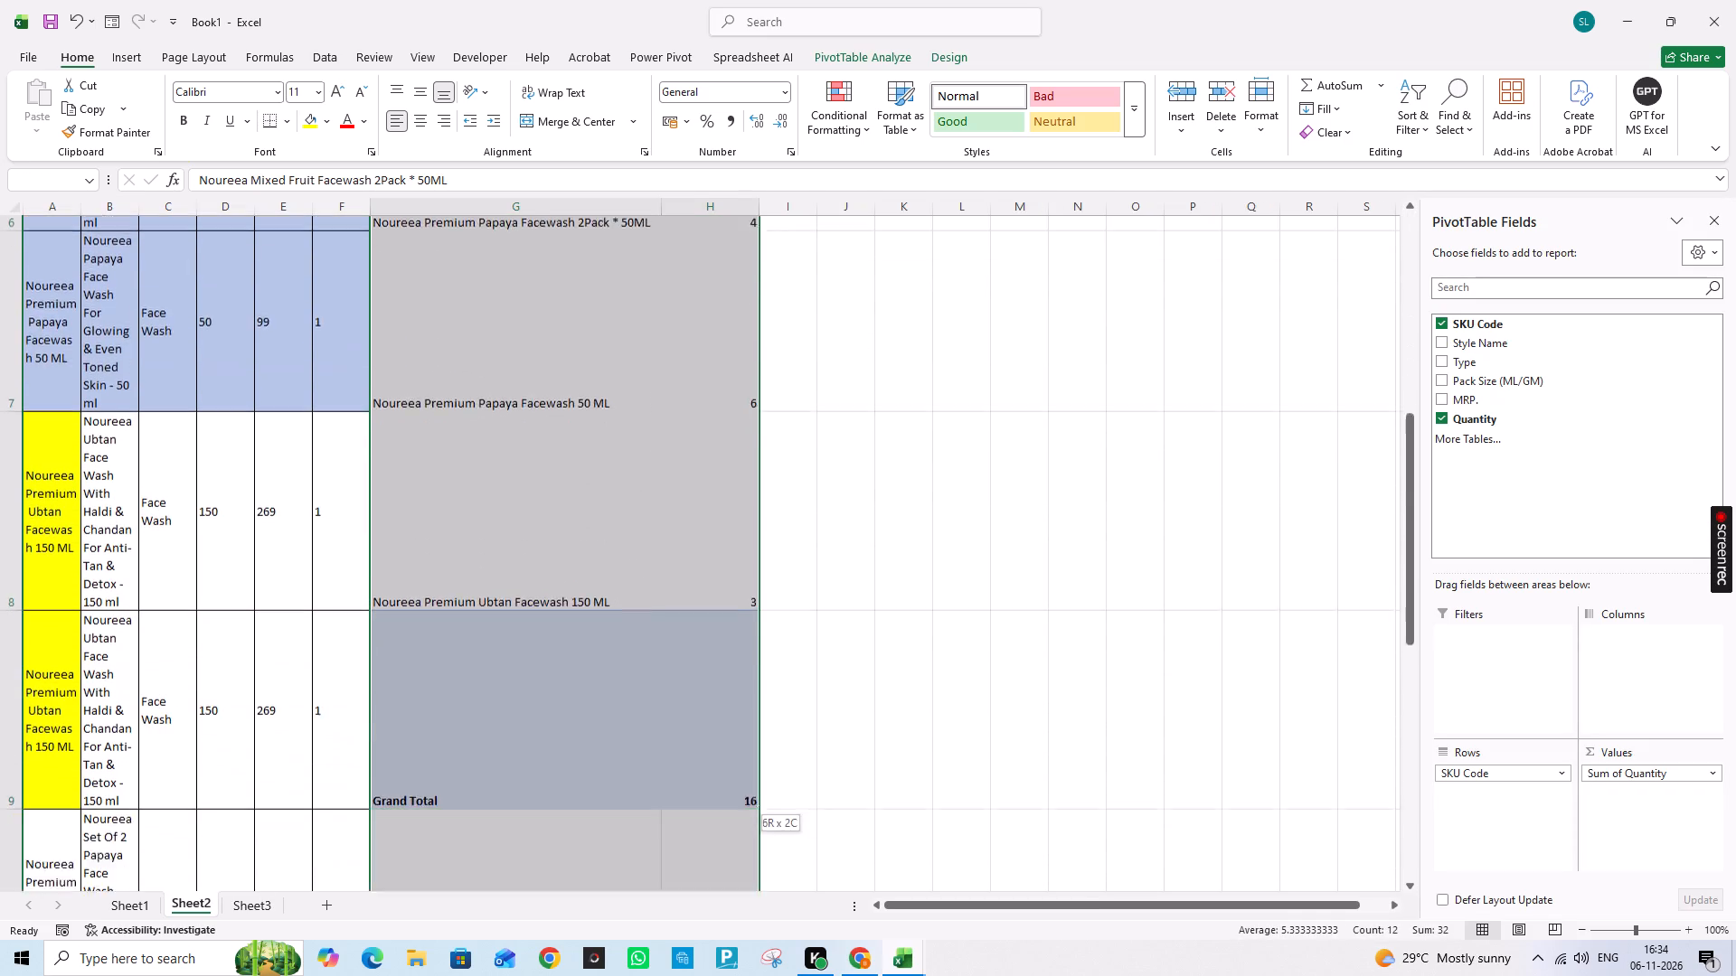
pyautogui.hotkey('shift', 'Up')
pyautogui.hotkey('shift', 'Up')
pyautogui.hotkey('ctrl', 'c')
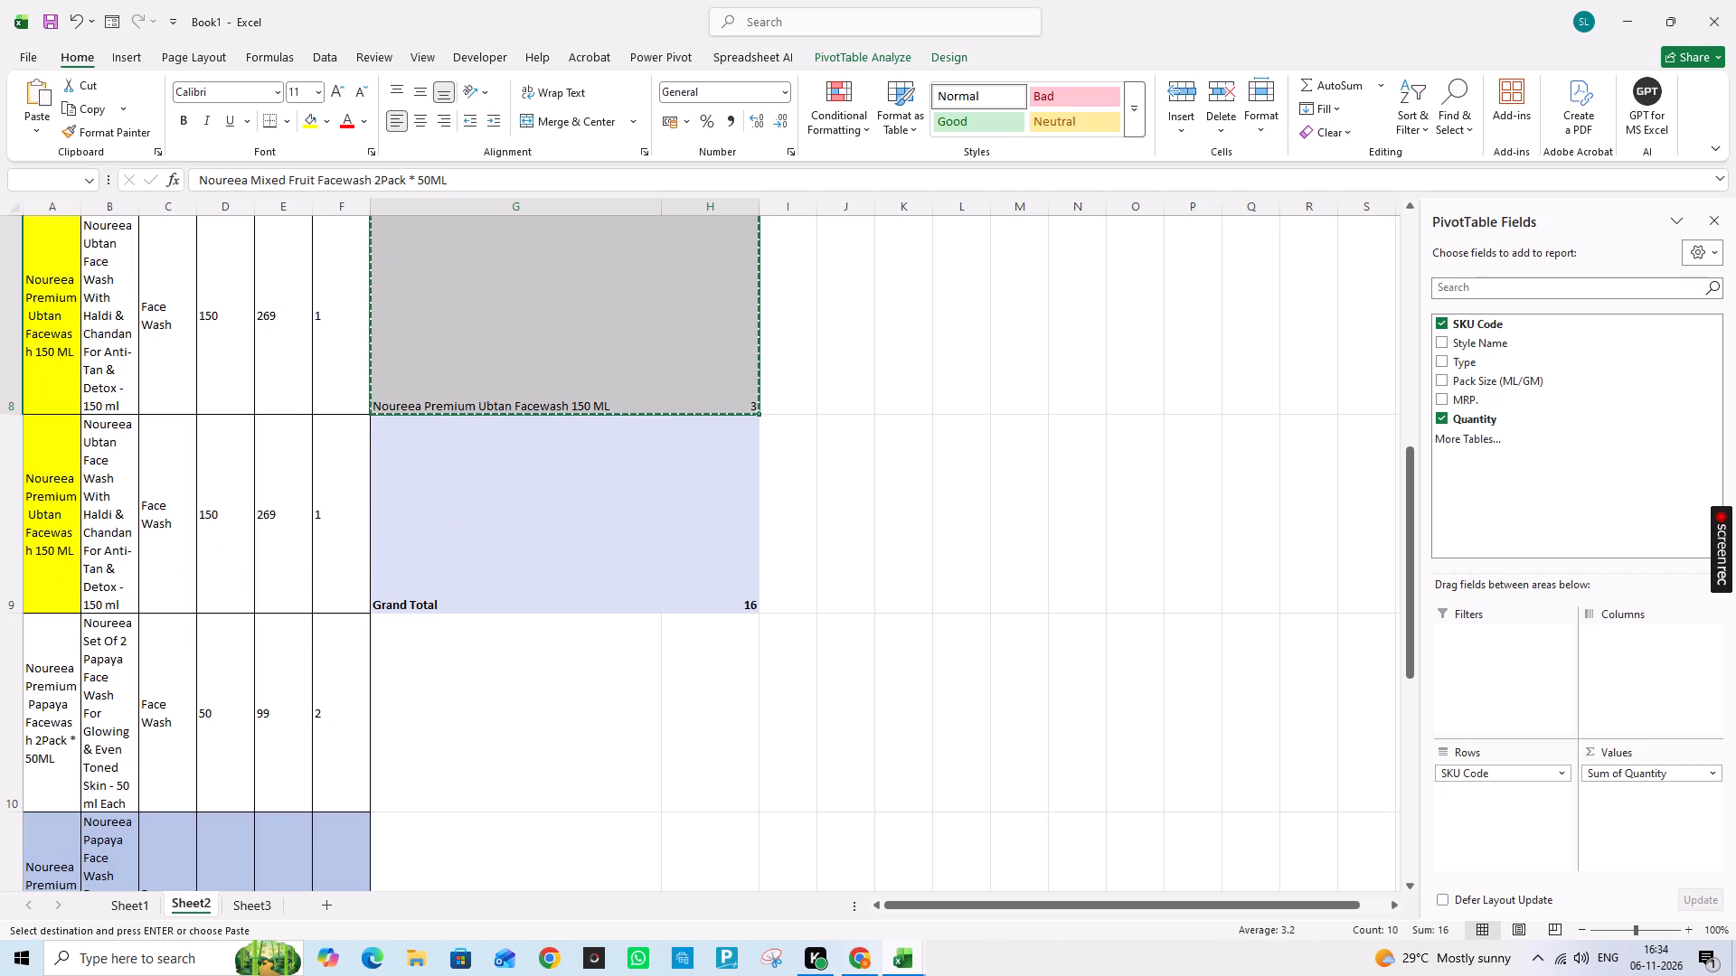
# Paste the copied Snapdeal SKU quantities into Sheet3, starting at cell G3.
pyautogui.hotkey('ctrl', 'pagedown')
pyautogui.press('Right')
pyautogui.press('Right')
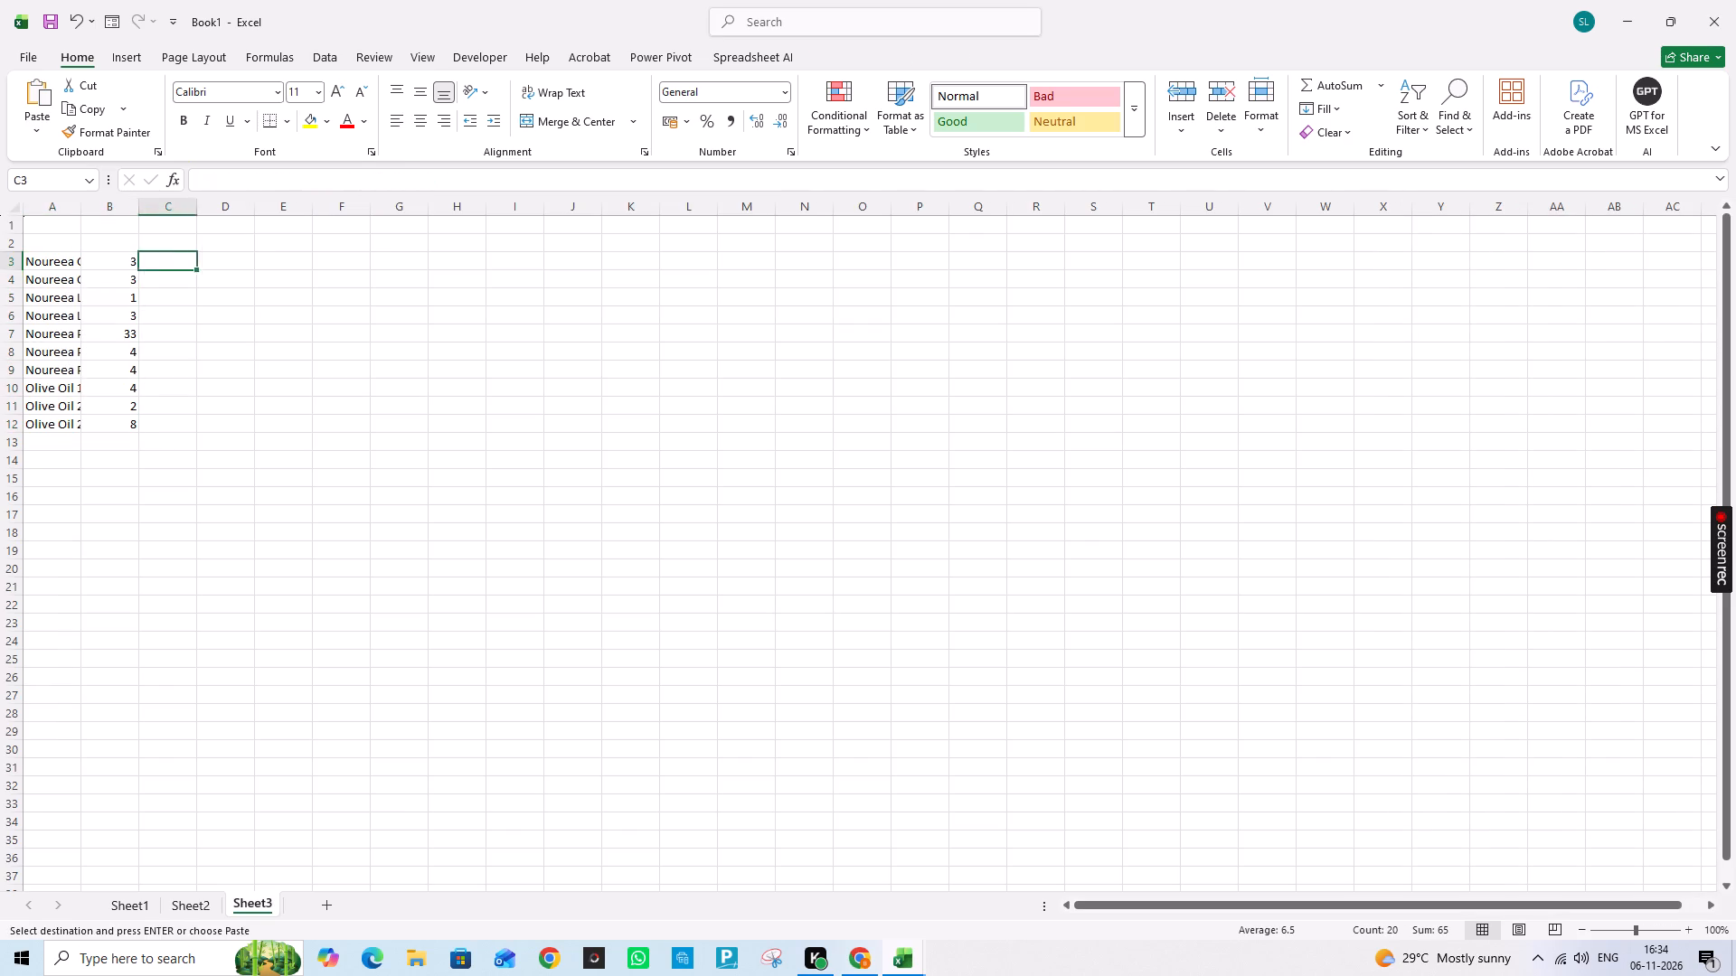
pyautogui.press('Right')
pyautogui.press('Right')
pyautogui.press('Right')
pyautogui.press('Right')
pyautogui.press('Return')
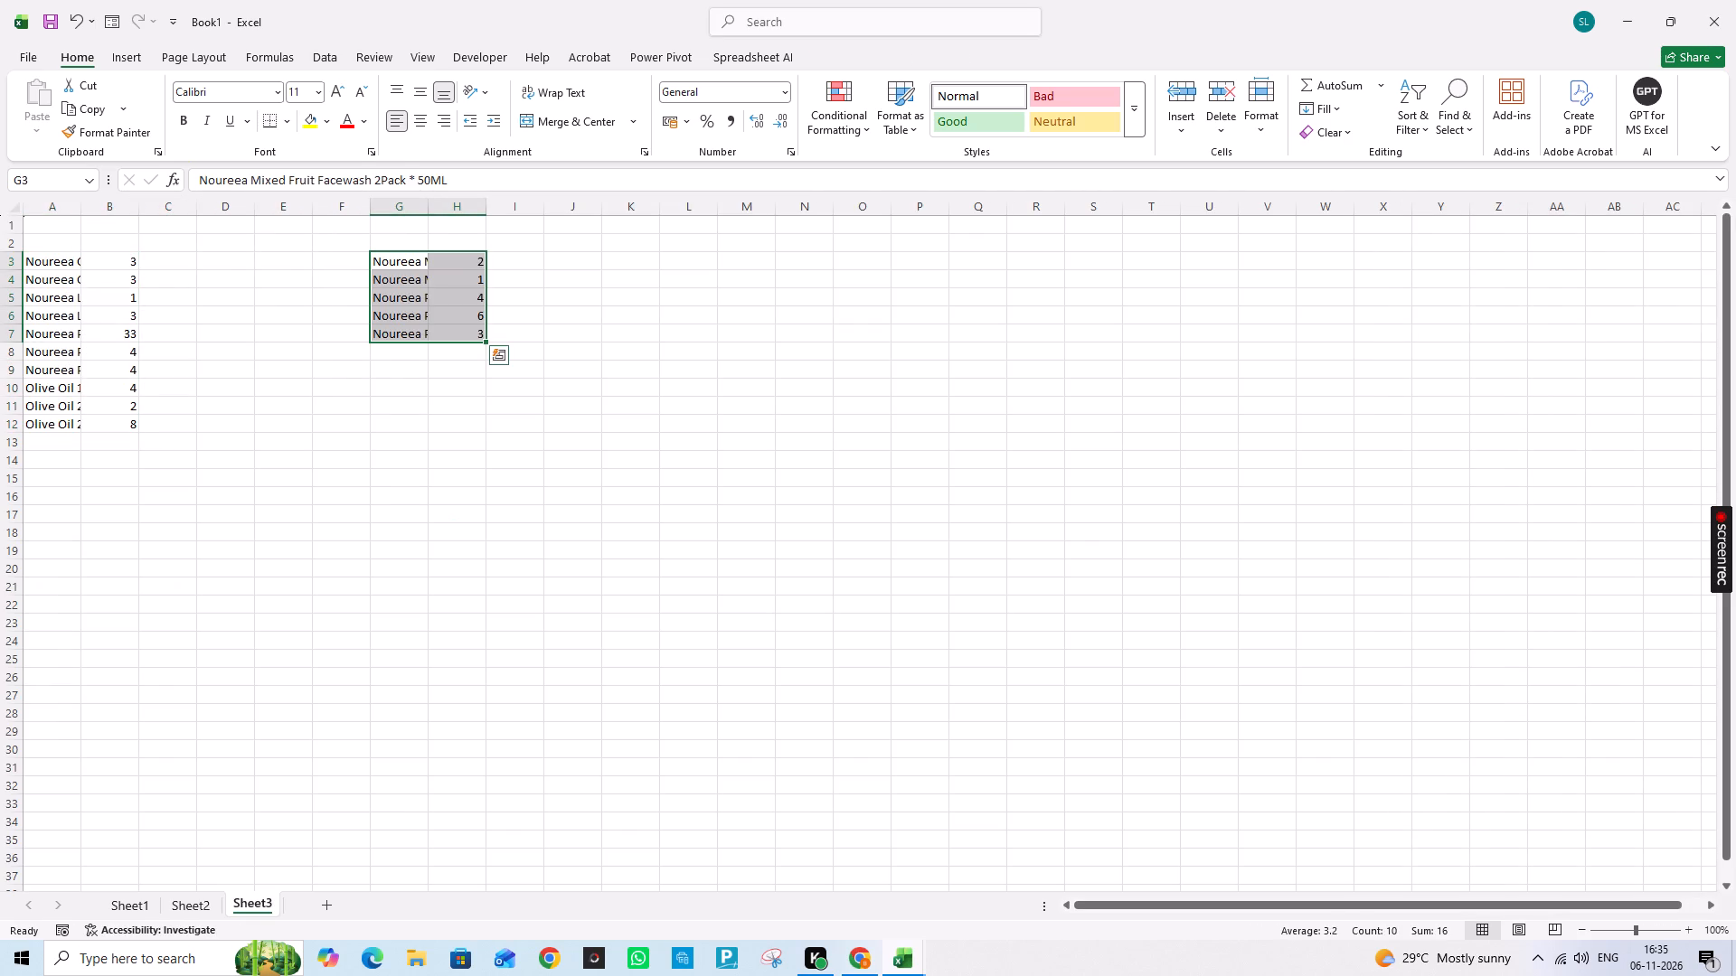
# Enter the headers Product, Myntrra, Snapdeal and Total in cells A2 through D2 of Sheet3.
pyautogui.click(52, 249)
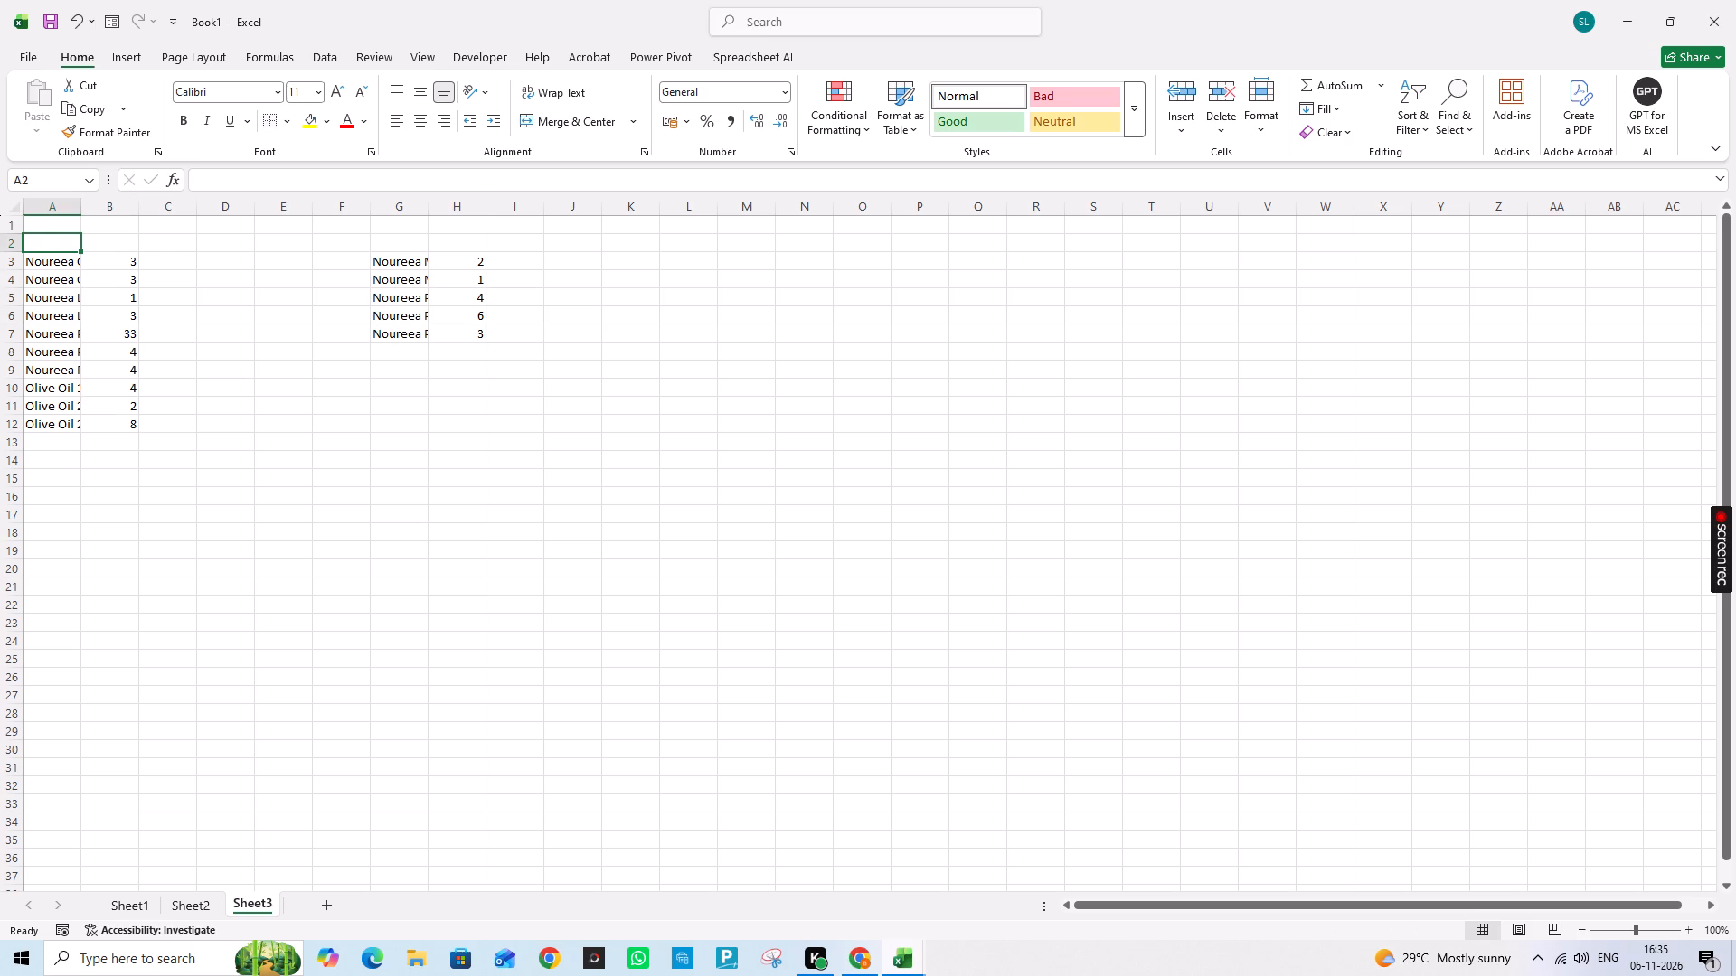
pyautogui.write('Product')
pyautogui.press('space')
pyautogui.press('Tab')
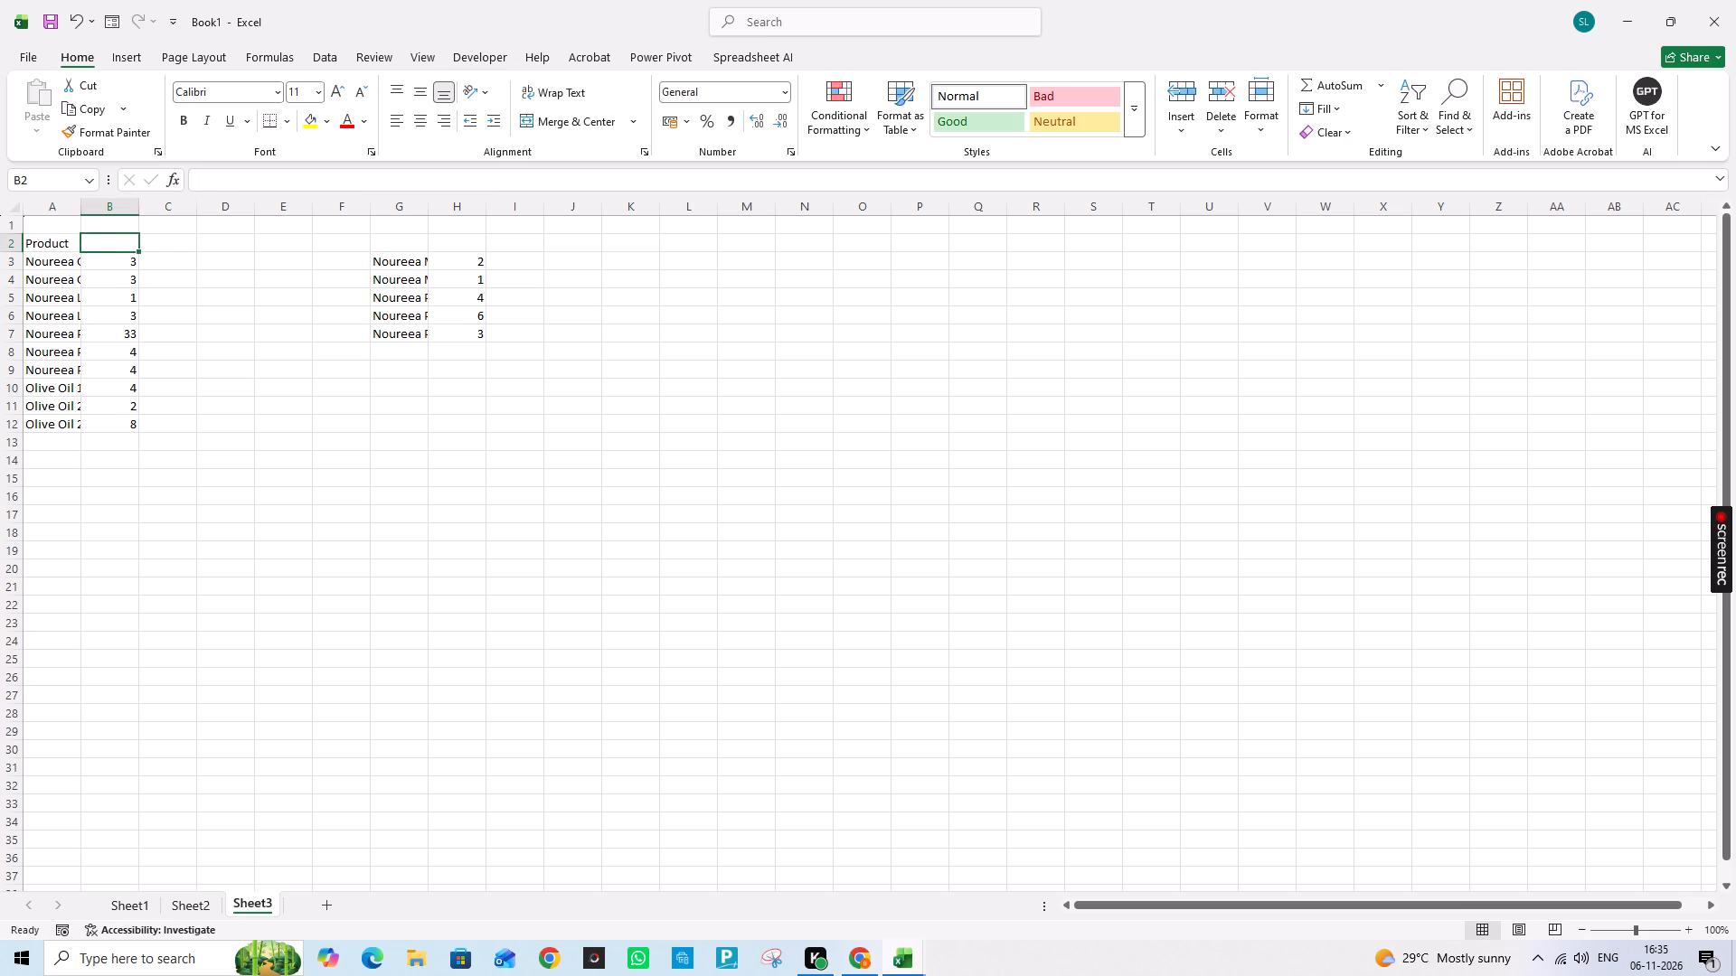
pyautogui.write('Myn')
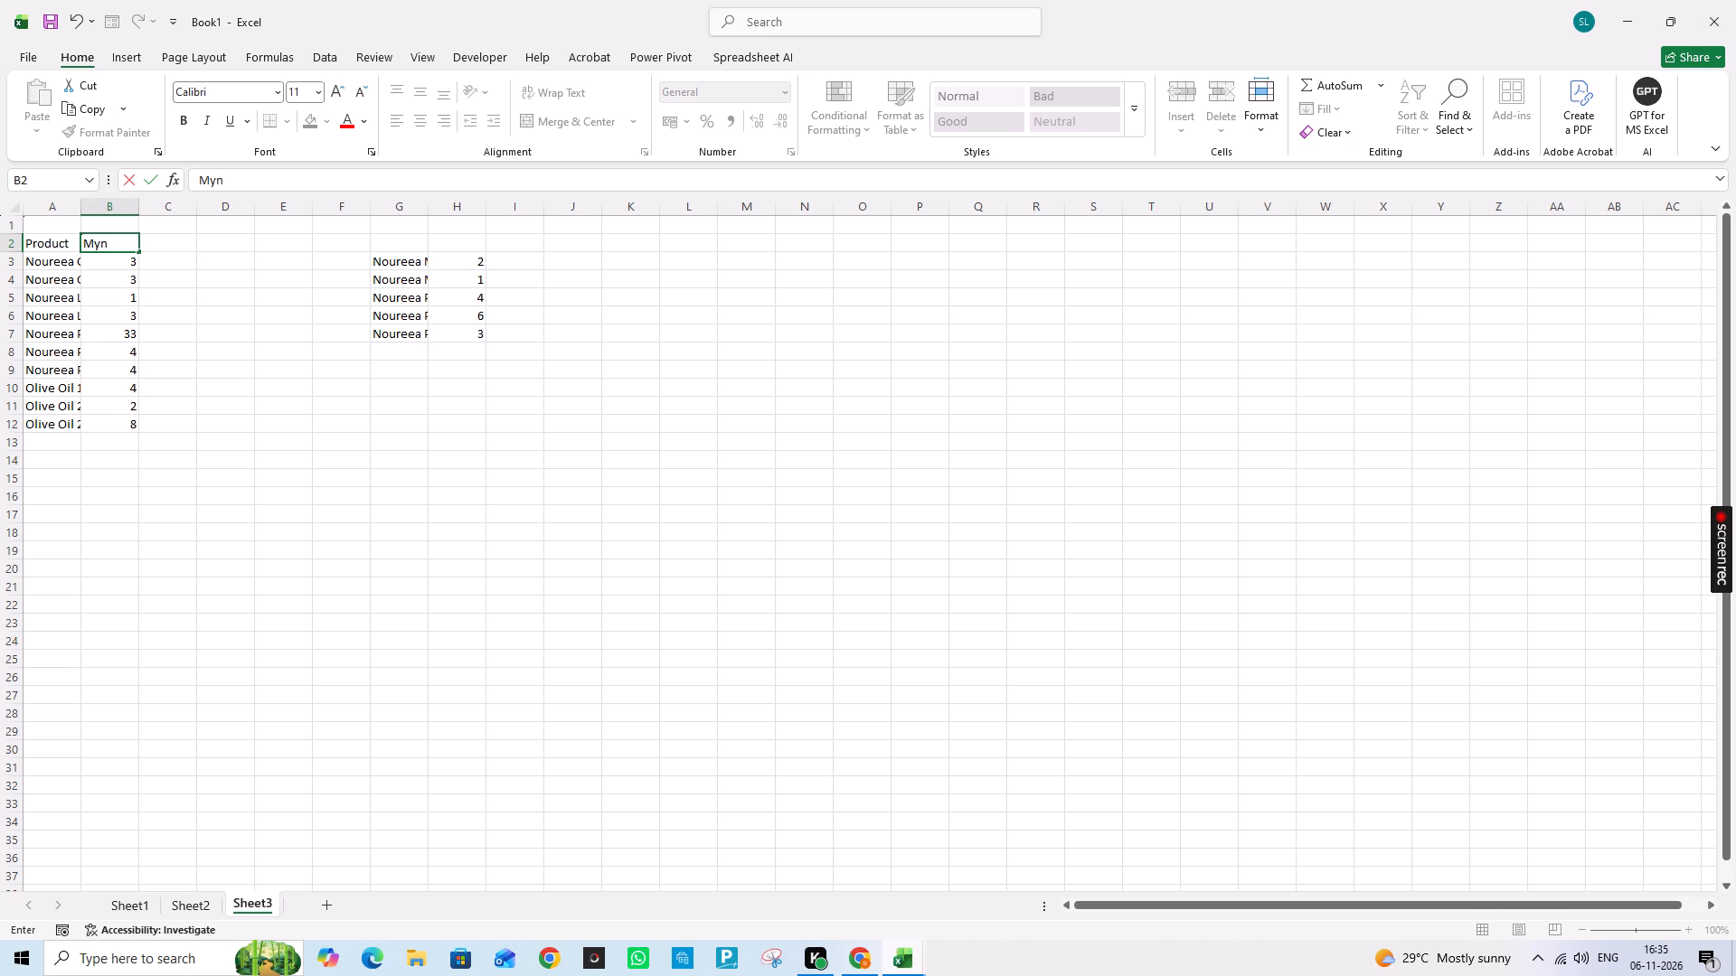
pyautogui.write('ta')
pyautogui.press('BackSpace')
pyautogui.write('rra')
pyautogui.press('Tab')
pyautogui.write('Snapdeal')
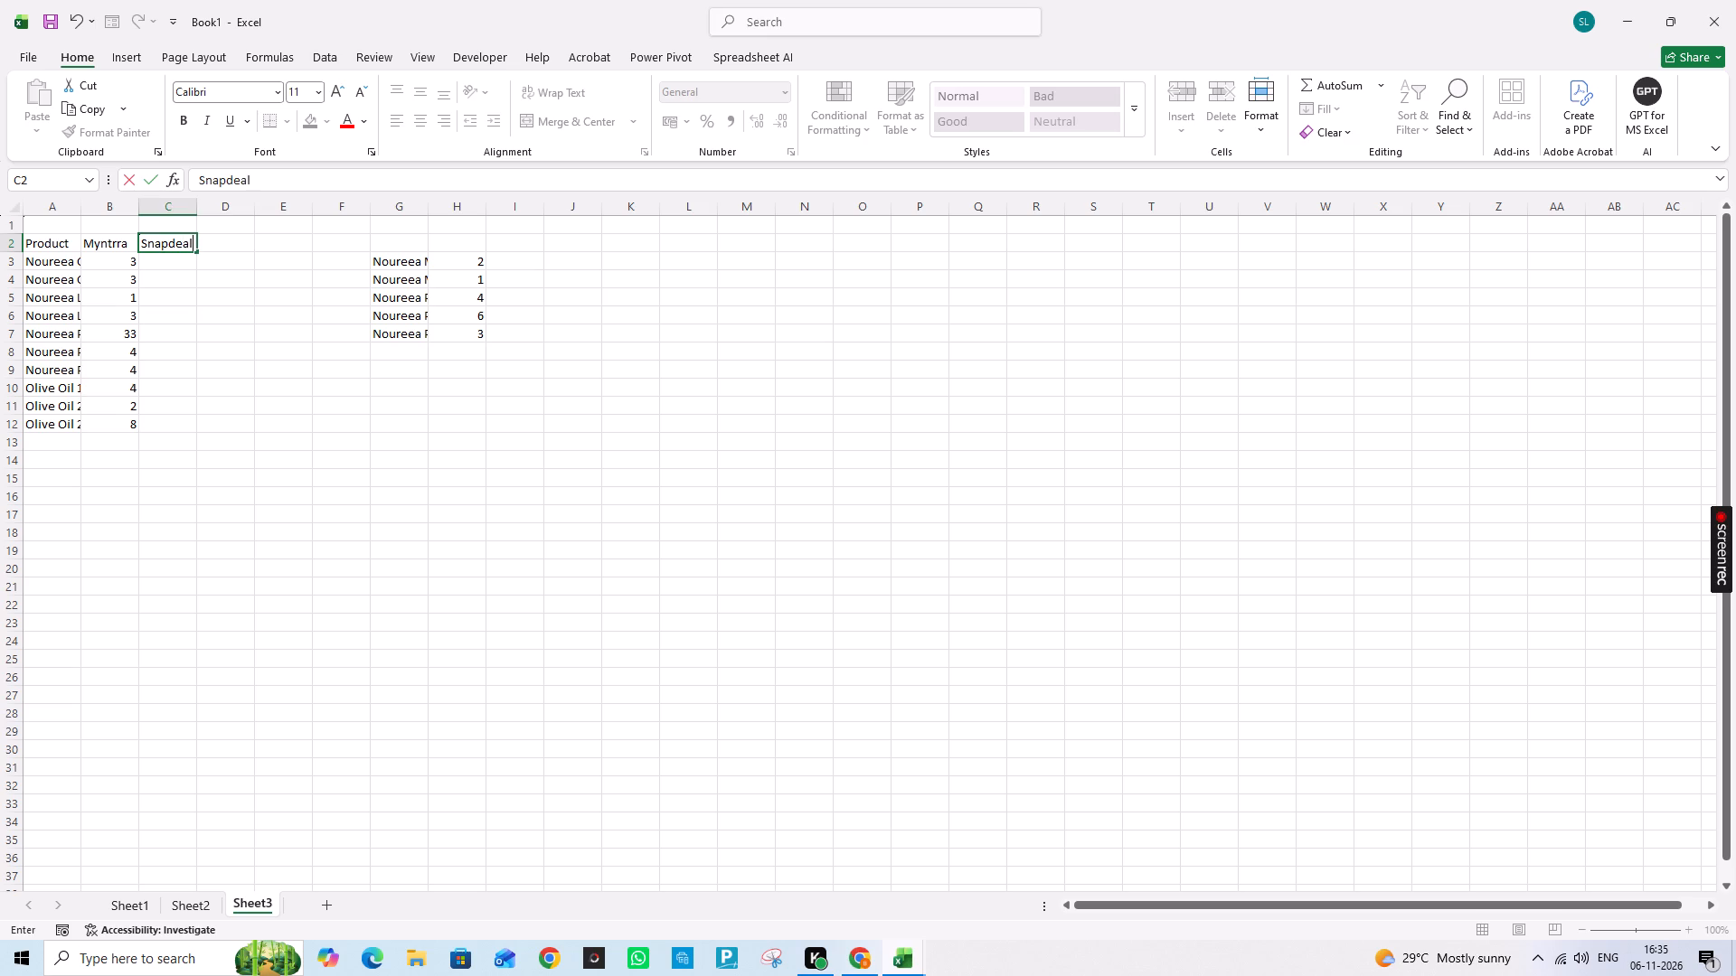
pyautogui.press('Tab')
pyautogui.write('Total')
pyautogui.press('Tab')
pyautogui.press('Return')
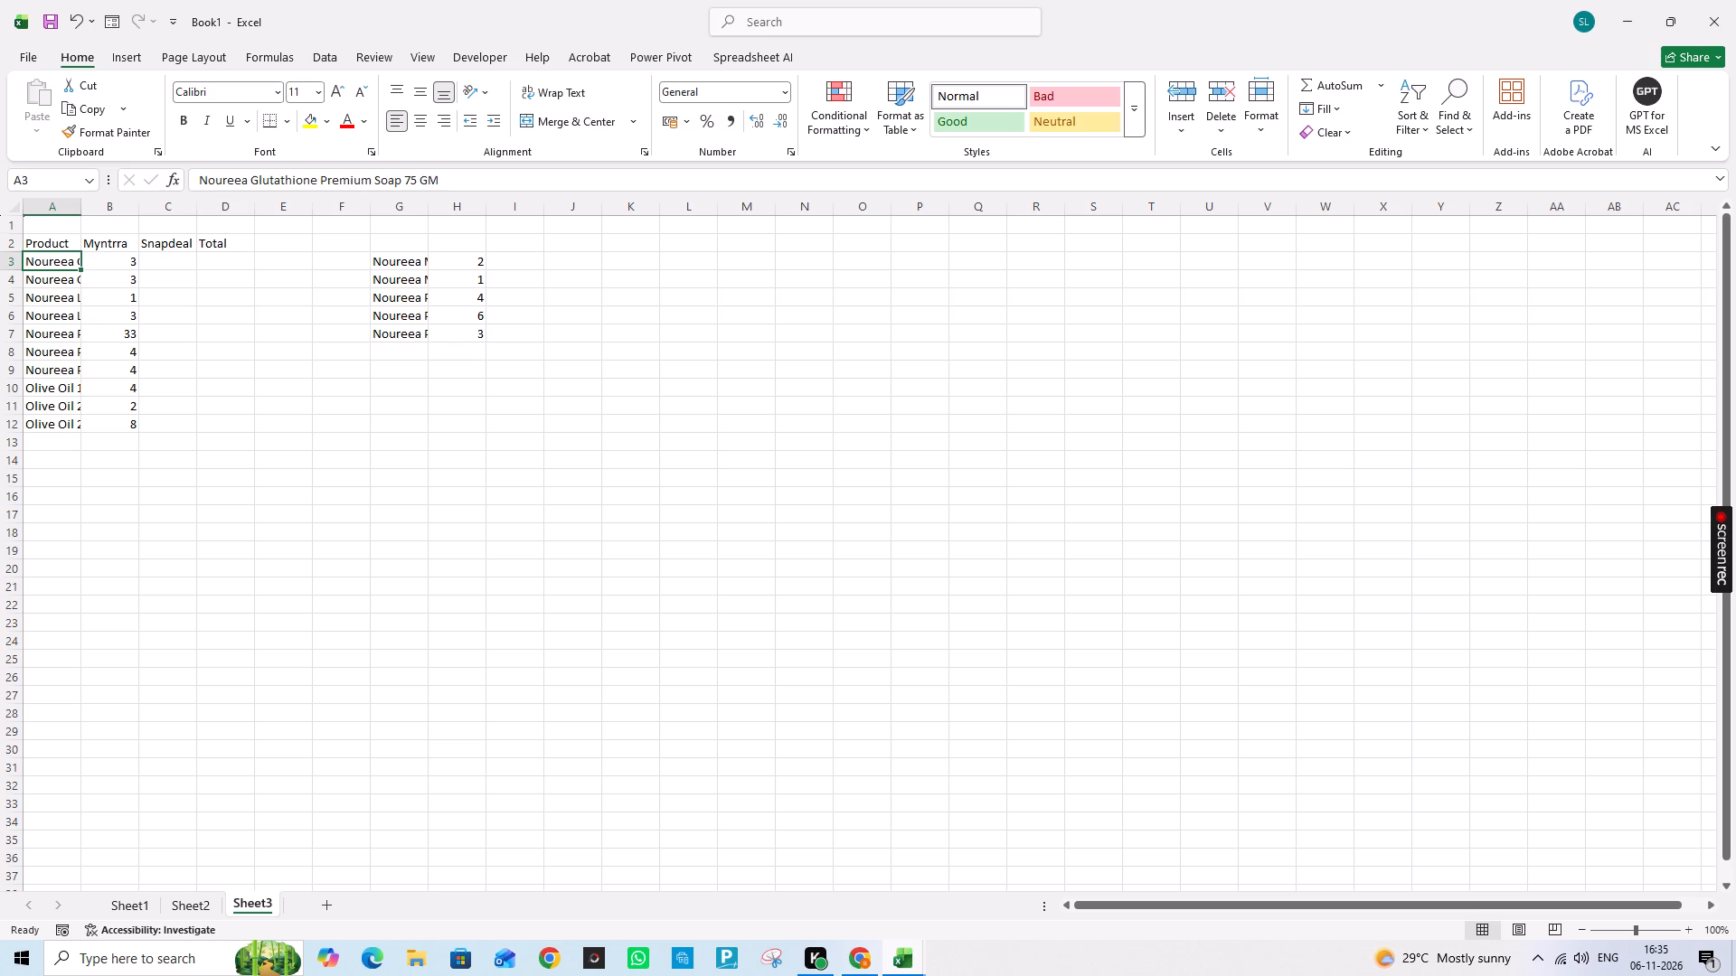
# AutoFit the width of all columns on Sheet3 to their contents.
pyautogui.click(8, 200)
pyautogui.click(11, 204)
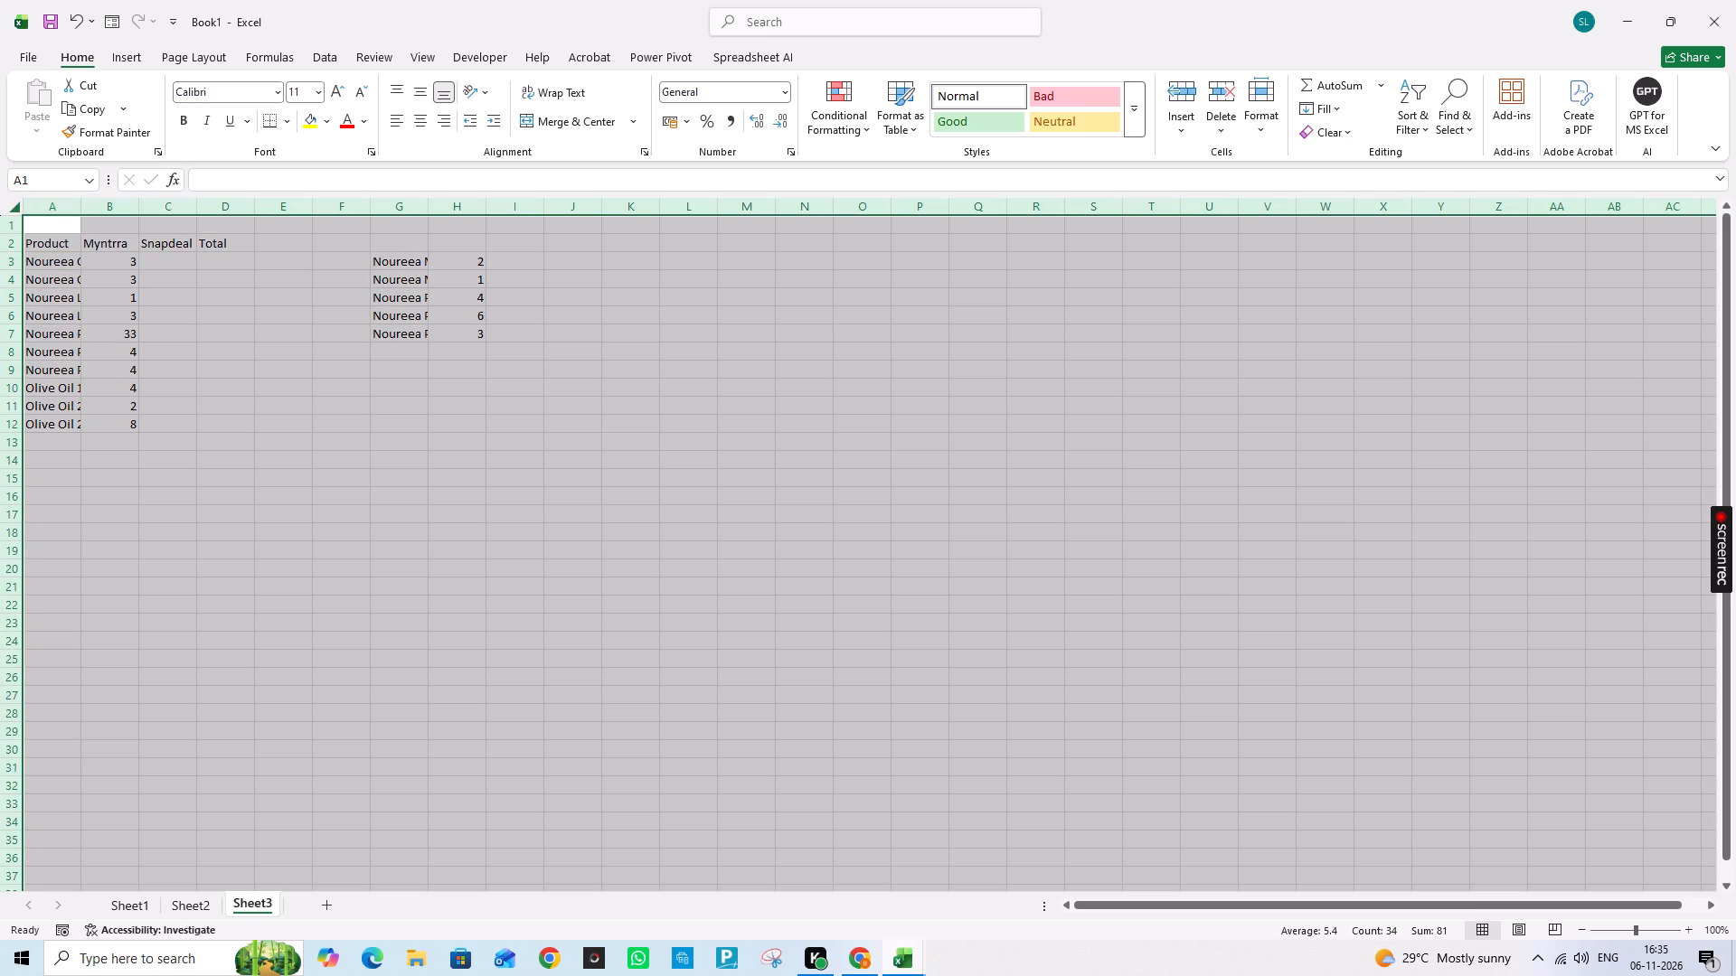
pyautogui.doubleClick(90, 207)
pyautogui.click(12, 210)
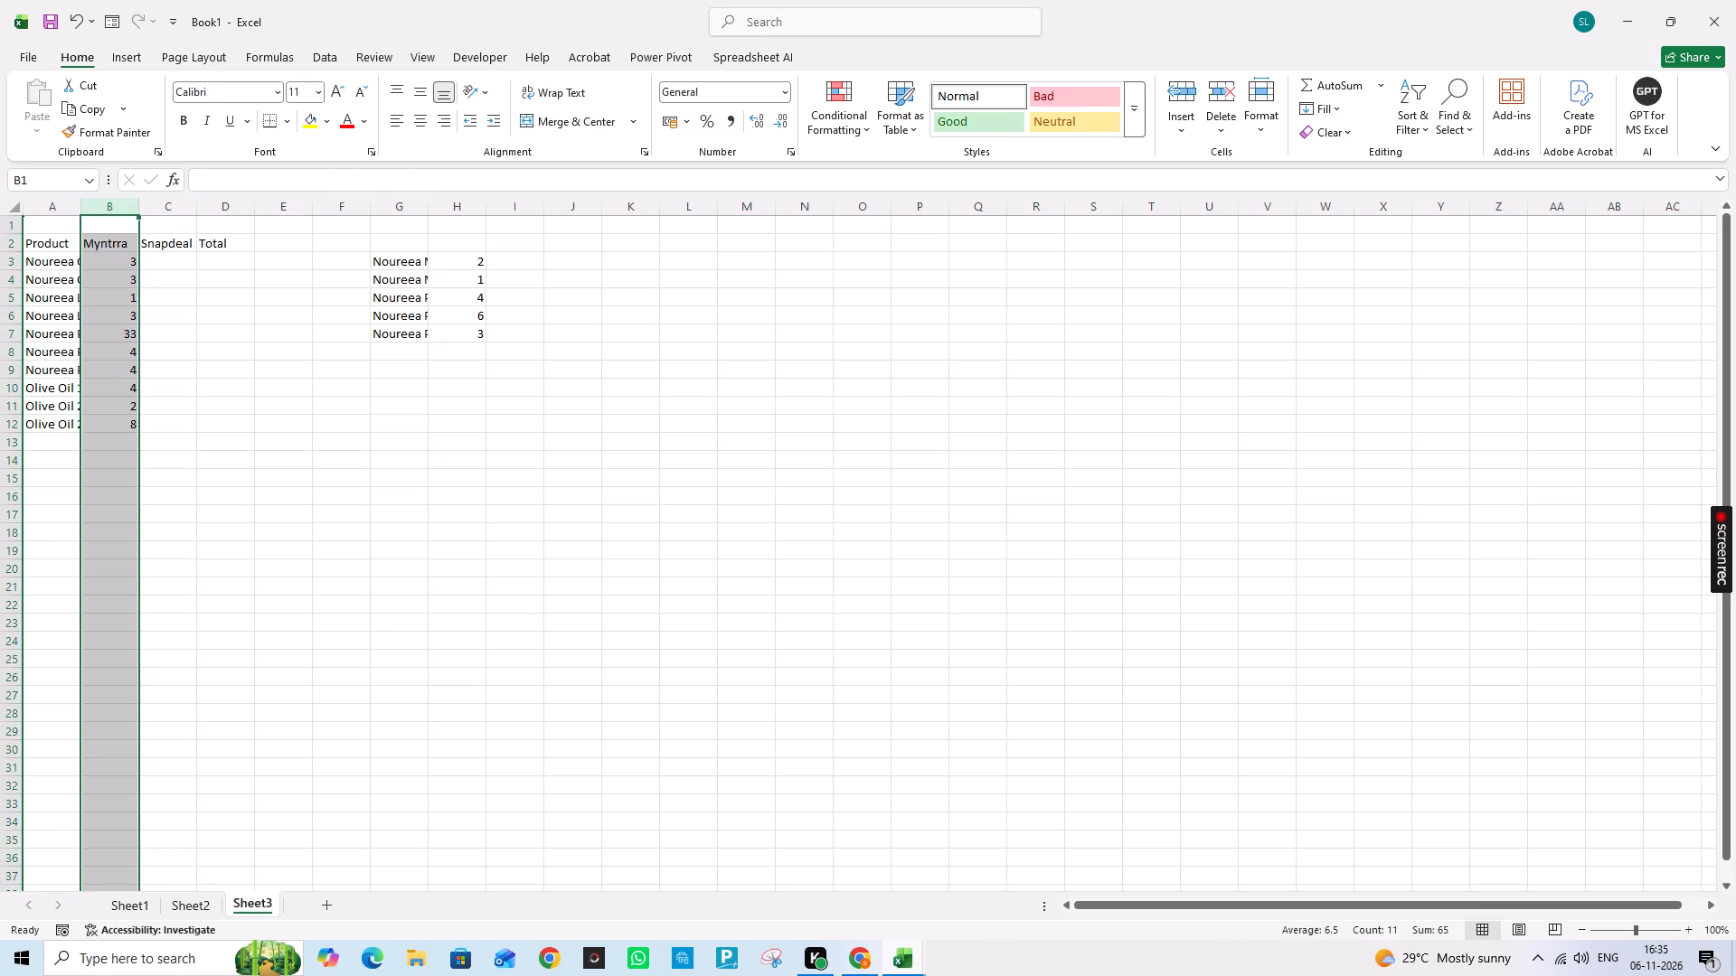
pyautogui.click(14, 204)
pyautogui.click(22, 217)
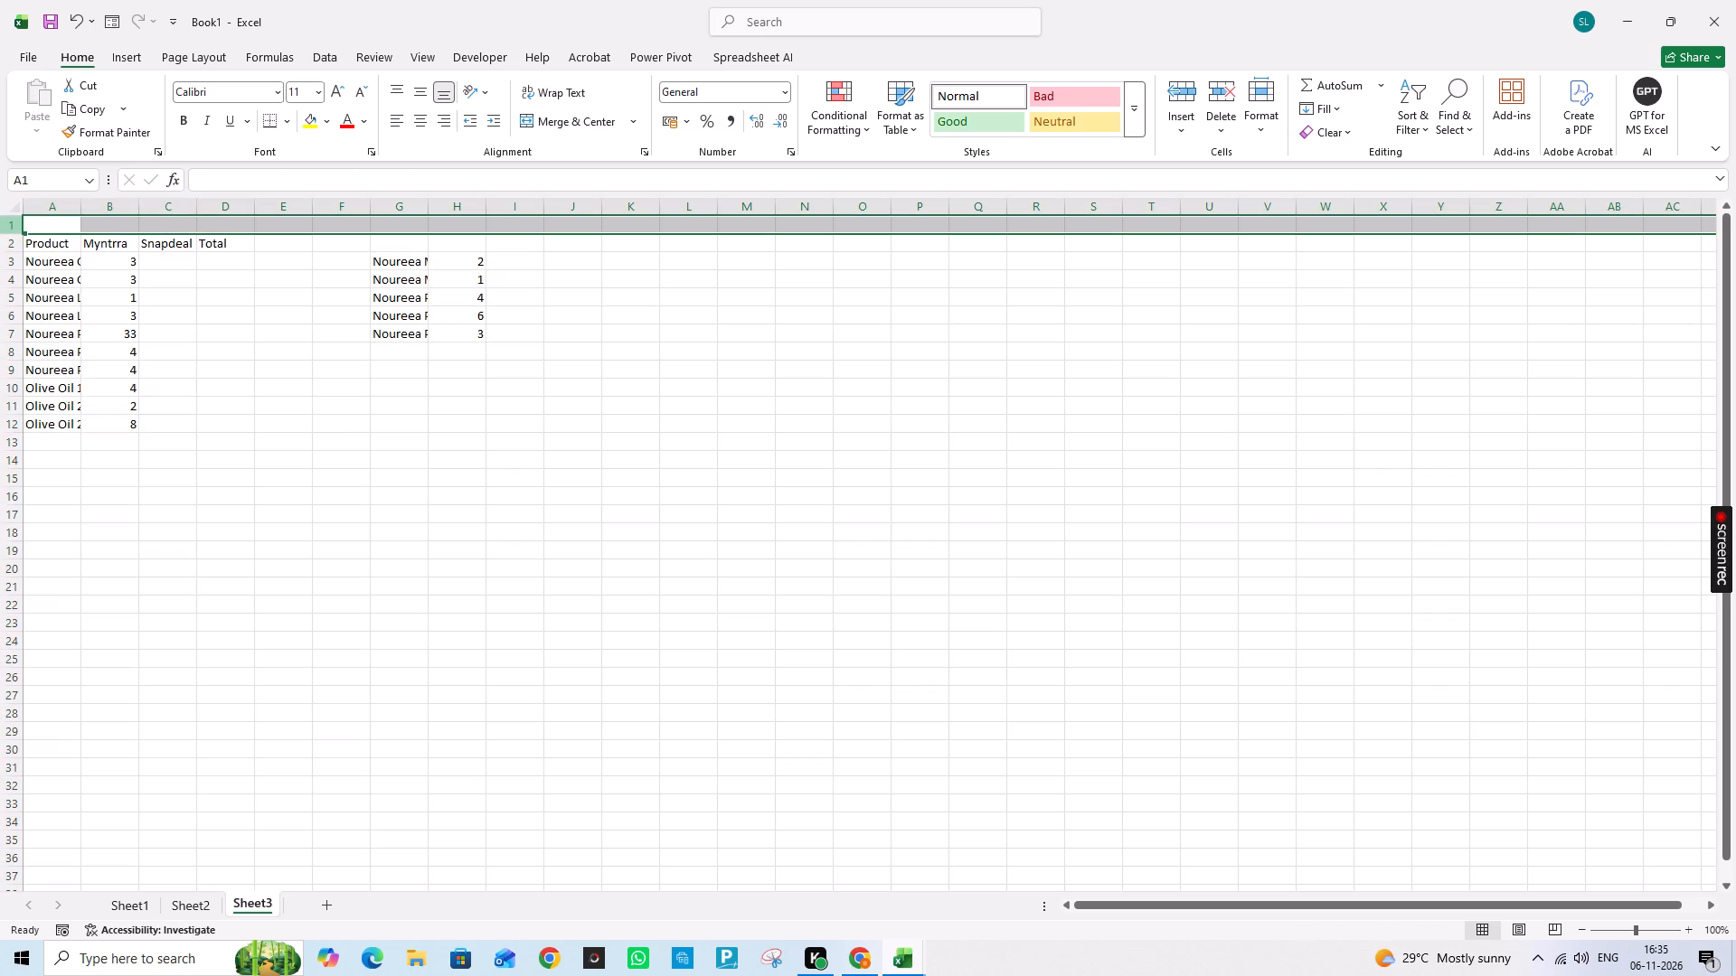
pyautogui.click(15, 207)
pyautogui.click(15, 207)
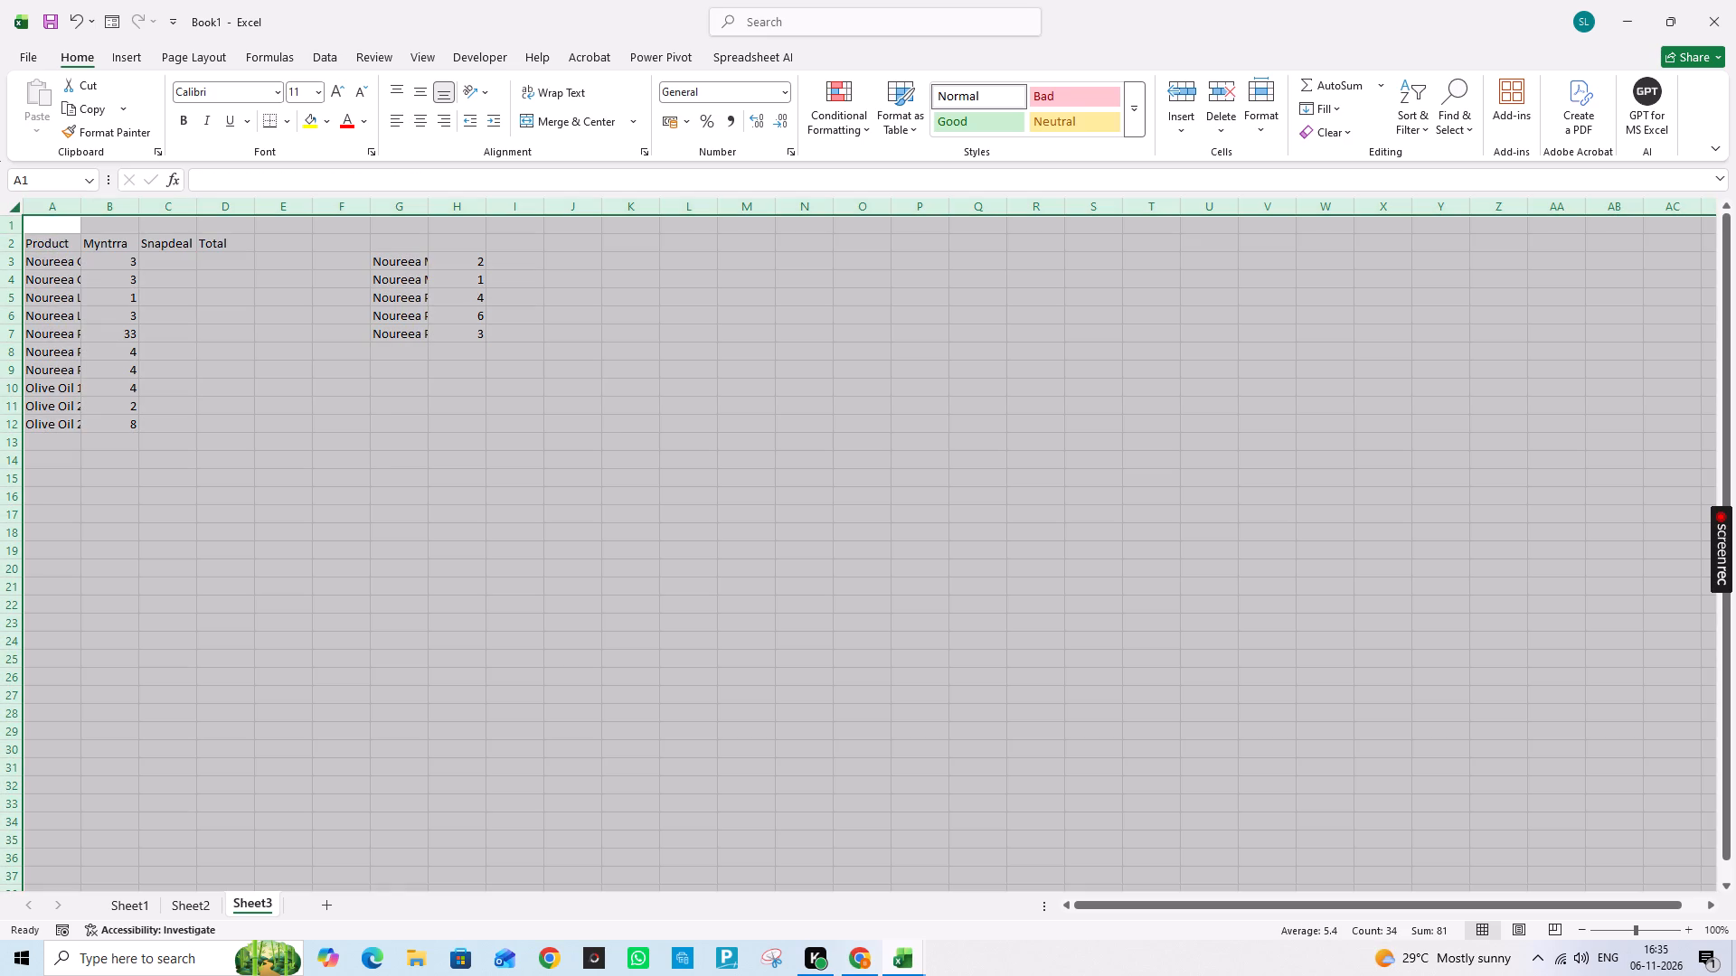
pyautogui.doubleClick(84, 211)
pyautogui.click(158, 265)
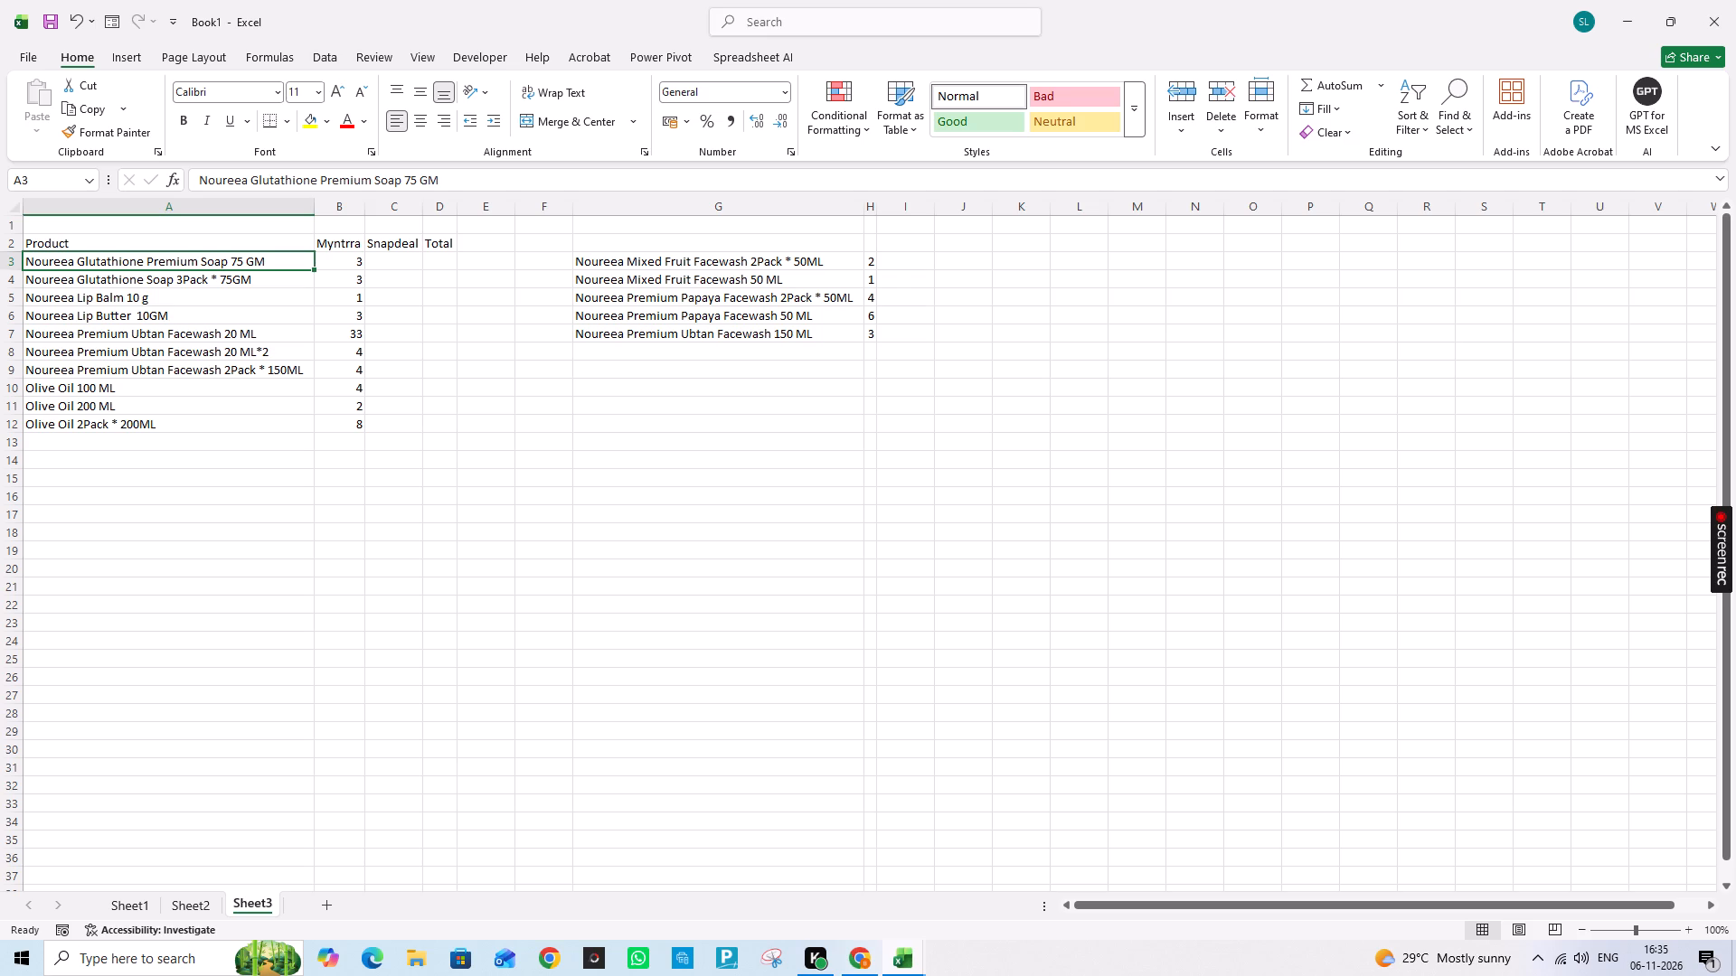
# Copy the Snapdeal product names in G3:G7 and paste them below the Product list, starting at cell A13.
pyautogui.moveTo(729, 258); pyautogui.dragTo(731, 284)
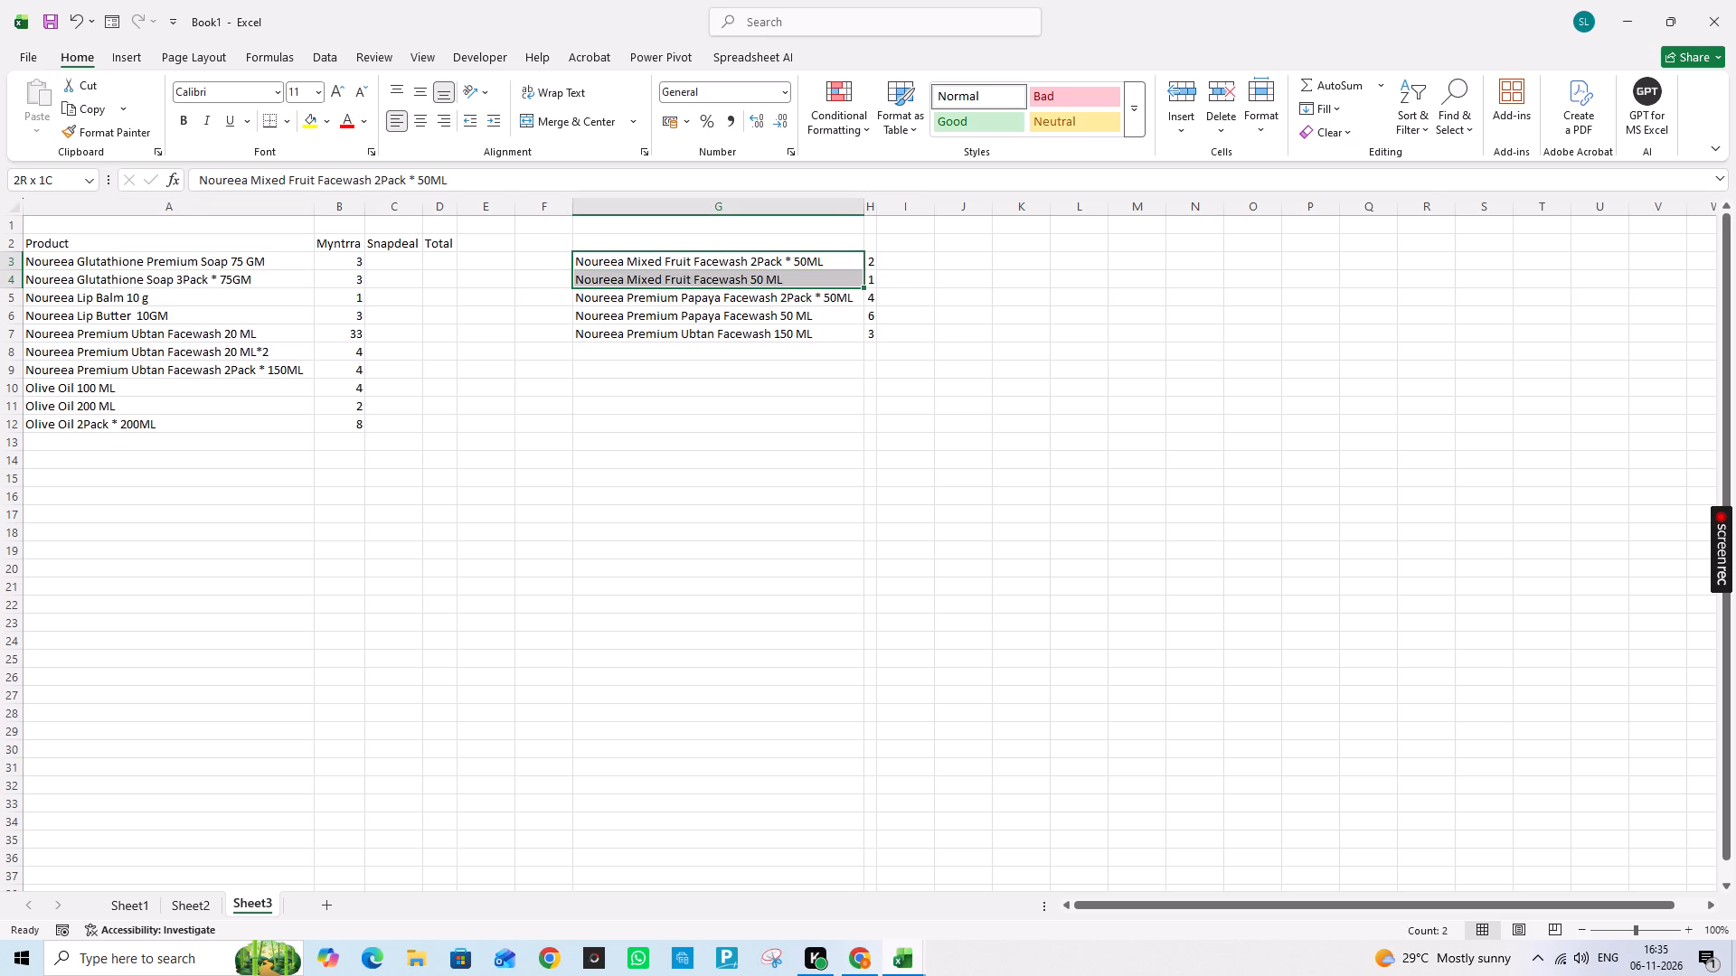
pyautogui.moveTo(731, 284); pyautogui.dragTo(731, 289)
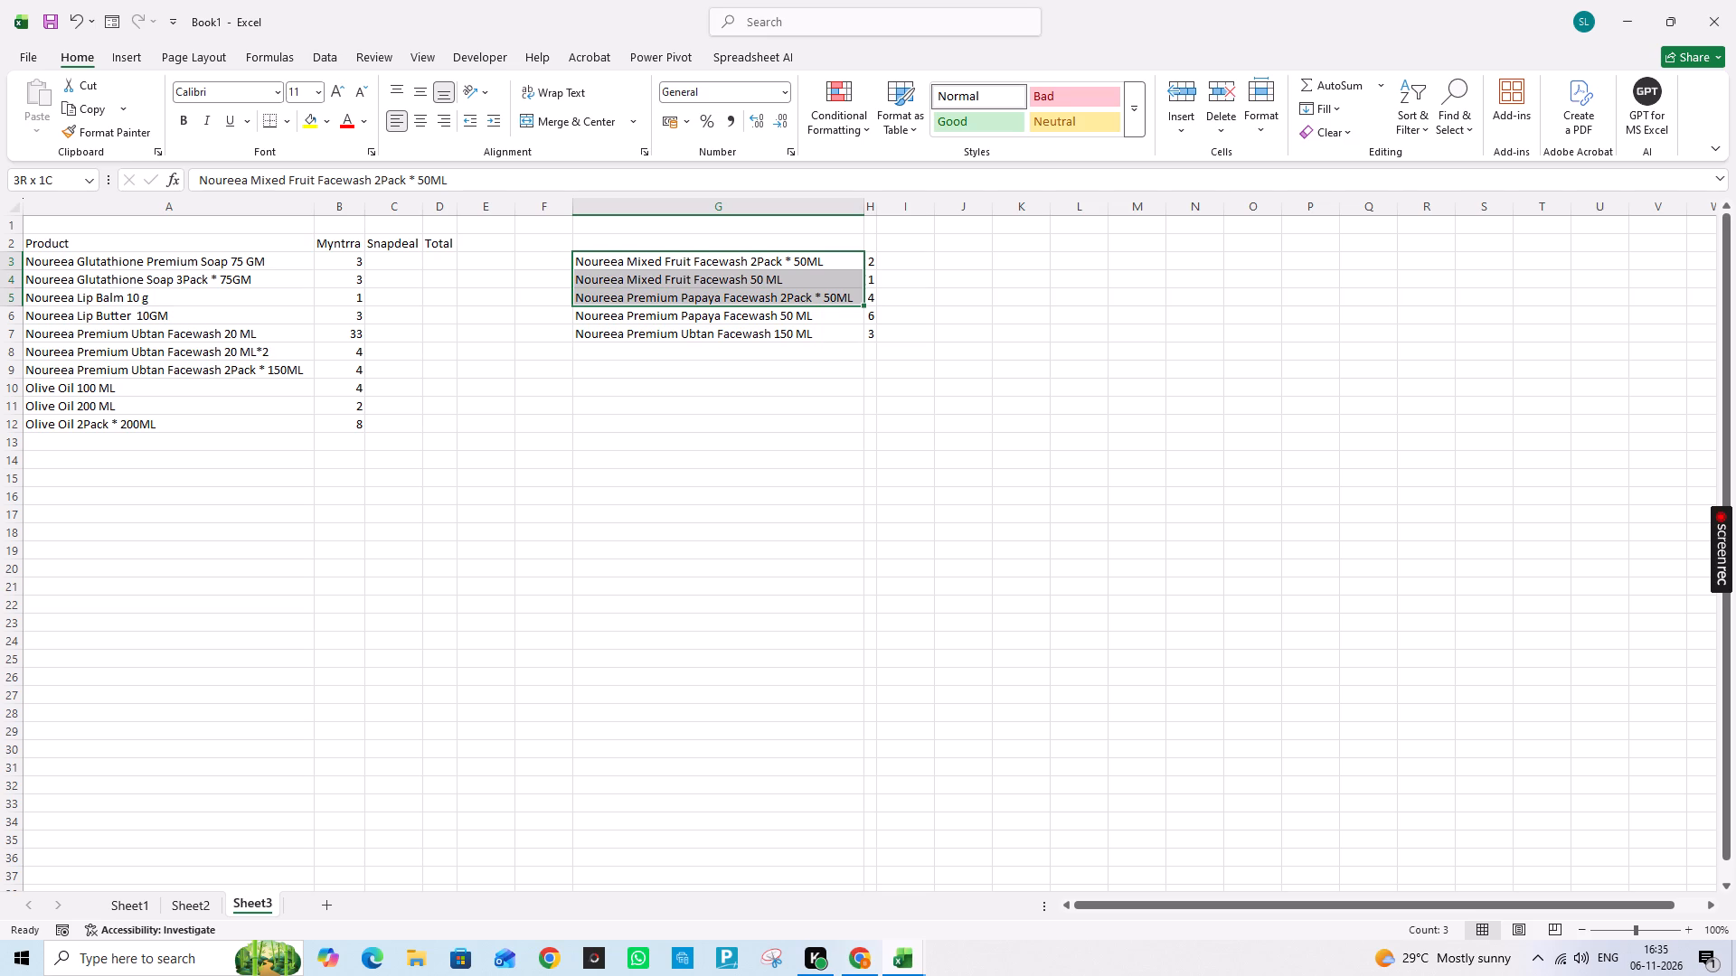
pyautogui.moveTo(731, 289); pyautogui.dragTo(731, 333)
pyautogui.hotkey('ctrl', 'c')
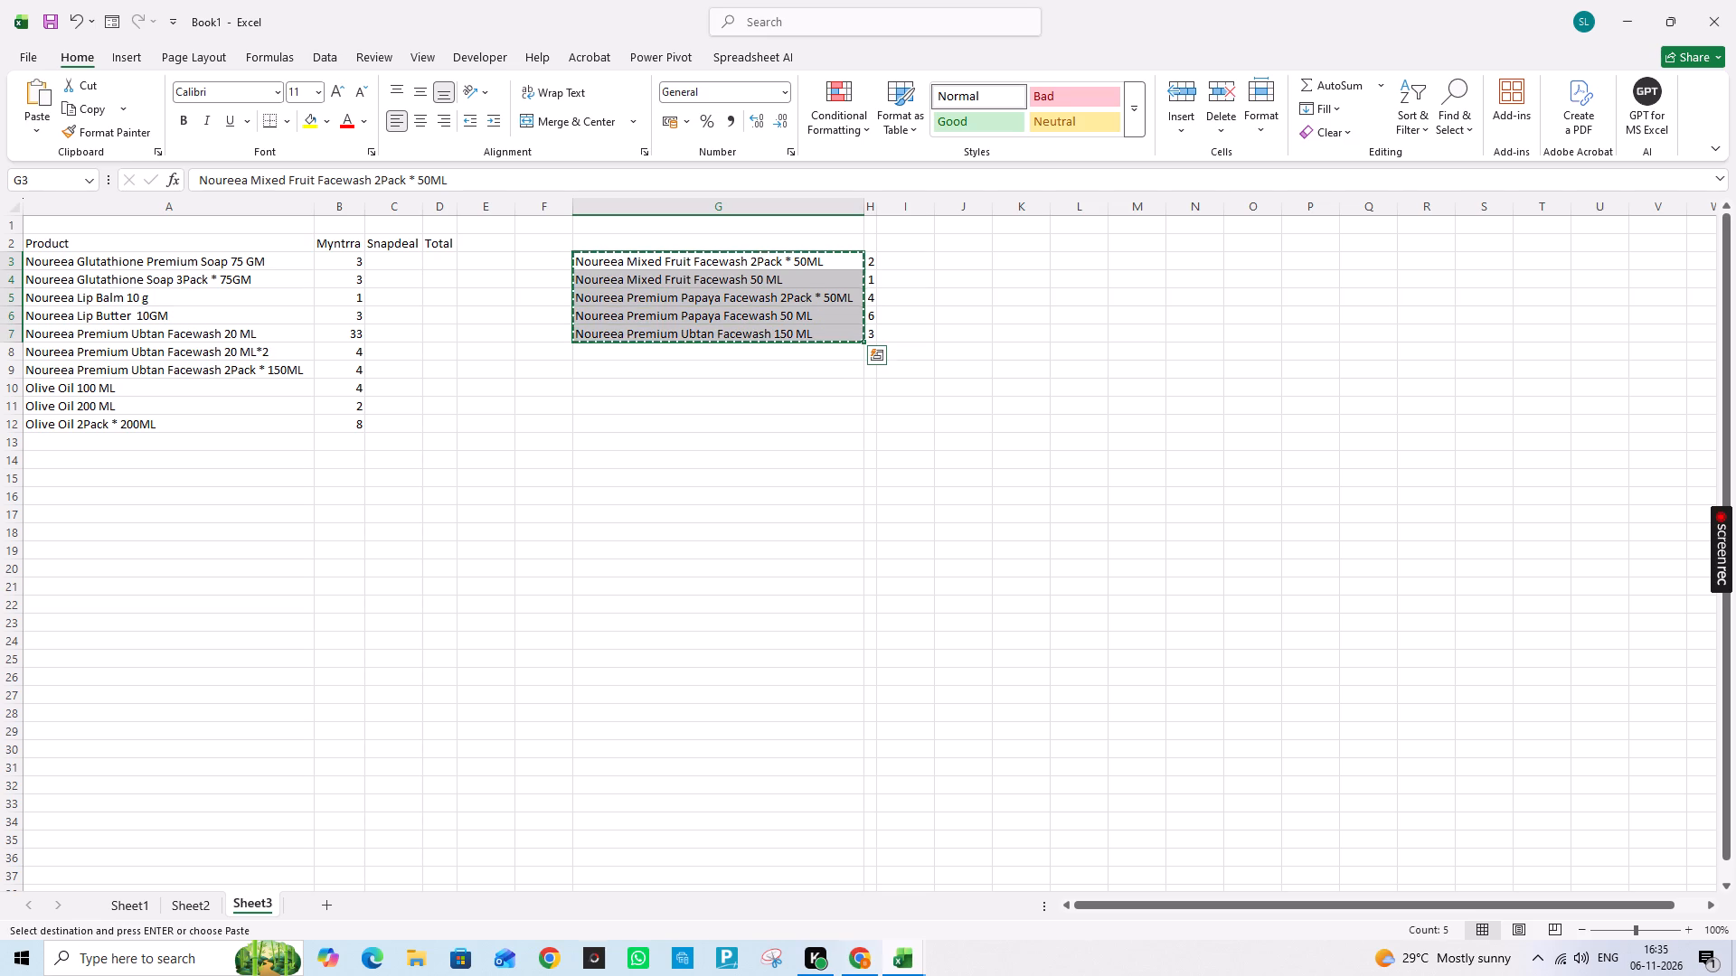
pyautogui.click(129, 445)
pyautogui.press('Return')
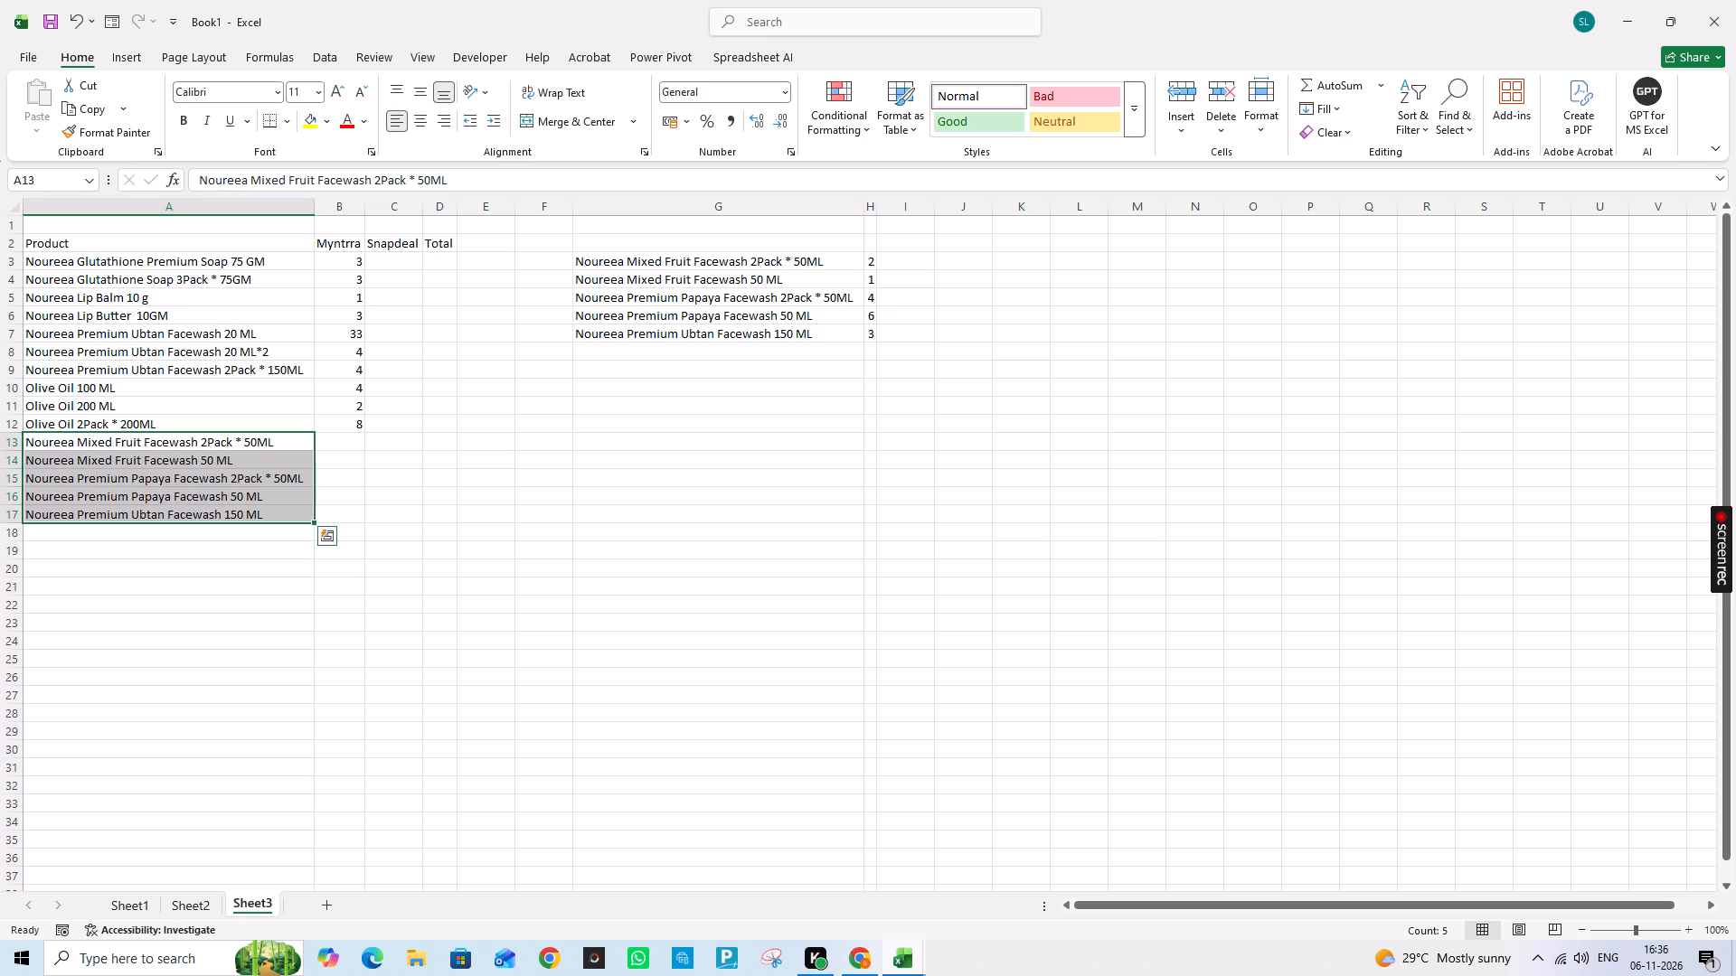
# Enter =VLOOKUP(A3,G:H,2,0) in C3 to fetch the Snapdeal quantities and fill it down to C17.
pyautogui.click(399, 262)
pyautogui.click(172, 183)
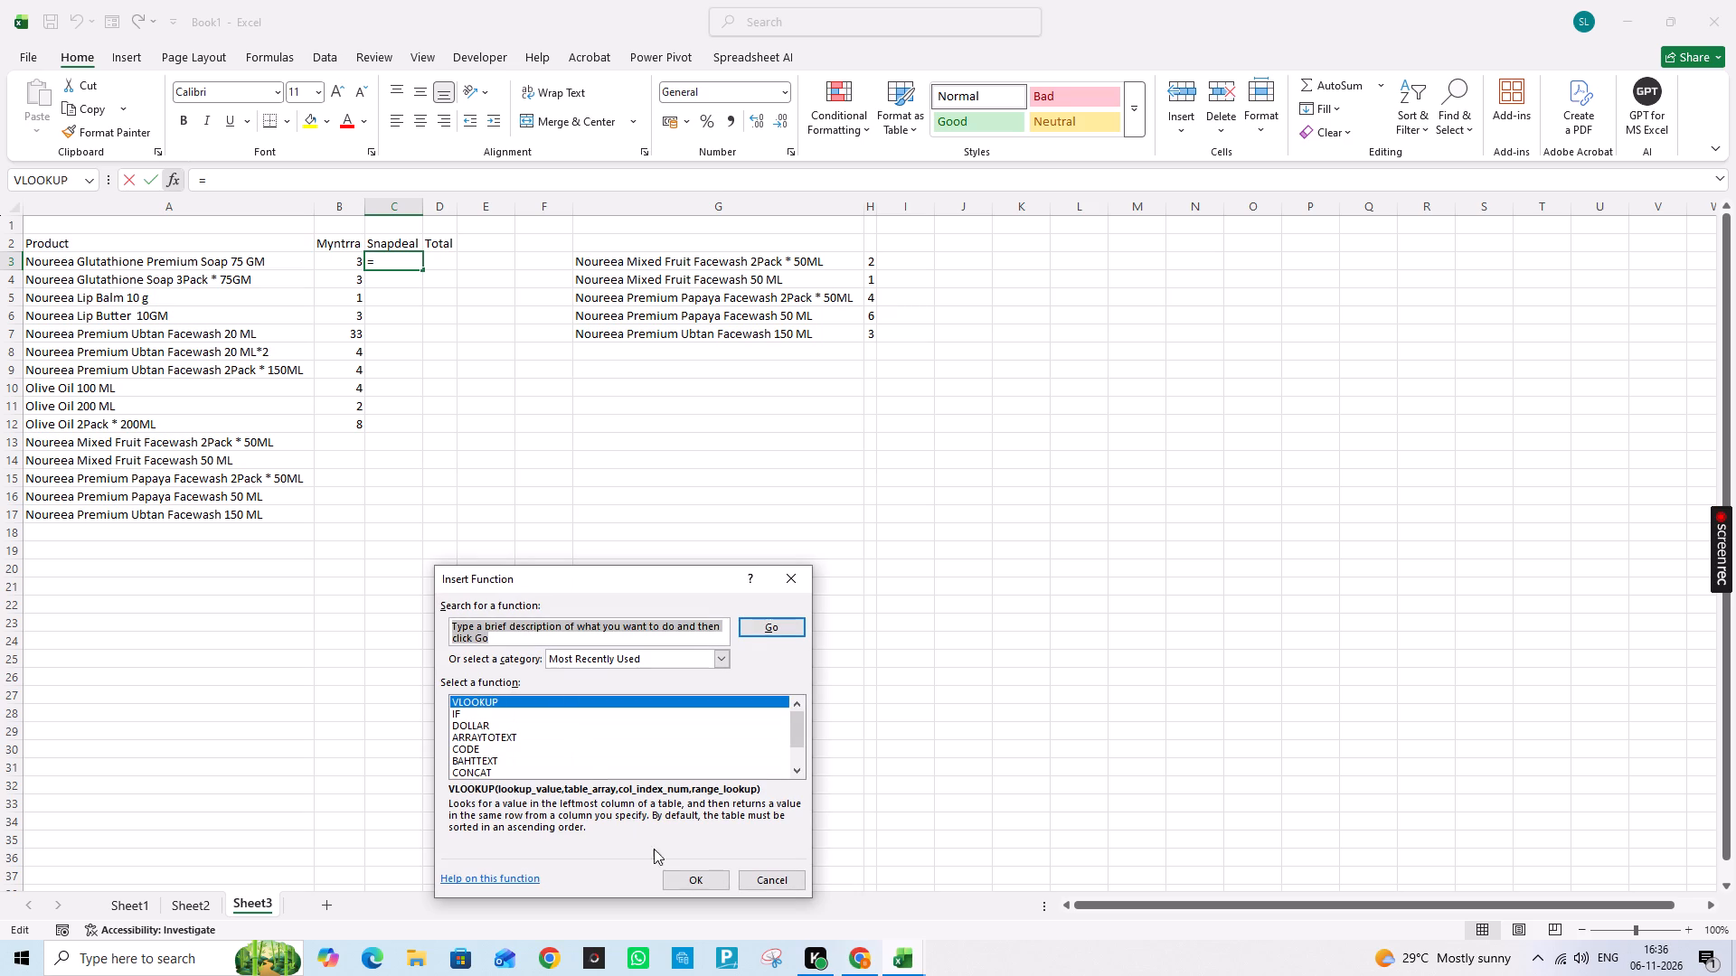
pyautogui.click(670, 879)
pyautogui.click(234, 263)
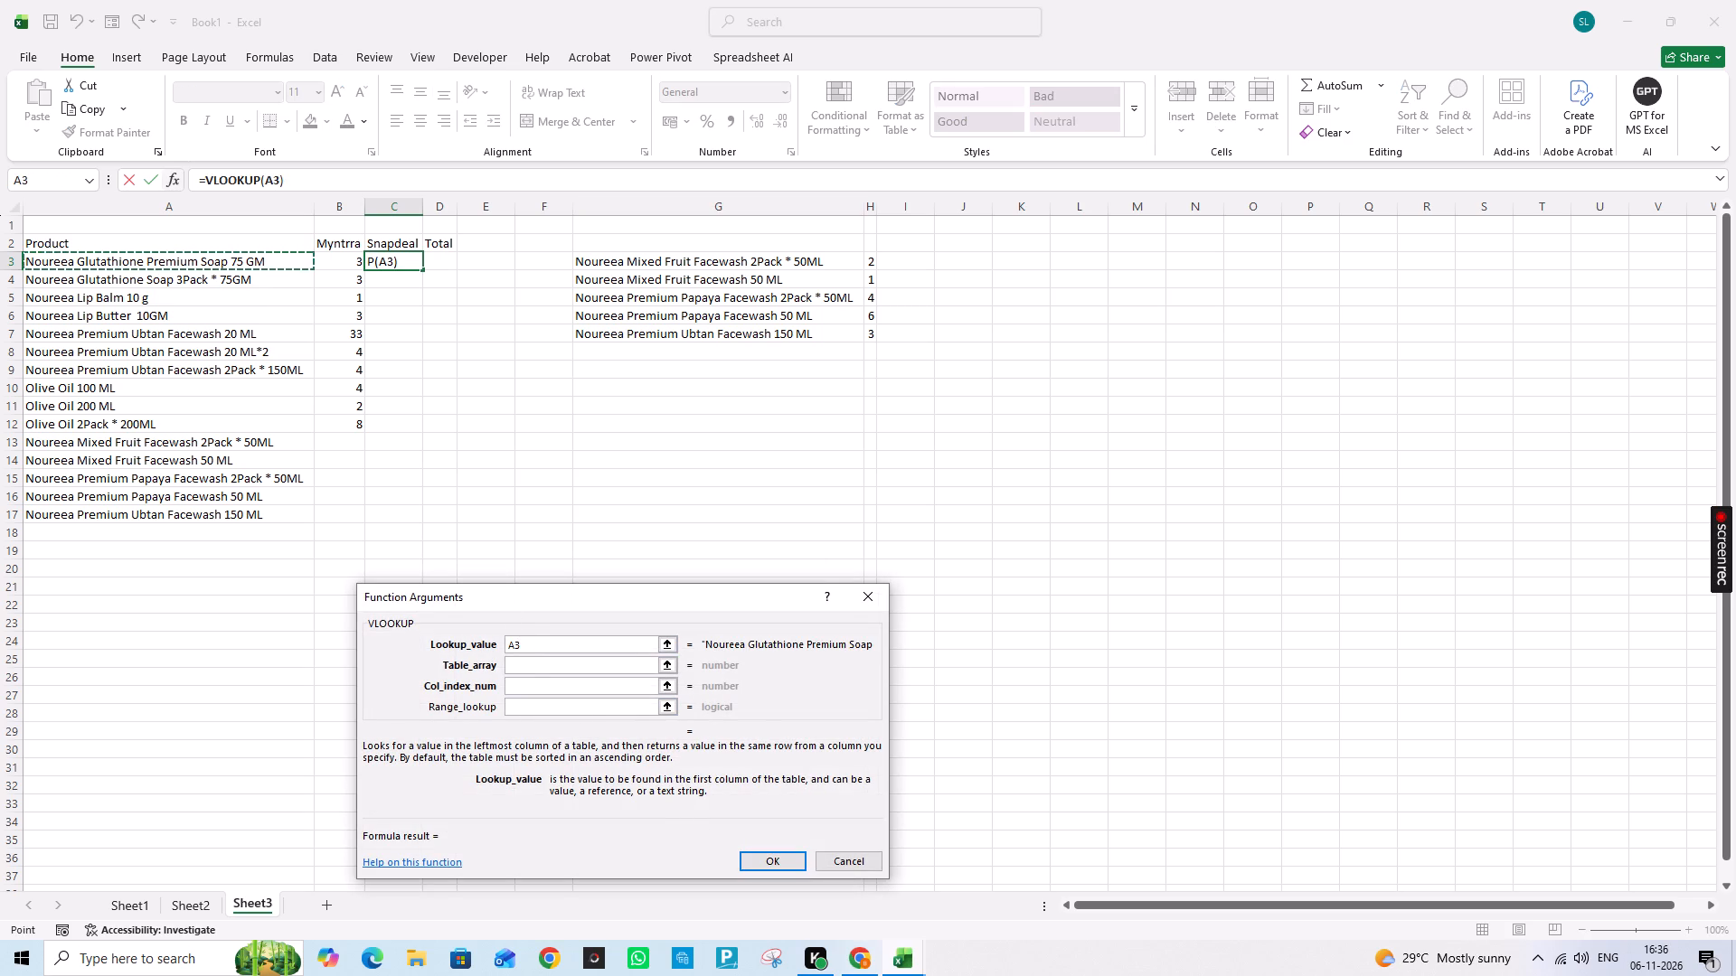
pyautogui.click(527, 657)
pyautogui.moveTo(830, 207); pyautogui.dragTo(844, 208)
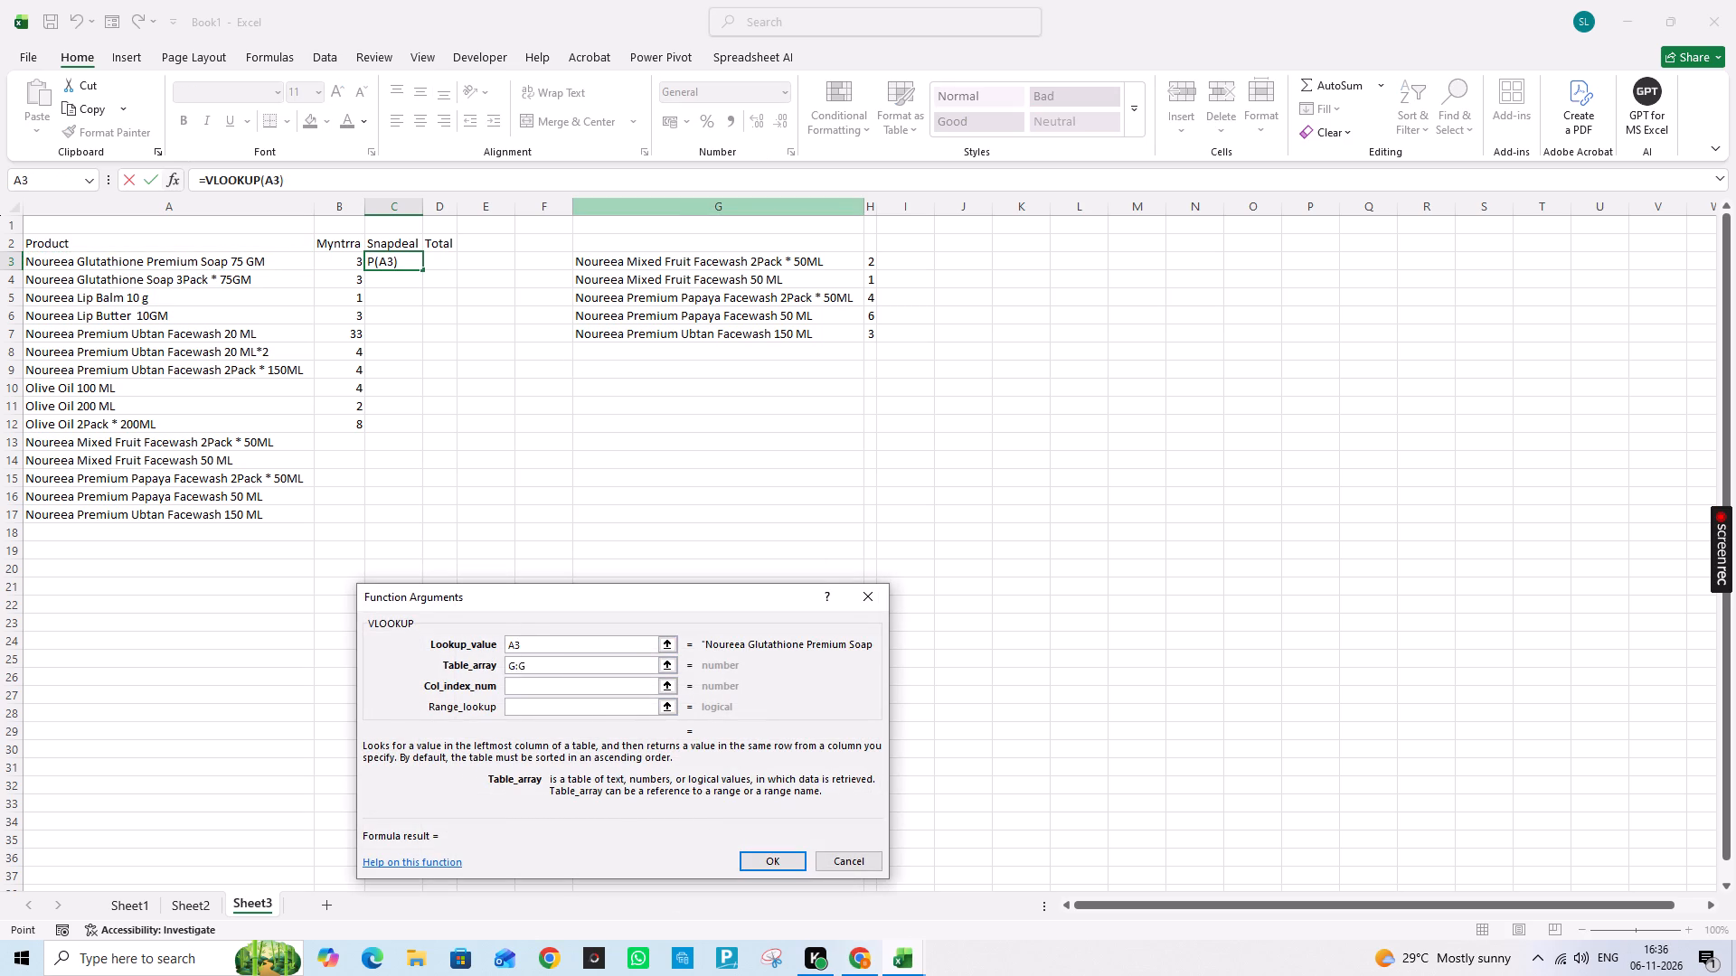
pyautogui.moveTo(844, 208); pyautogui.dragTo(868, 207)
pyautogui.click(540, 691)
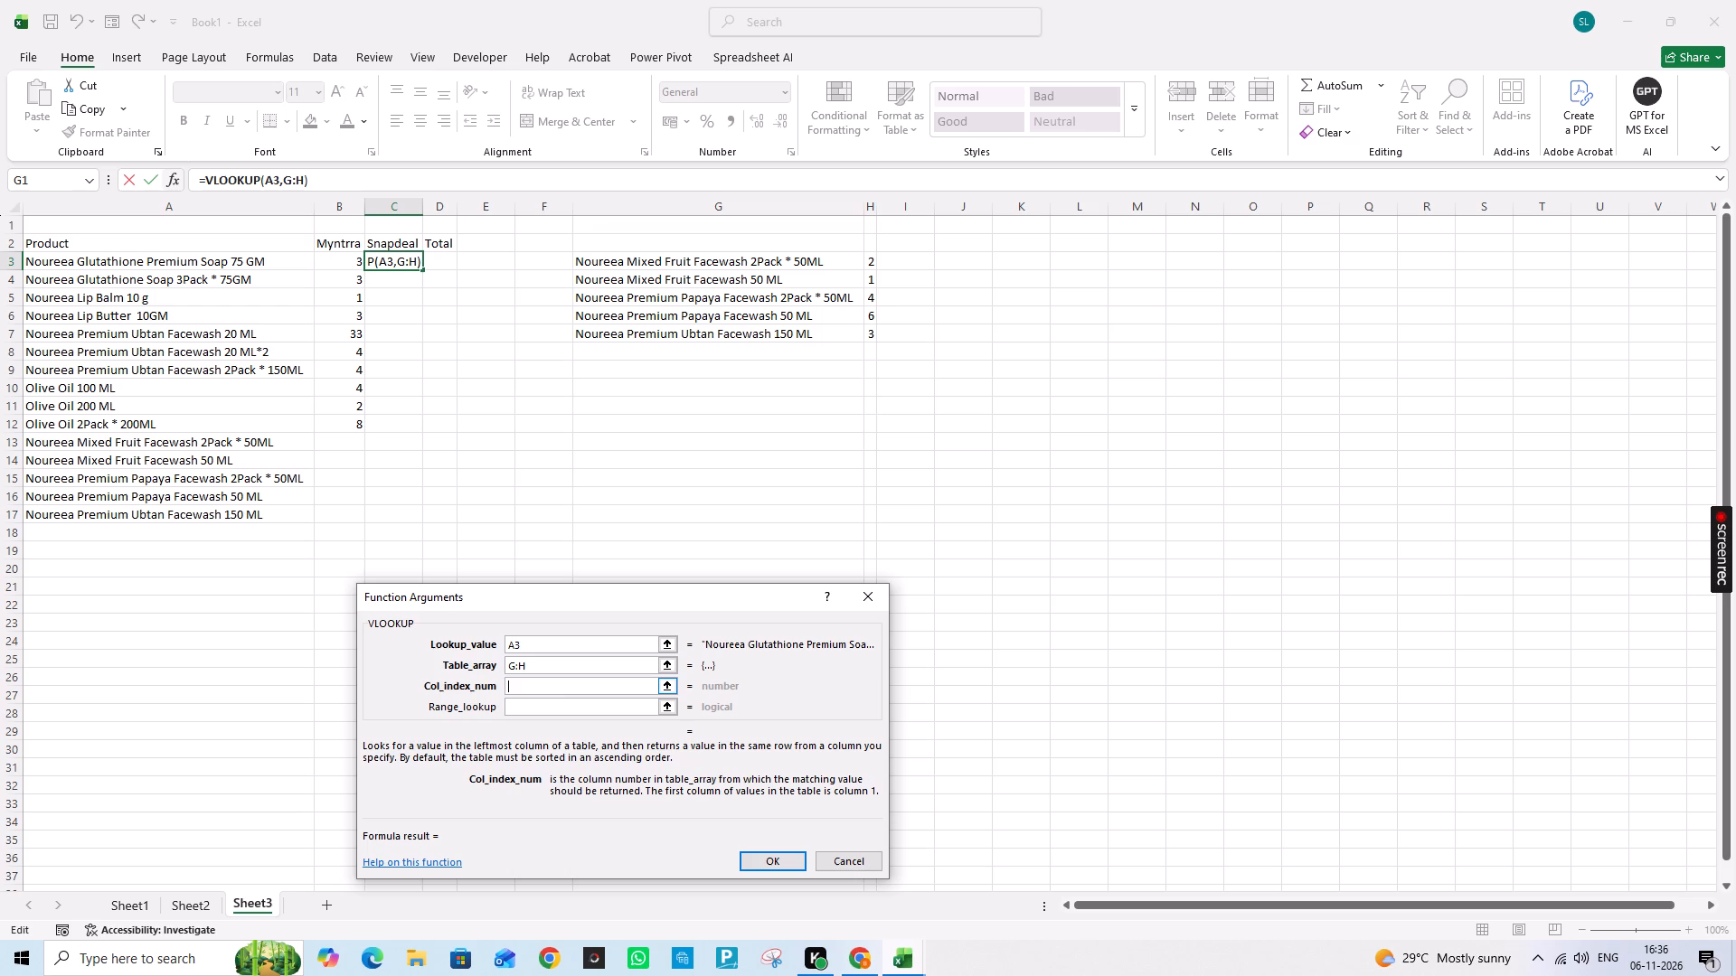
pyautogui.press('2')
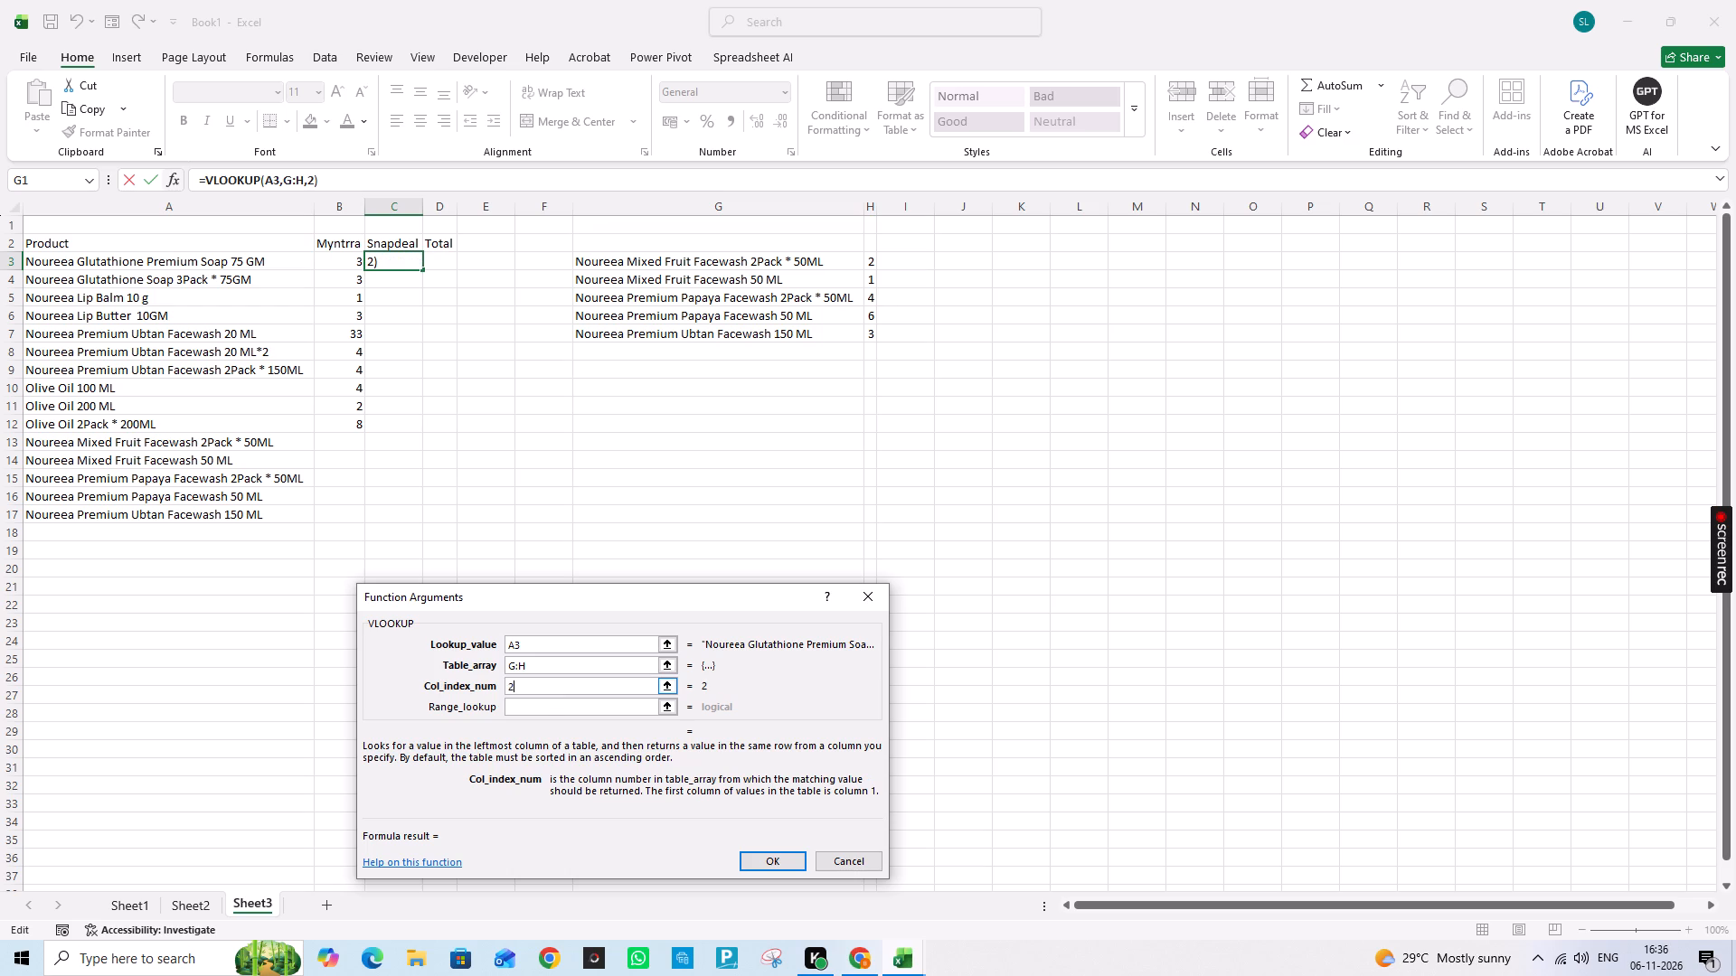
pyautogui.click(542, 717)
pyautogui.click(555, 709)
pyautogui.press('0')
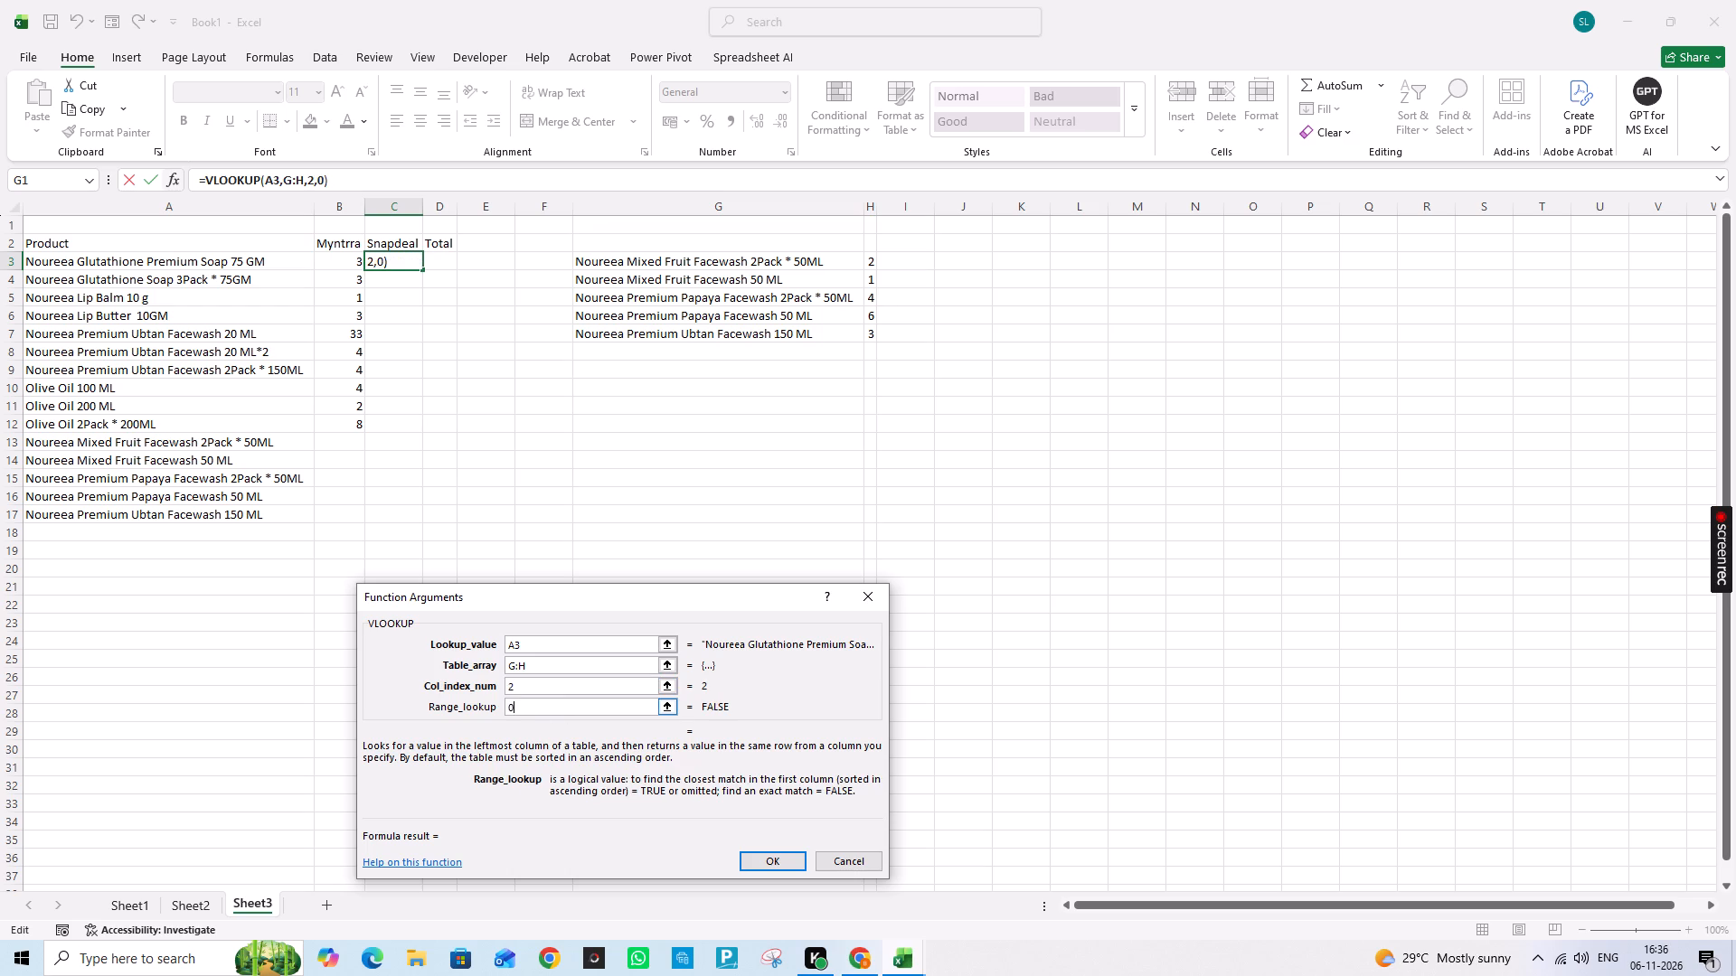
pyautogui.press('Return')
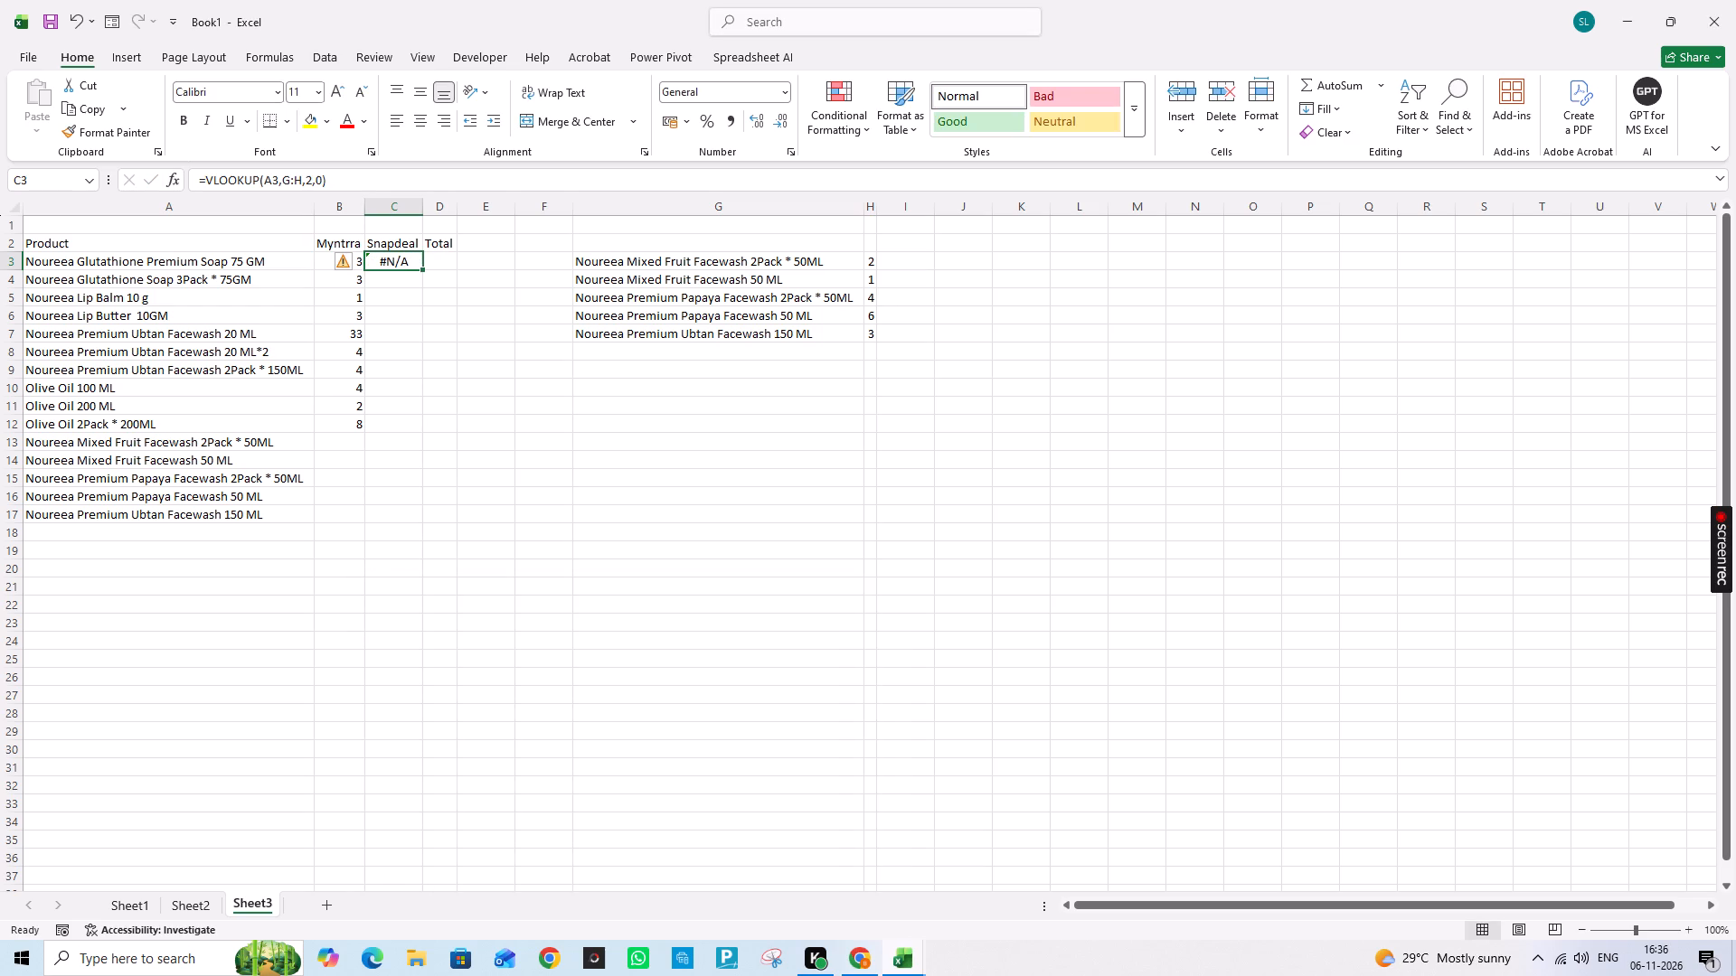
pyautogui.doubleClick(422, 269)
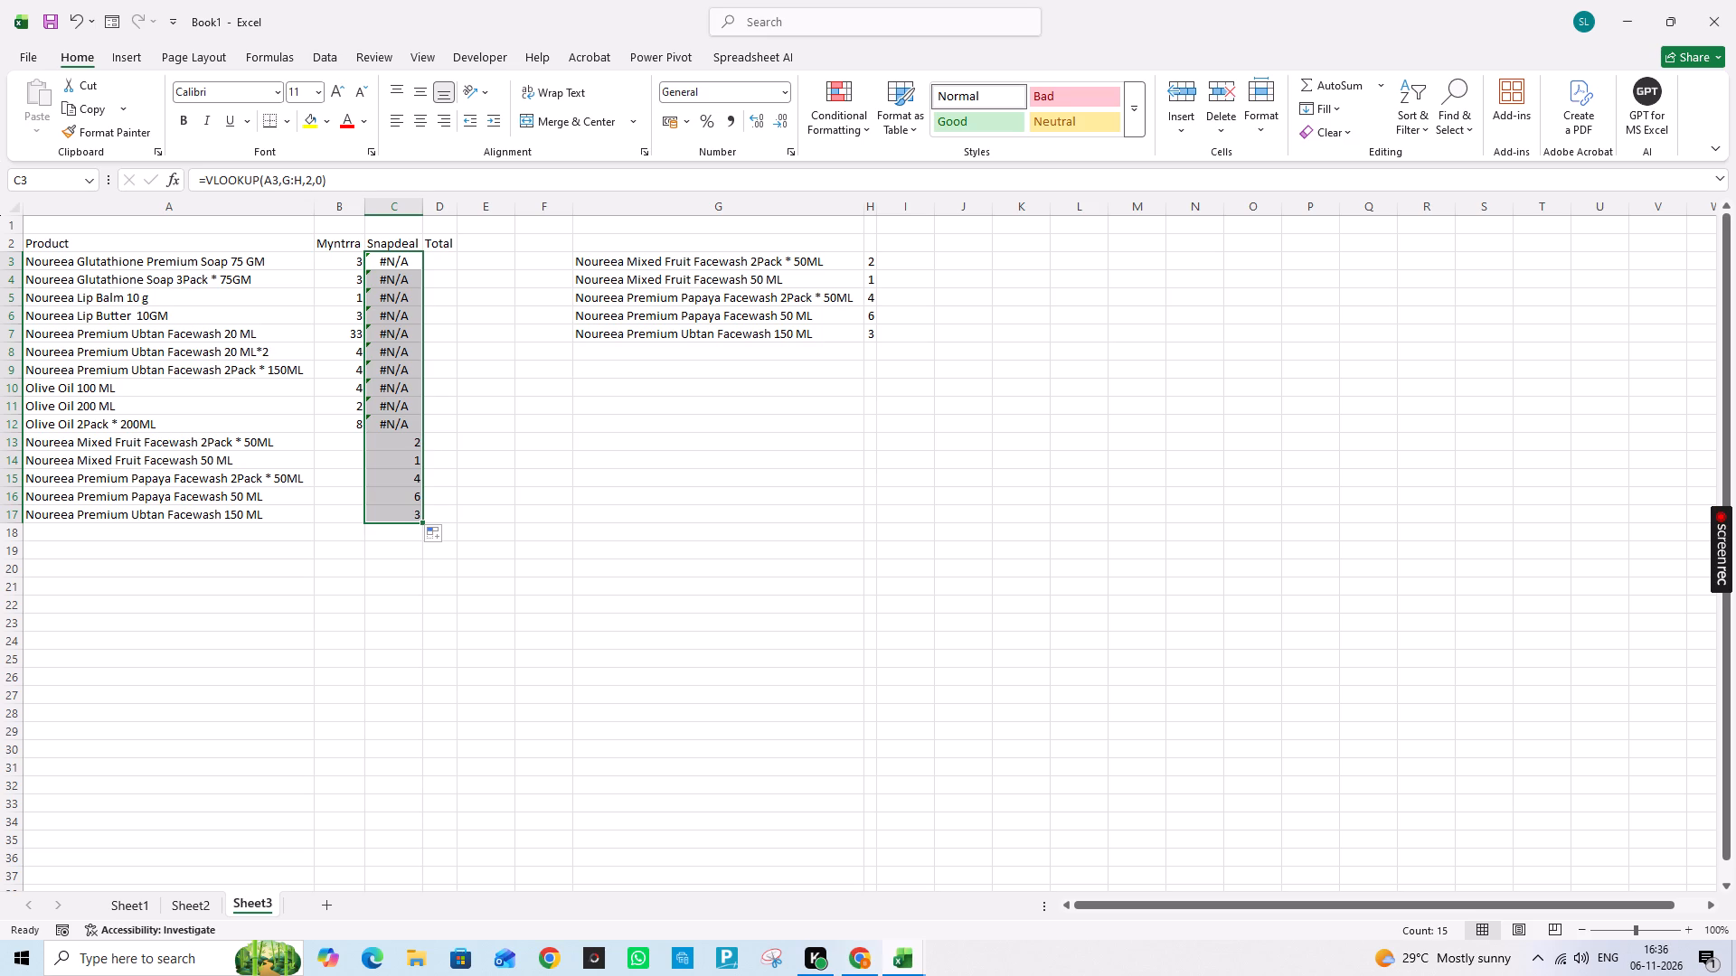
# Replace the lookup formulas in C3:C17 with their values using Paste Special.
pyautogui.rightClick(384, 292)
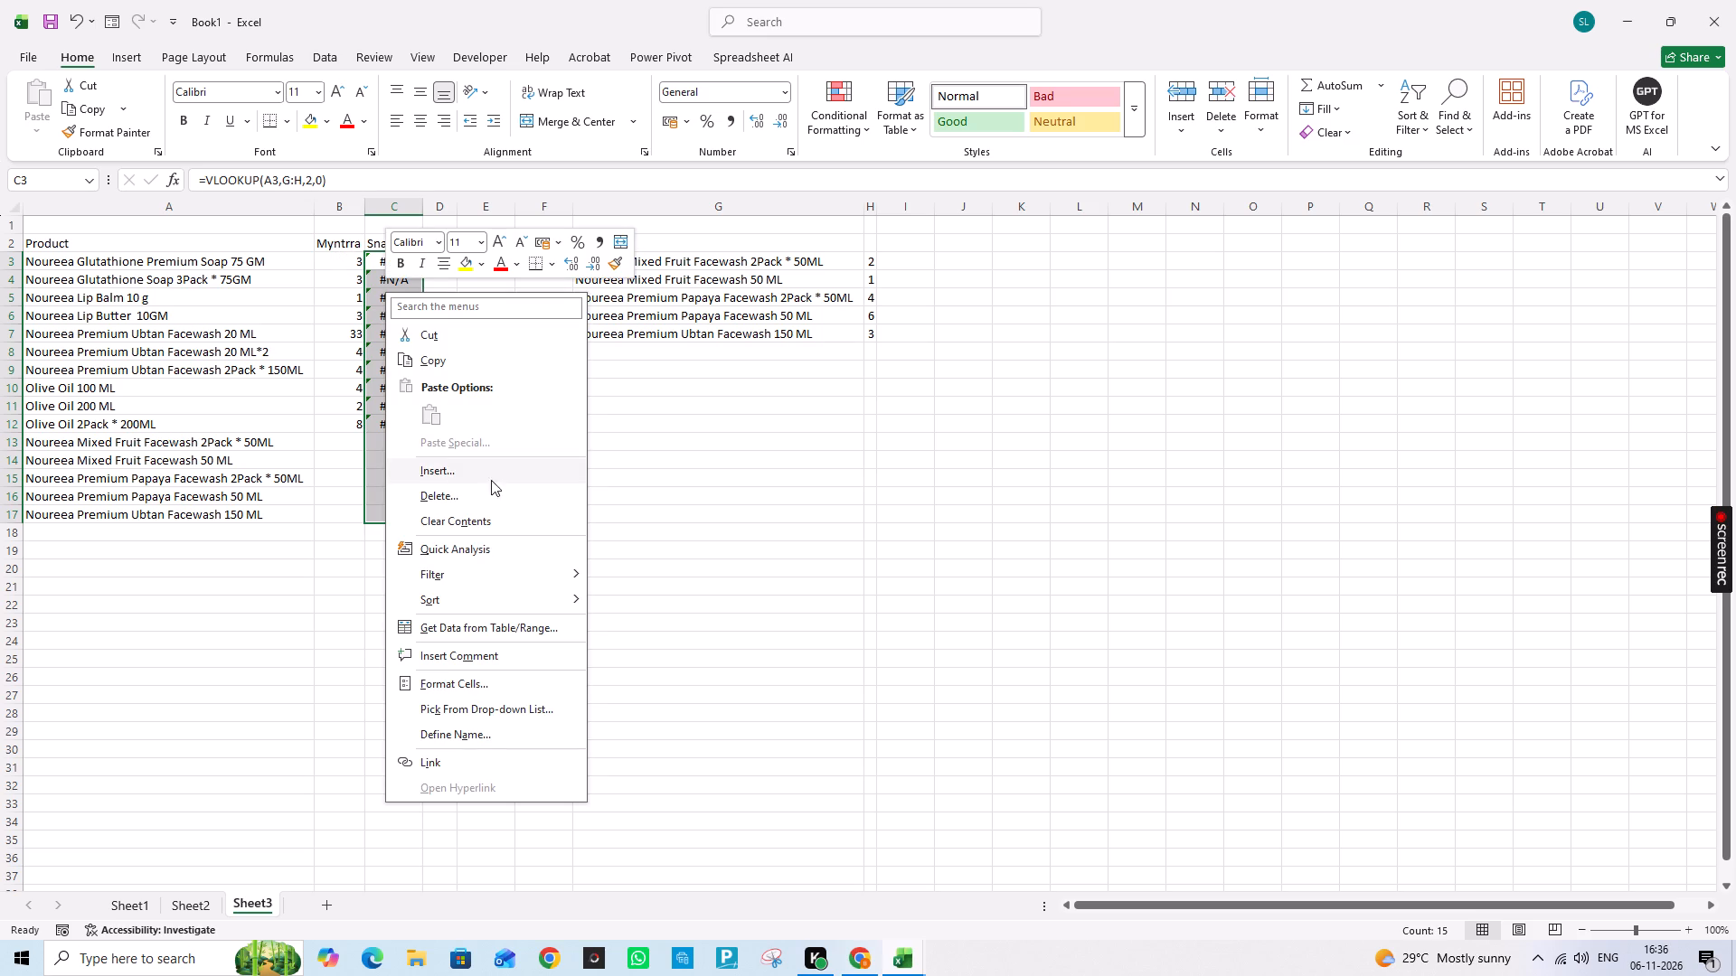
pyautogui.click(411, 353)
pyautogui.rightClick(411, 353)
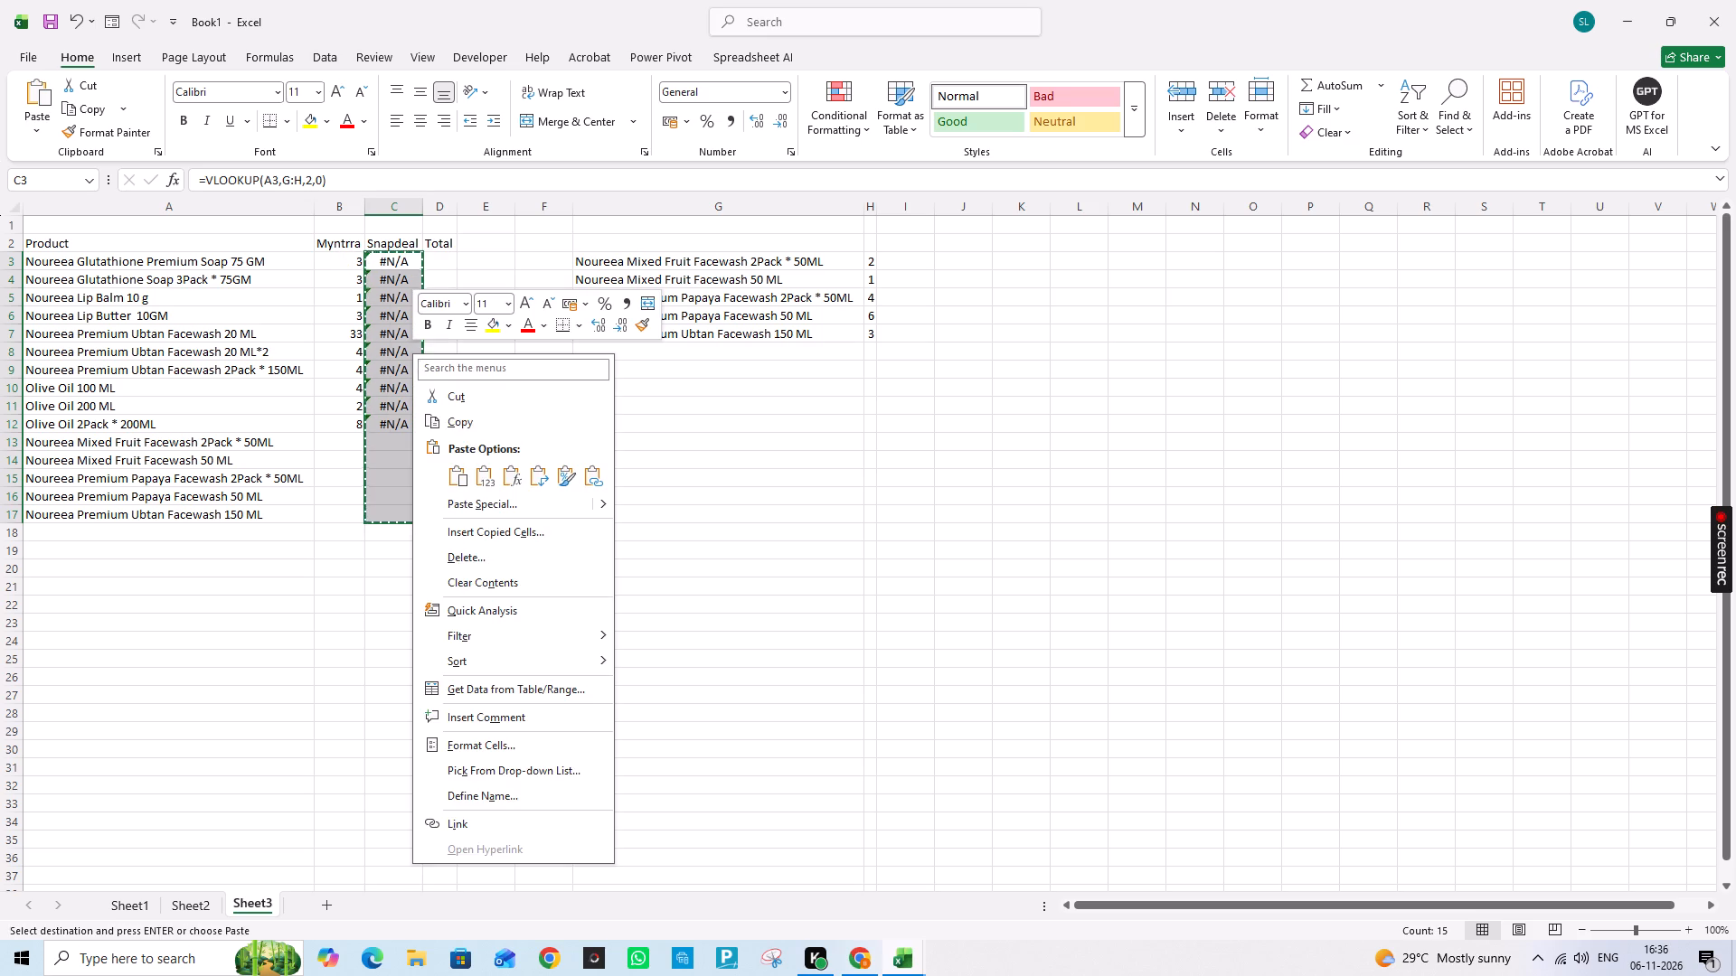
pyautogui.click(483, 502)
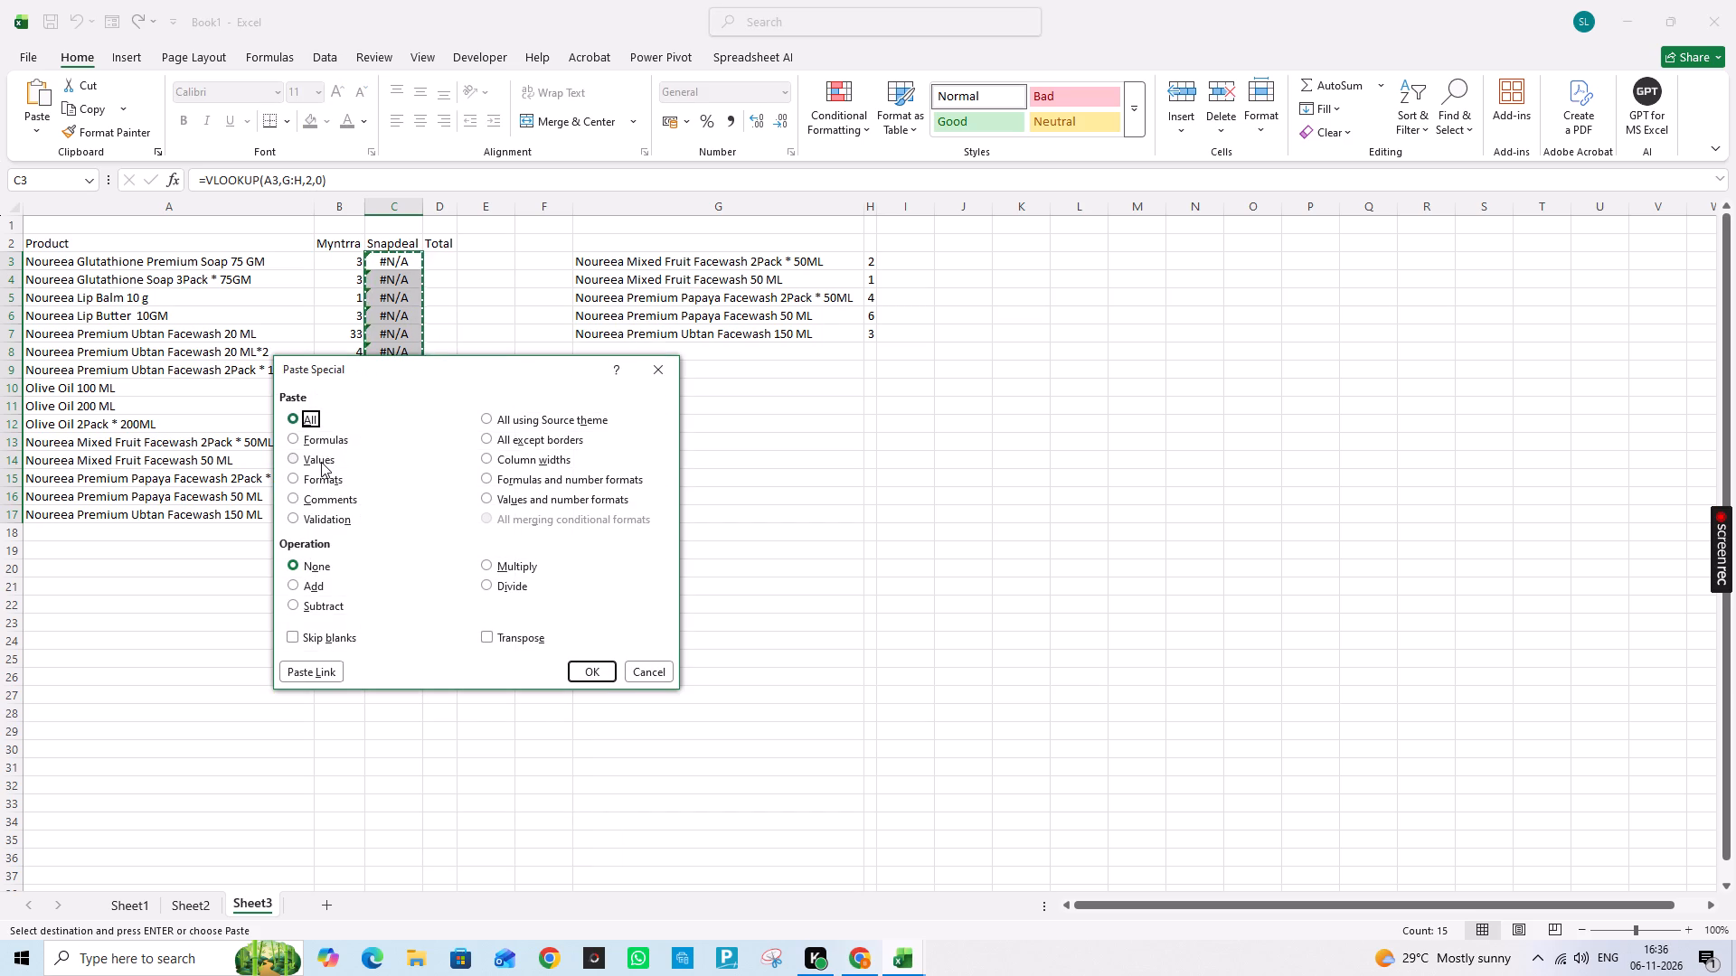
pyautogui.click(321, 462)
pyautogui.press('Return')
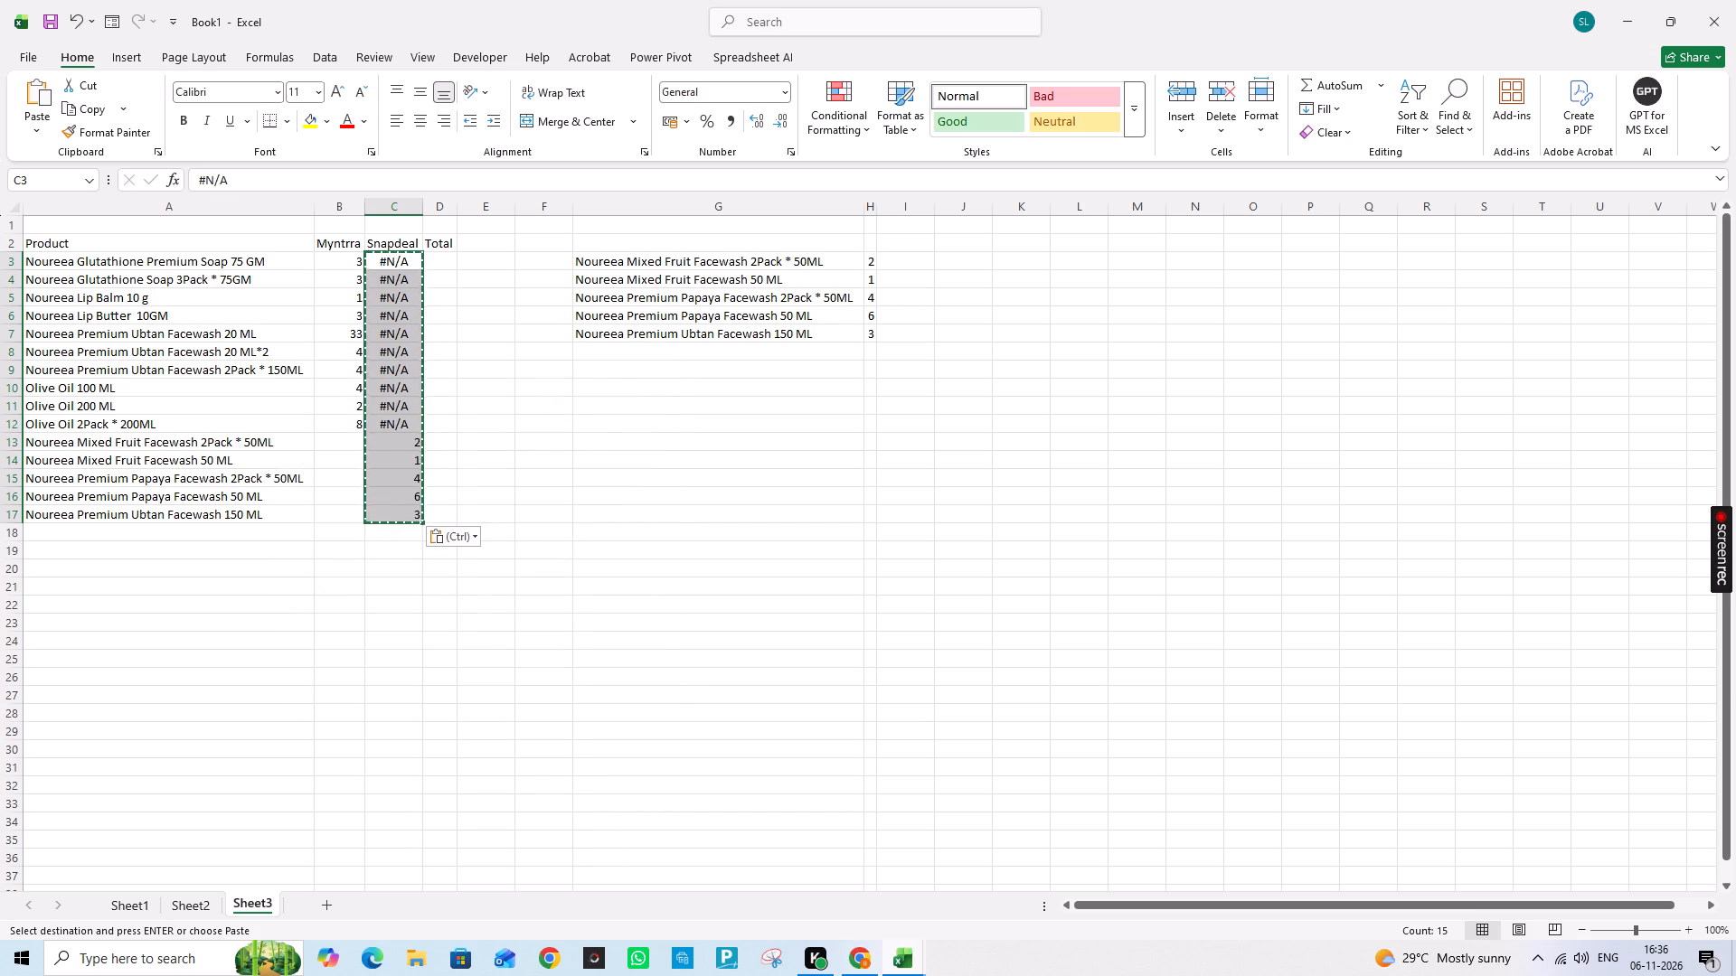
pyautogui.press('Escape')
# Clear the #N/A entries from C3:C12 in the Snapdeal column.
pyautogui.press('Up')
pyautogui.press('Down')
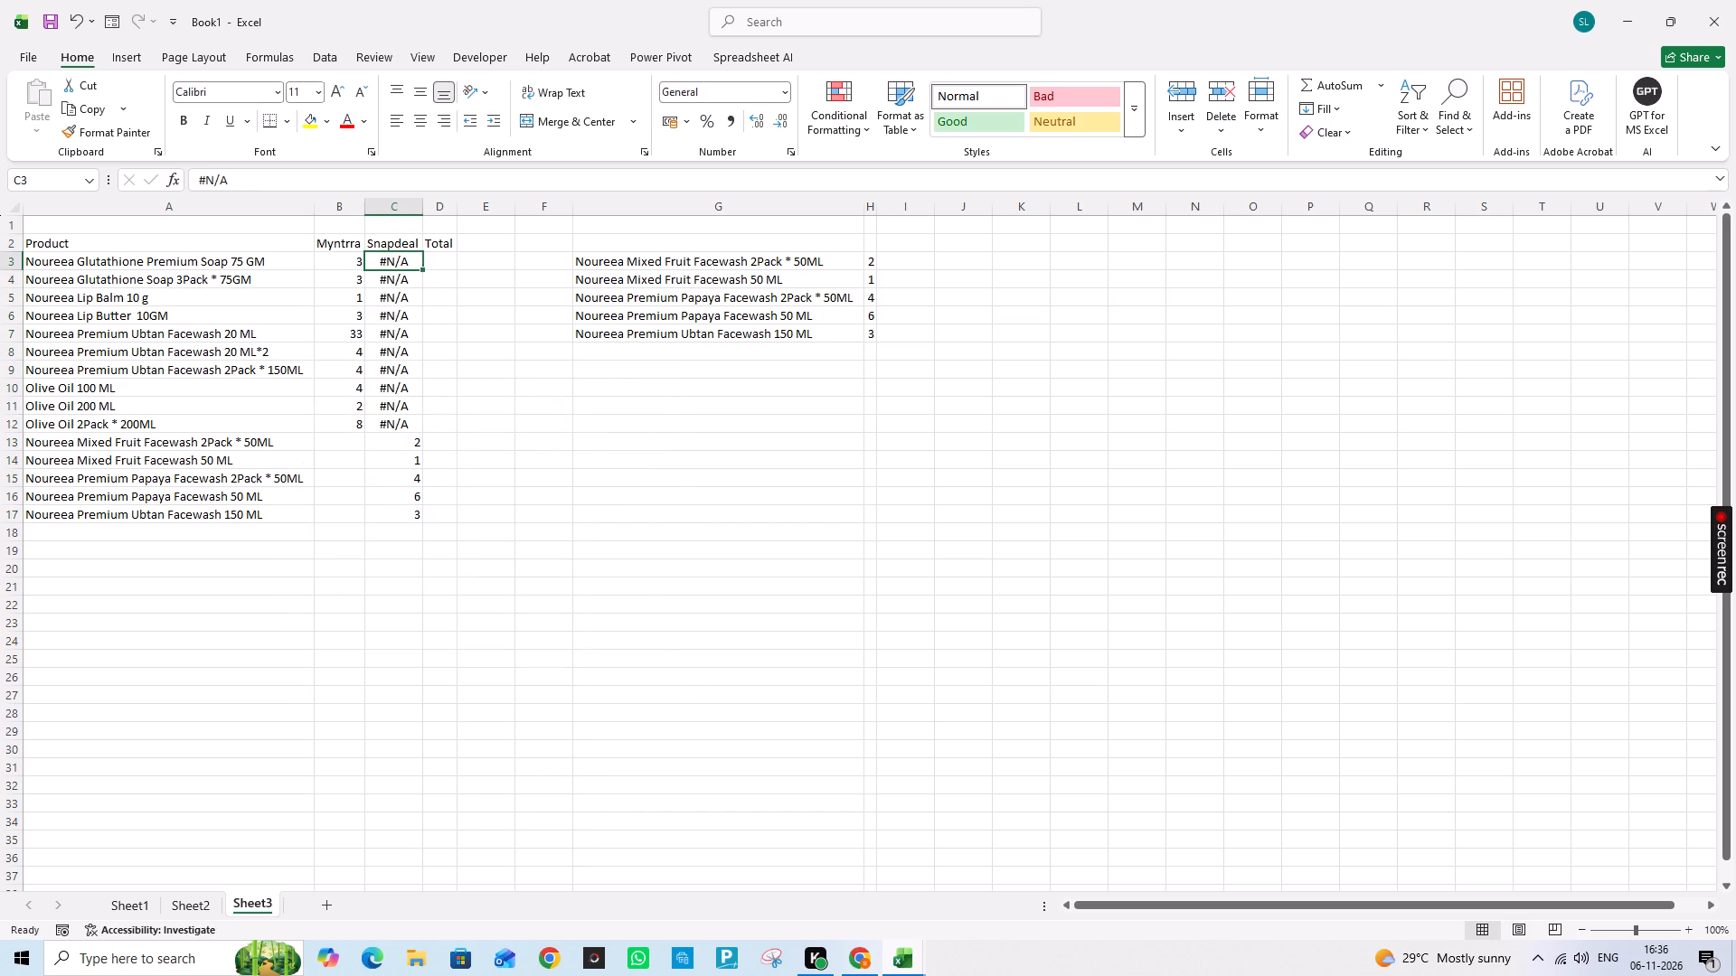
pyautogui.hotkey('shift', 'Down')
pyautogui.hotkey('shift', 'Down')
pyautogui.hotkey('shift', 'Down')
pyautogui.hotkey('shift', 'Down')
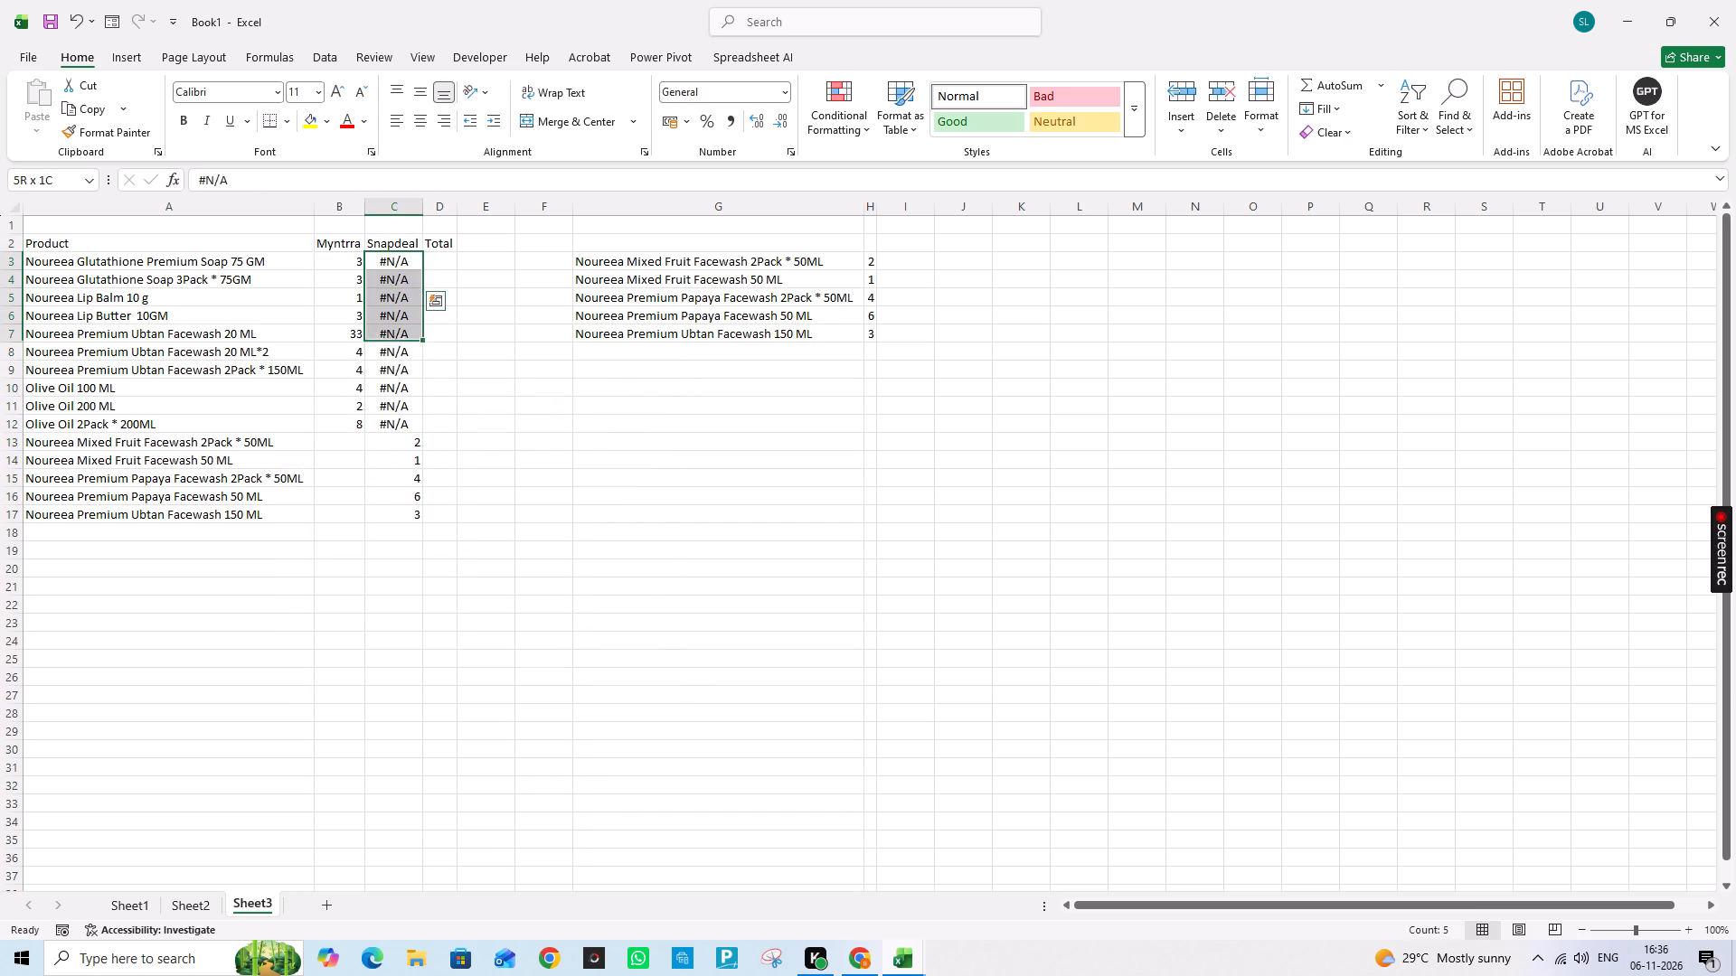
pyautogui.hotkey('shift', 'Down')
pyautogui.hotkey('shift', 'Down')
pyautogui.hotkey('shift', 'Down')
pyautogui.hotkey('shift', 'Down')
pyautogui.hotkey('shift', 'Down')
pyautogui.press('Delete')
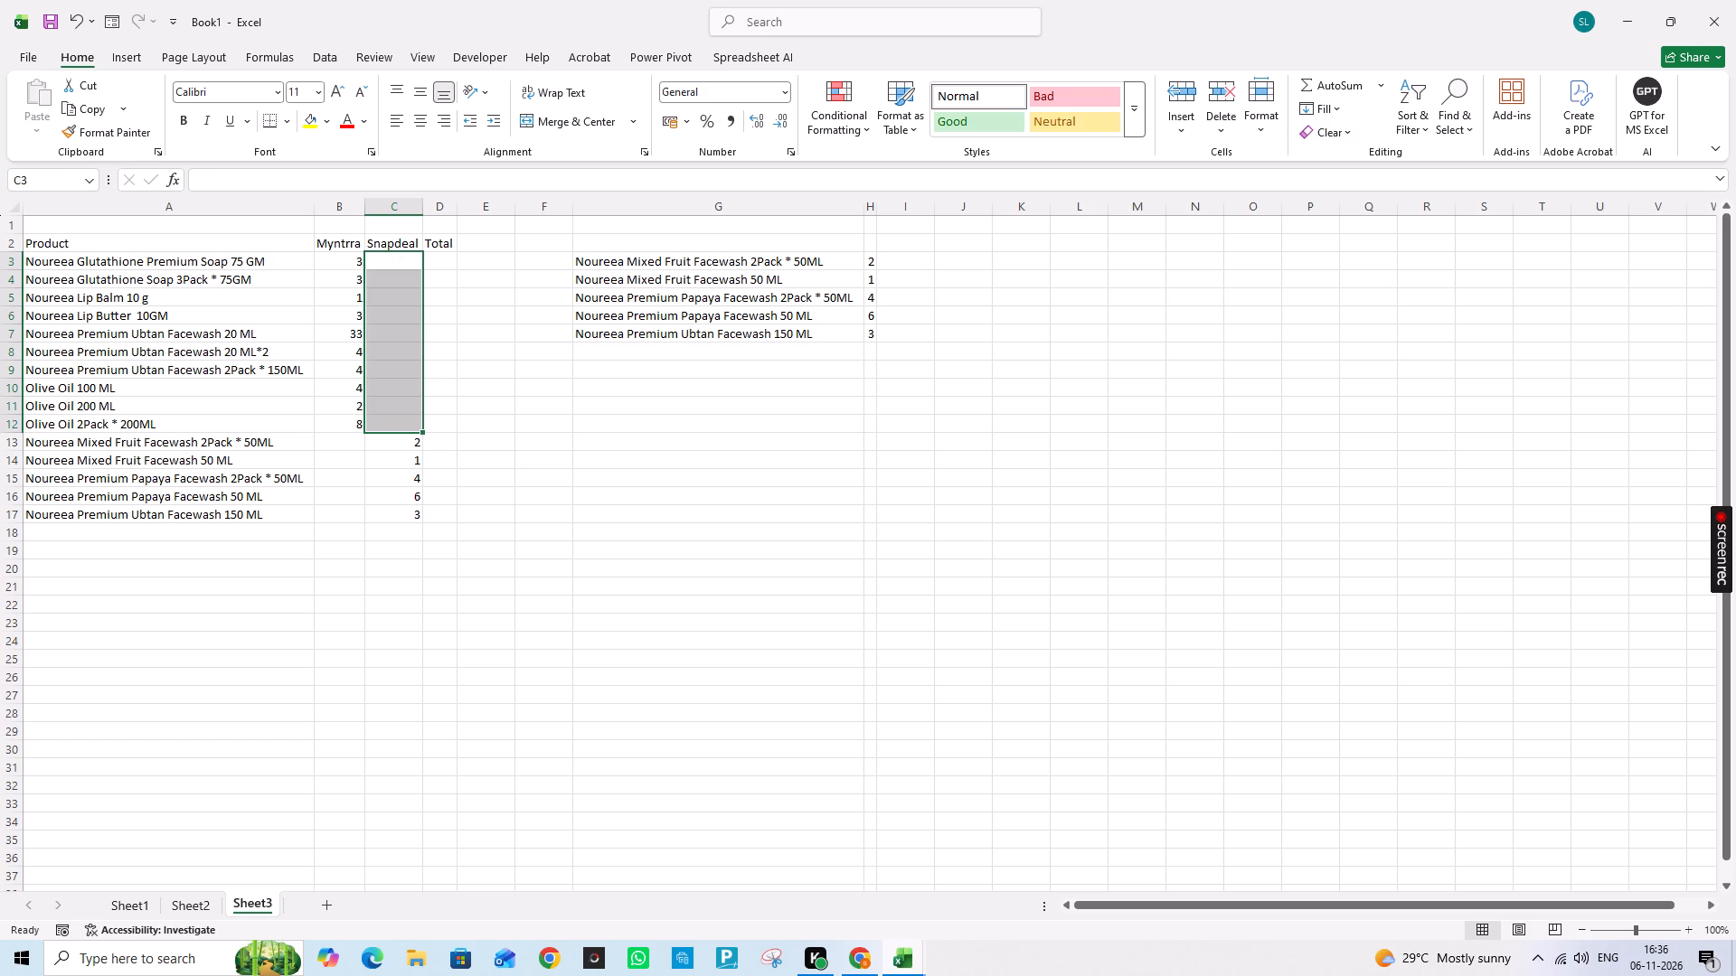
# Enter the row label Total in cell A19.
pyautogui.click(153, 544)
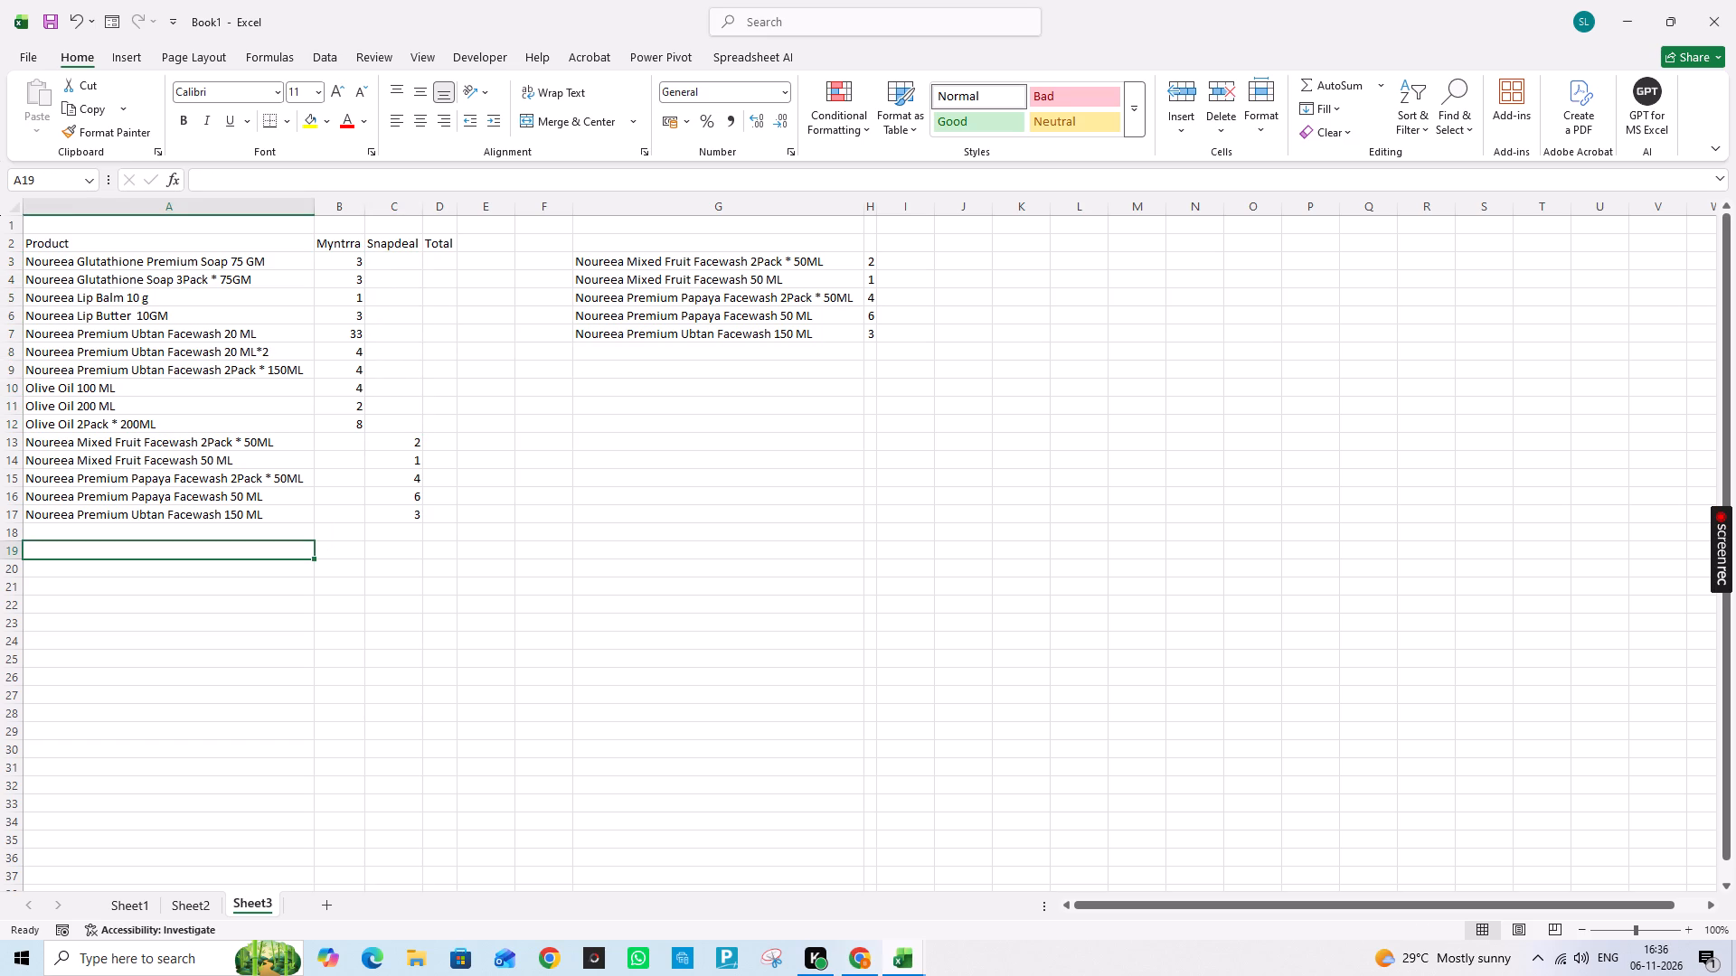
pyautogui.write('To')
pyautogui.write('ta')
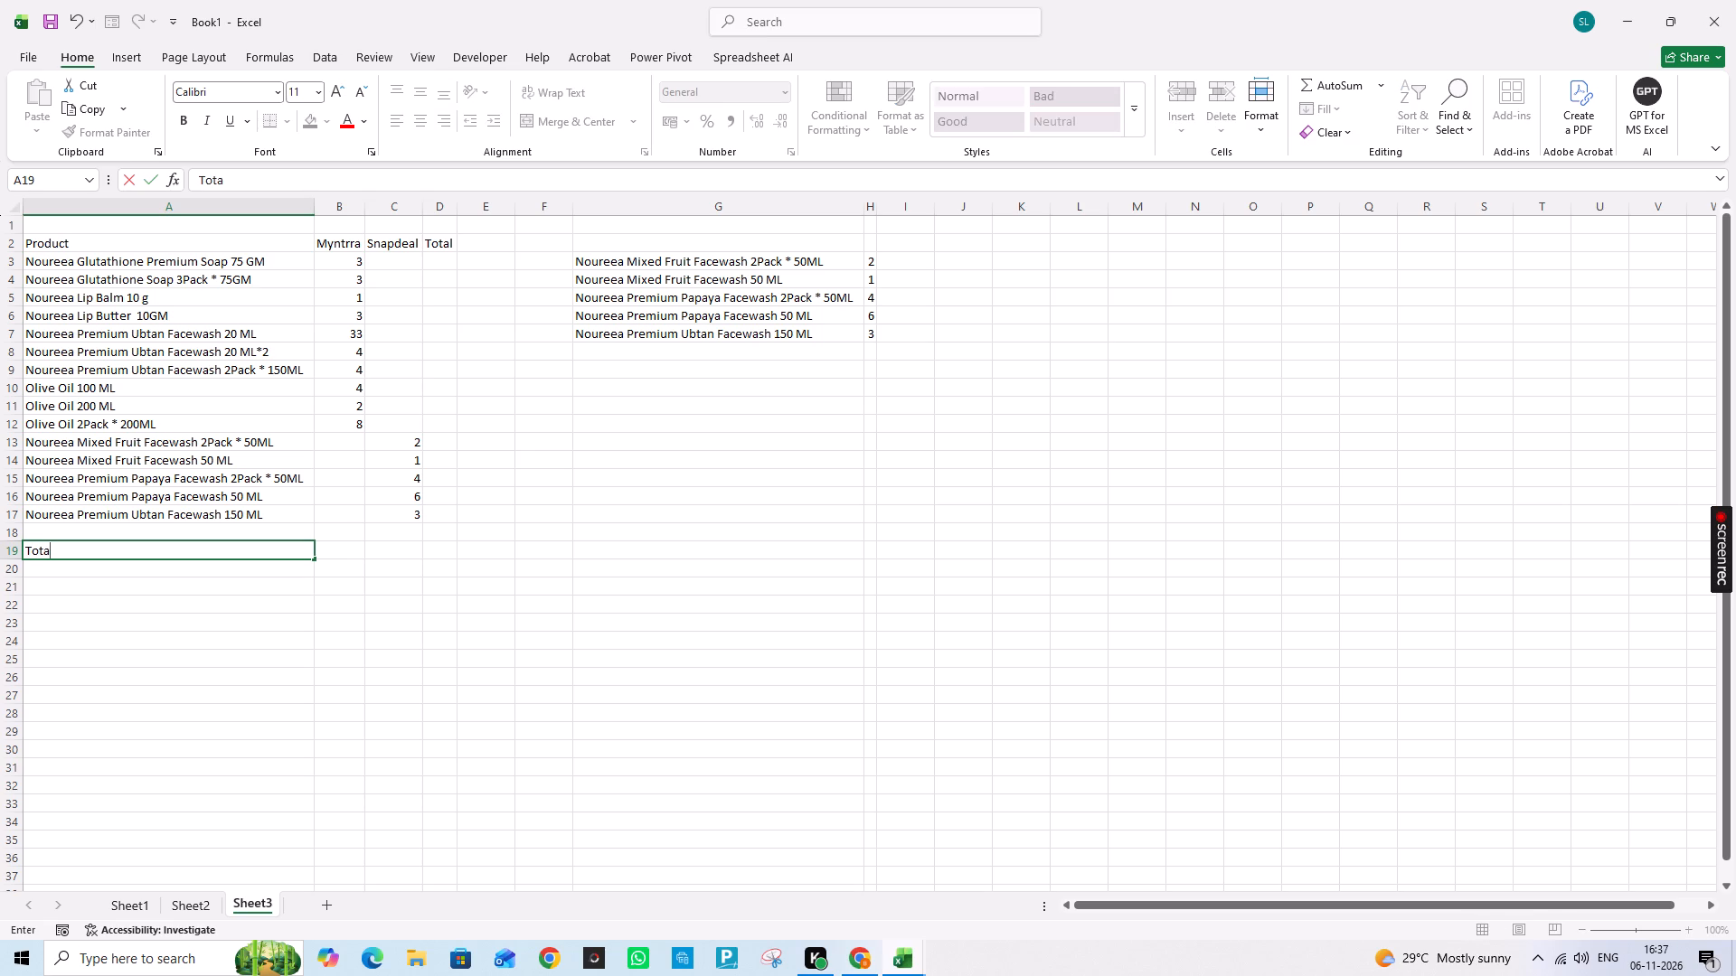
pyautogui.press('l')
pyautogui.press('Tab')
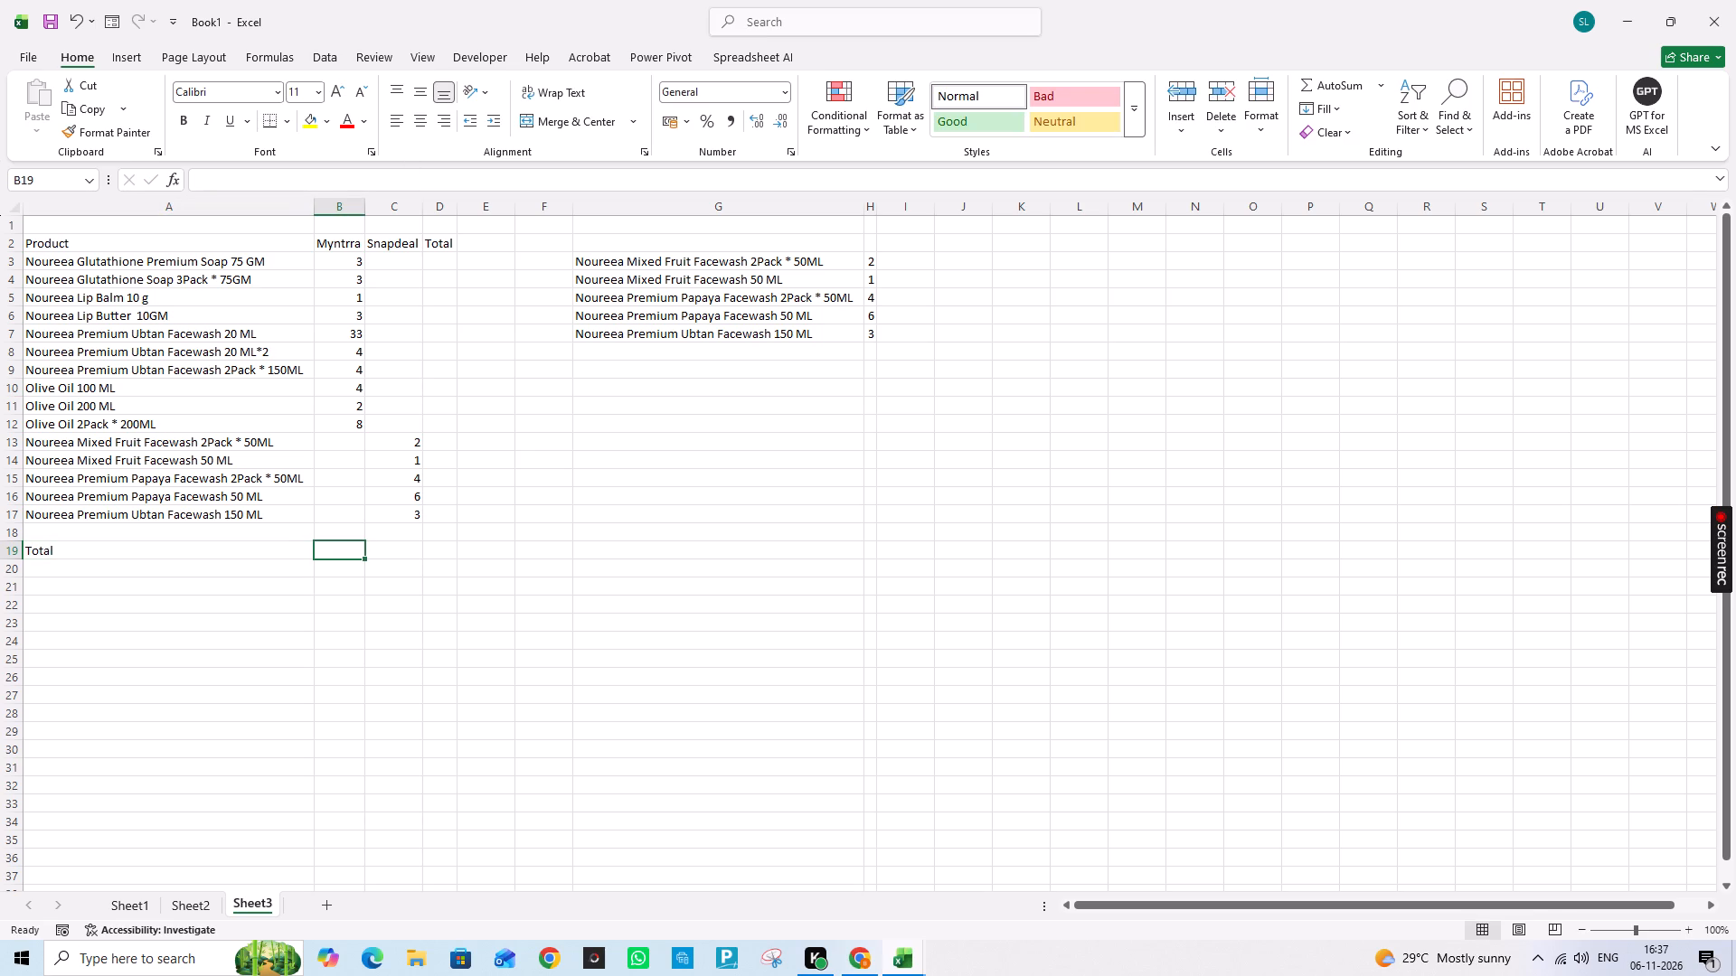
# AutoSum the range B3:D19 to fill the Total column and the Total row.
pyautogui.moveTo(339, 262); pyautogui.dragTo(397, 553)
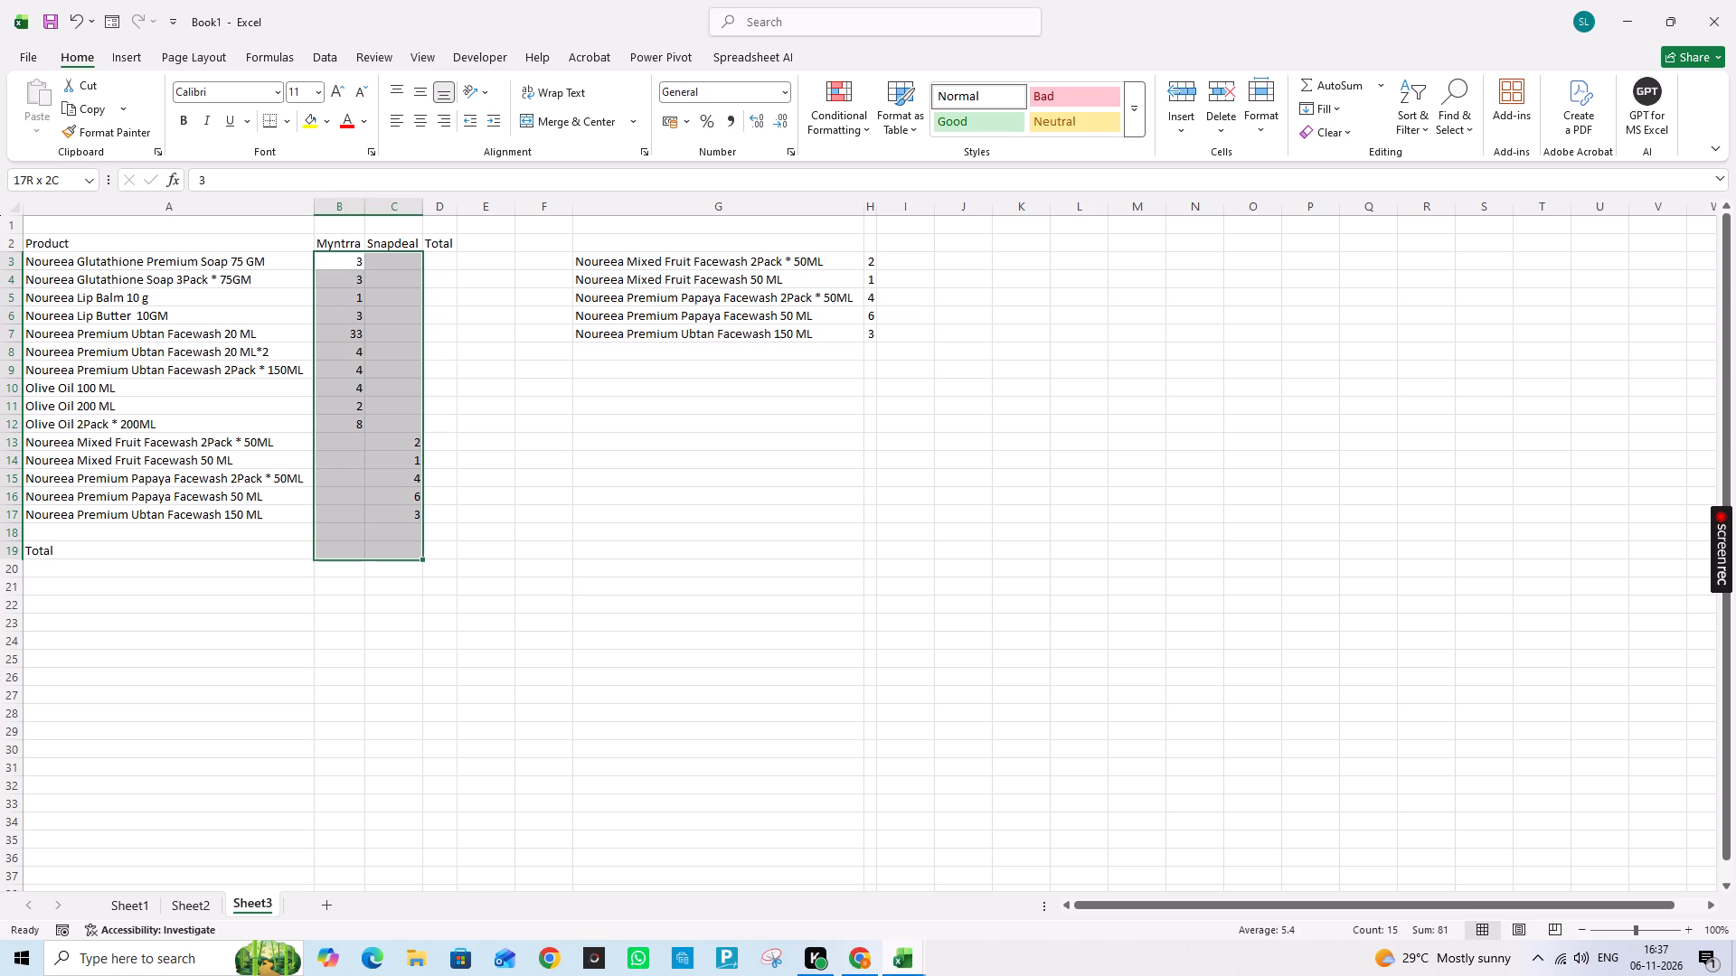
pyautogui.moveTo(397, 553); pyautogui.dragTo(431, 551)
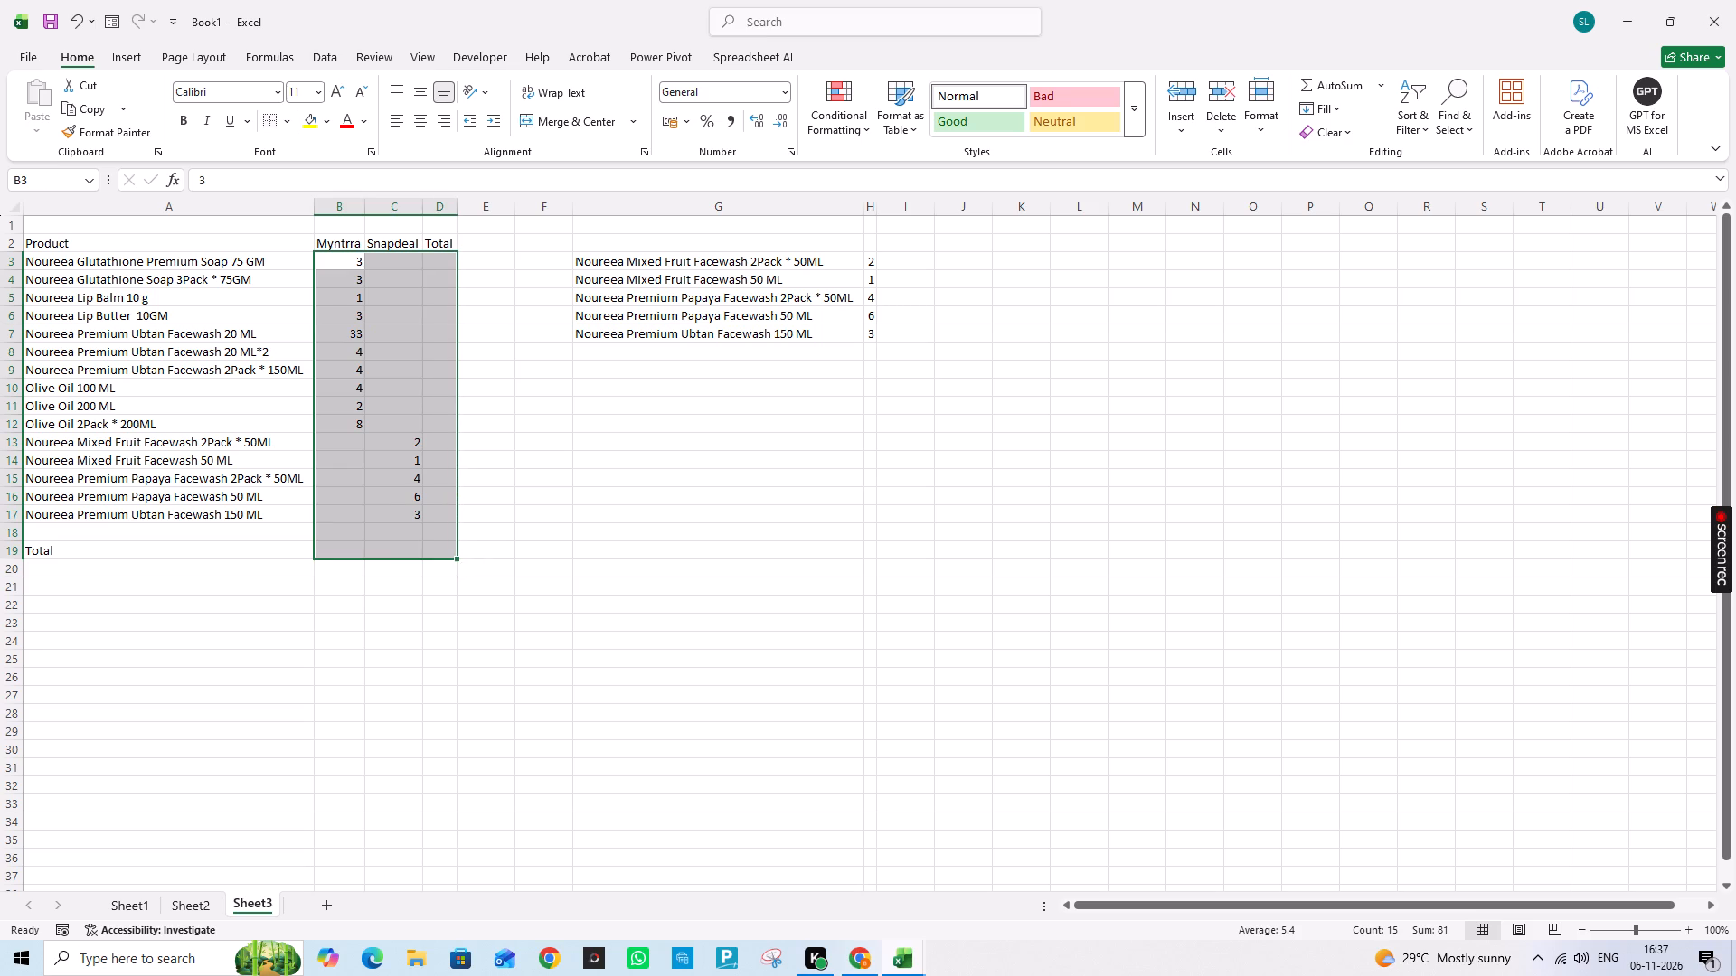
pyautogui.hotkey('alt', '=')
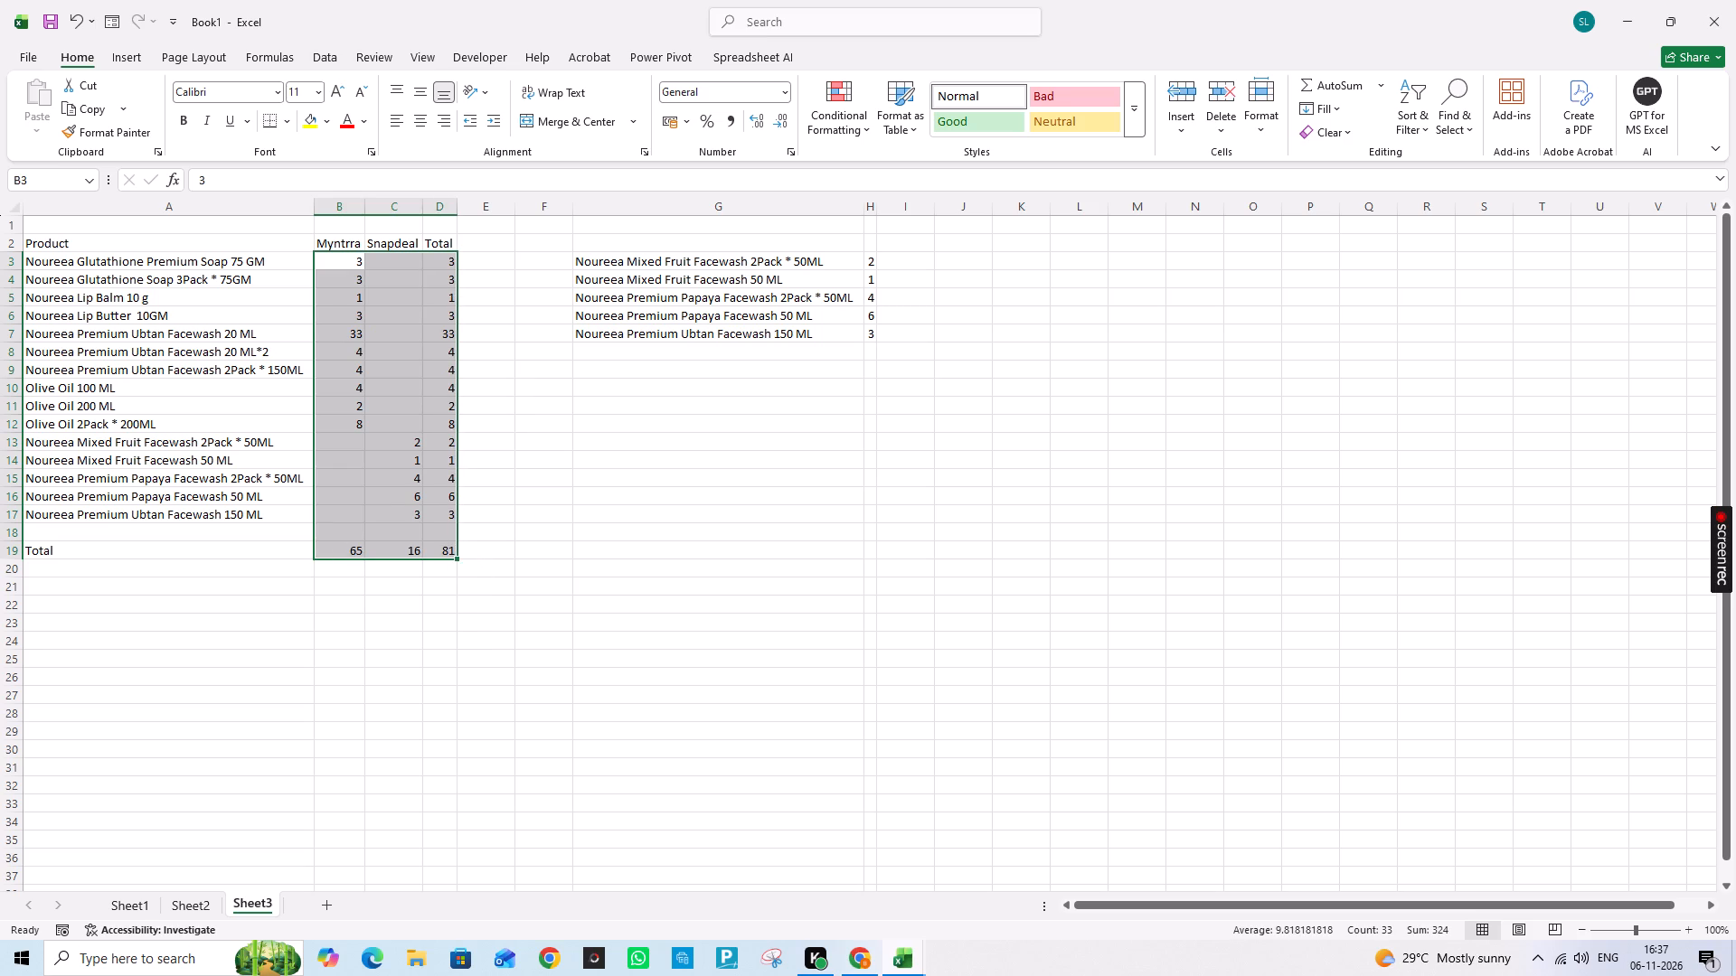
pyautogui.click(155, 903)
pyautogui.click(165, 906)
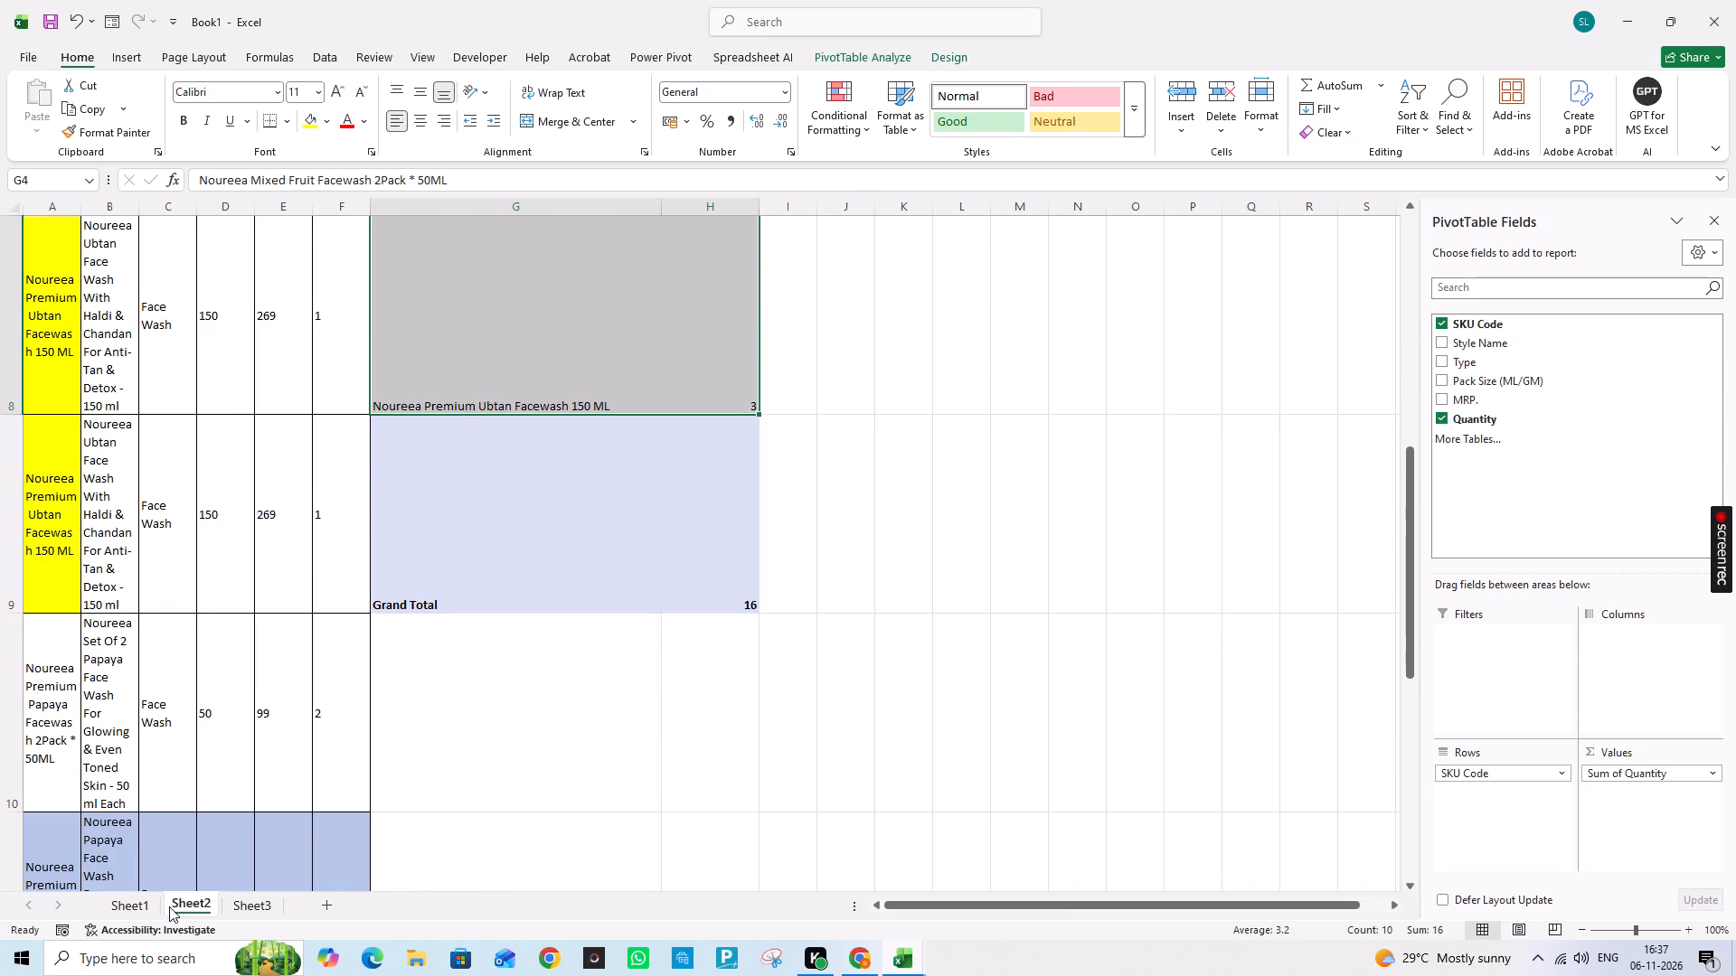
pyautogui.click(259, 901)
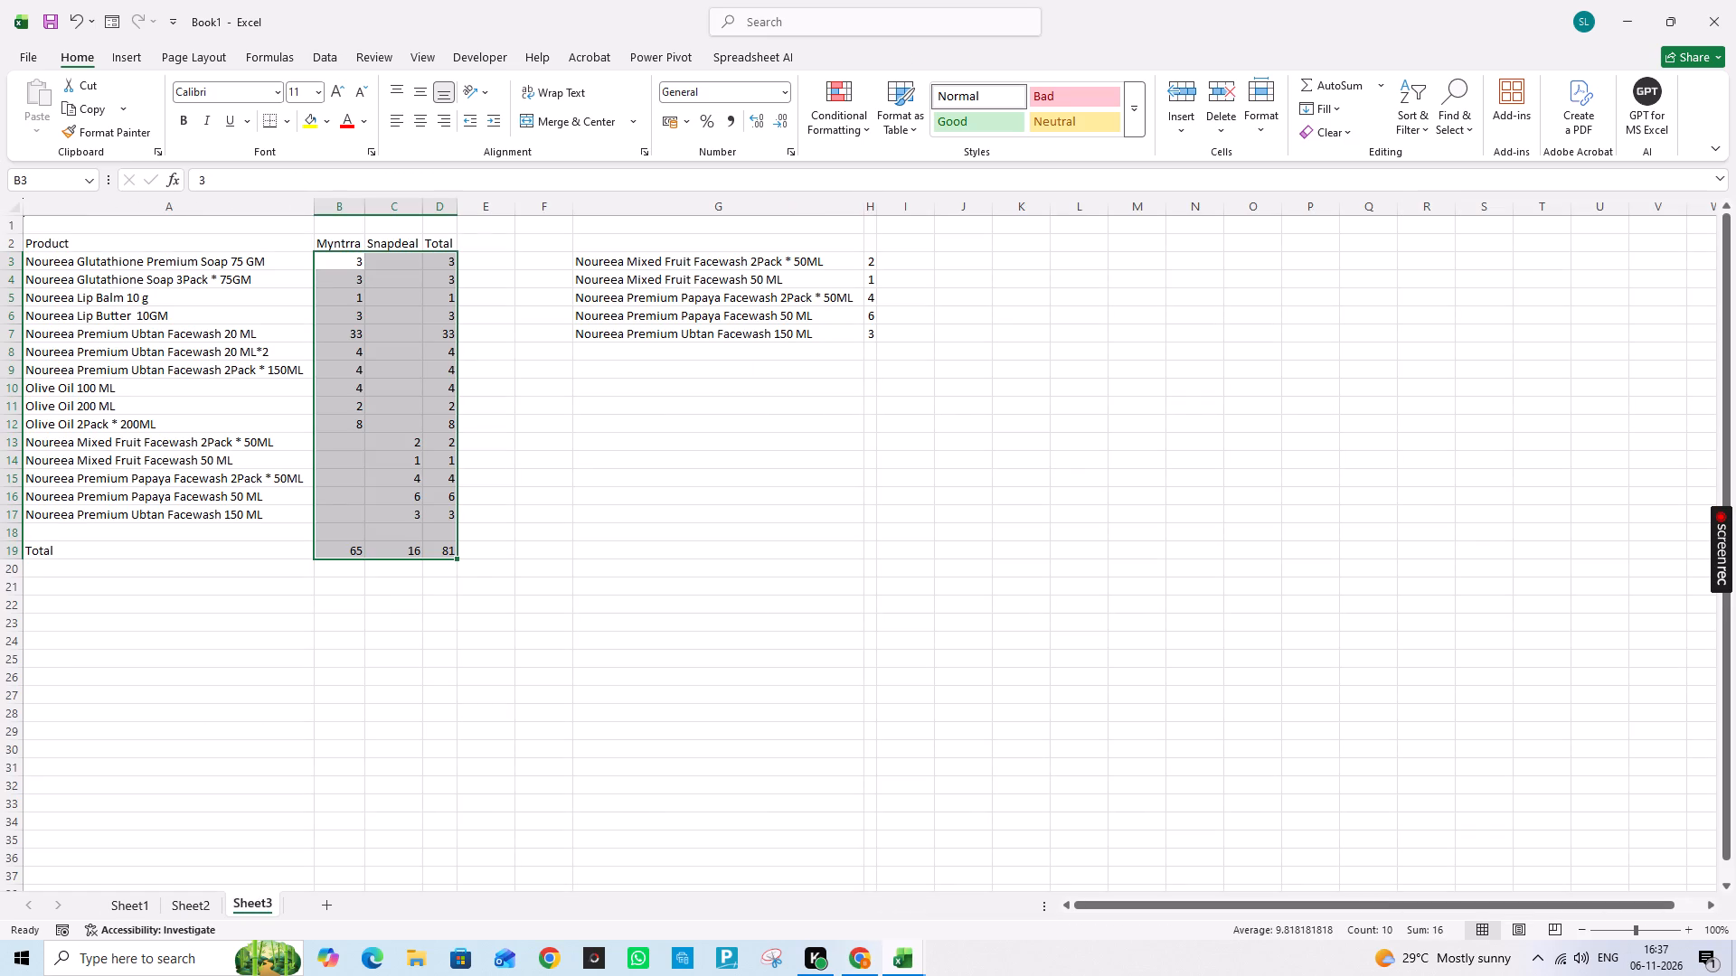
# Apply all borders to the table range A2:D19.
pyautogui.moveTo(98, 243); pyautogui.dragTo(209, 277)
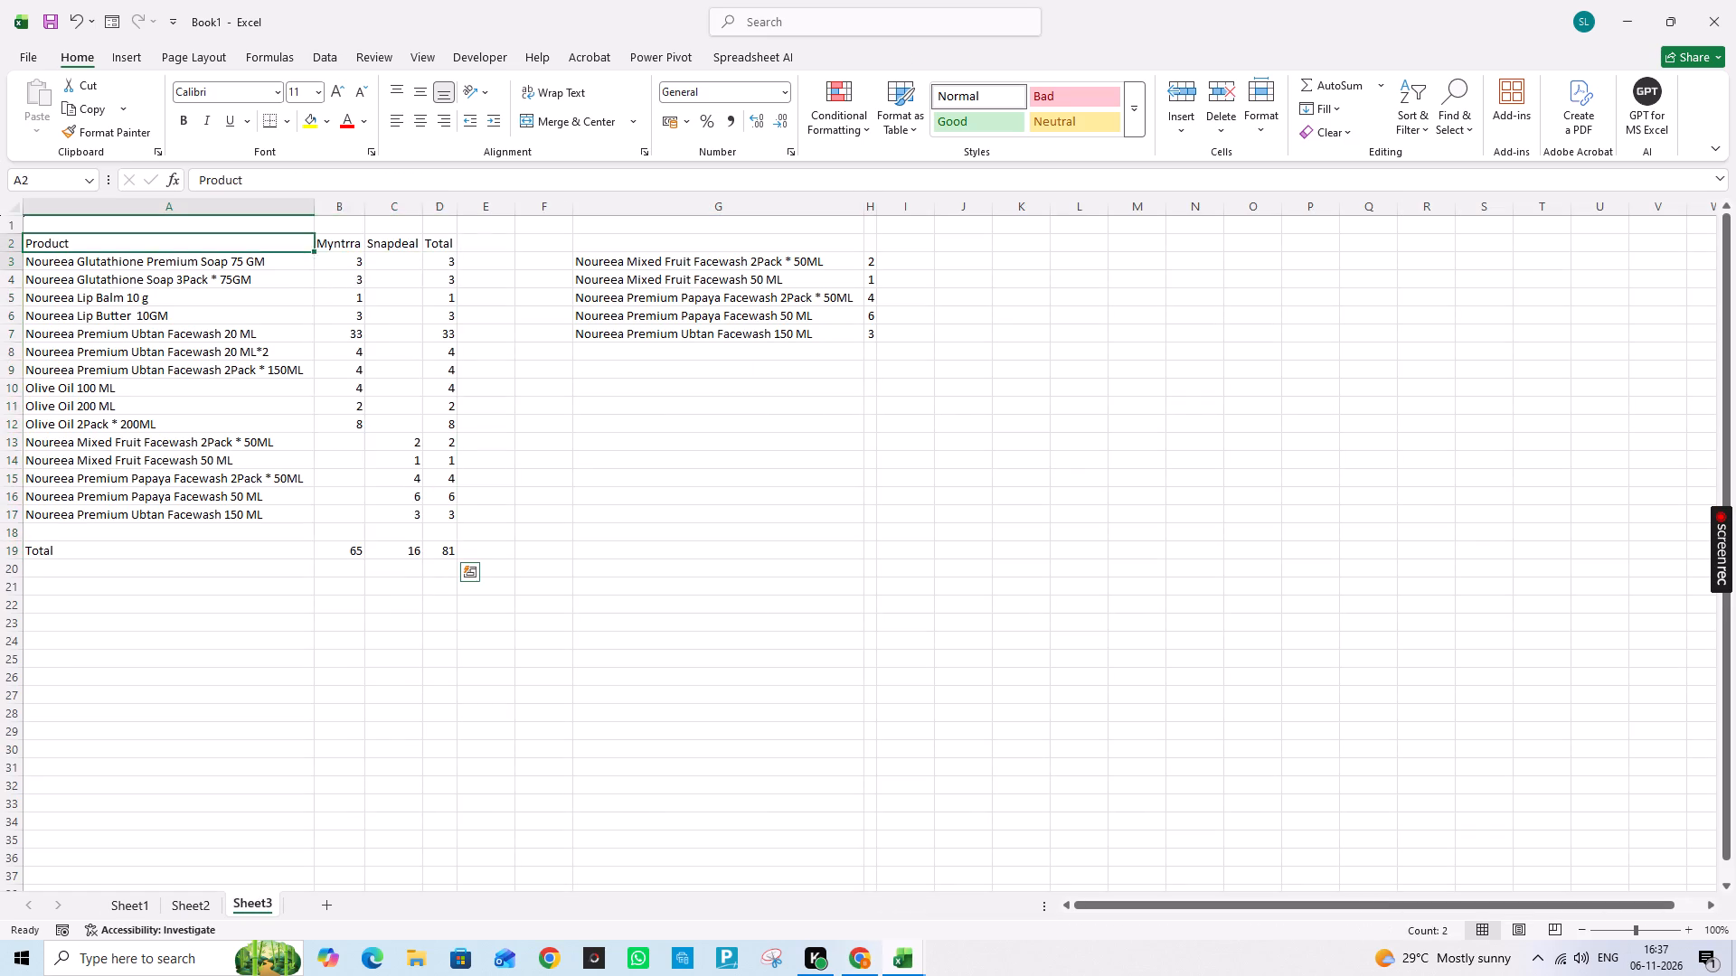
pyautogui.moveTo(209, 277); pyautogui.dragTo(448, 547)
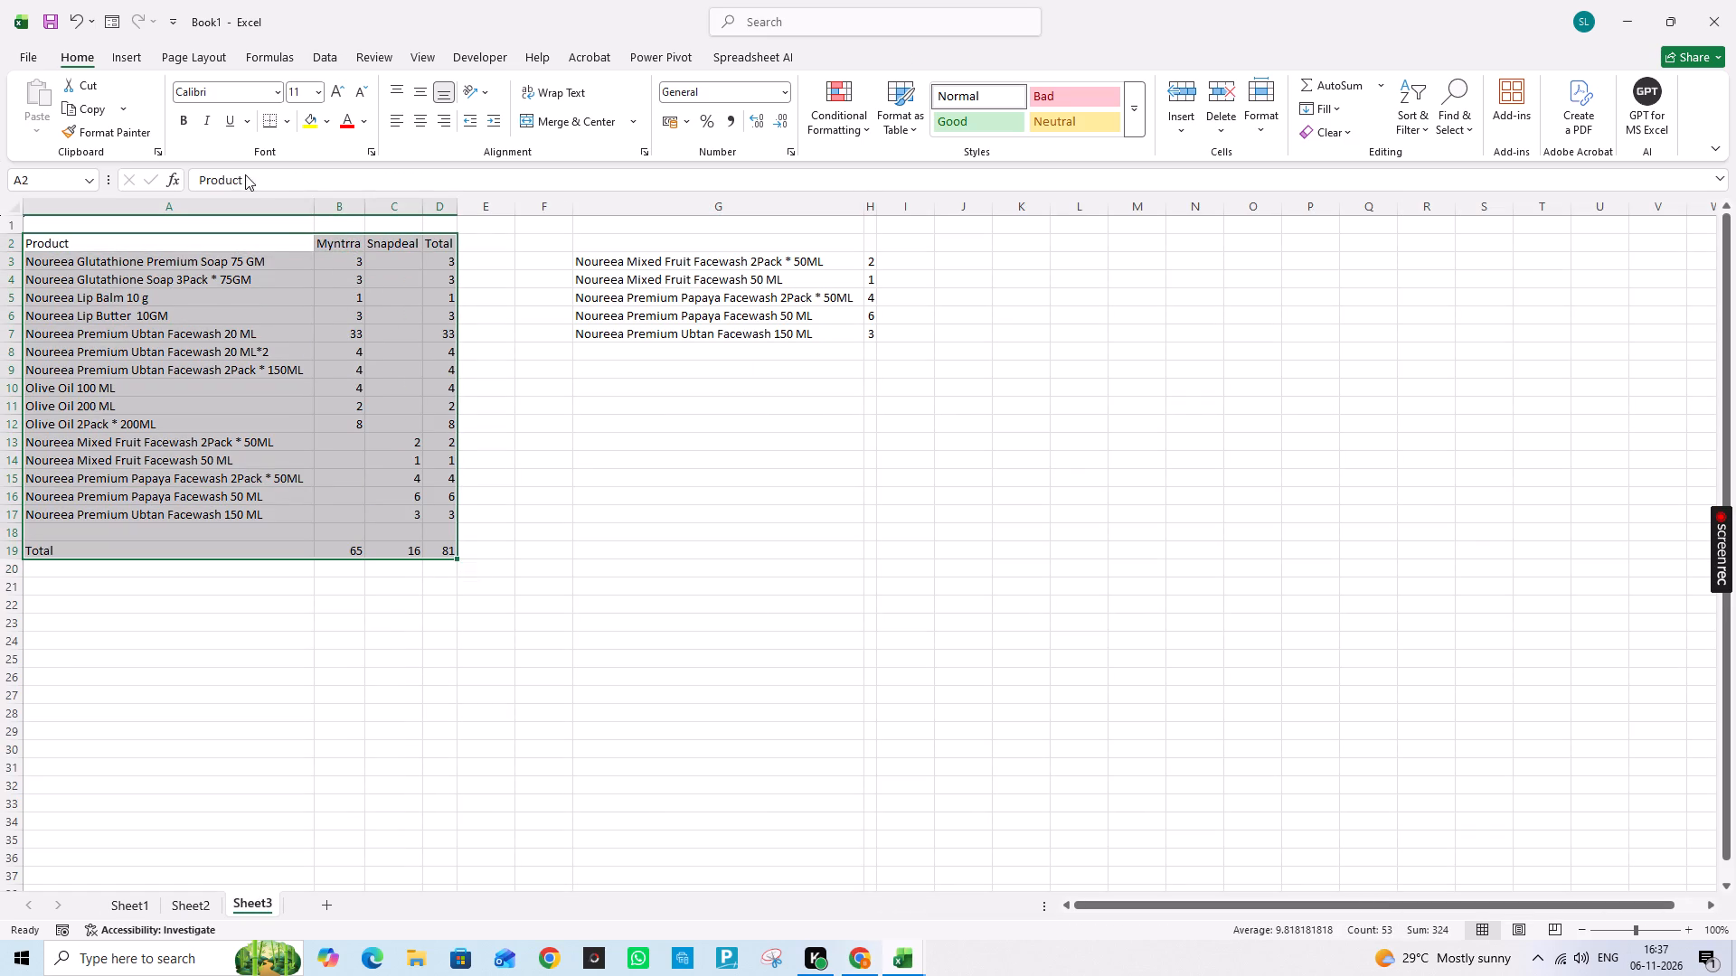
pyautogui.click(288, 122)
pyautogui.click(307, 305)
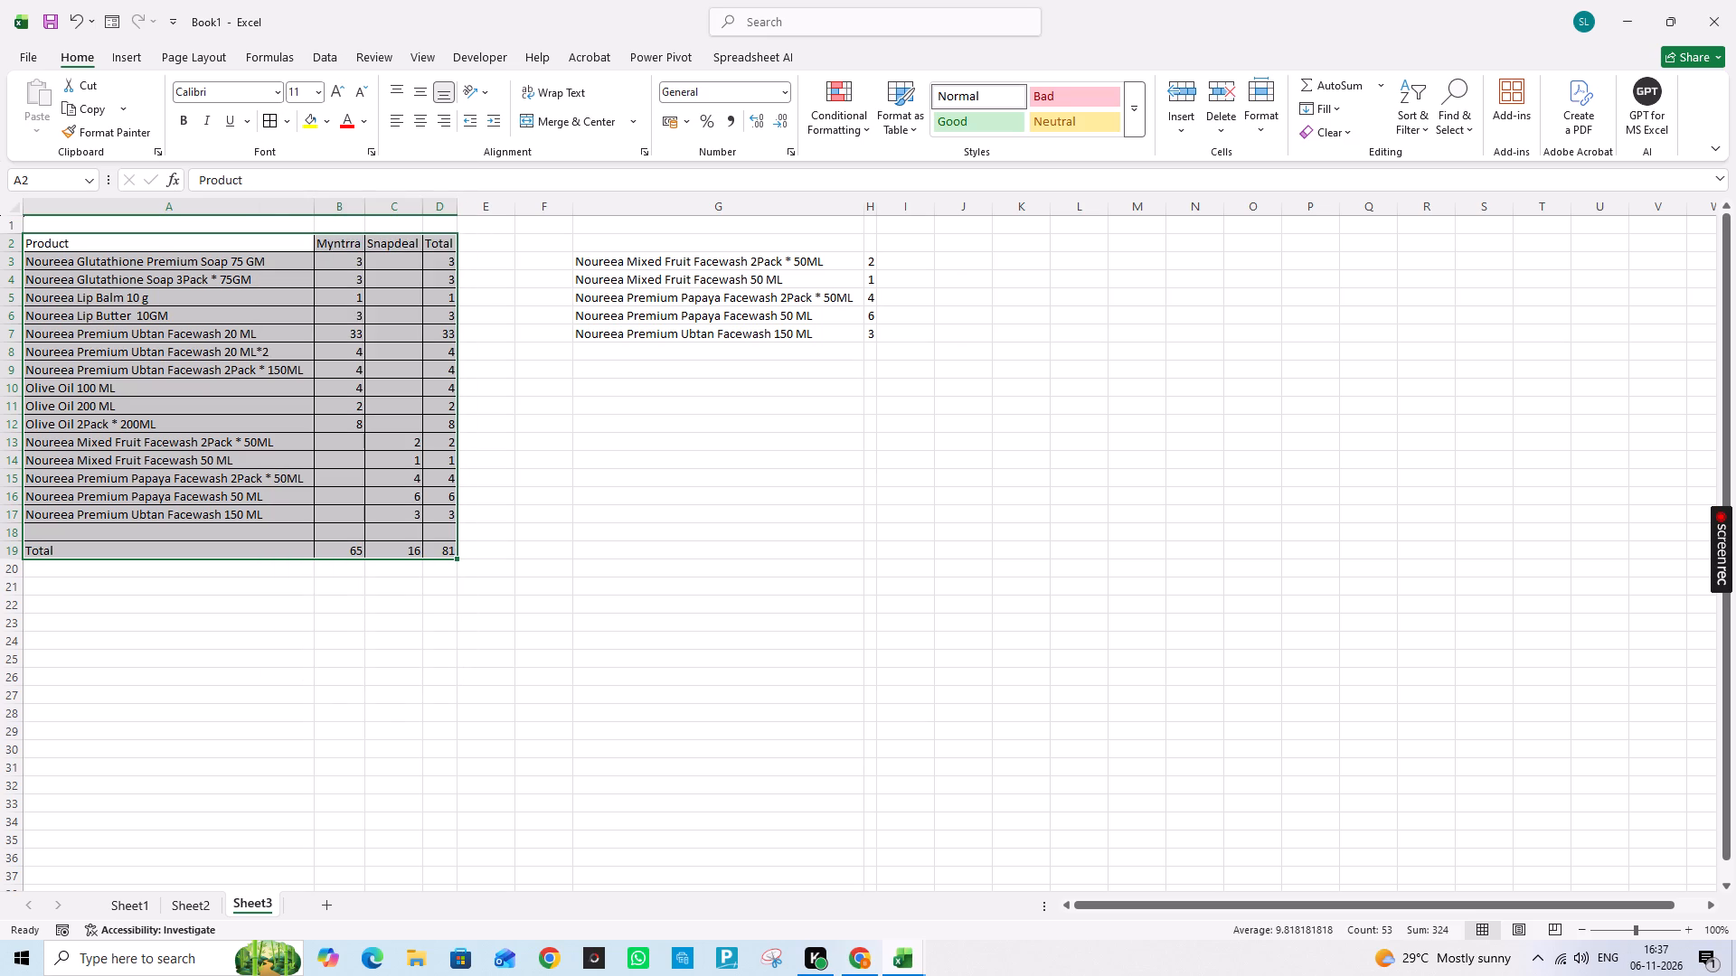
# Center B2:D19 together with the Product and Total labels in A2 and A19, and make them bold at font size 12.
pyautogui.moveTo(348, 242); pyautogui.dragTo(443, 536)
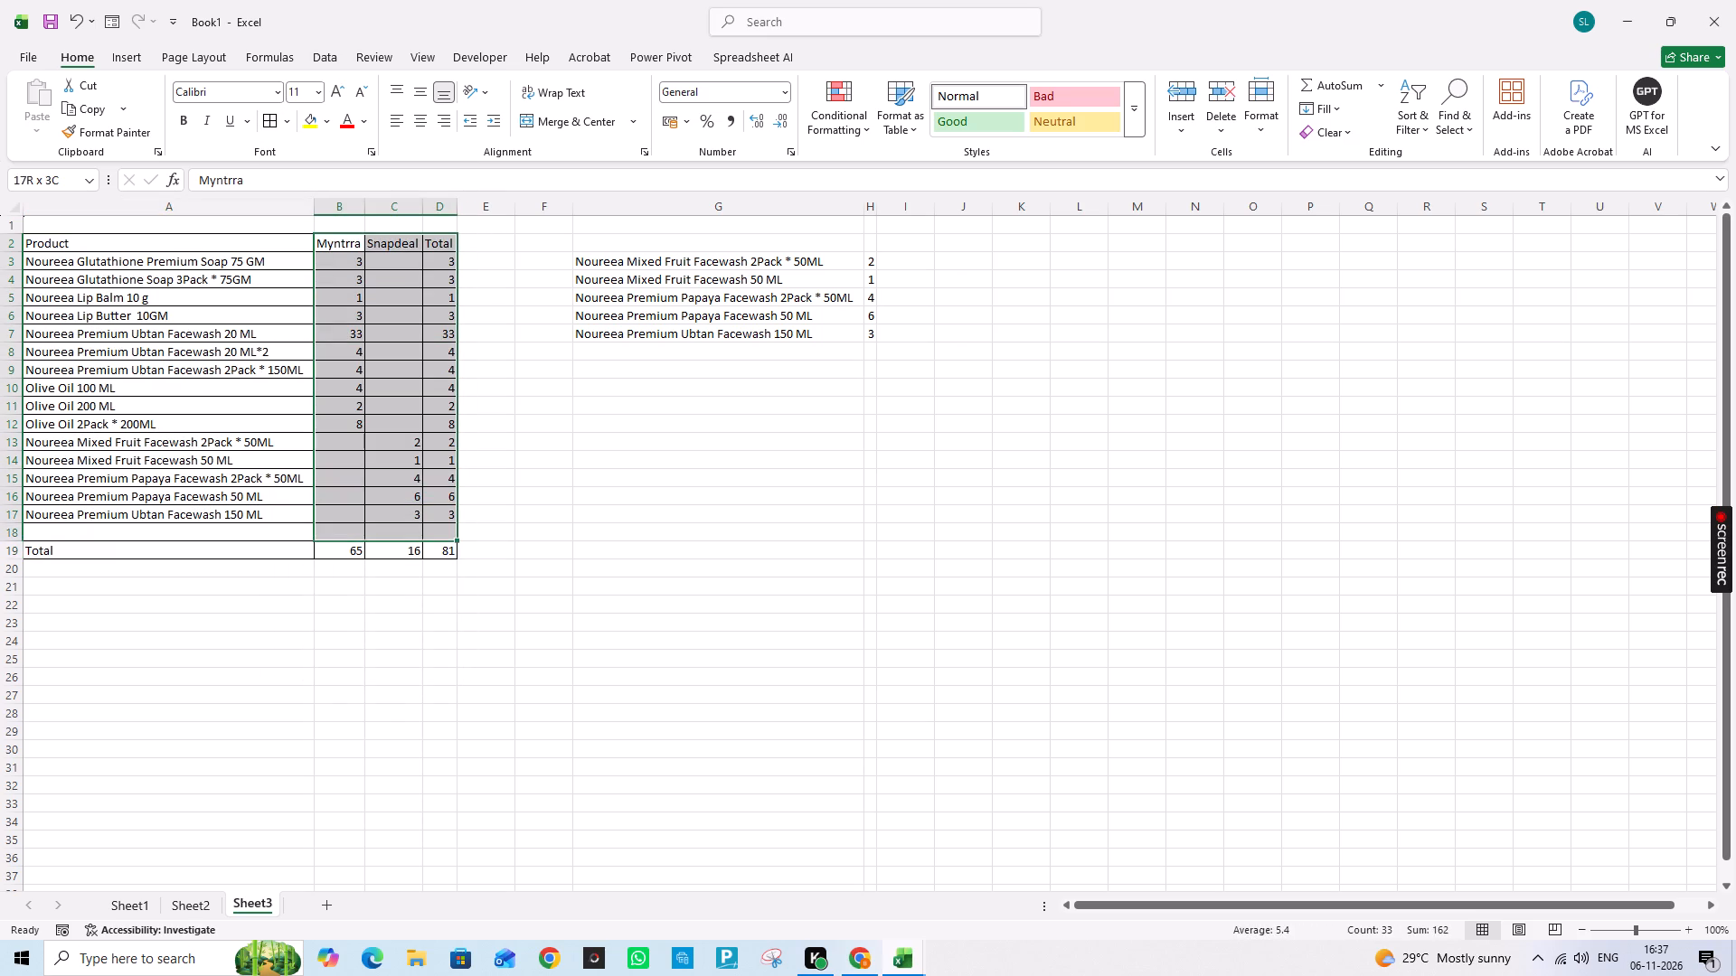
pyautogui.moveTo(443, 536); pyautogui.dragTo(443, 547)
pyautogui.keyDown('ctrl'); pyautogui.click(143, 244); pyautogui.keyUp('ctrl')
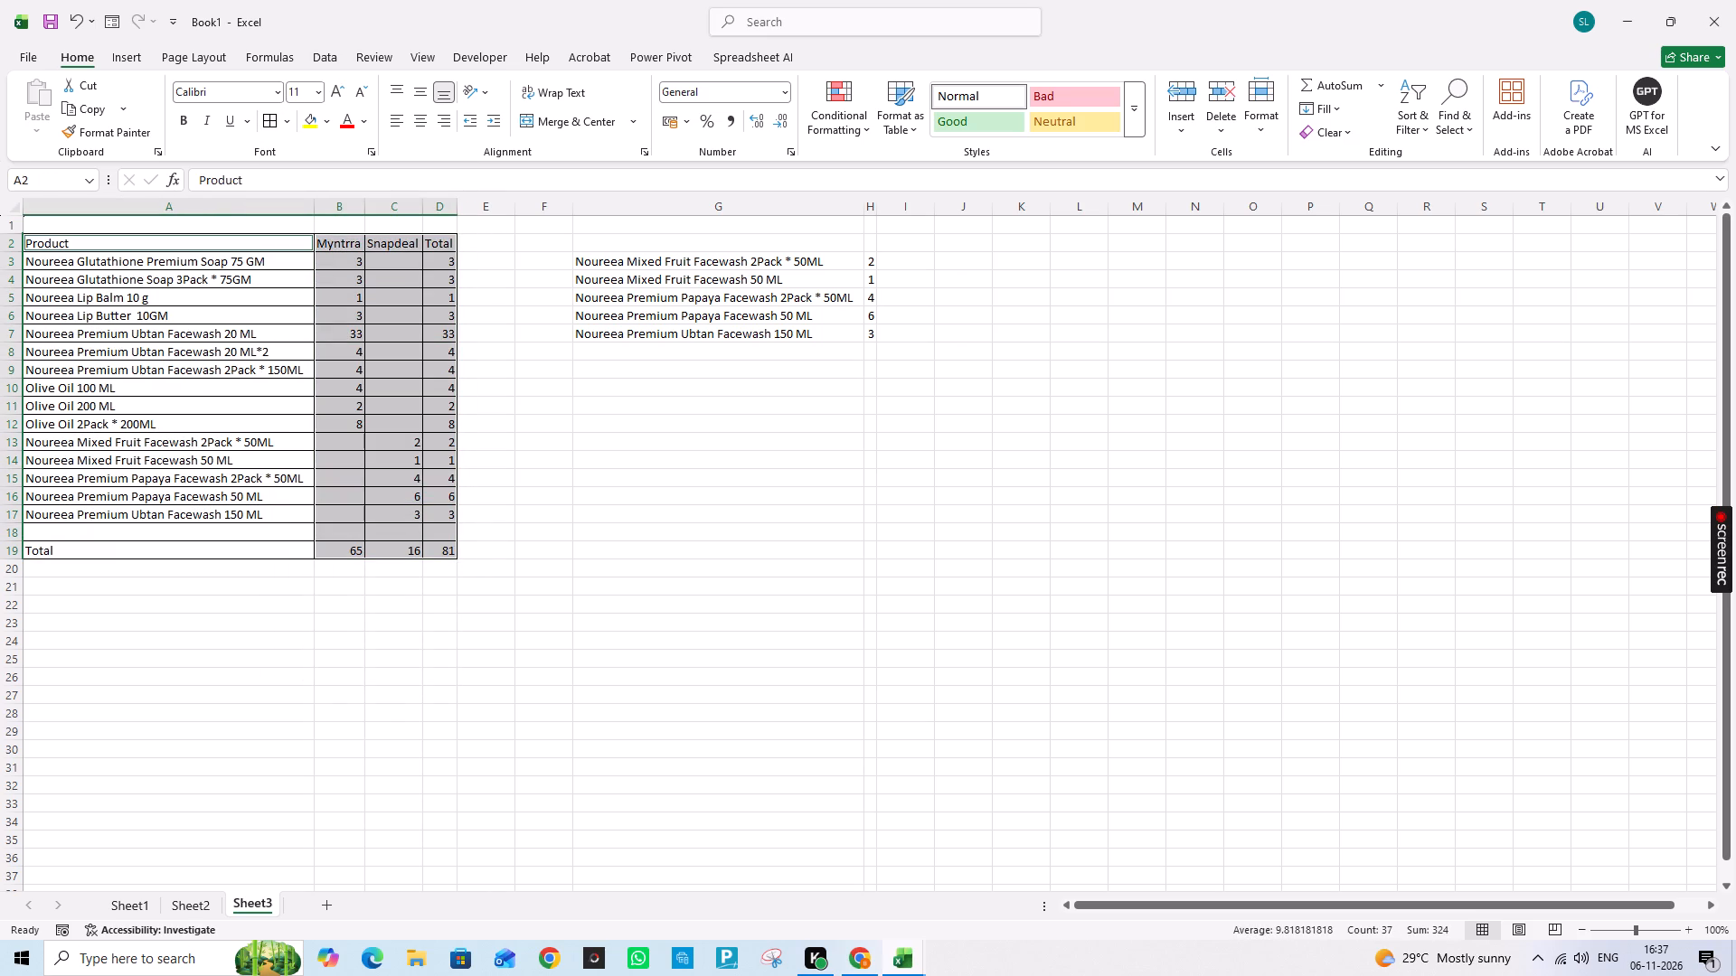
pyautogui.keyDown('ctrl'); pyautogui.click(84, 552); pyautogui.keyUp('ctrl')
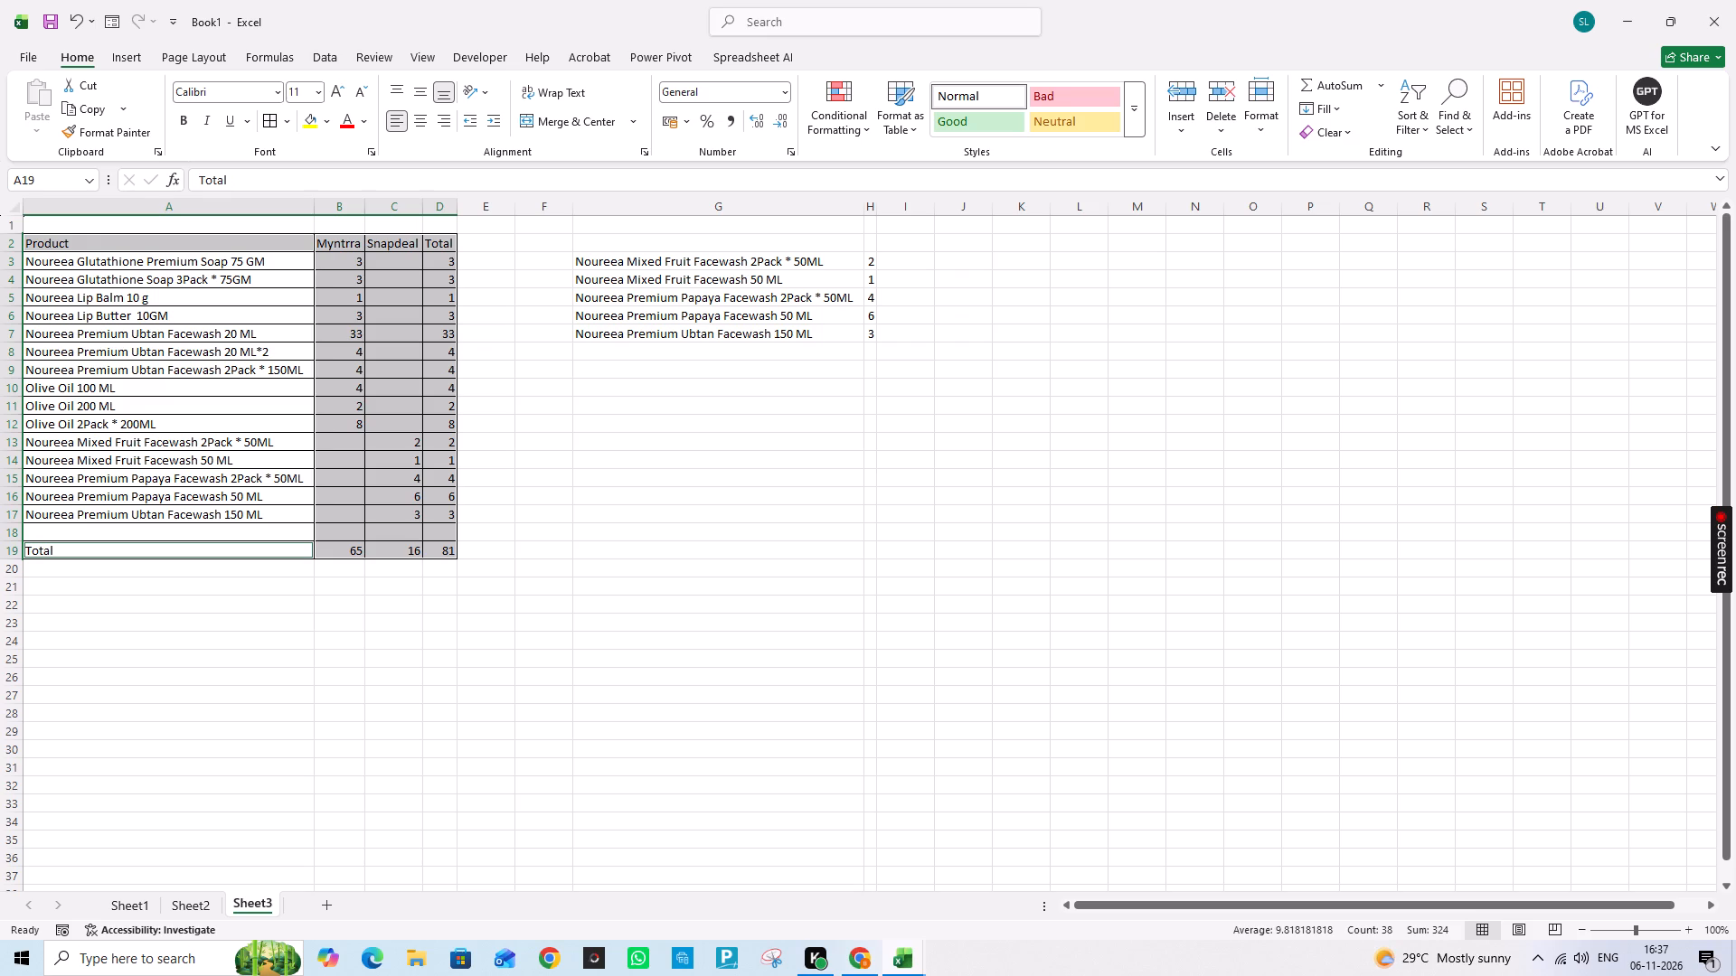
pyautogui.click(425, 127)
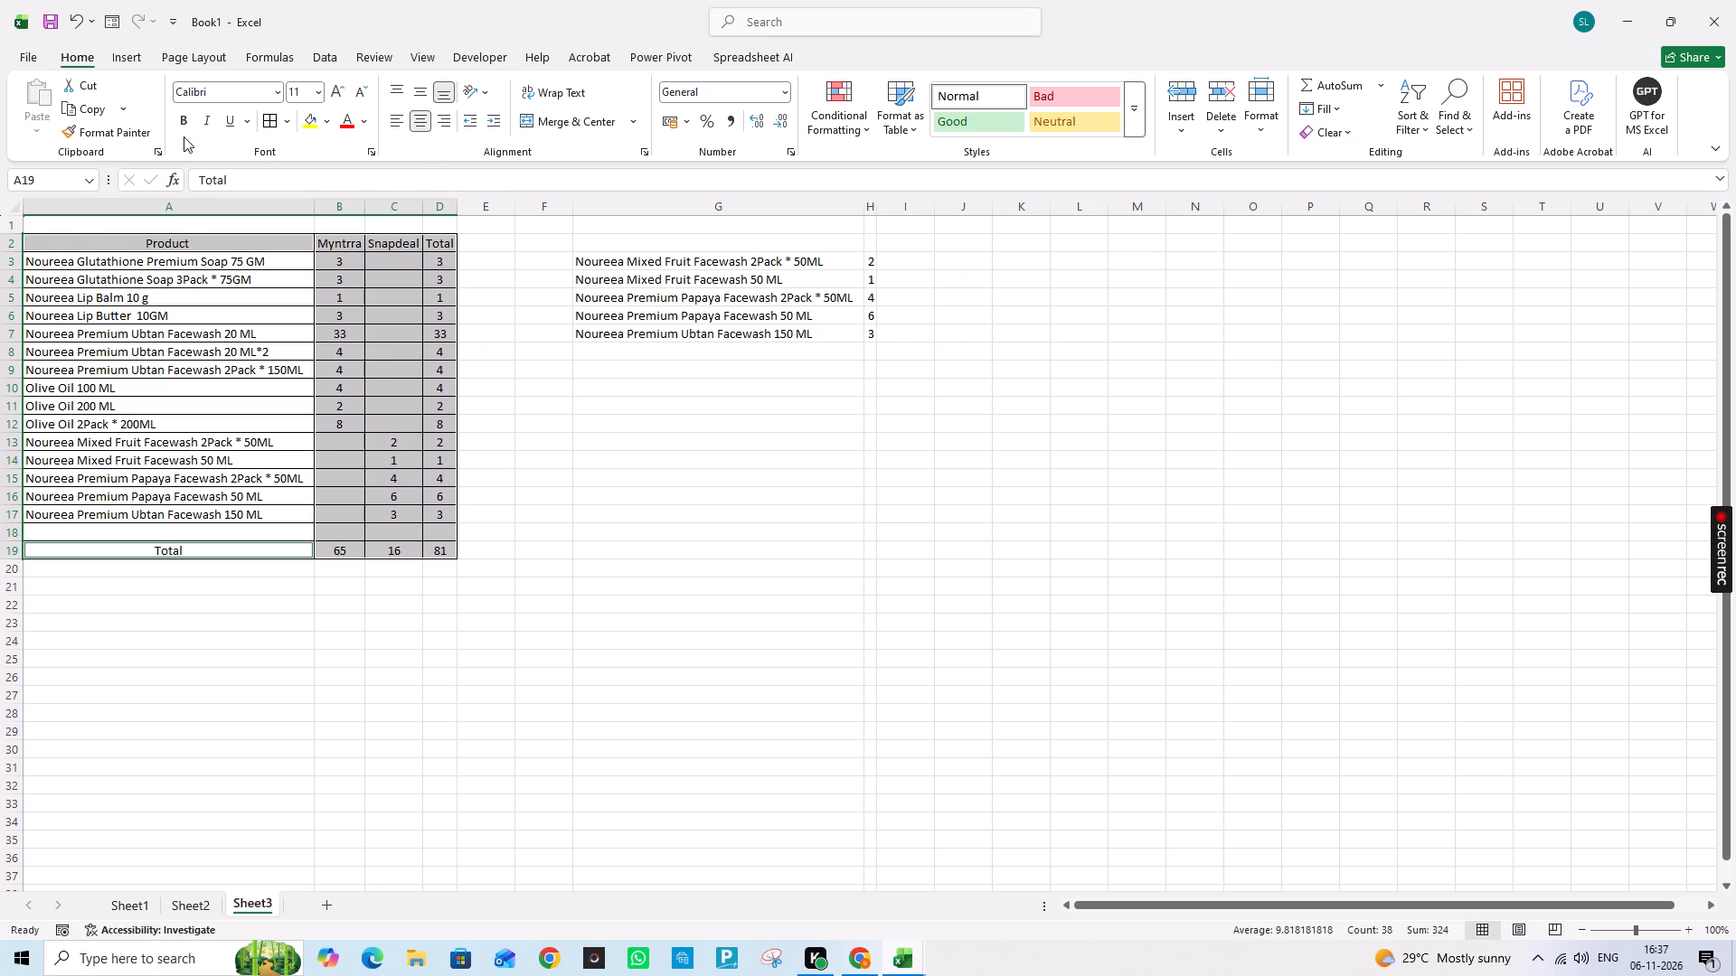
pyautogui.click(186, 125)
pyautogui.click(334, 88)
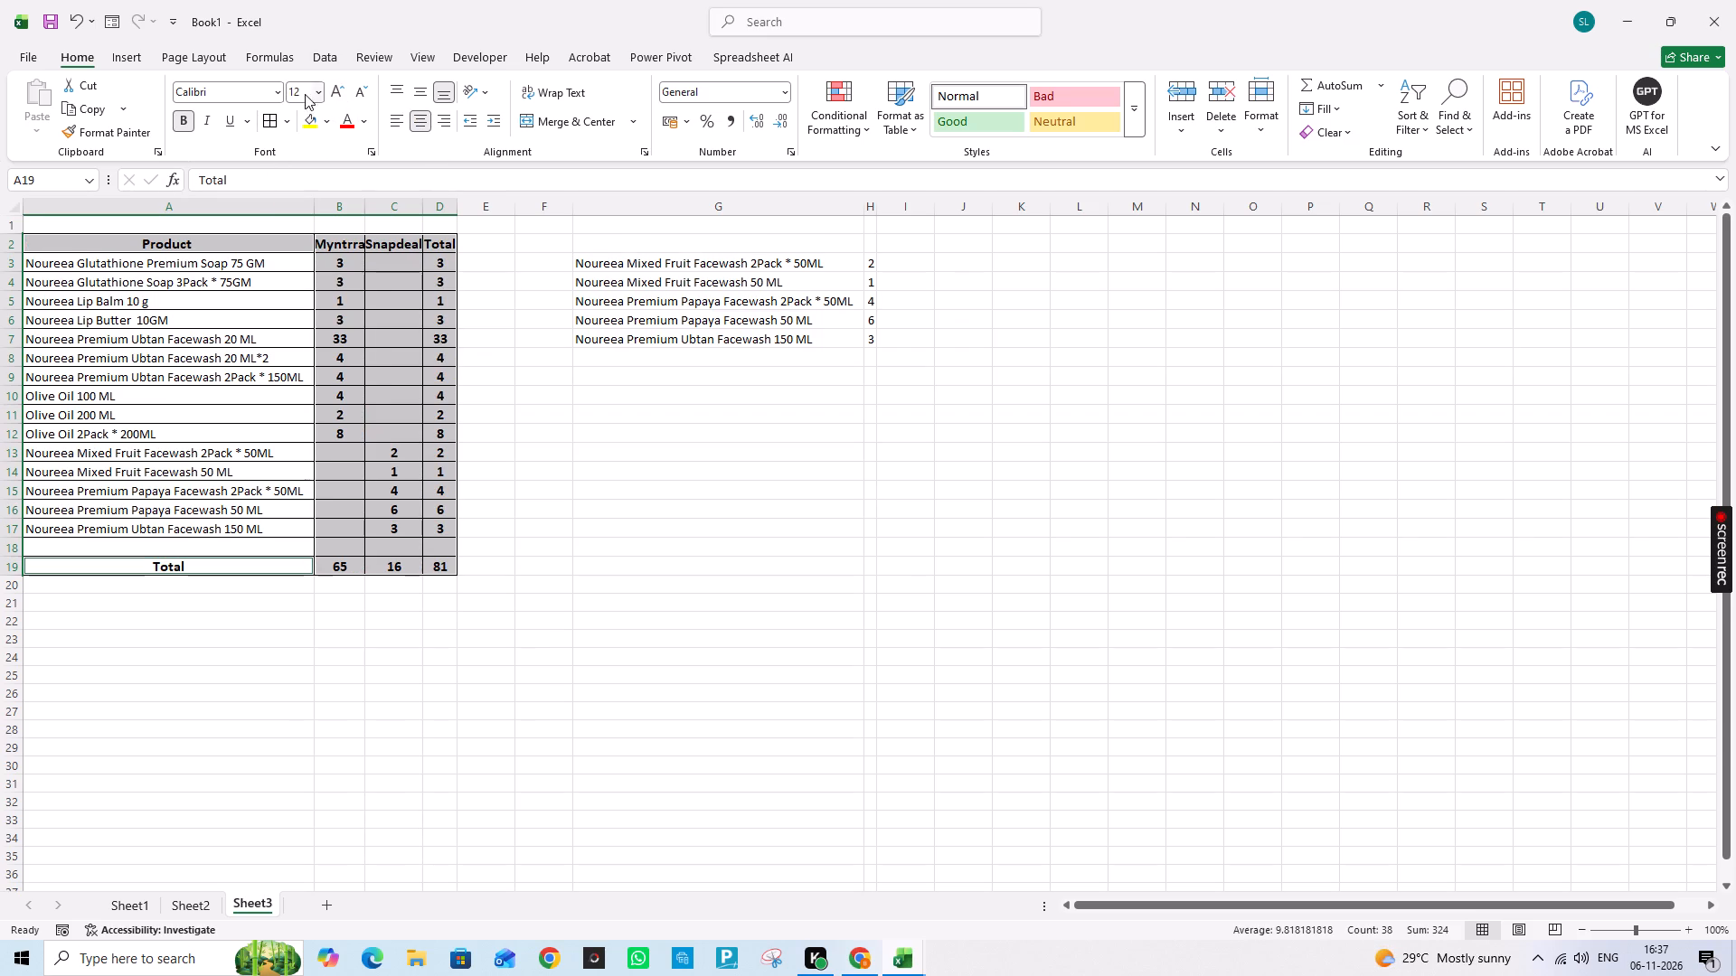
# Make the product names in A3:A17 bold.
pyautogui.moveTo(183, 265); pyautogui.dragTo(155, 536)
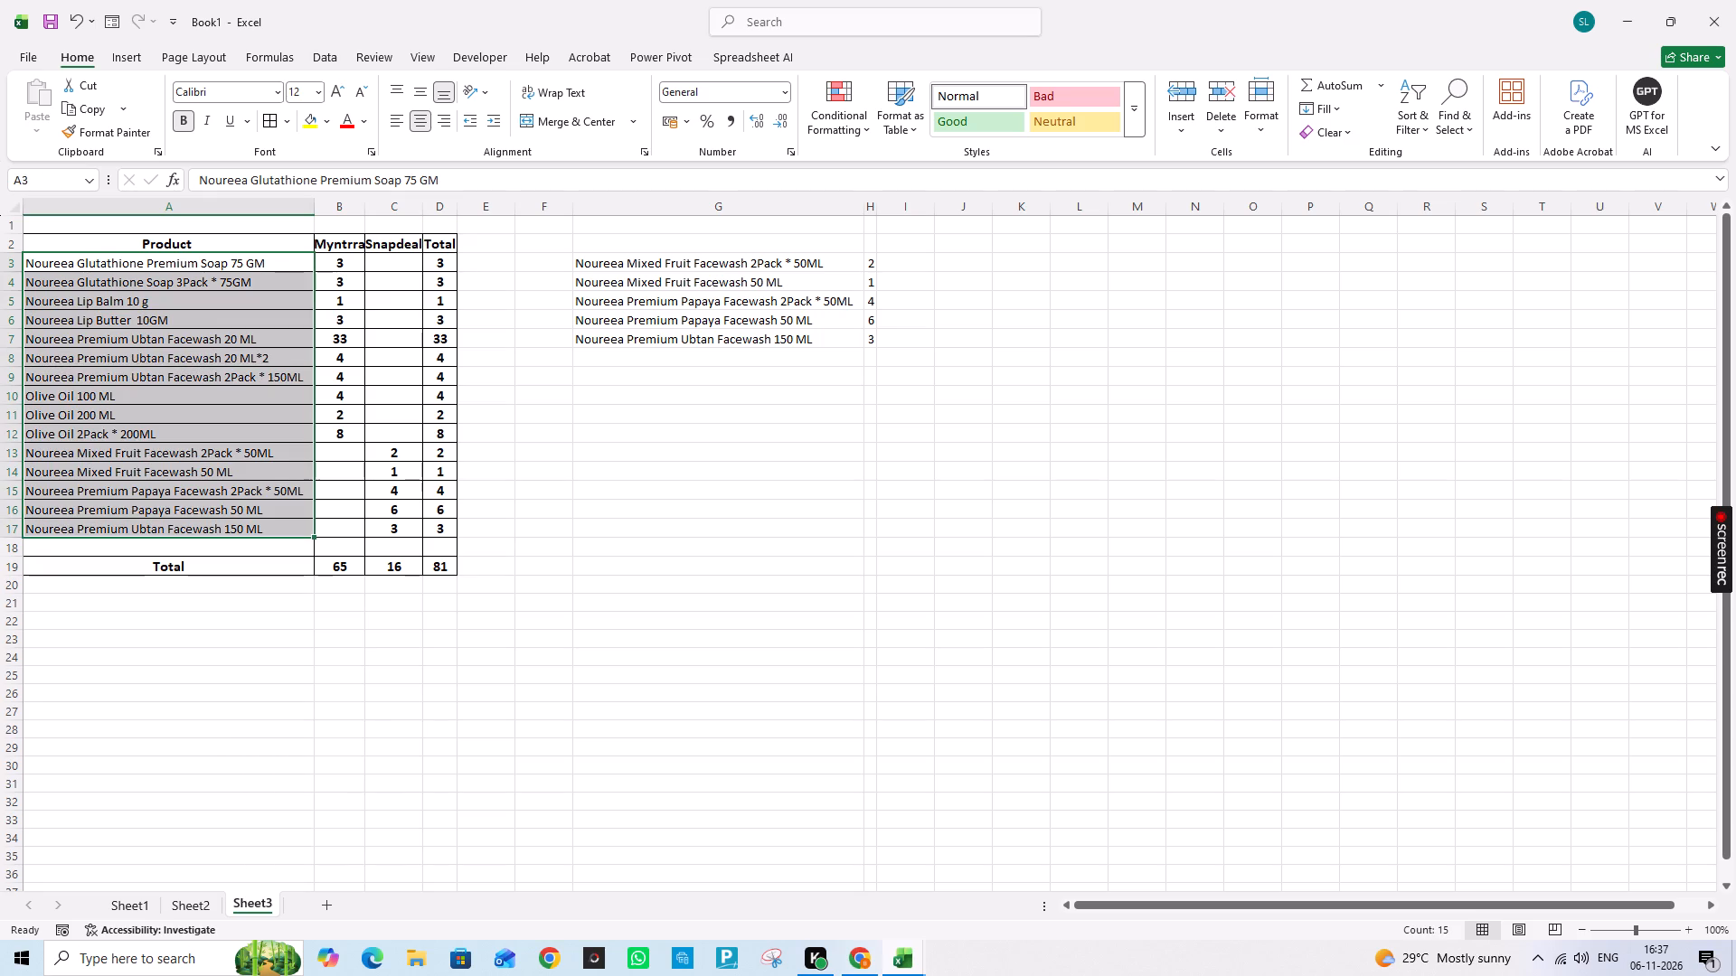
pyautogui.hotkey('ctrl', 'b')
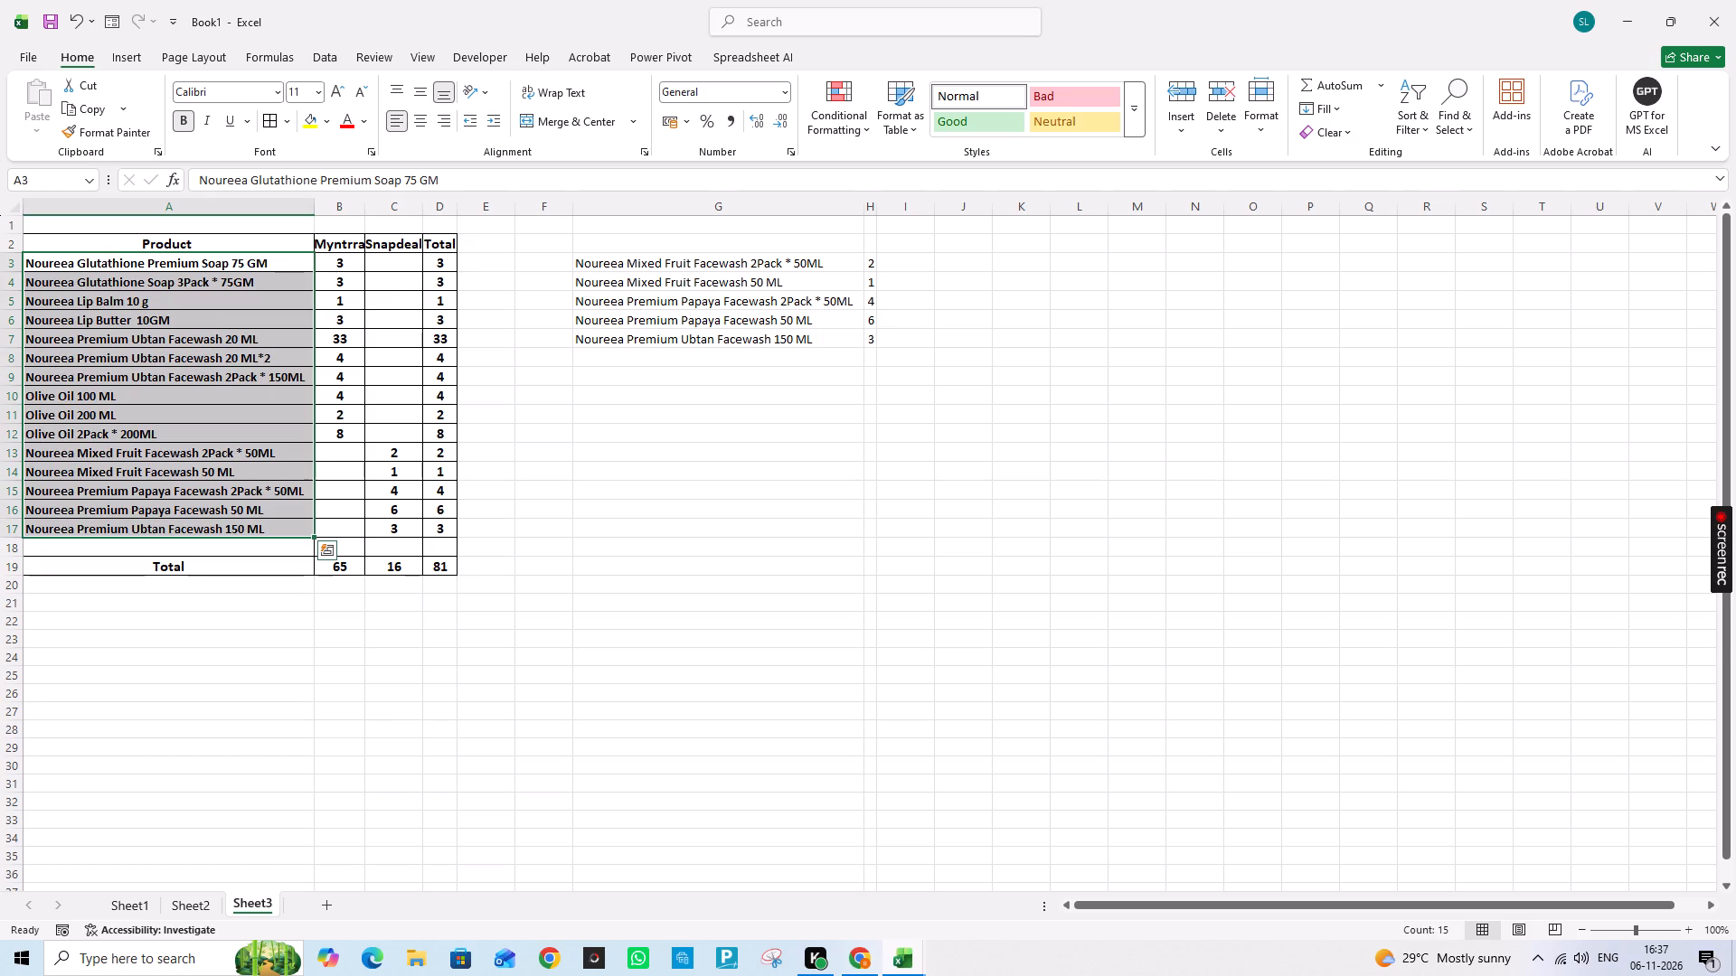
# AutoFit the width of all columns on Sheet3 to their contents.
pyautogui.click(20, 215)
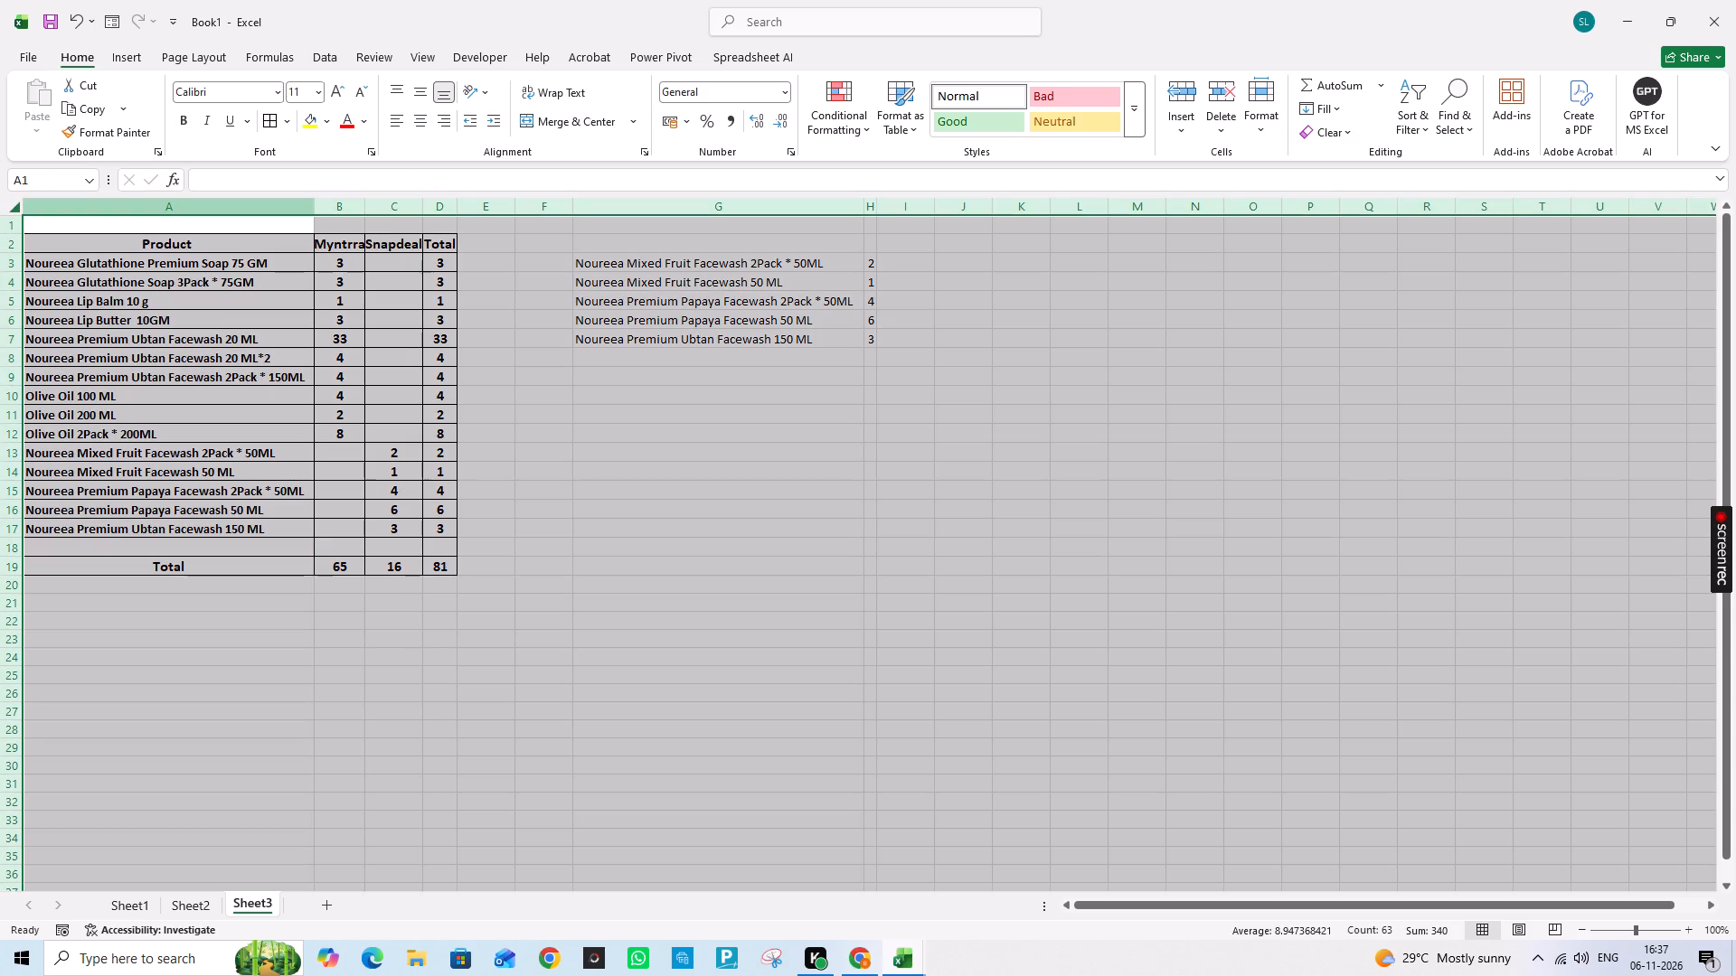
pyautogui.doubleClick(316, 207)
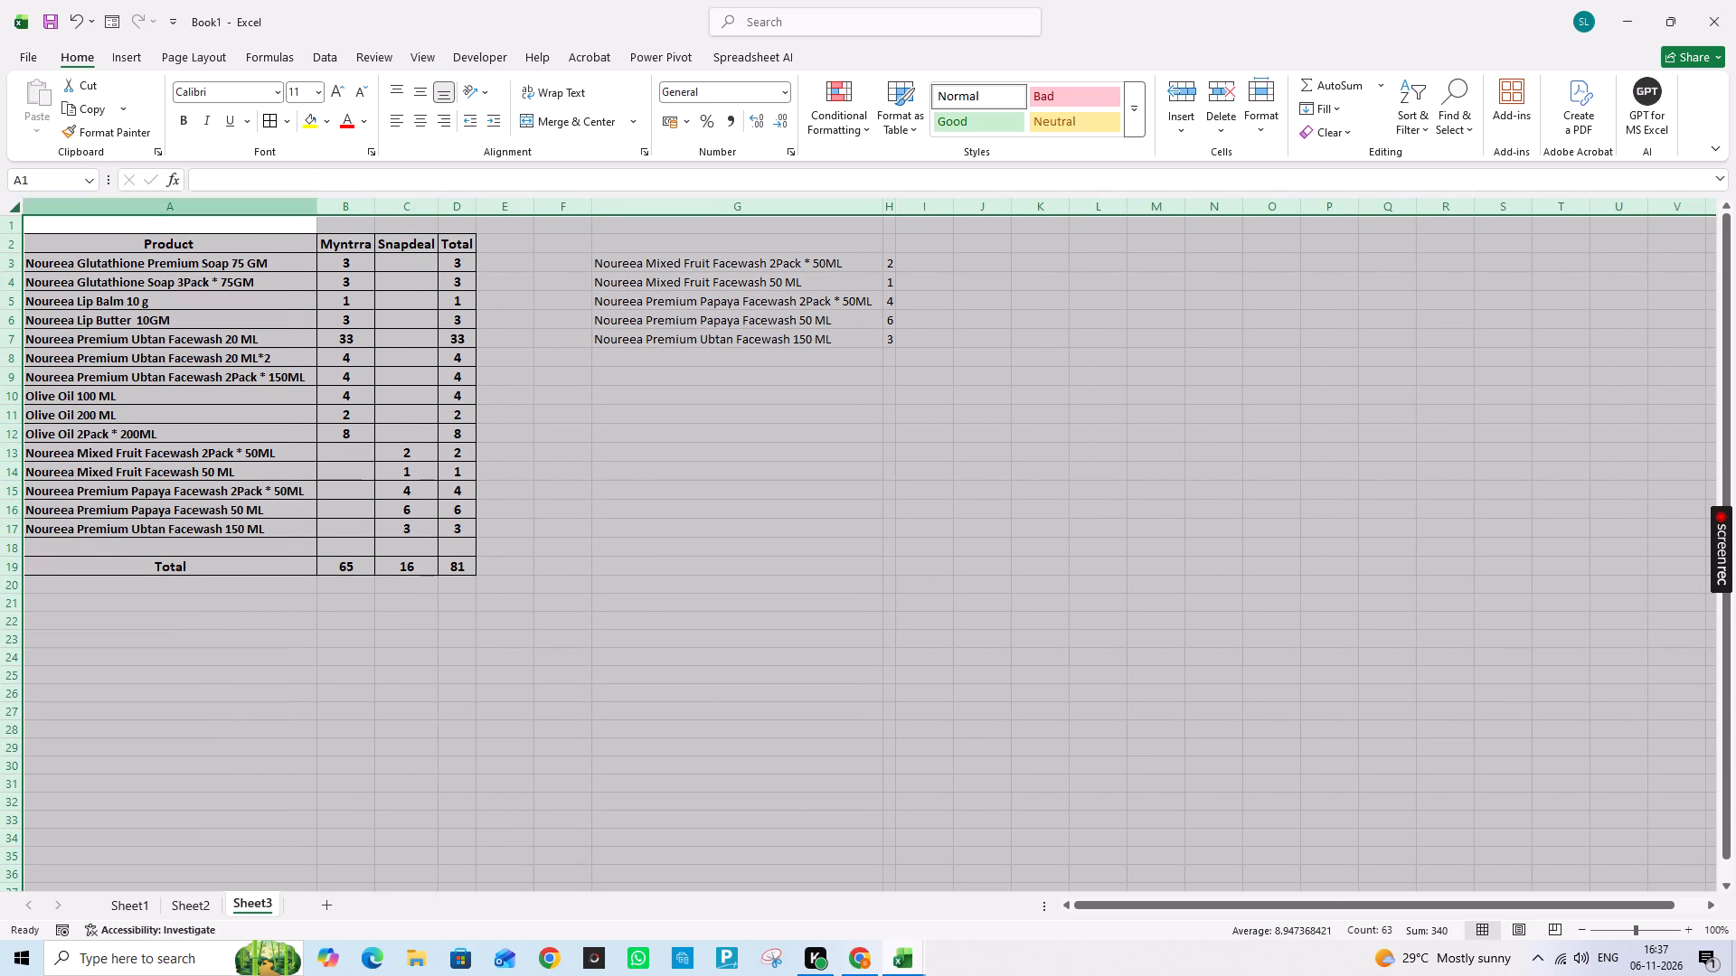
pyautogui.click(300, 354)
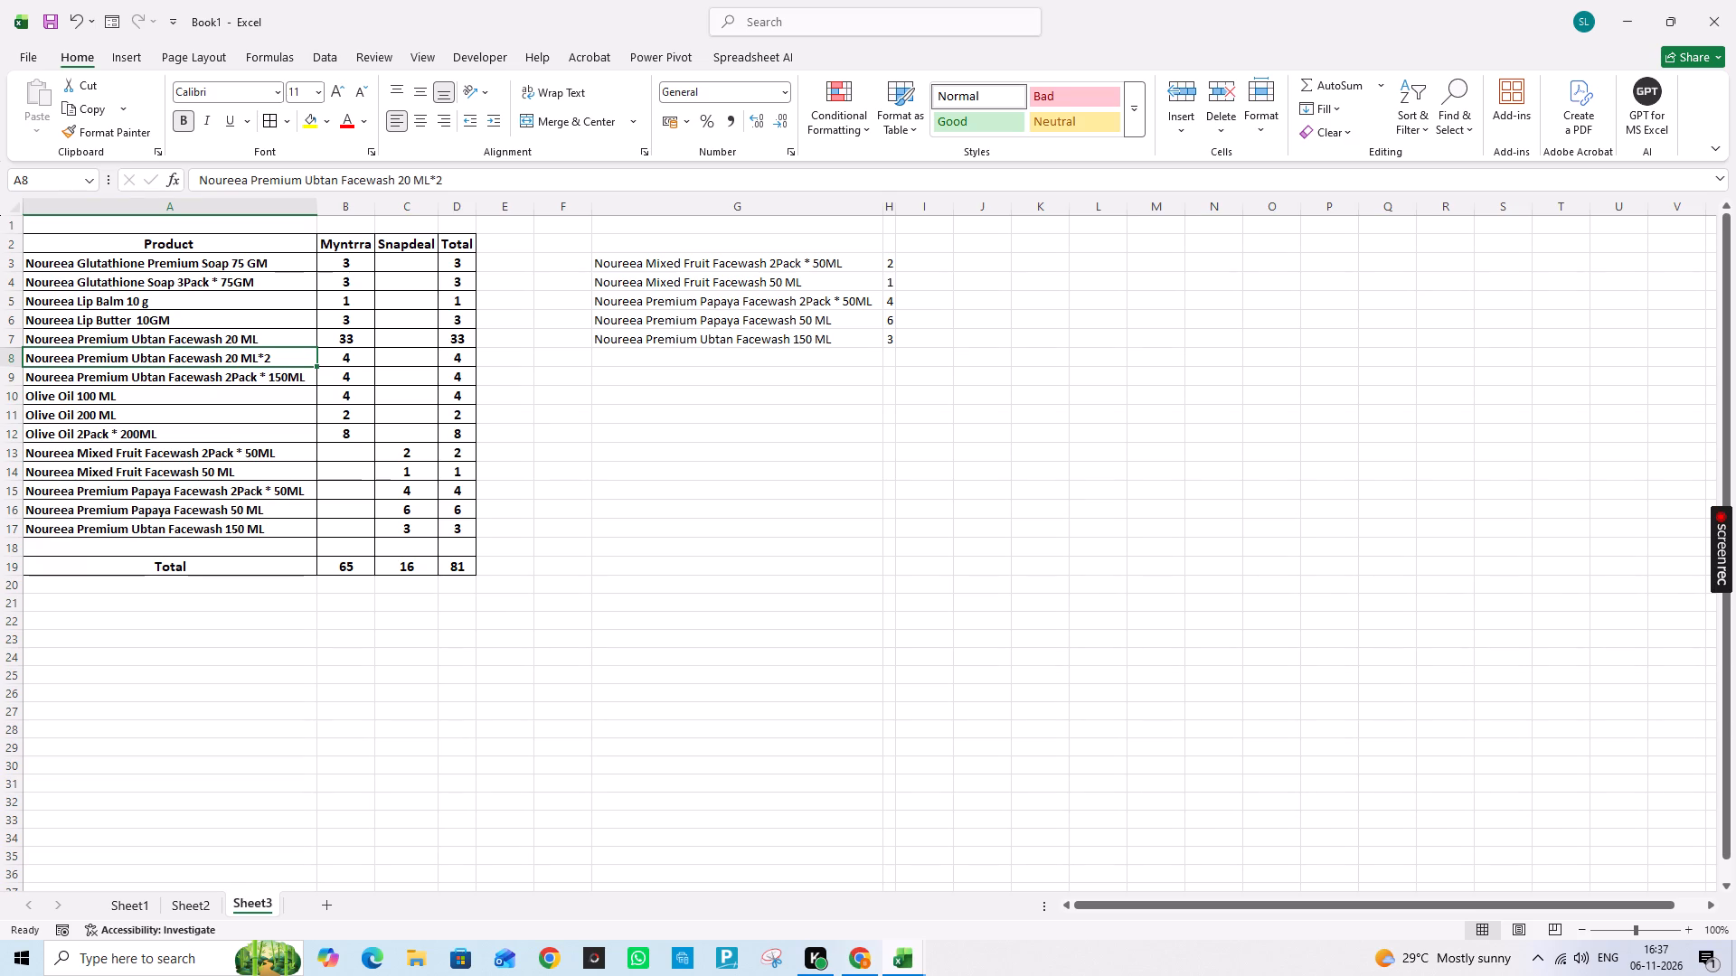
# Fill the header row A2:D2 and the Total row A19:D19 with yellow.
pyautogui.moveTo(184, 249); pyautogui.dragTo(448, 244)
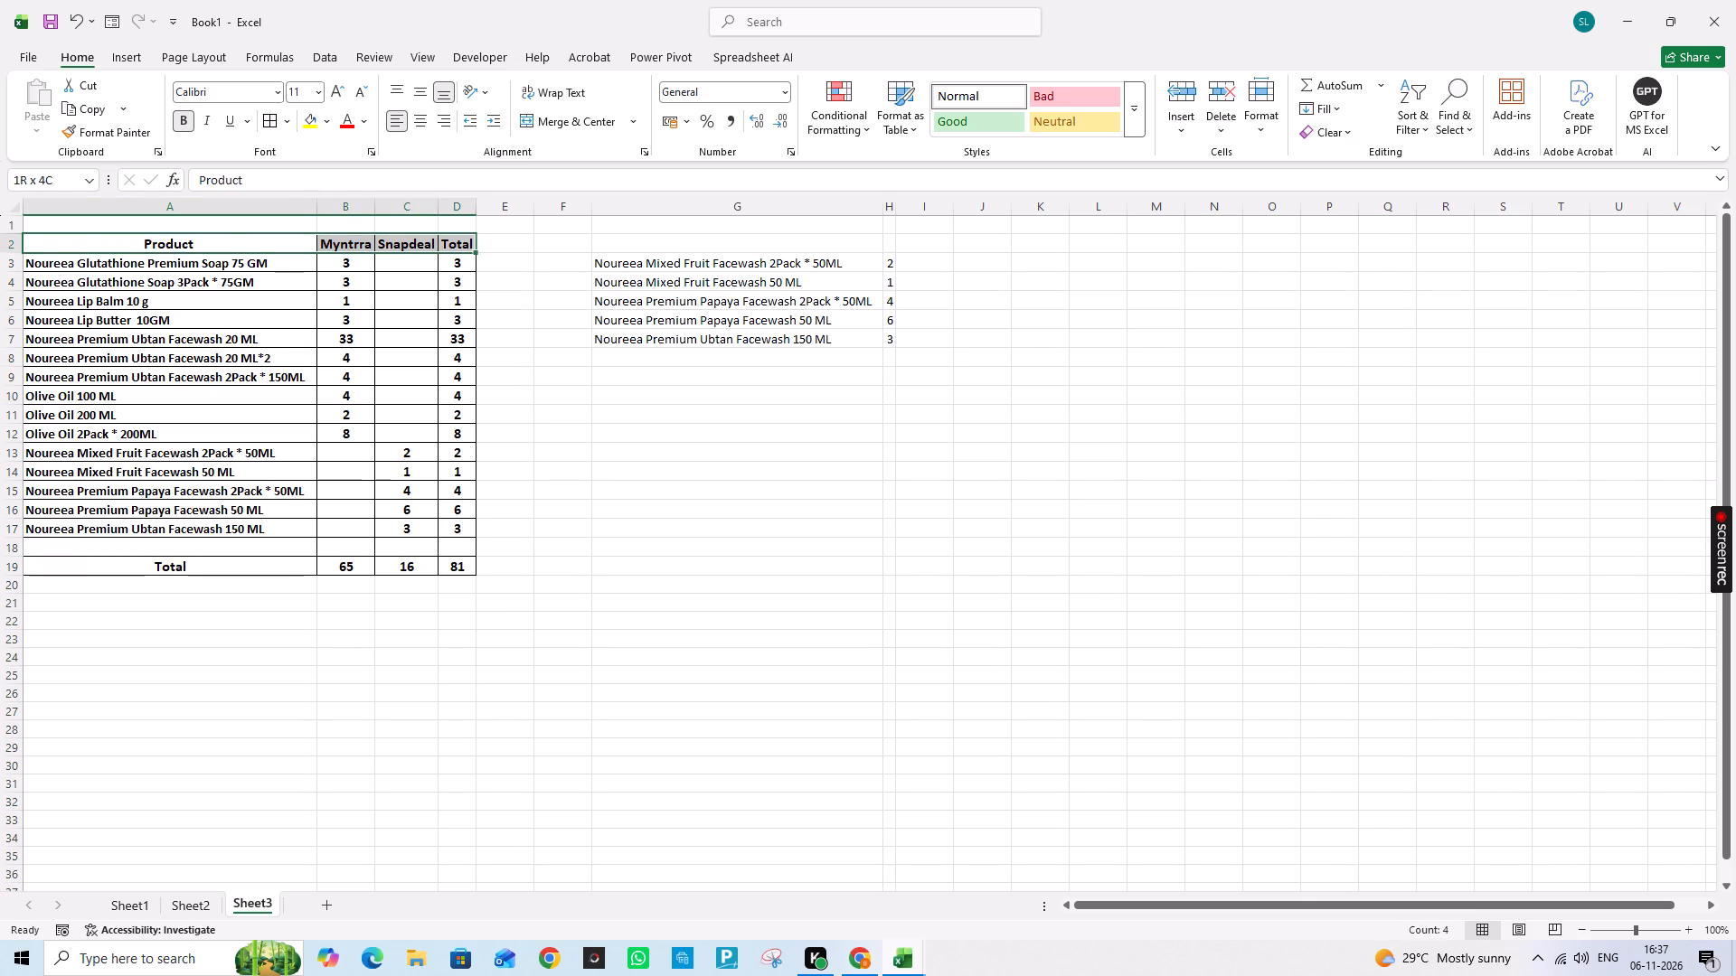
pyautogui.keyDown('ctrl'); pyautogui.moveTo(176, 568); pyautogui.dragTo(458, 583); pyautogui.keyUp('ctrl')
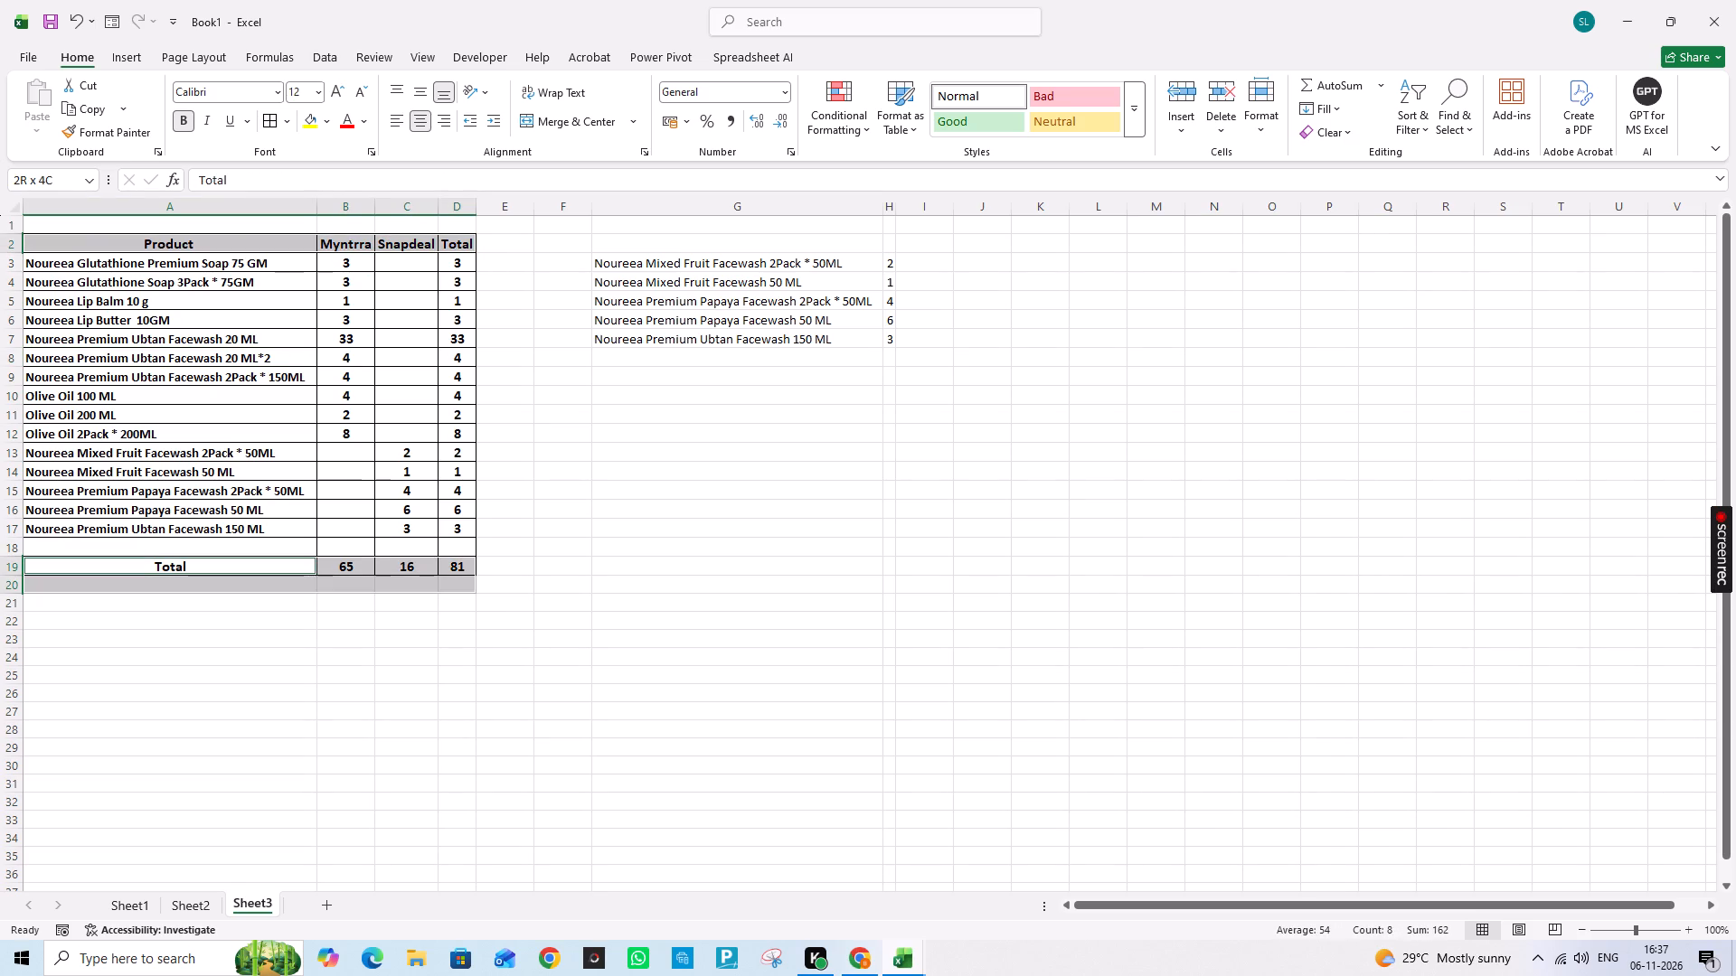
pyautogui.keyDown('ctrl'); pyautogui.moveTo(458, 583); pyautogui.dragTo(458, 571); pyautogui.keyUp('ctrl')
pyautogui.click(310, 123)
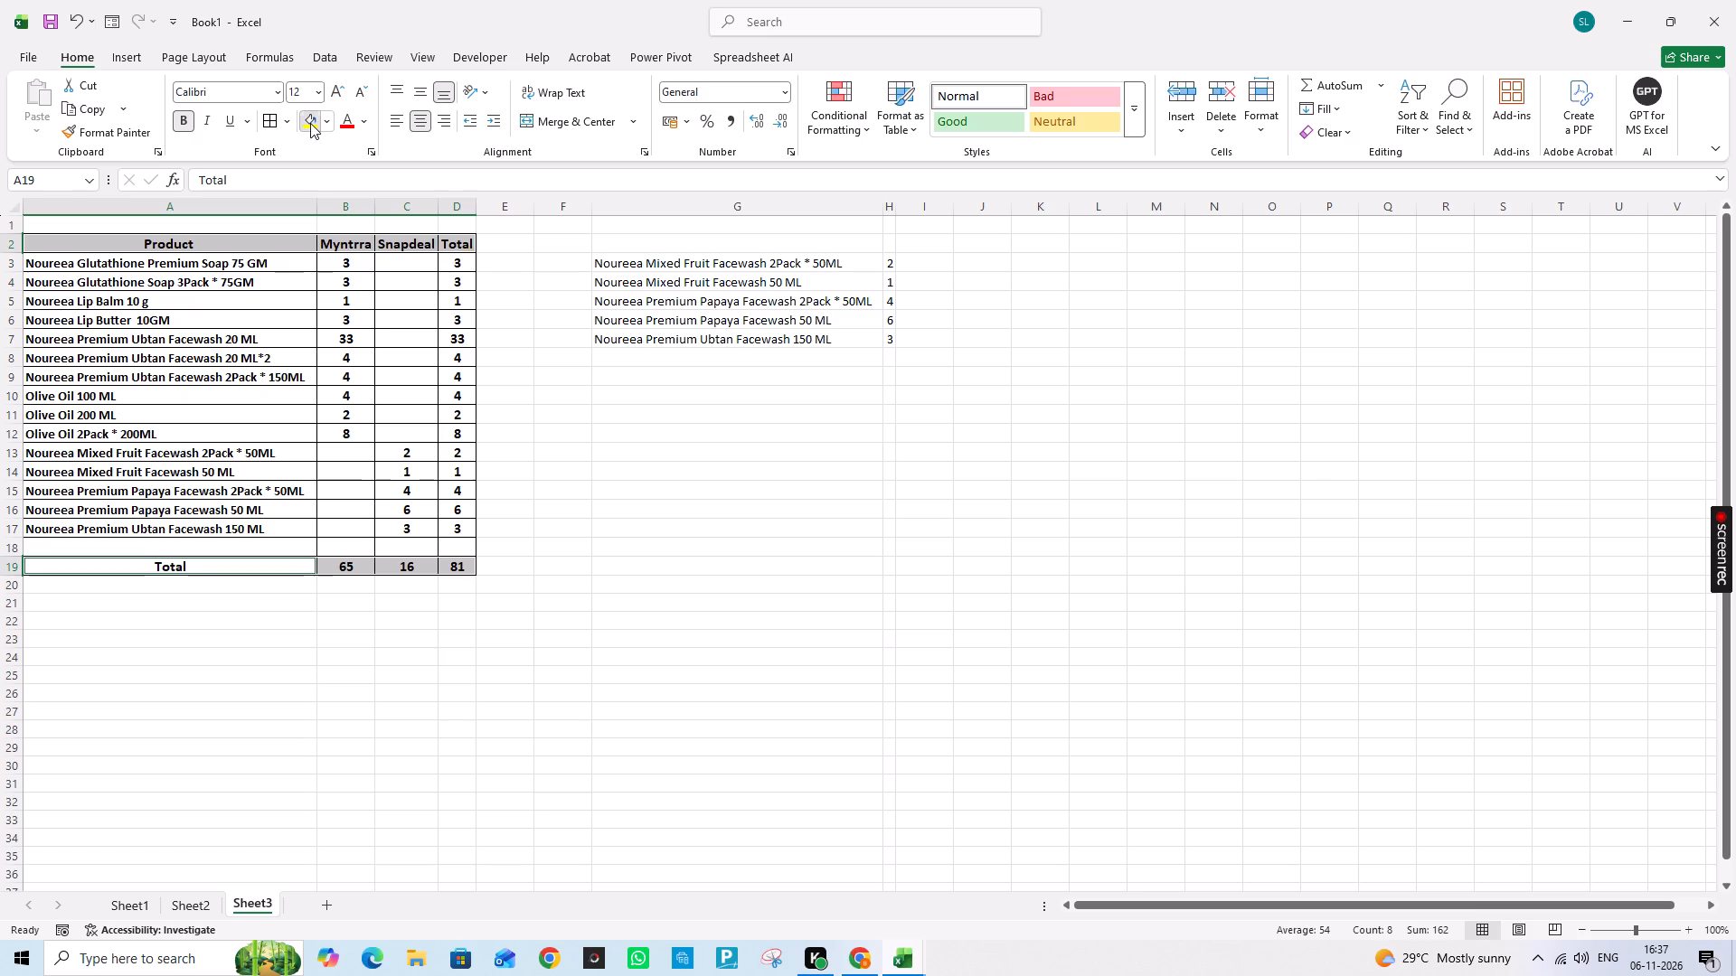
pyautogui.click(326, 332)
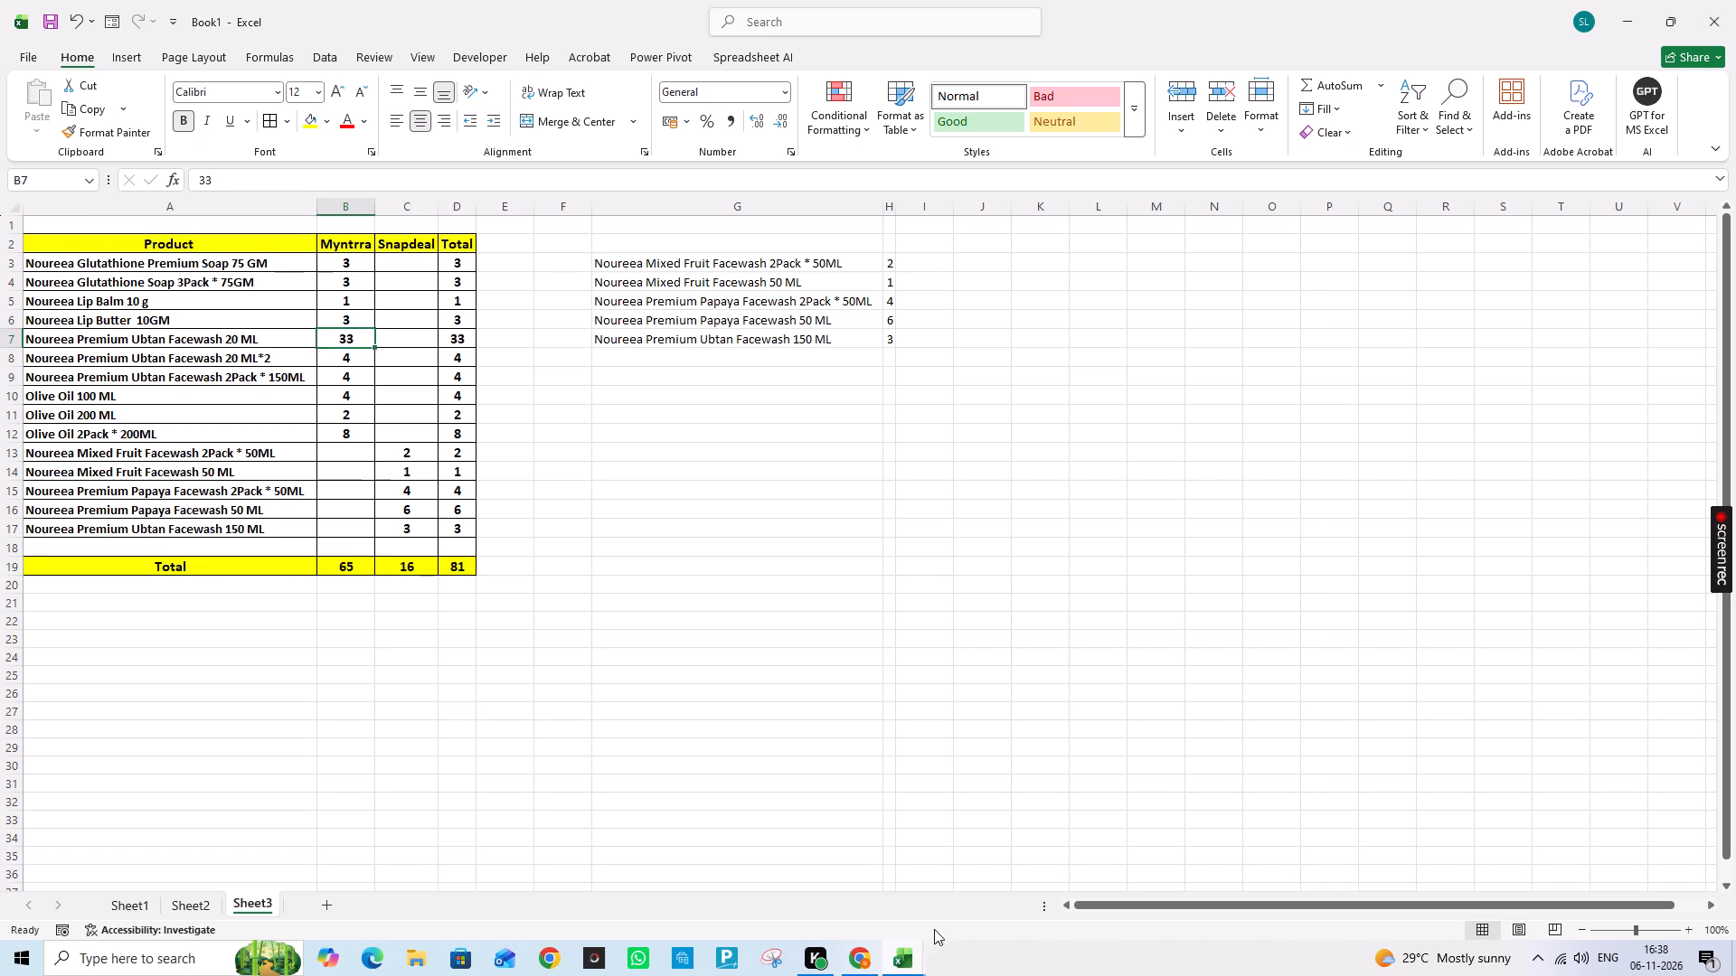
# Switch to Snipping Tool and capture the whole Sheet3 table, from the Product header row through the Total row.
pyautogui.click(769, 964)
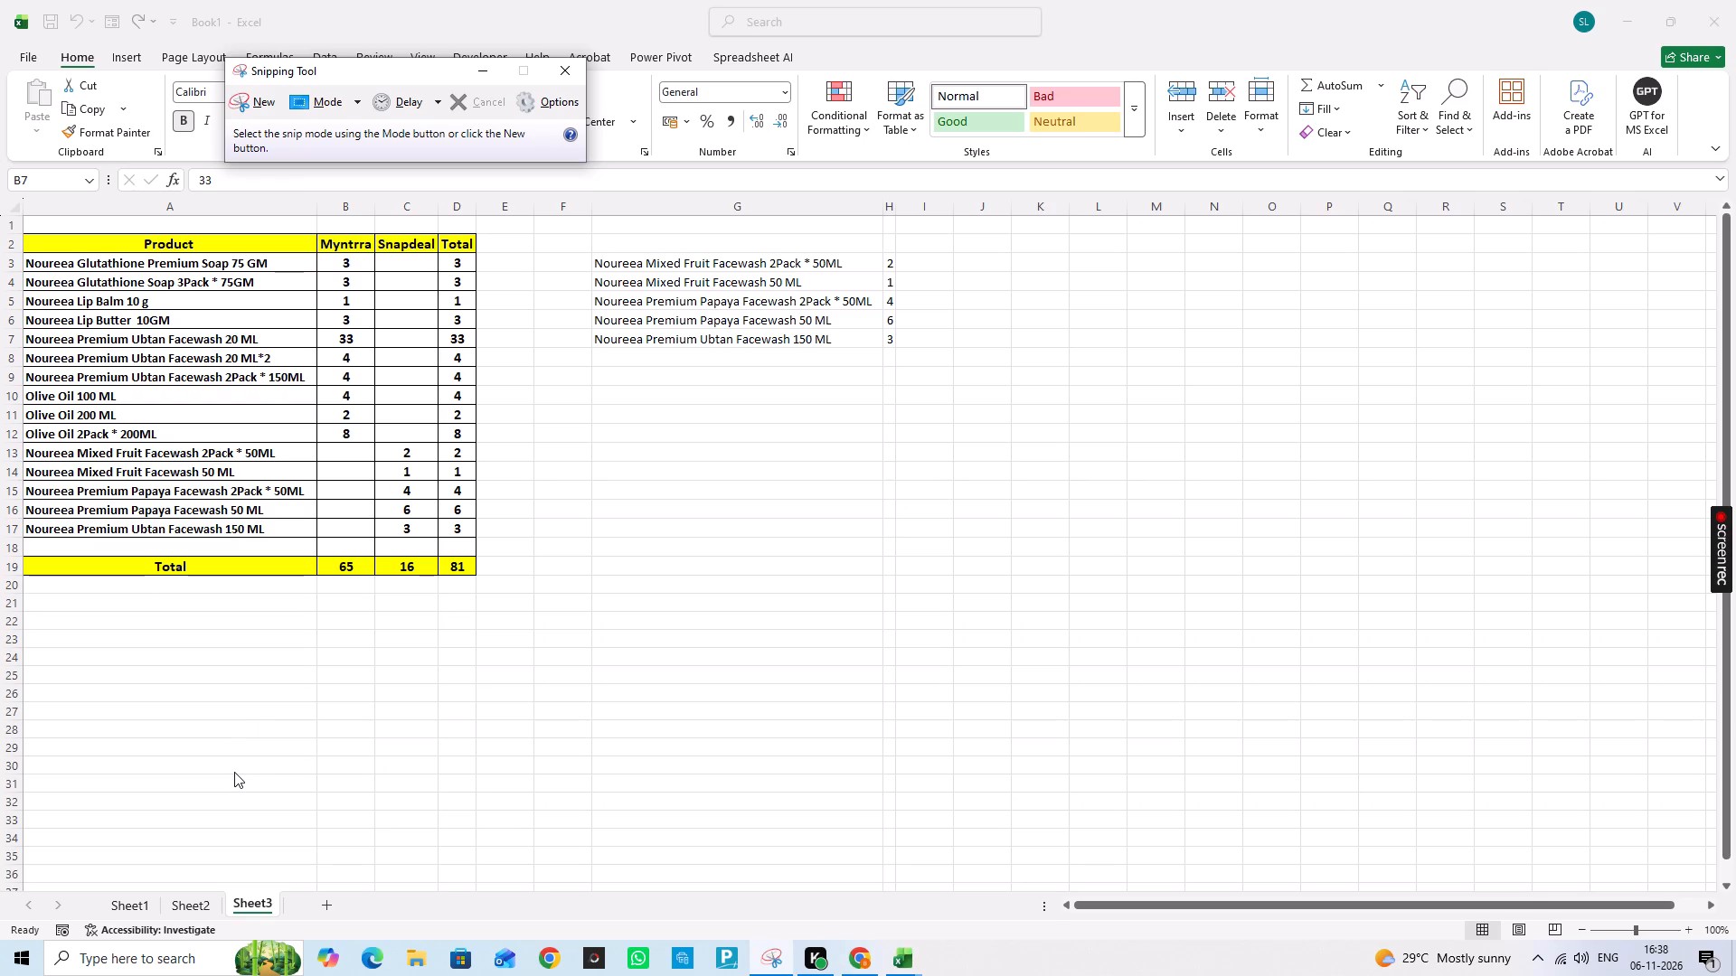
pyautogui.click(252, 92)
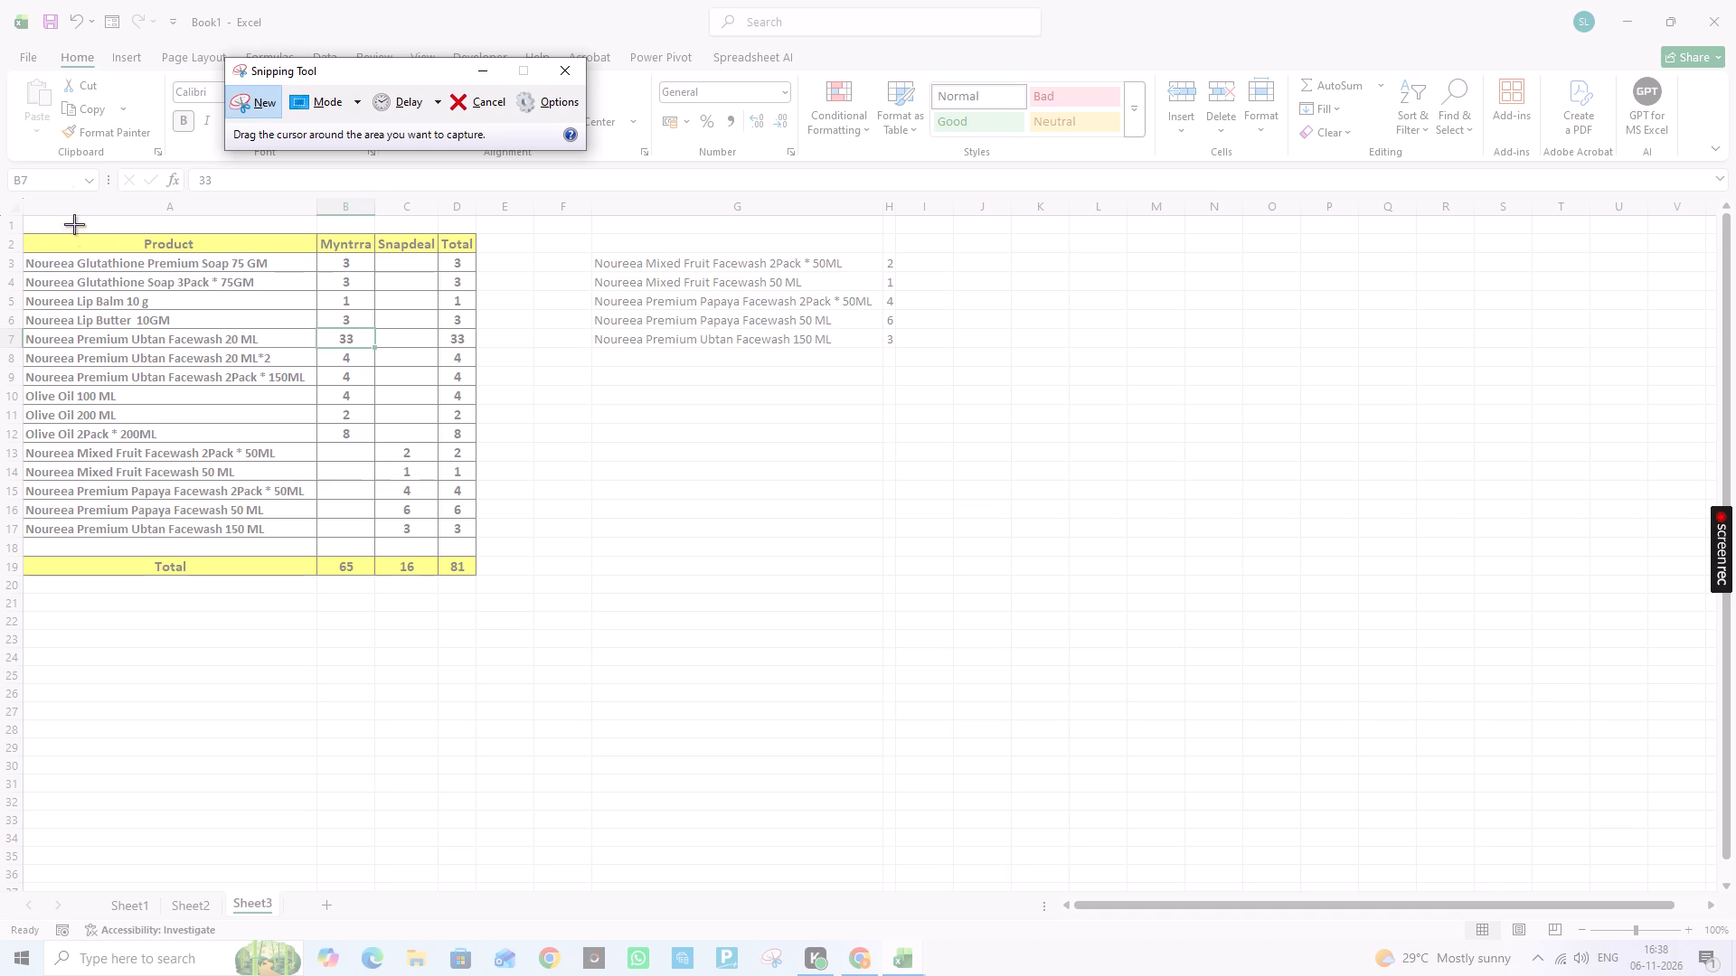
pyautogui.moveTo(7, 224); pyautogui.dragTo(449, 604)
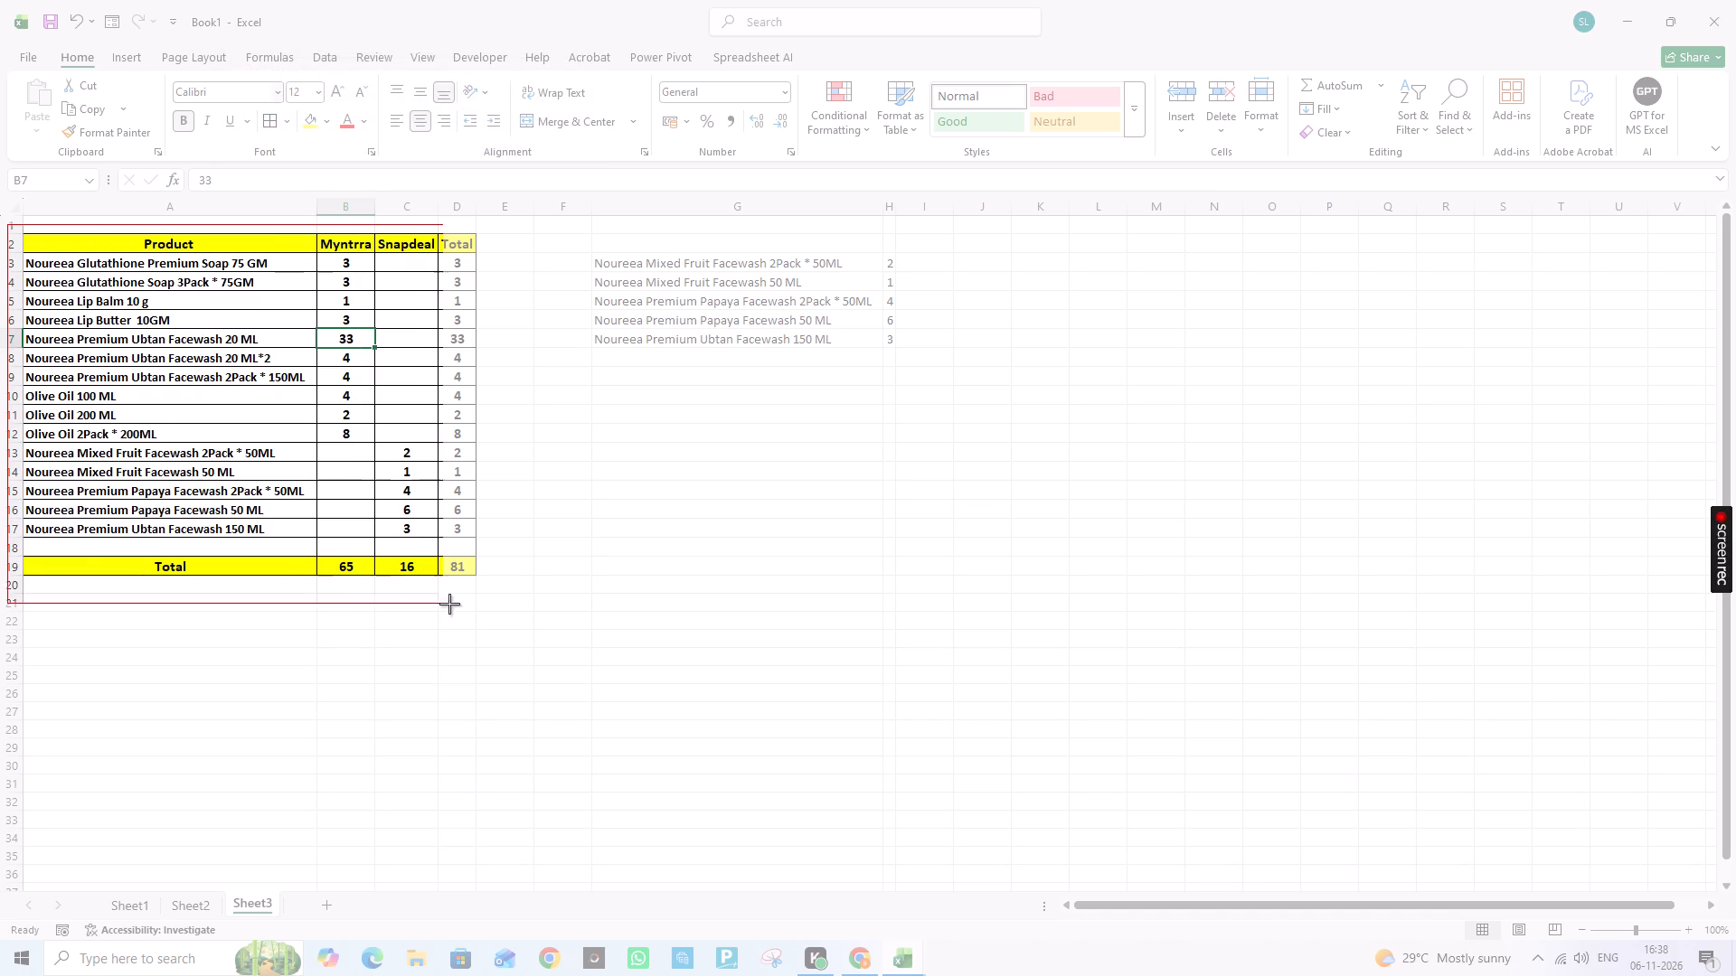
pyautogui.moveTo(449, 604); pyautogui.dragTo(493, 592)
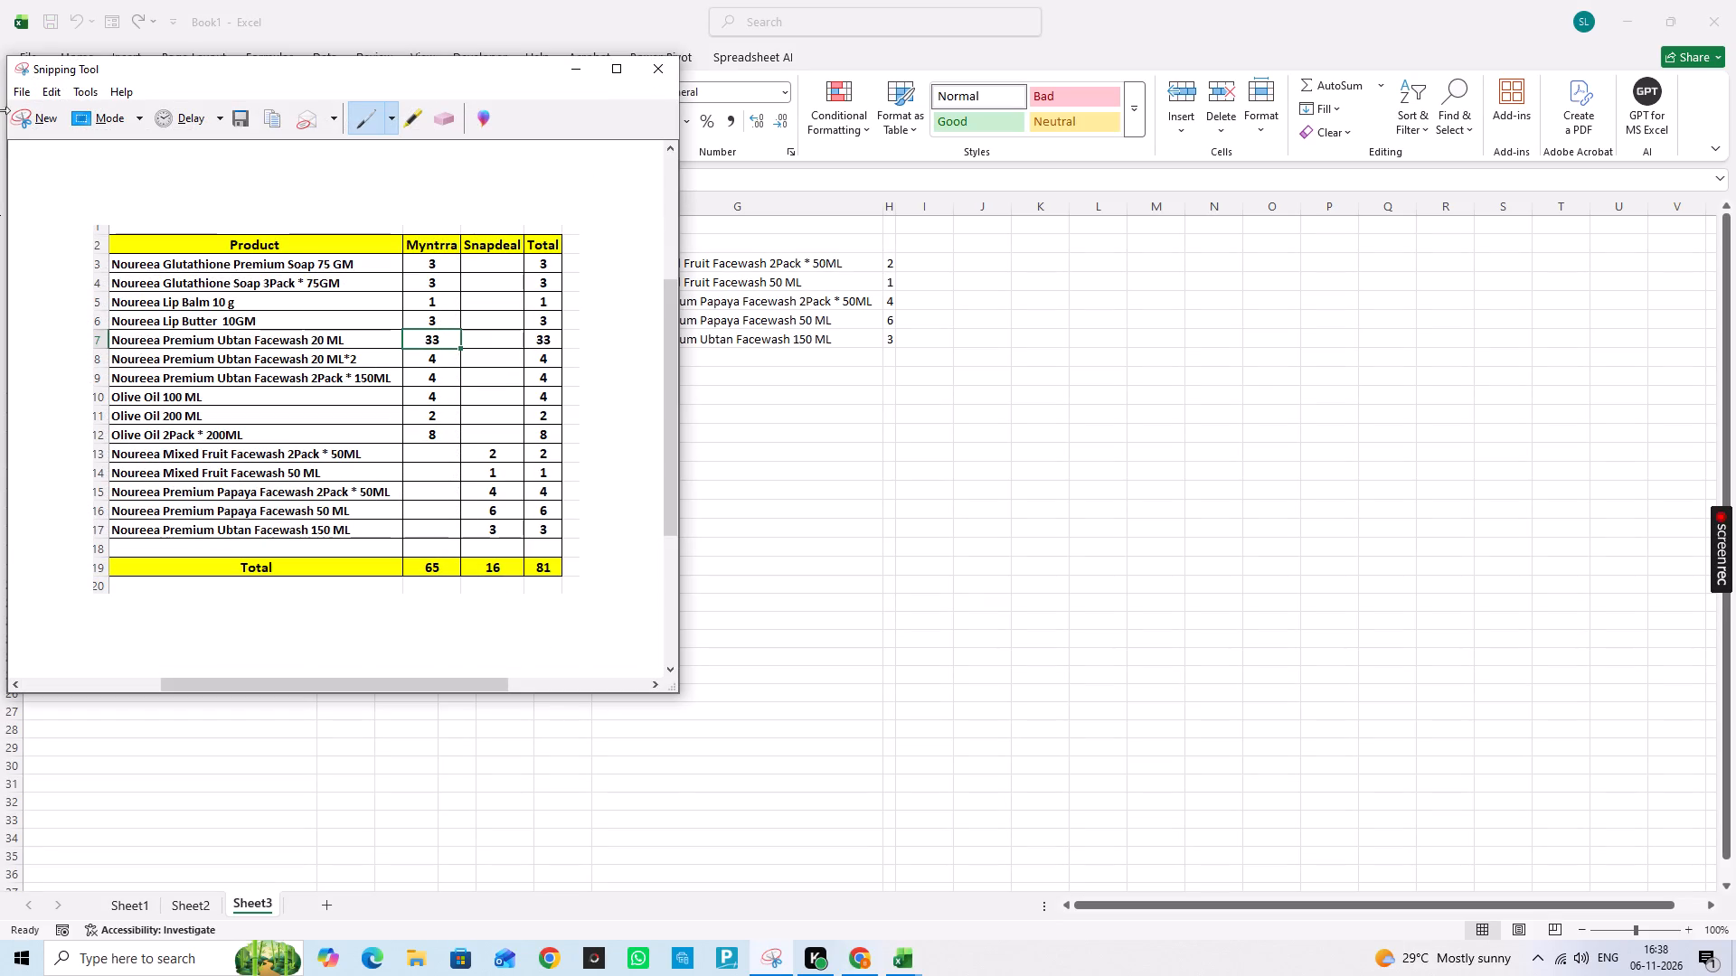
# Save the snip to the Desktop as a JPEG file named Capture2.
pyautogui.click(238, 117)
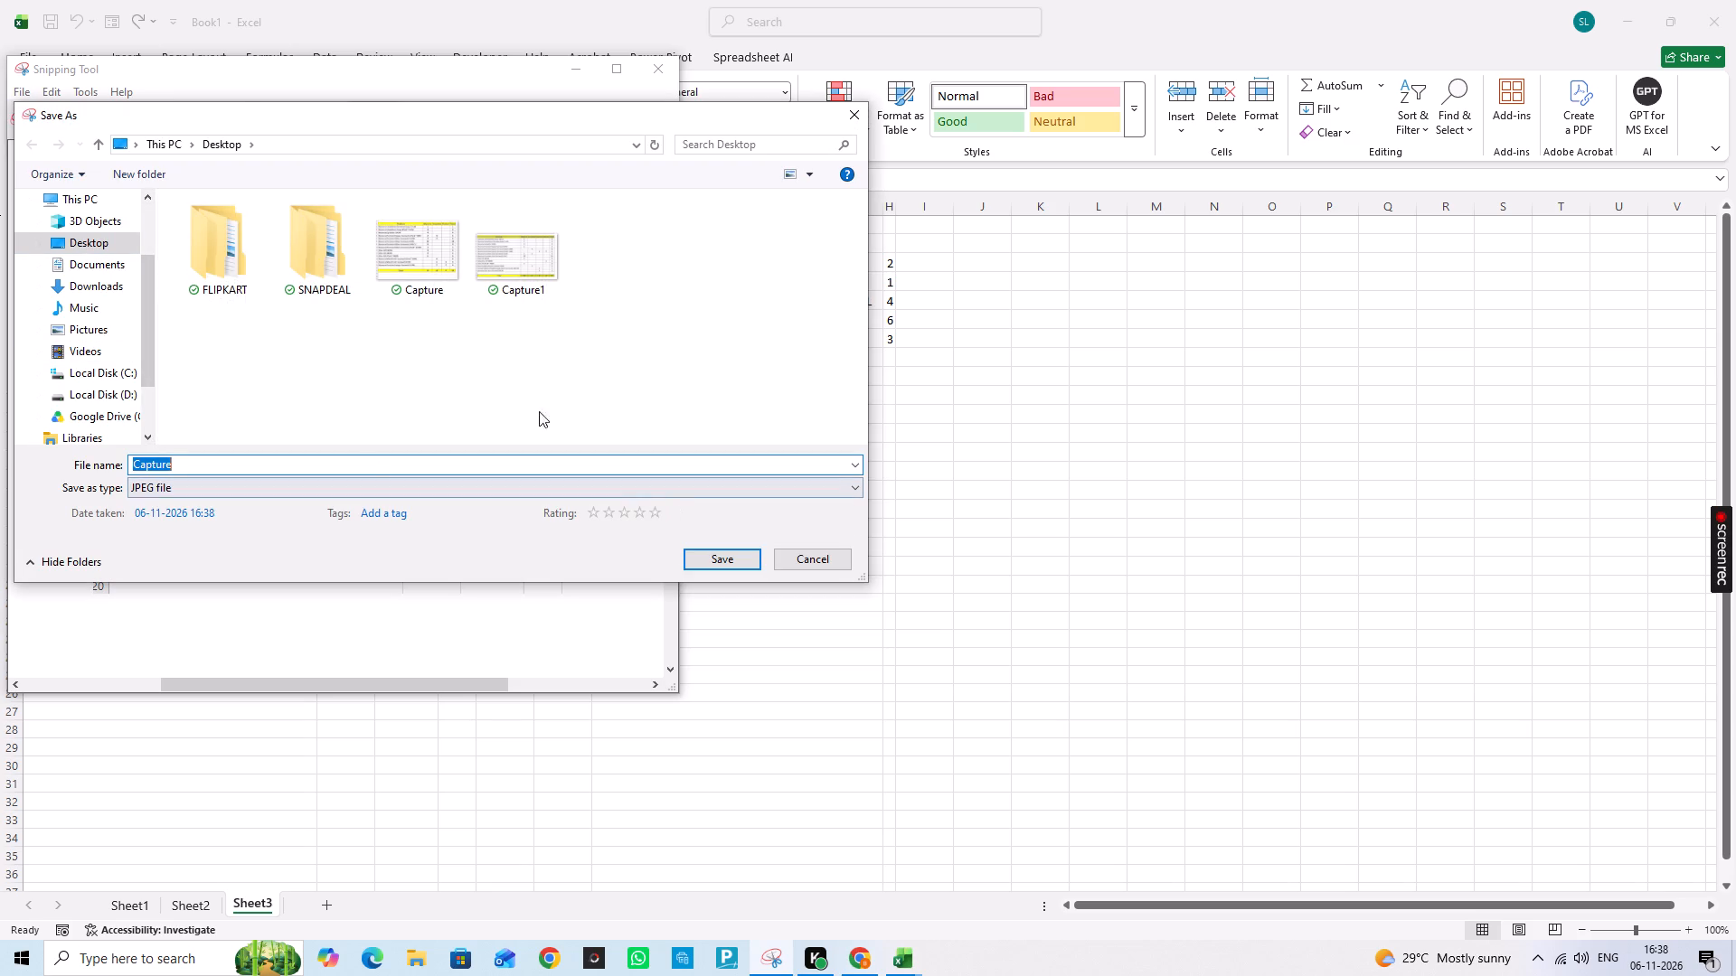
pyautogui.click(260, 458)
pyautogui.press('2')
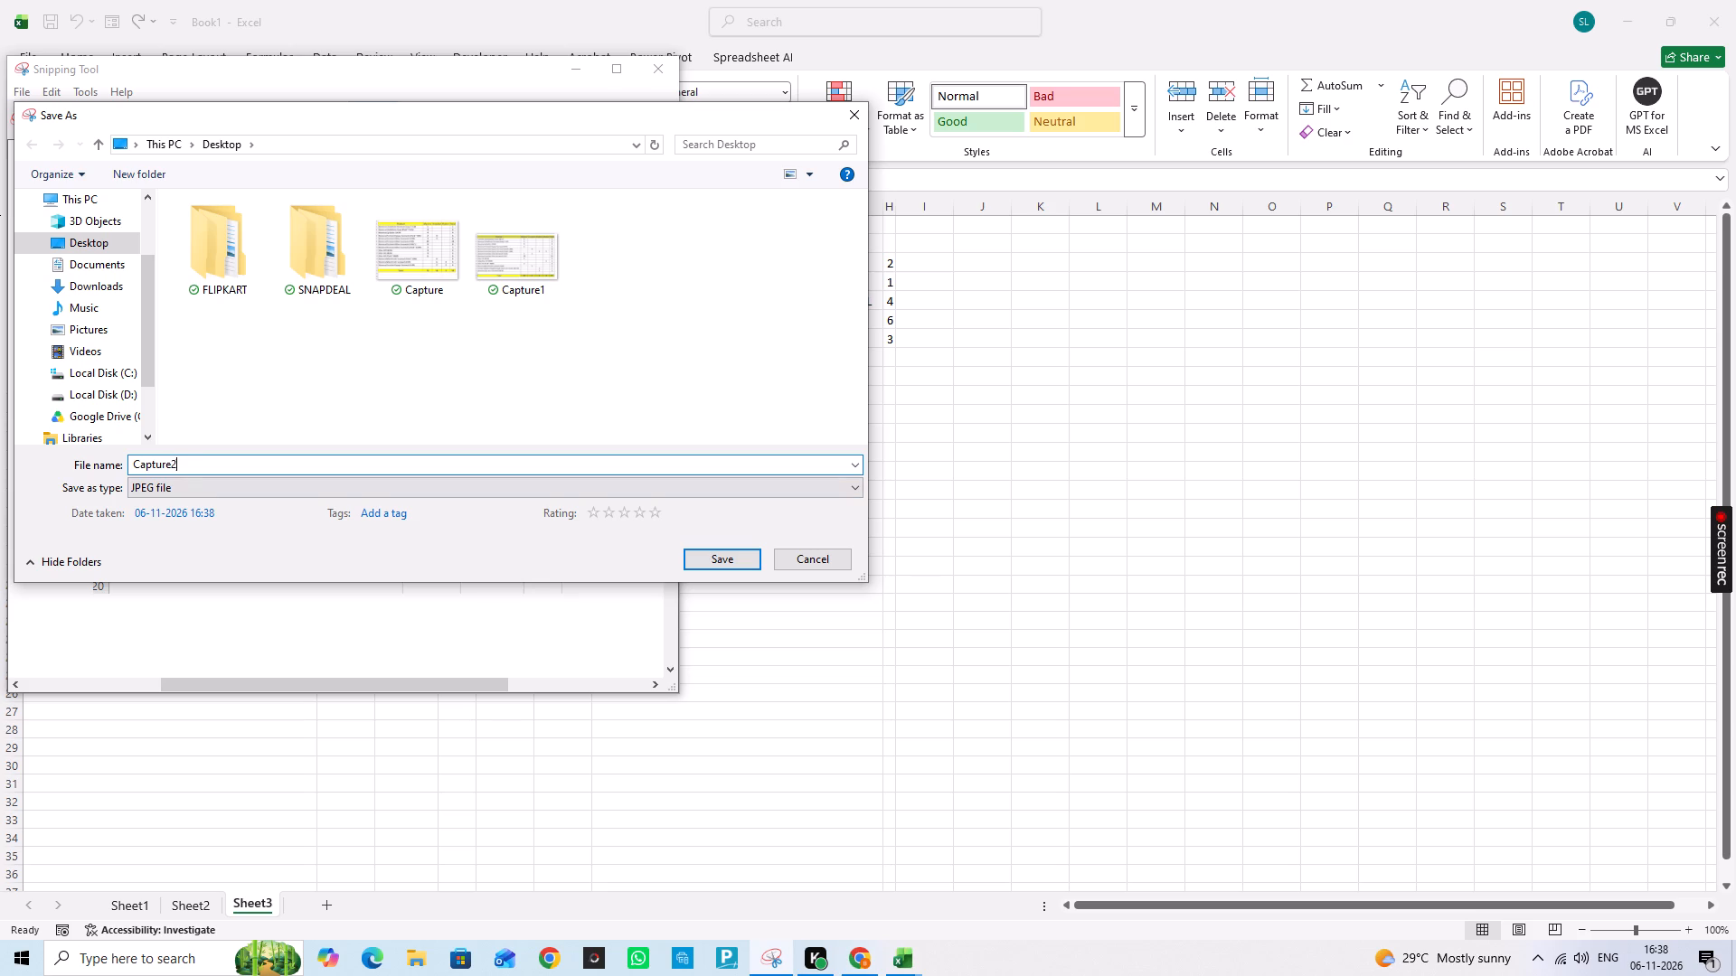
pyautogui.press('Return')
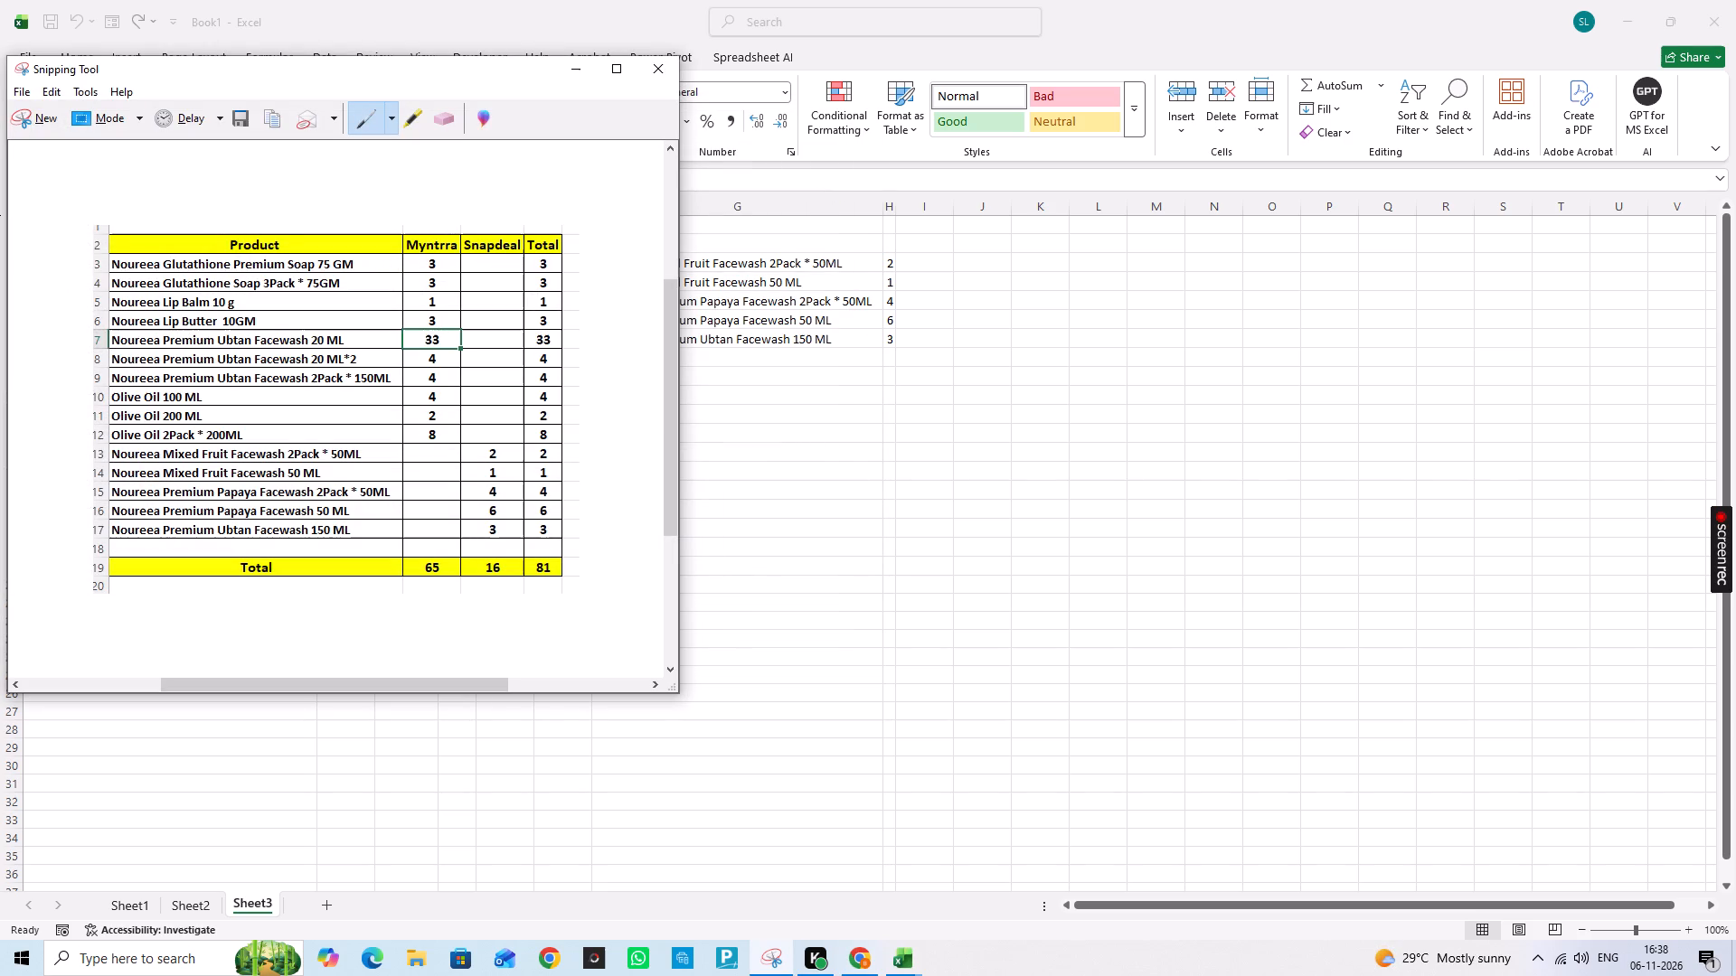
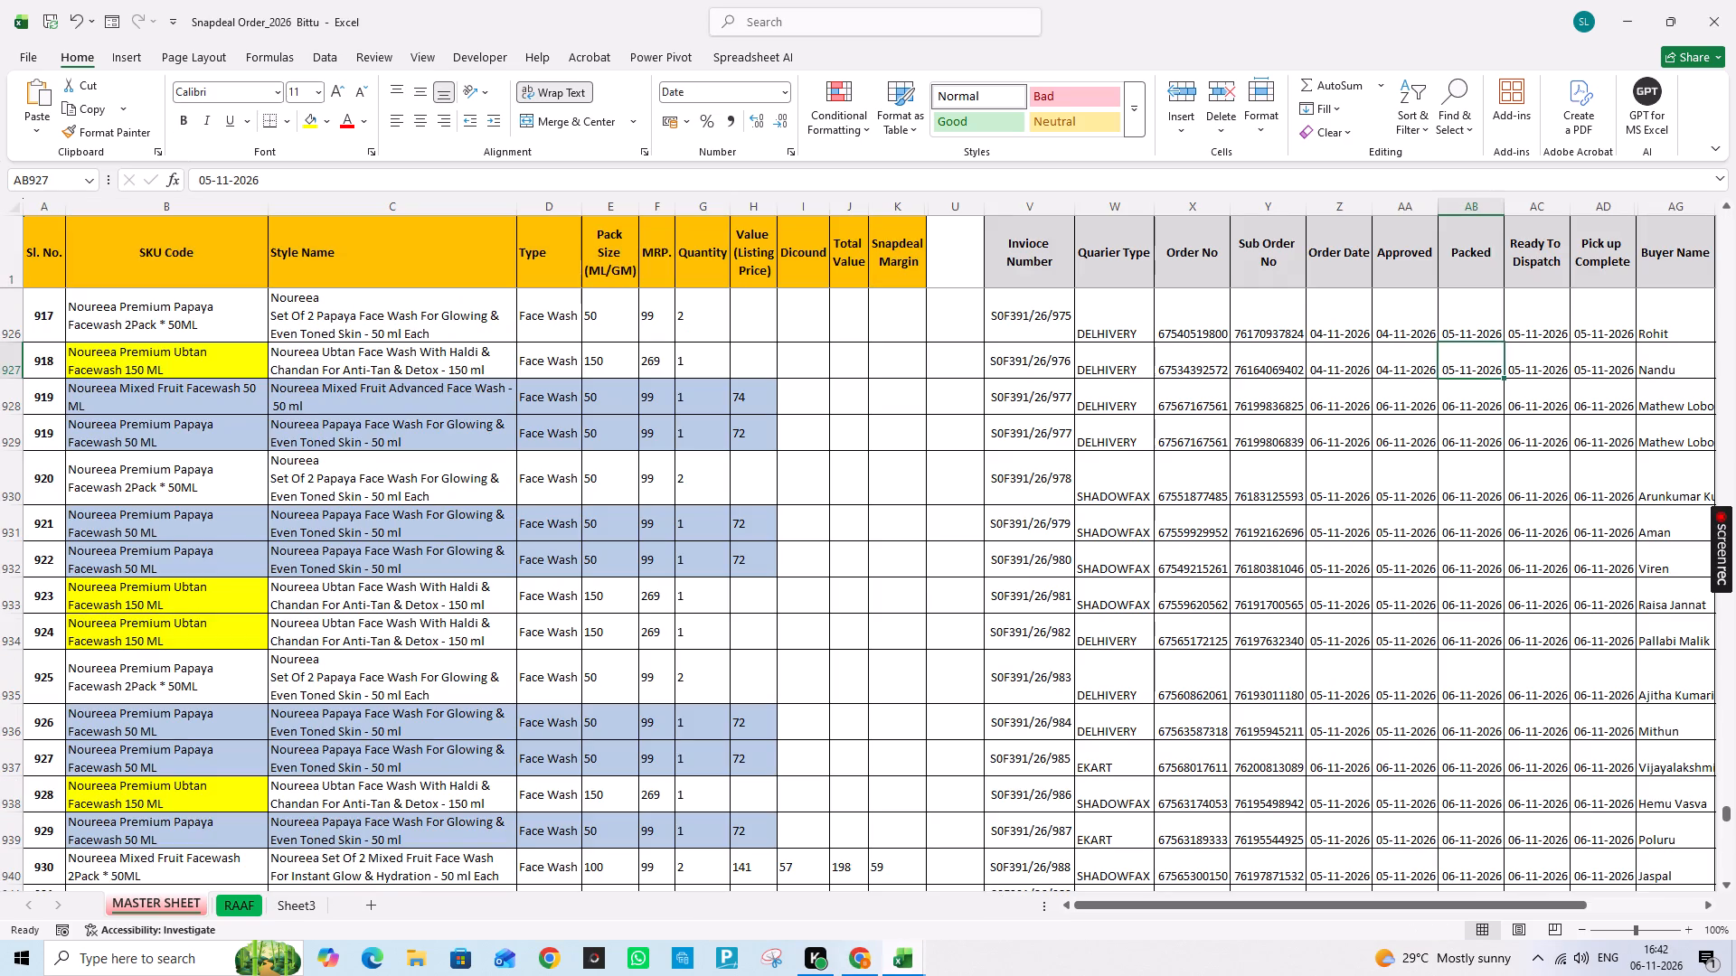
# Close the Snapdeal Order_2026 workbook.
pyautogui.click(1725, 11)
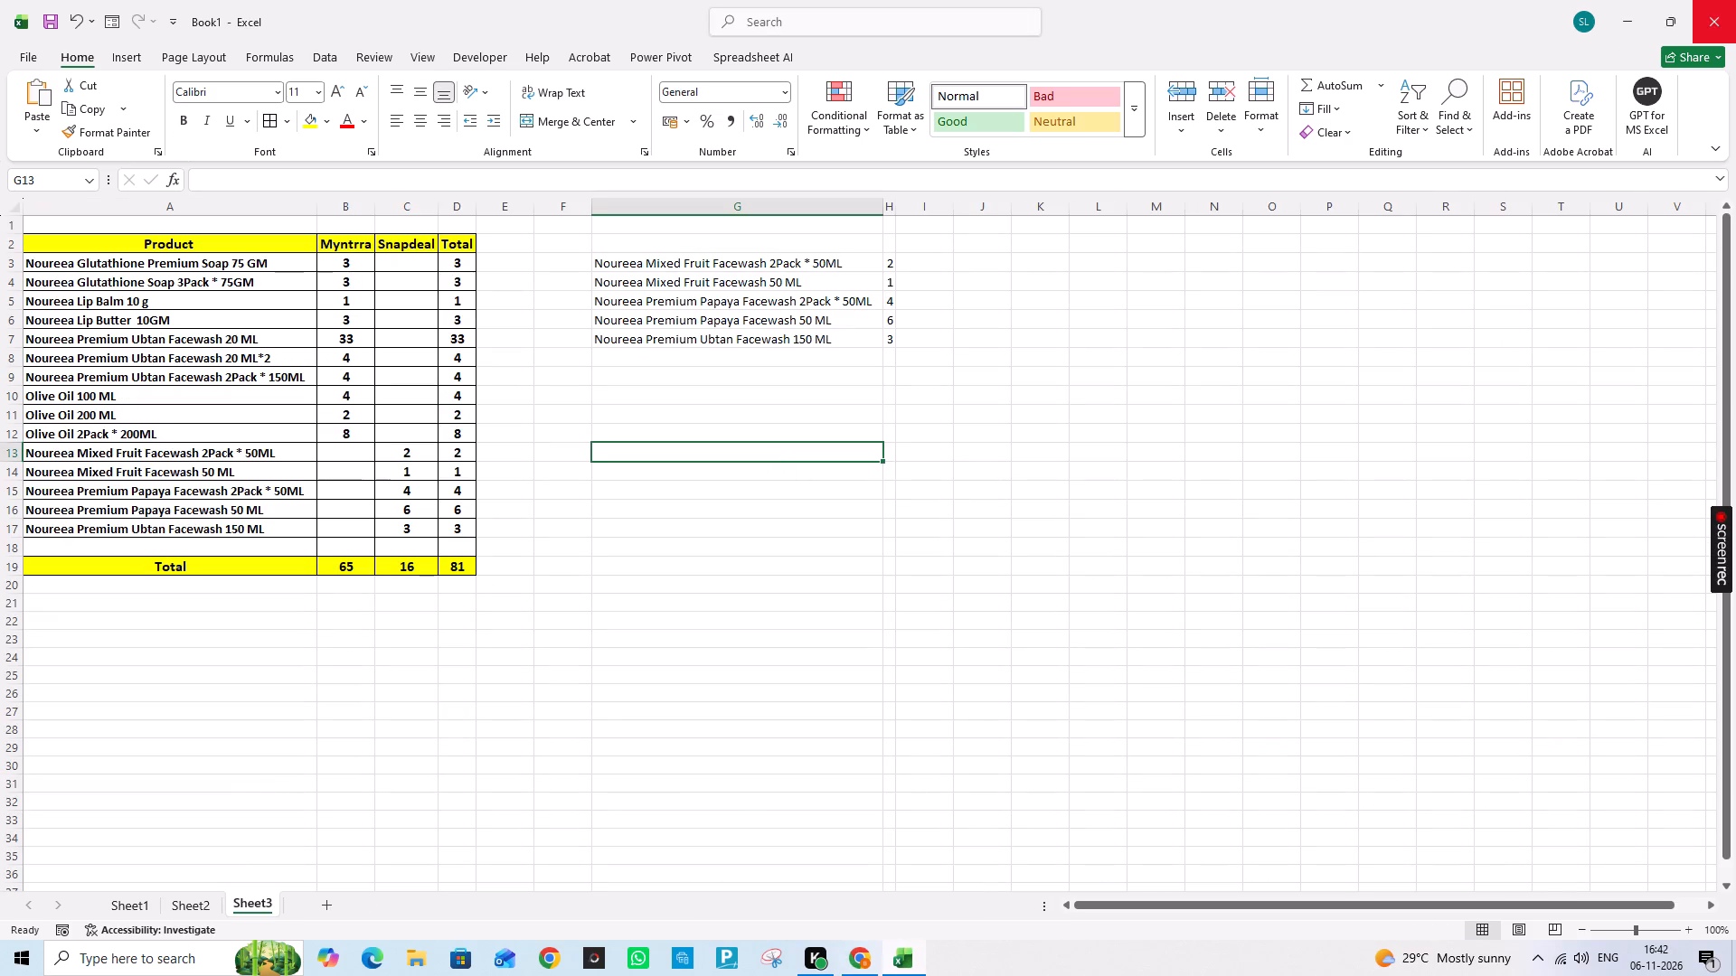